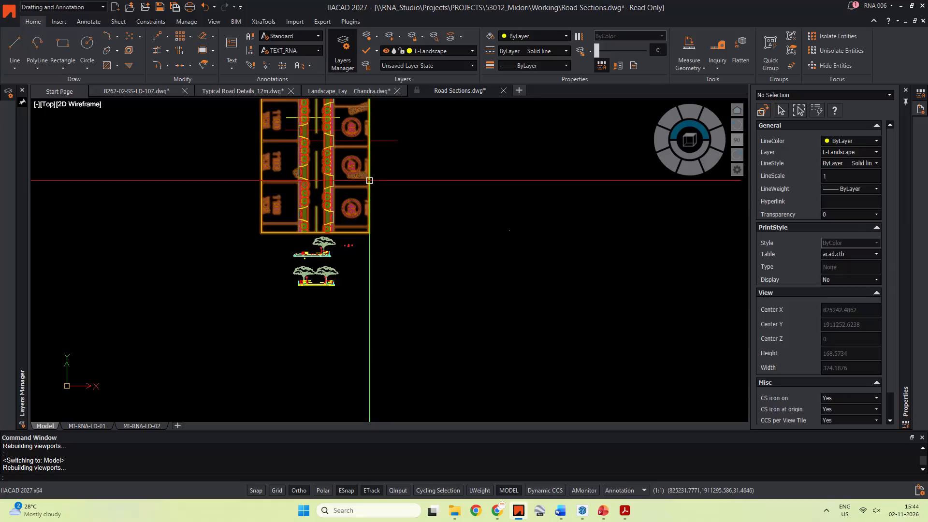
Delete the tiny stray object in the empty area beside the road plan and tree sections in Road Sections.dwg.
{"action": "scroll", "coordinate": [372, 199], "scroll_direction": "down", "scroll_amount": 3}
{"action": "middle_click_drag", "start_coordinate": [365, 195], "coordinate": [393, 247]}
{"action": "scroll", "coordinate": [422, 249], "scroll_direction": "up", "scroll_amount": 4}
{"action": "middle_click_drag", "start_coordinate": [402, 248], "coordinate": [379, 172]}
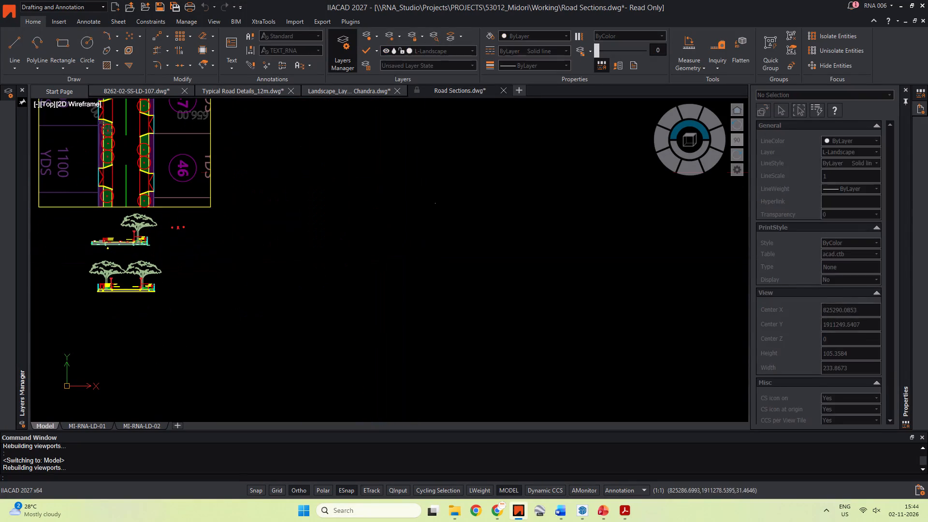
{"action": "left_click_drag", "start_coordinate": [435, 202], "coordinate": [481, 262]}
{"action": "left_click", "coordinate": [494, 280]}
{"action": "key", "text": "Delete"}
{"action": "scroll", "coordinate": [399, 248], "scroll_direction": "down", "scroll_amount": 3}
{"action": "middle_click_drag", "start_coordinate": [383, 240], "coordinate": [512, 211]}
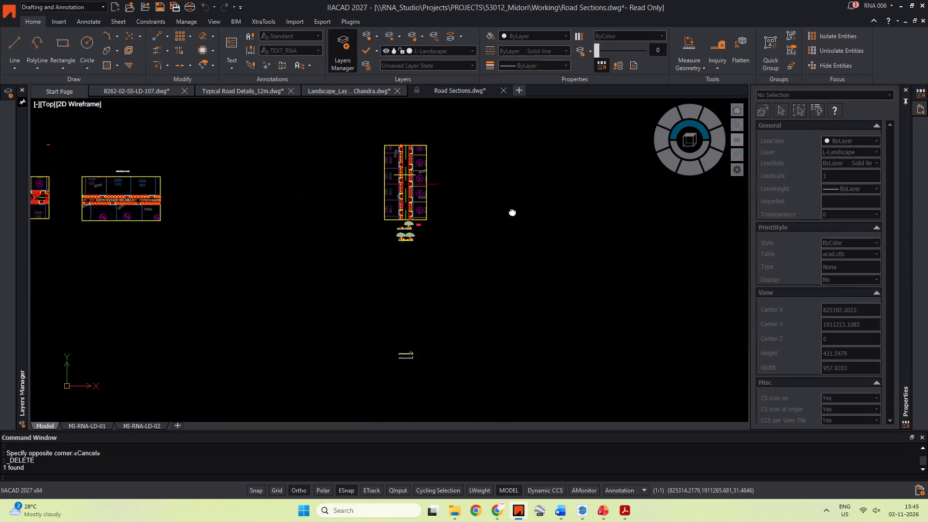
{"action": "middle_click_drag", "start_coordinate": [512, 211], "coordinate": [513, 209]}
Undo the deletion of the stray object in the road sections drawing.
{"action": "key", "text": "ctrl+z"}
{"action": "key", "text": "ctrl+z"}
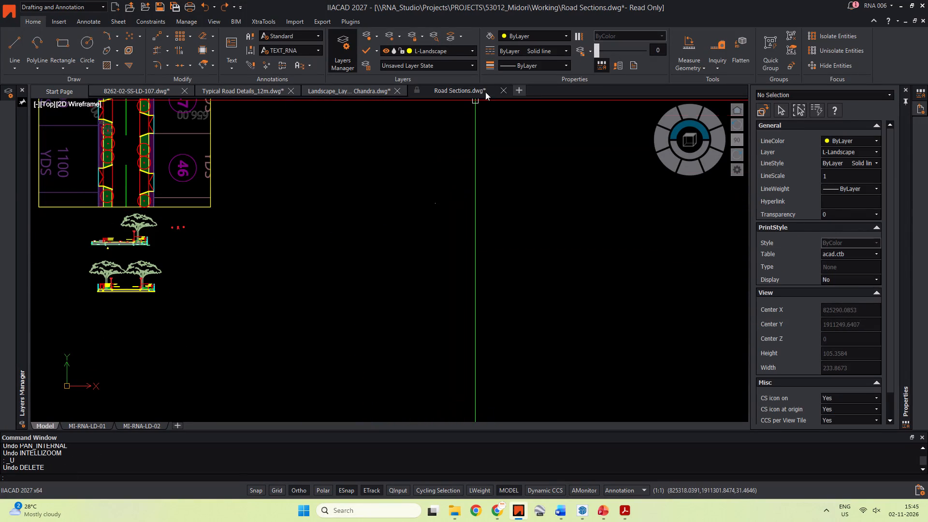
Close Road Sections.dwg without saving the changes.
{"action": "left_click", "coordinate": [504, 90]}
{"action": "left_click", "coordinate": [456, 255]}
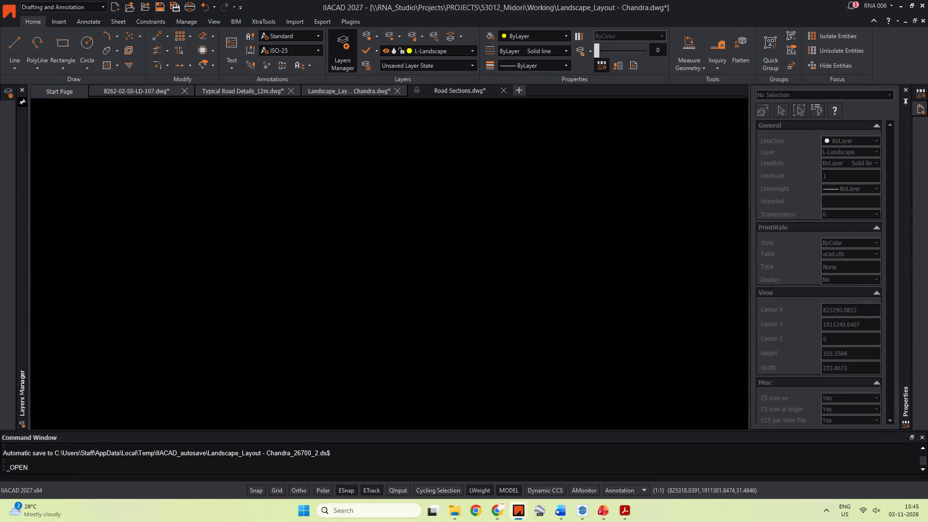
Examine the 12M and 9M road plans and sections in the Landscape_Layout - Chandra drawing.
{"action": "scroll", "coordinate": [321, 232], "scroll_direction": "down", "scroll_amount": 3}
{"action": "middle_click_drag", "start_coordinate": [321, 227], "coordinate": [441, 187]}
{"action": "key", "text": "Escape"}
{"action": "key", "text": "Escape"}
{"action": "scroll", "coordinate": [319, 212], "scroll_direction": "up", "scroll_amount": 2}
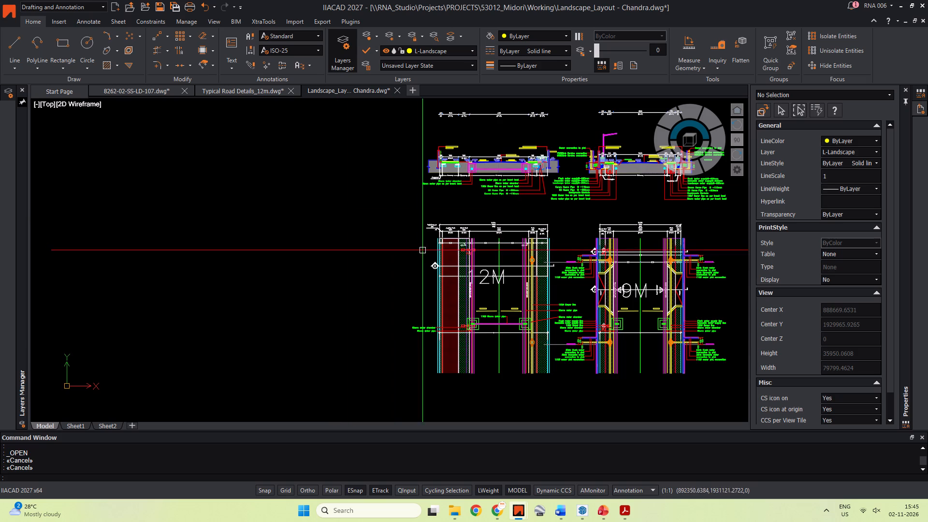
{"action": "scroll", "coordinate": [394, 227], "scroll_direction": "down", "scroll_amount": 1}
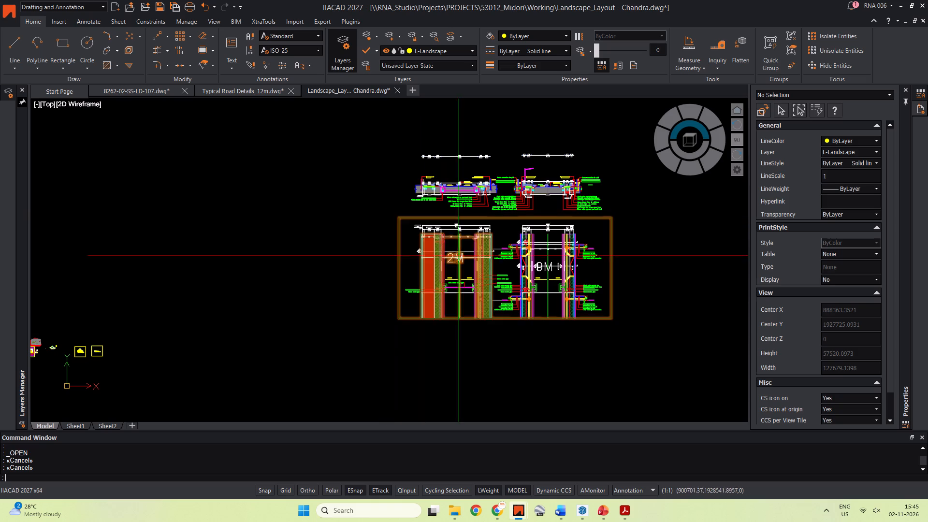
{"action": "scroll", "coordinate": [455, 231], "scroll_direction": "down", "scroll_amount": 2}
{"action": "middle_click_drag", "start_coordinate": [430, 225], "coordinate": [275, 214]}
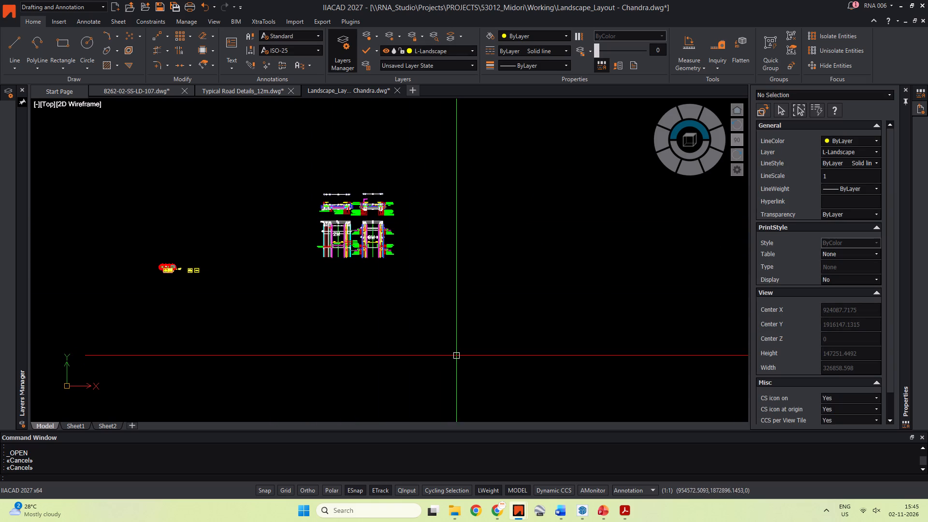
Switch to Adobe Acrobat, look over the closing pages of the London wayfinding study PDF, and minimize it.
{"action": "left_click", "coordinate": [624, 511]}
{"action": "scroll", "coordinate": [217, 192], "scroll_direction": "down", "scroll_amount": 3}
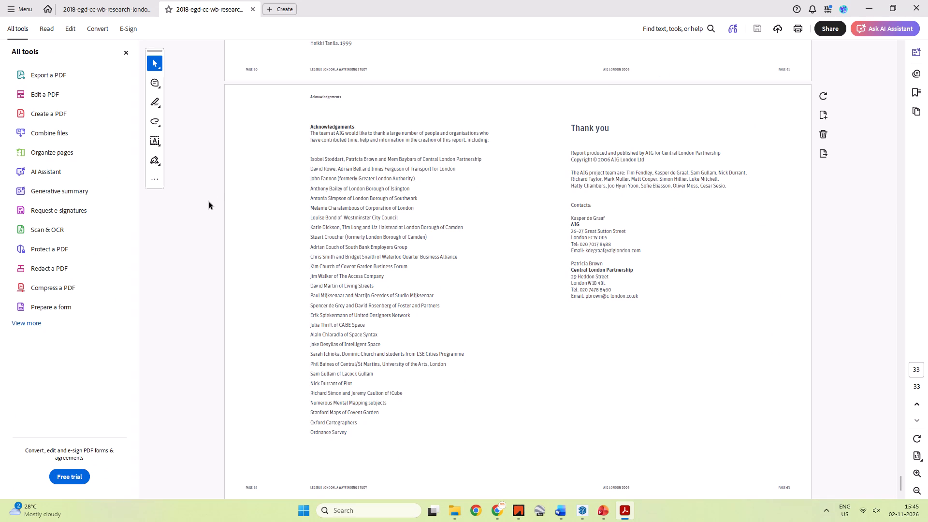
{"action": "scroll", "coordinate": [301, 195], "scroll_direction": "up", "scroll_amount": 5}
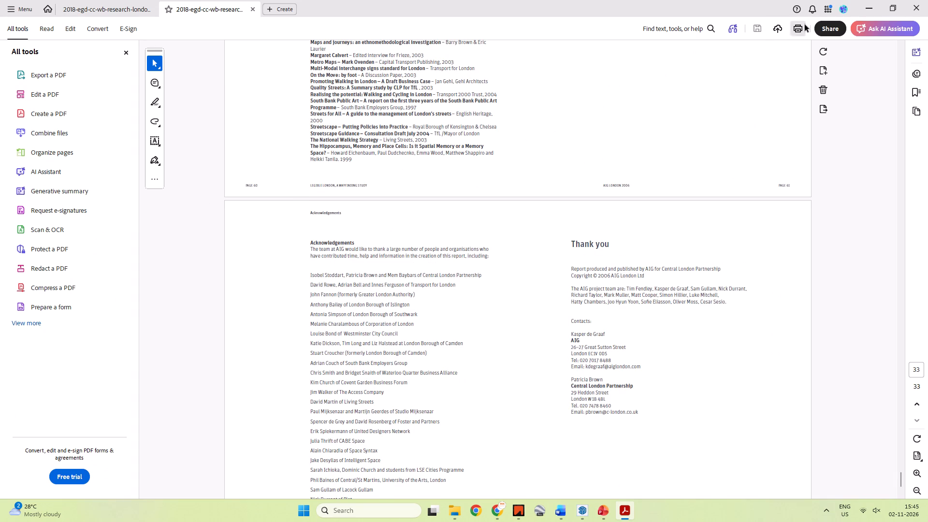
{"action": "left_click", "coordinate": [871, 6]}
Switch to the Roads.pptx presentation in PowerPoint and view the 9.0 MTS right of way section slide.
{"action": "middle_click_drag", "start_coordinate": [416, 223], "coordinate": [543, 198]}
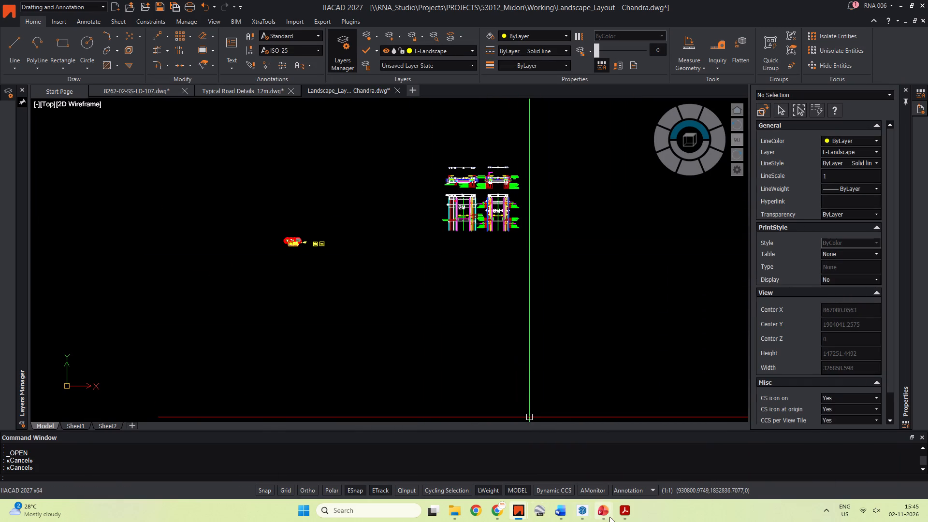
{"action": "left_click", "coordinate": [605, 513]}
{"action": "left_click", "coordinate": [329, 274]}
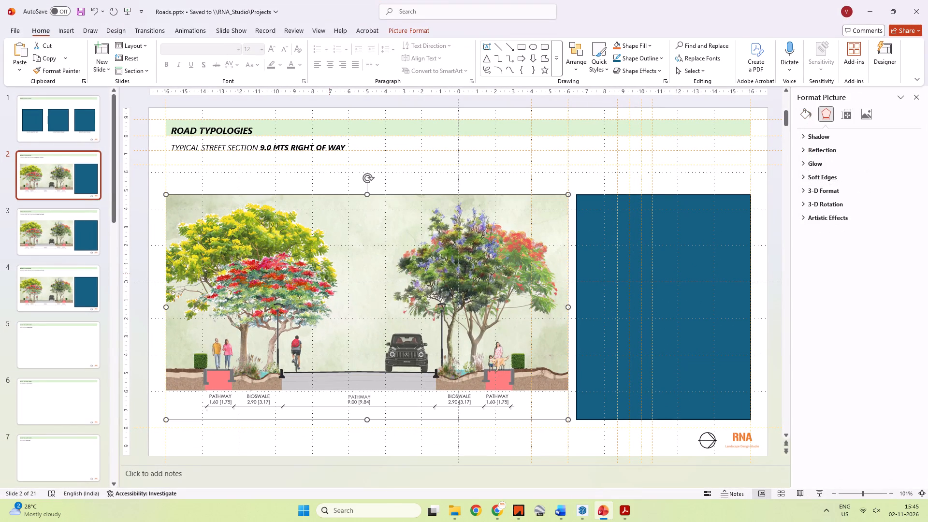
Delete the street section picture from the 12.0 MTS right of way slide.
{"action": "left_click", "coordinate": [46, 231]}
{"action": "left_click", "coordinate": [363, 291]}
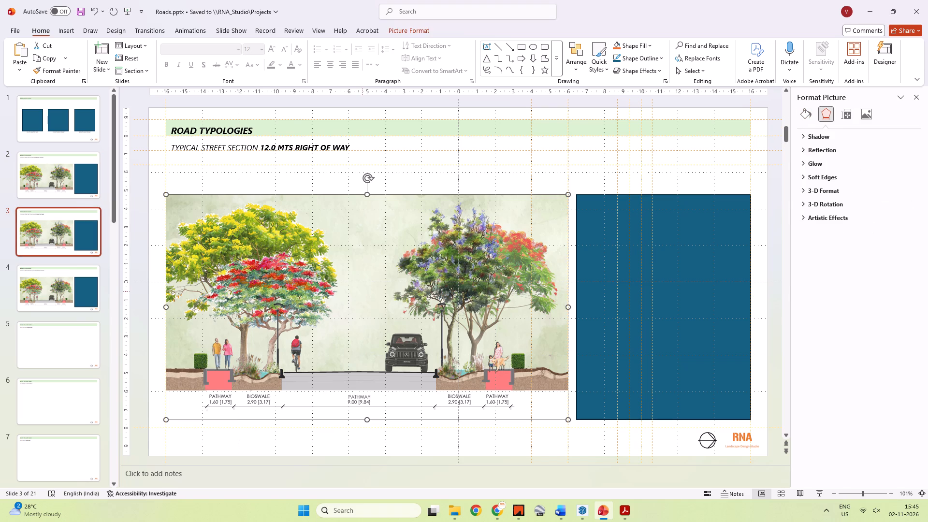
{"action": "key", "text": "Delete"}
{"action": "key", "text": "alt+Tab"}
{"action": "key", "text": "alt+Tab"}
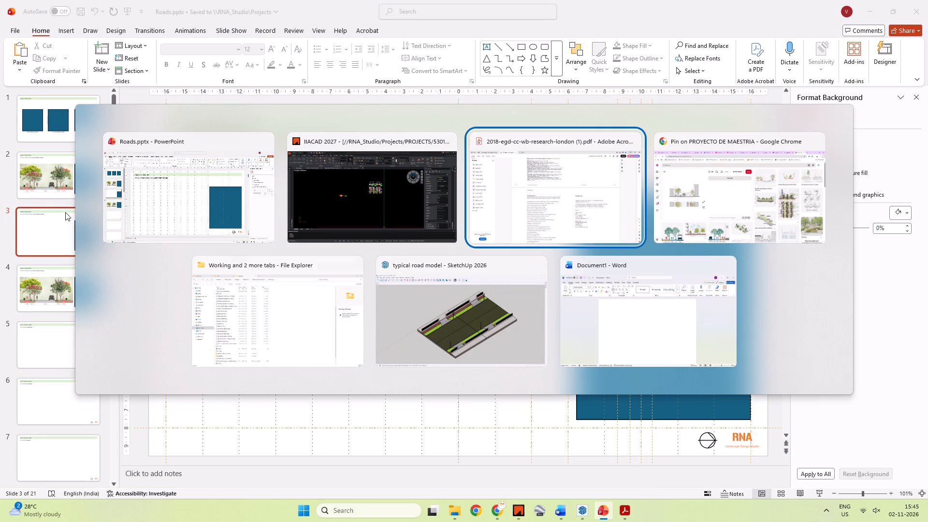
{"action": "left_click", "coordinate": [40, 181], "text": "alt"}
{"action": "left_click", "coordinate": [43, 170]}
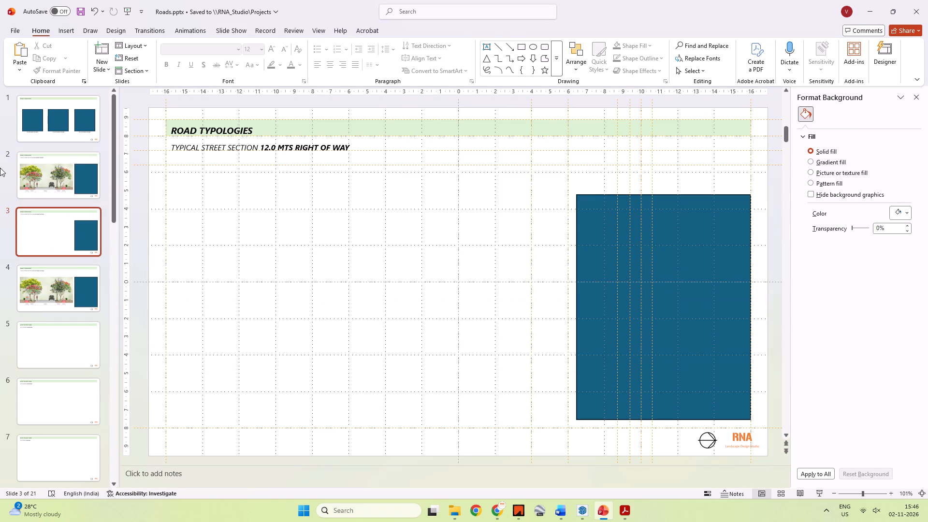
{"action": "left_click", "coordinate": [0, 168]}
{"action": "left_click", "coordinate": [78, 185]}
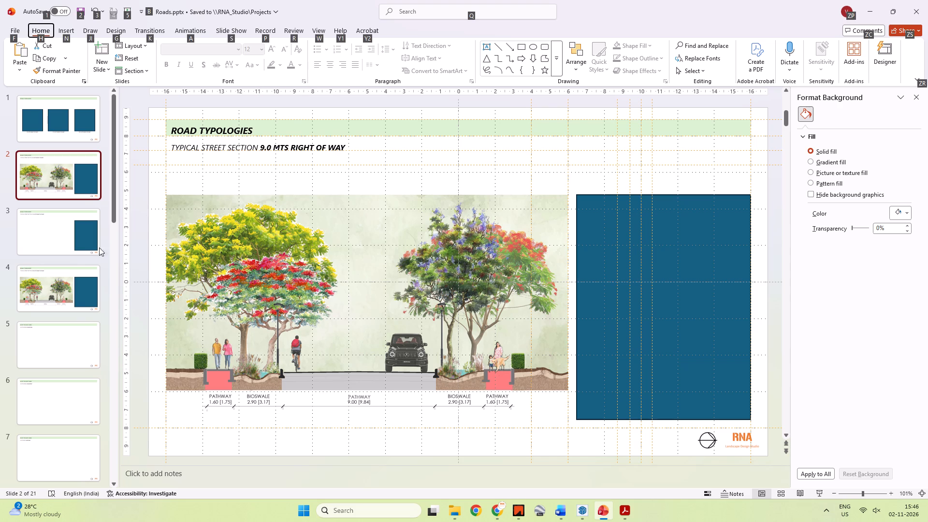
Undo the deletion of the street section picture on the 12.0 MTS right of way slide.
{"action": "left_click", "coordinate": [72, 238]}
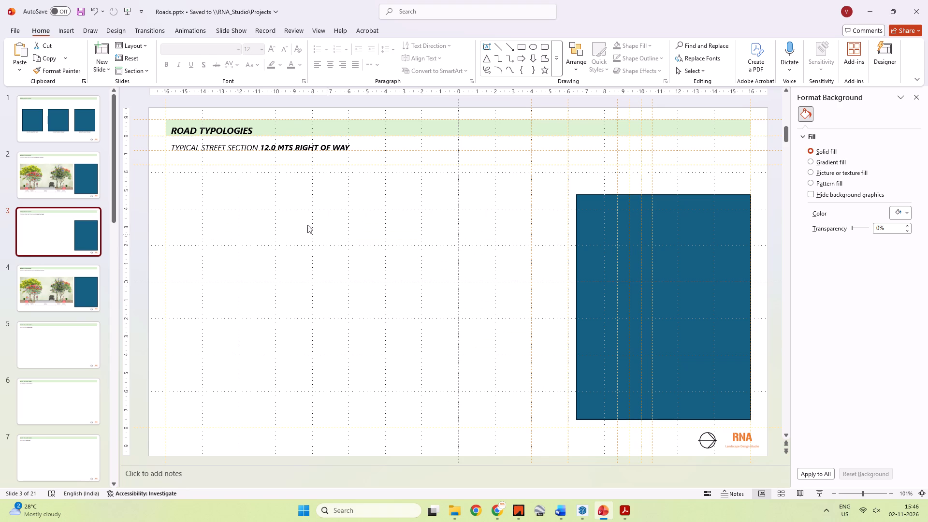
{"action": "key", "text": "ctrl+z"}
Review the presentation's slides through to the Driveway Portal Materials slide and back over the entrance portal slides.
{"action": "scroll", "coordinate": [384, 285], "scroll_direction": "down", "scroll_amount": 17}
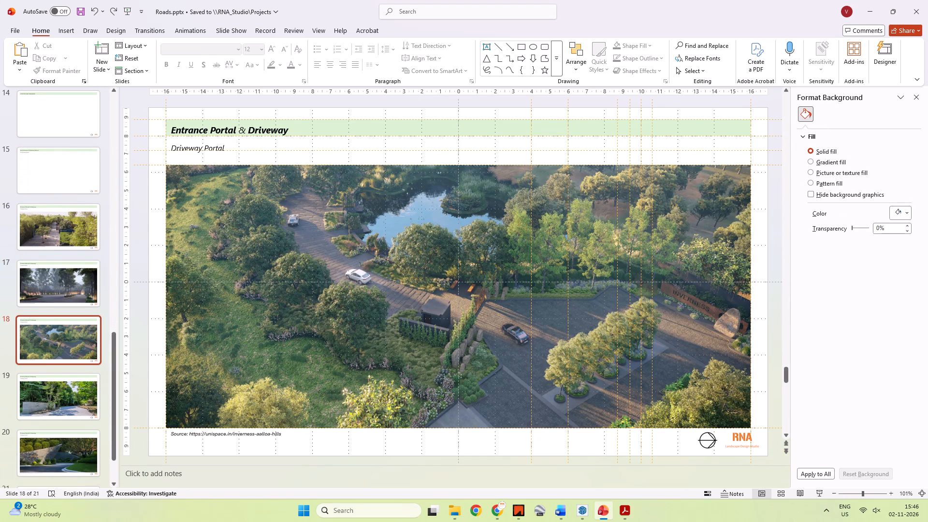
{"action": "scroll", "coordinate": [379, 290], "scroll_direction": "up", "scroll_amount": 2}
{"action": "scroll", "coordinate": [379, 290], "scroll_direction": "down", "scroll_amount": 10}
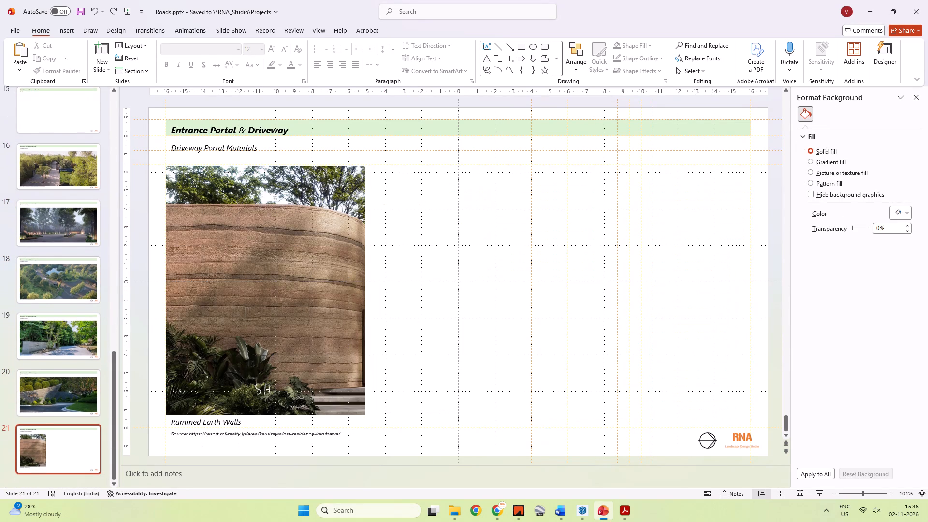
{"action": "scroll", "coordinate": [379, 290], "scroll_direction": "up", "scroll_amount": 5}
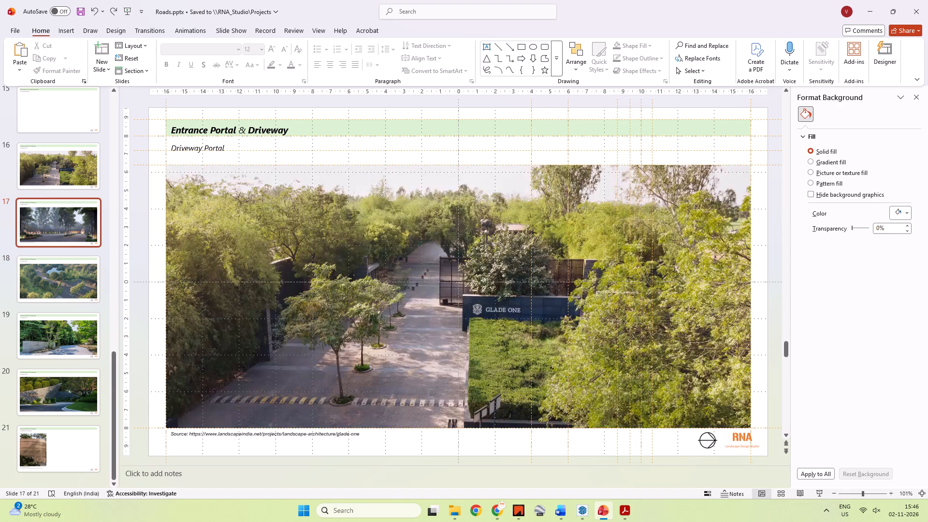
{"action": "scroll", "coordinate": [379, 290], "scroll_direction": "up", "scroll_amount": 1}
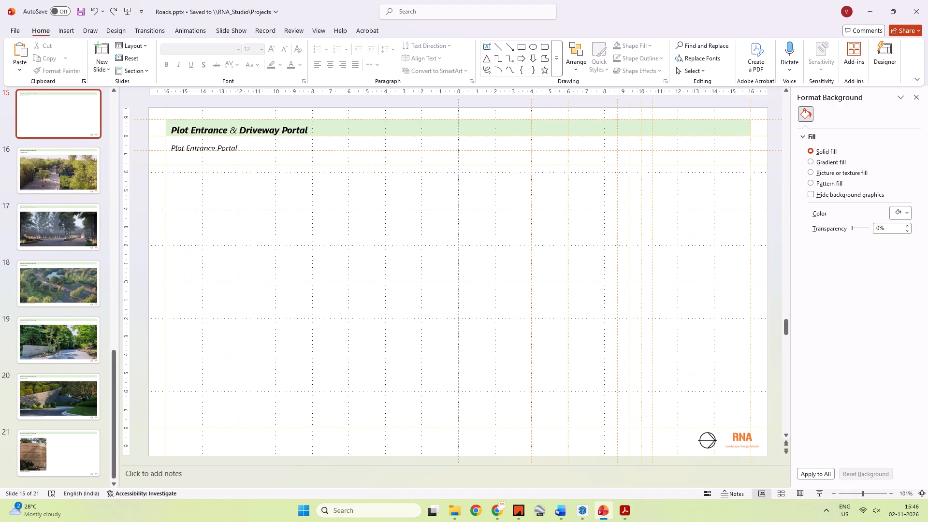
{"action": "scroll", "coordinate": [379, 290], "scroll_direction": "up", "scroll_amount": 5}
{"action": "scroll", "coordinate": [379, 290], "scroll_direction": "down", "scroll_amount": 4}
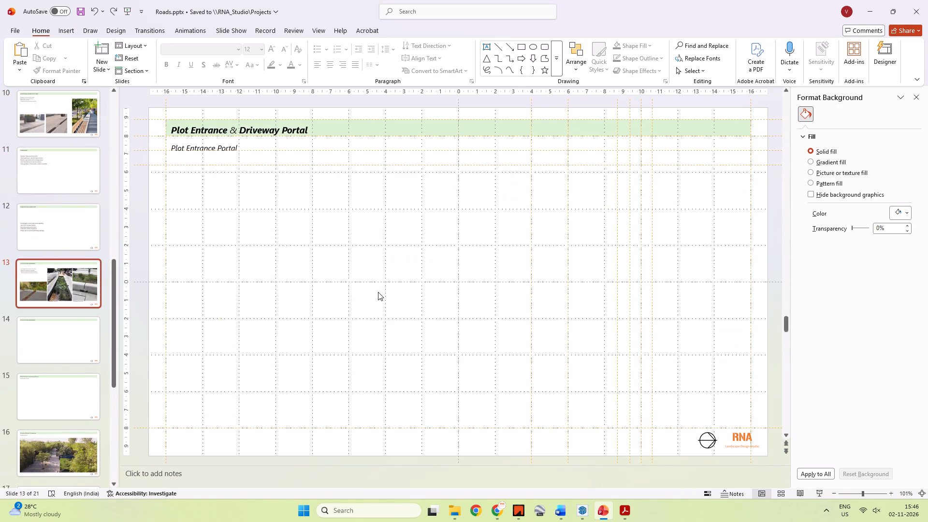
{"action": "scroll", "coordinate": [378, 292], "scroll_direction": "down", "scroll_amount": 2}
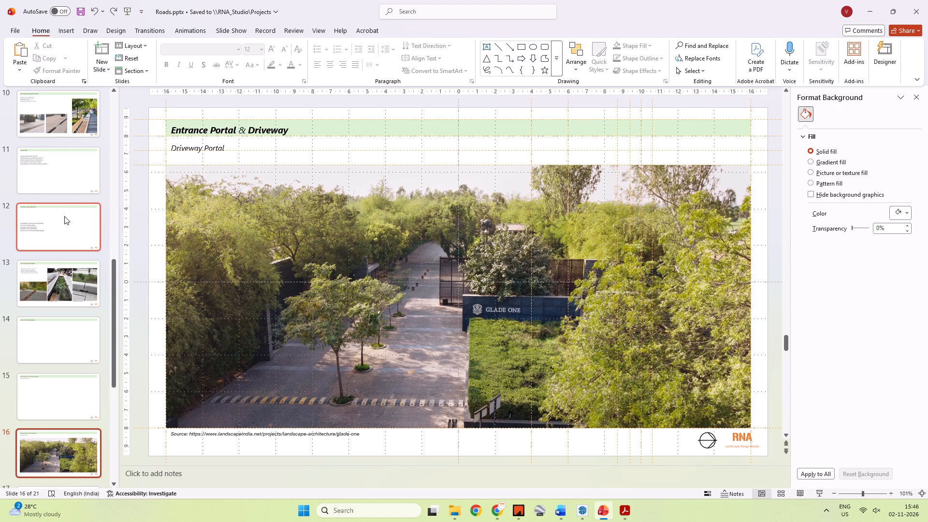
Go back to the start of the deck and review the Road Typologies overview and the 9.0 MTS section slide.
{"action": "scroll", "coordinate": [62, 216], "scroll_direction": "up", "scroll_amount": 19}
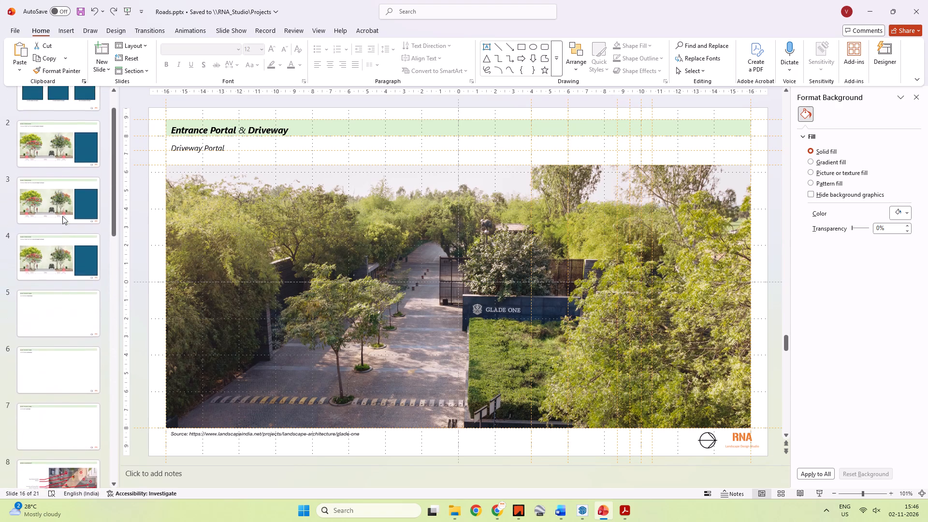
{"action": "scroll", "coordinate": [62, 216], "scroll_direction": "up", "scroll_amount": 2}
{"action": "left_click", "coordinate": [59, 141]}
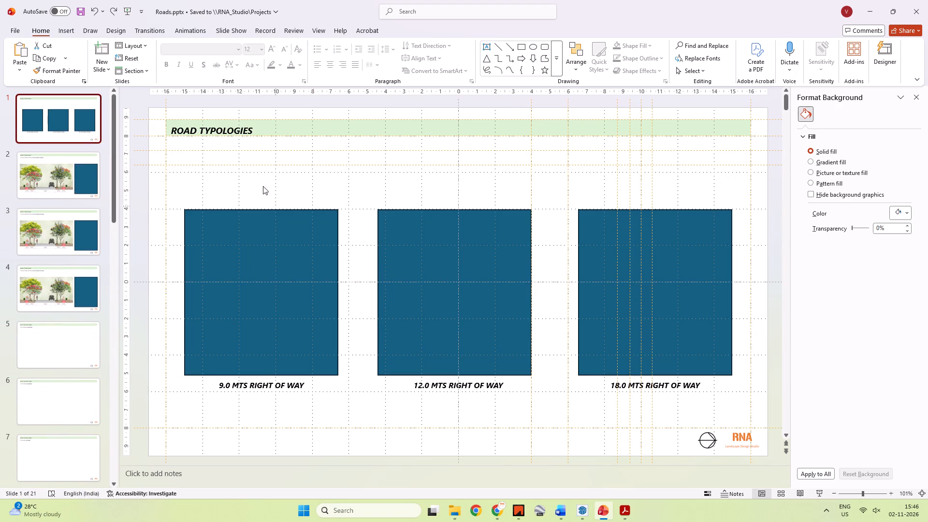
{"action": "left_click", "coordinate": [254, 158]}
{"action": "key", "text": "alt+Tab"}
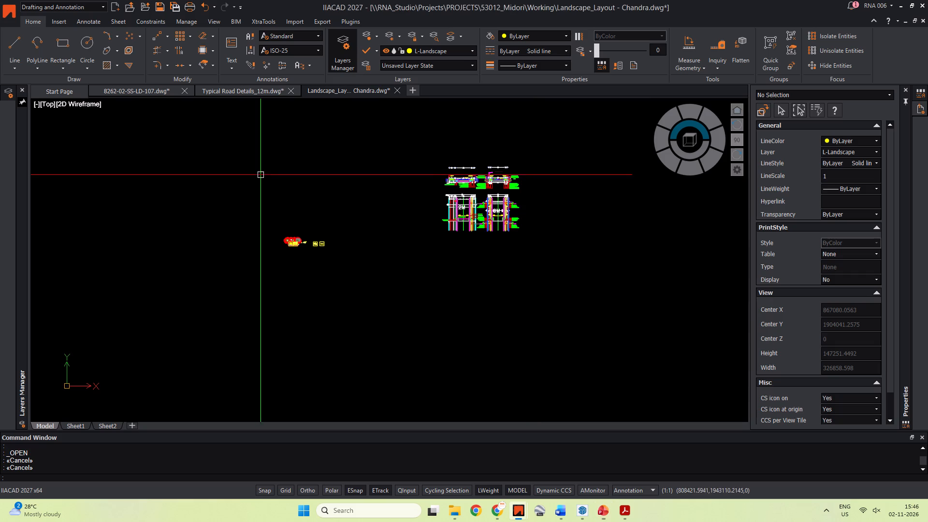
{"action": "key", "text": "alt+Tab"}
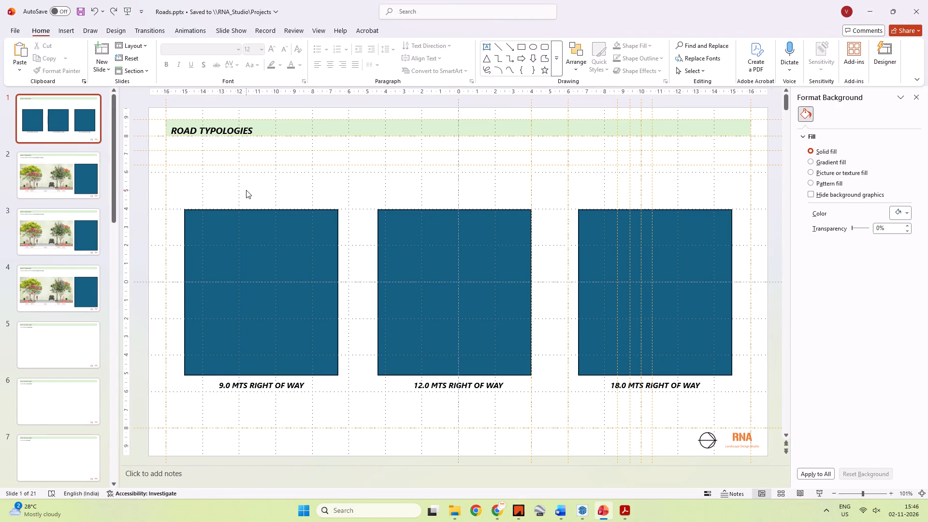
{"action": "left_click", "coordinate": [246, 190]}
{"action": "left_click", "coordinate": [98, 174]}
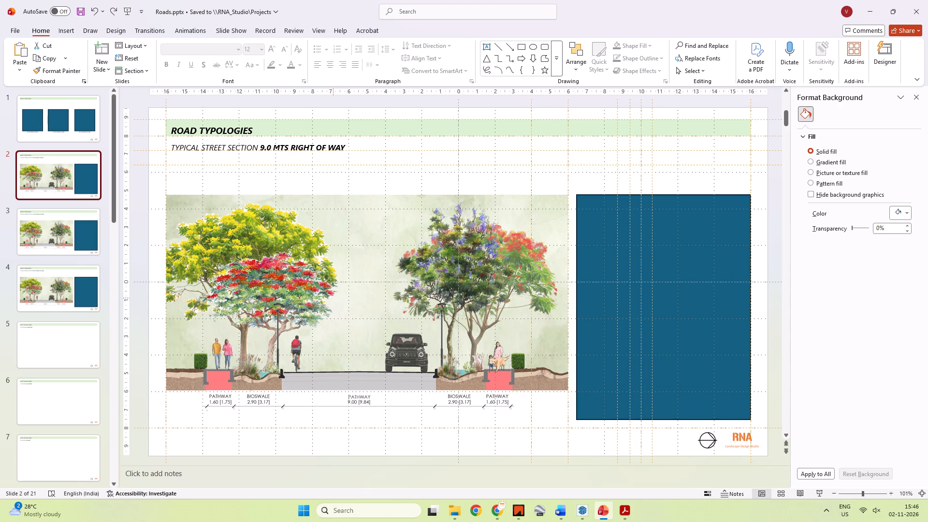
Switch to IIACAD and examine the 12M and 9M road plans in the Landscape_Layout - Chandra drawing.
{"action": "key", "text": "alt+Tab"}
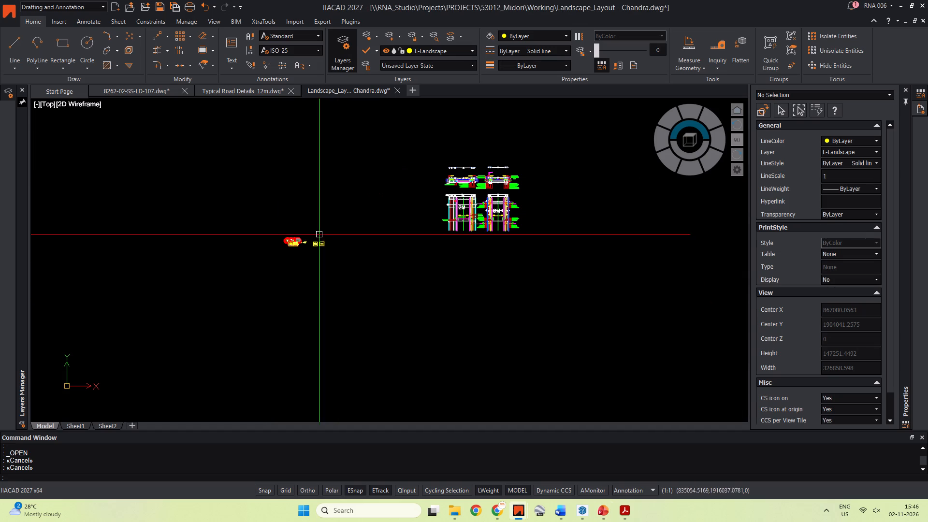
{"action": "scroll", "coordinate": [325, 222], "scroll_direction": "up", "scroll_amount": 3}
{"action": "middle_click_drag", "start_coordinate": [339, 231], "coordinate": [105, 255]}
{"action": "scroll", "coordinate": [488, 215], "scroll_direction": "down", "scroll_amount": 1}
{"action": "middle_click_drag", "start_coordinate": [488, 215], "coordinate": [255, 221]}
{"action": "scroll", "coordinate": [421, 185], "scroll_direction": "up", "scroll_amount": 4}
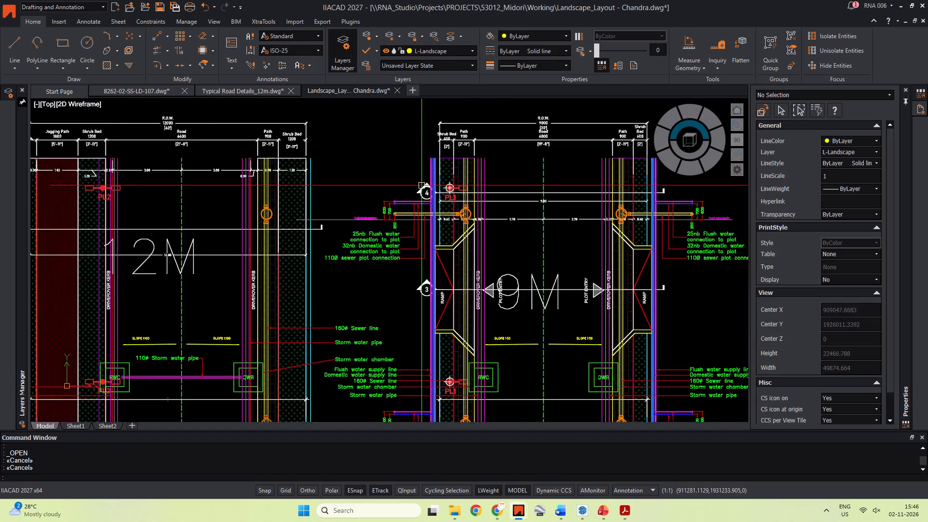
{"action": "scroll", "coordinate": [300, 225], "scroll_direction": "down", "scroll_amount": 4}
{"action": "middle_click_drag", "start_coordinate": [296, 225], "coordinate": [429, 184]}
Close the Landscape_Layout - Chandra drawing without saving the changes.
{"action": "left_click", "coordinate": [400, 88]}
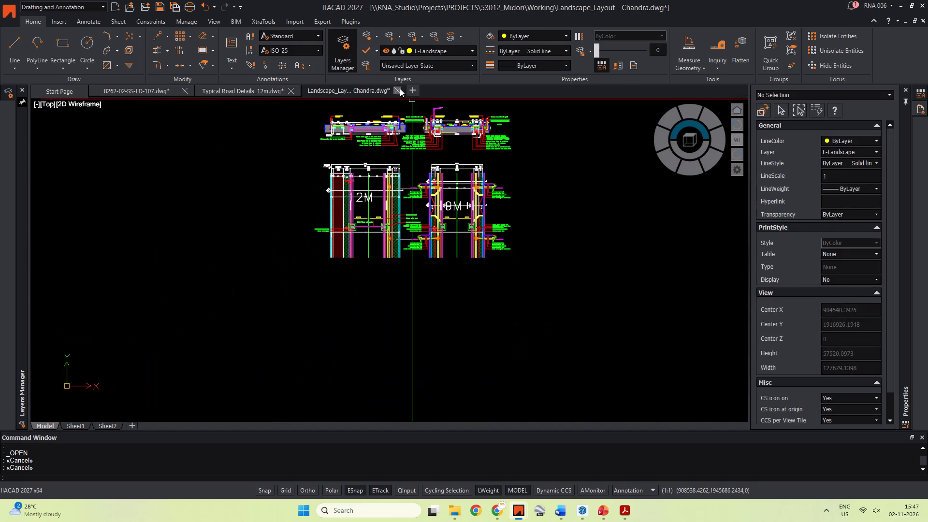
{"action": "left_click", "coordinate": [459, 258]}
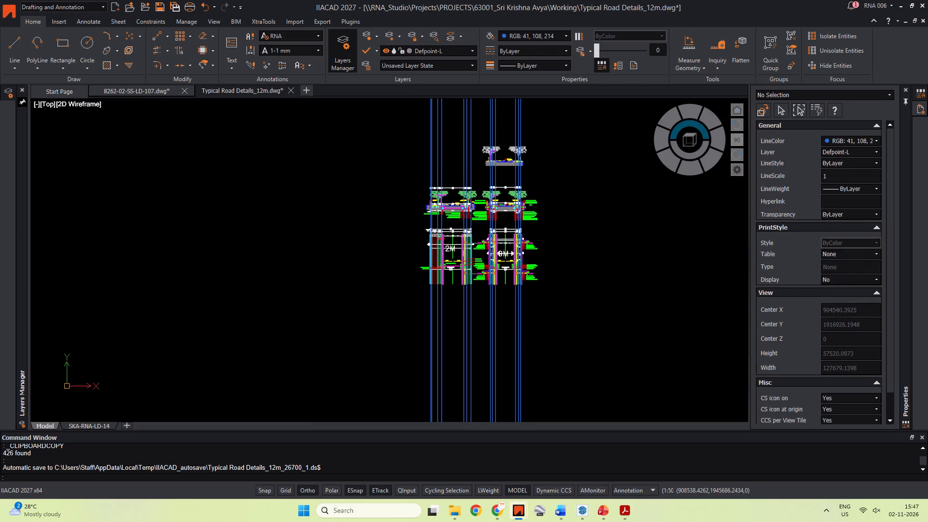
Close Typical Road Details_12m.dwg without saving the changes.
{"action": "left_click", "coordinate": [290, 88]}
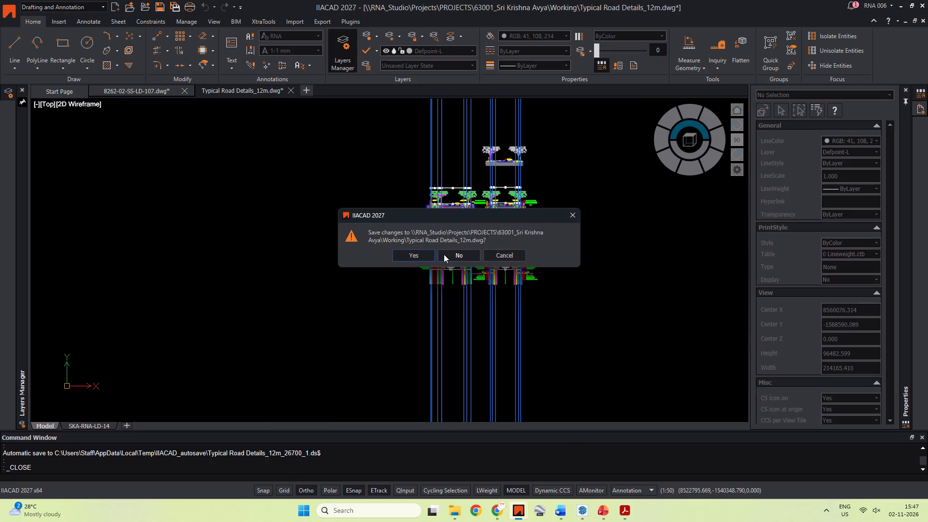
{"action": "left_click", "coordinate": [447, 254]}
Switch to the Roads.pptx presentation and review the Road Typologies overview and the 18.0 MTS right of way section slide.
{"action": "key", "text": "alt+Tab"}
{"action": "key", "text": "alt+Tab"}
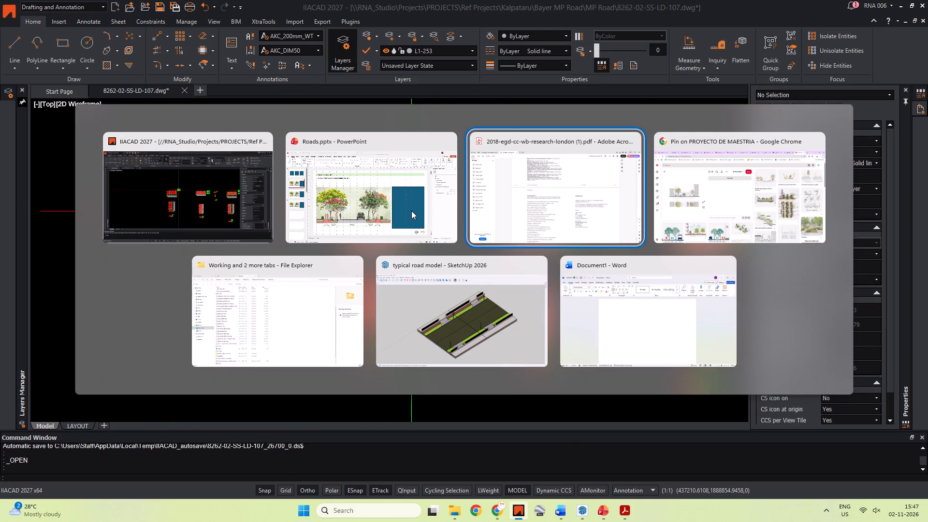
{"action": "key", "text": "alt+Tab"}
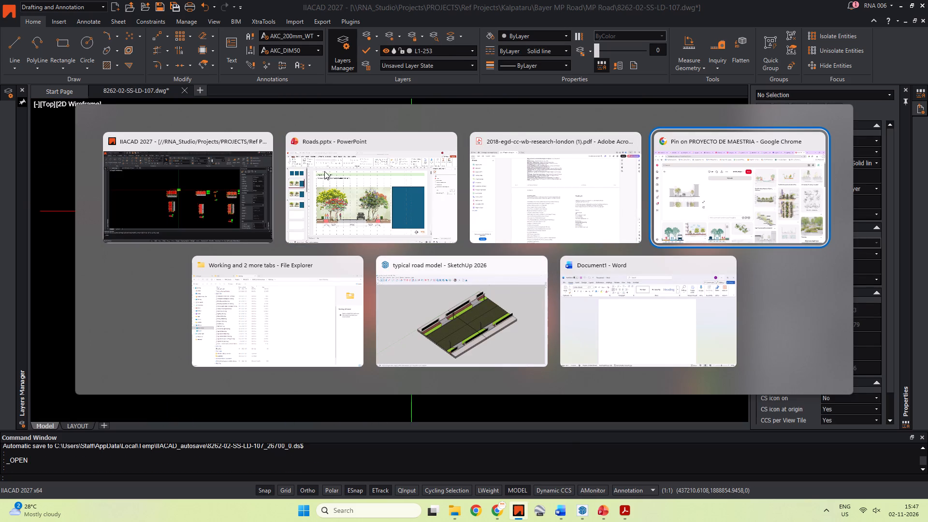
{"action": "left_click", "coordinate": [324, 171], "text": "alt"}
{"action": "left_click", "coordinate": [137, 137]}
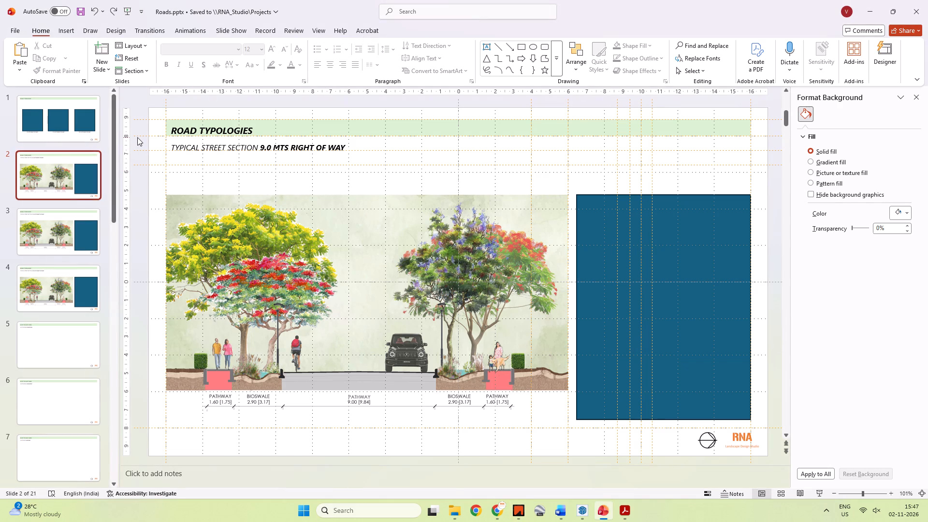
{"action": "left_click", "coordinate": [52, 122]}
{"action": "scroll", "coordinate": [54, 242], "scroll_direction": "down", "scroll_amount": 5}
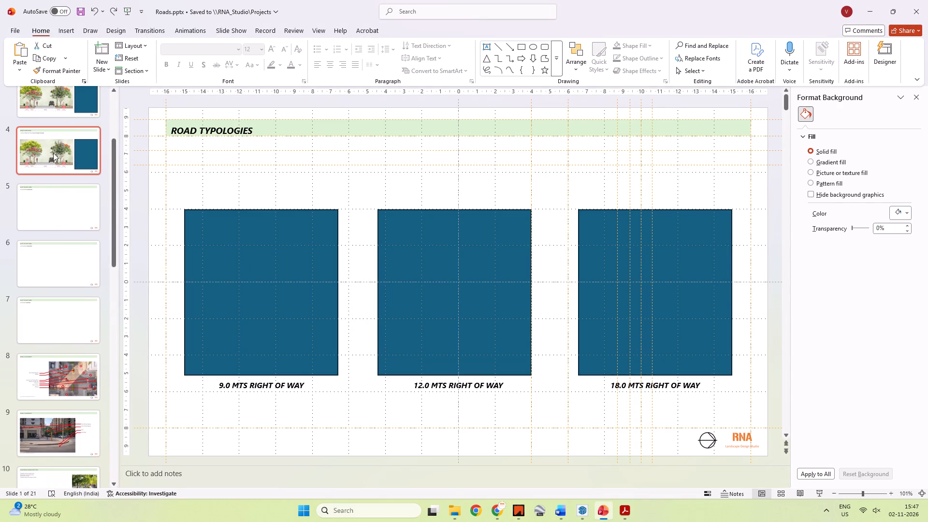
{"action": "left_click", "coordinate": [53, 151]}
Switch to SketchUp and look over the separate road models in the typical road model file.
{"action": "key", "text": "alt+Tab"}
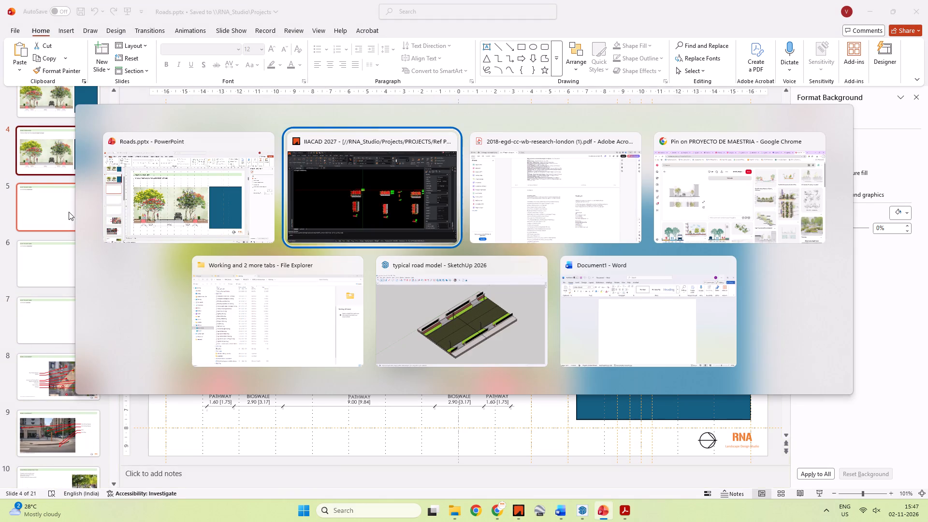
{"action": "key", "text": "alt+Tab"}
{"action": "key", "text": "alt+Tab"}
{"action": "key", "text": "alt+Tab"}
{"action": "key", "text": "alt+Tab"}
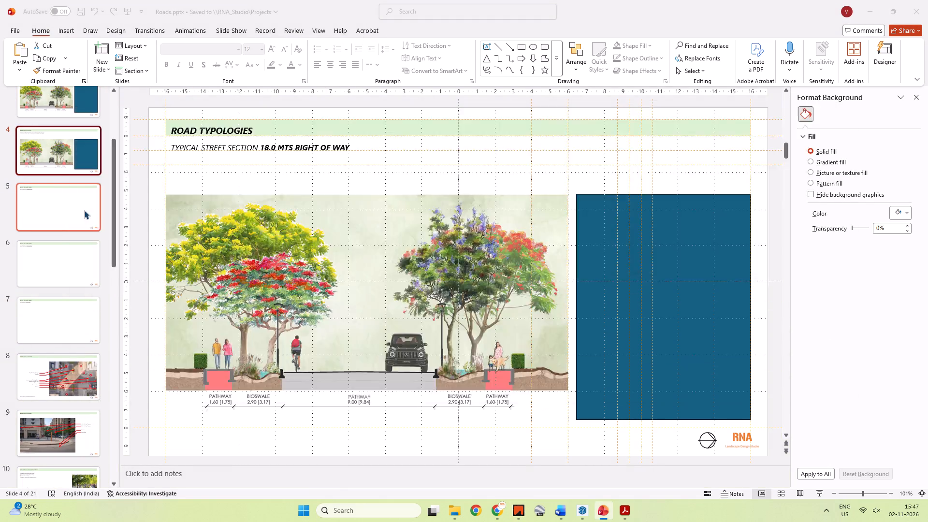
{"action": "middle_click_drag", "start_coordinate": [310, 214], "coordinate": [127, 133]}
{"action": "middle_click_drag", "start_coordinate": [240, 170], "coordinate": [548, 202]}
{"action": "scroll", "coordinate": [515, 240], "scroll_direction": "down", "scroll_amount": 11}
{"action": "middle_click_drag", "start_coordinate": [509, 240], "coordinate": [313, 240]}
{"action": "middle_click_drag", "start_coordinate": [672, 281], "coordinate": [201, 407]}
Examine the dark-surfaced road model closely, including its driveway ramps, footpaths, green verges, street lights and fenced boundary walls.
{"action": "scroll", "coordinate": [302, 319], "scroll_direction": "up", "scroll_amount": 4}
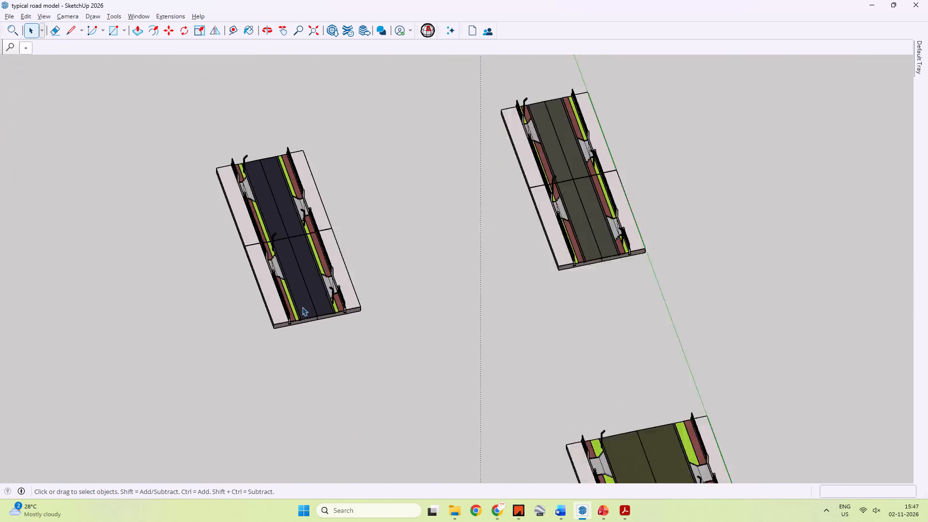
{"action": "scroll", "coordinate": [302, 307], "scroll_direction": "up", "scroll_amount": 18}
{"action": "scroll", "coordinate": [248, 342], "scroll_direction": "up", "scroll_amount": 6}
{"action": "middle_click_drag", "start_coordinate": [258, 329], "coordinate": [383, 239]}
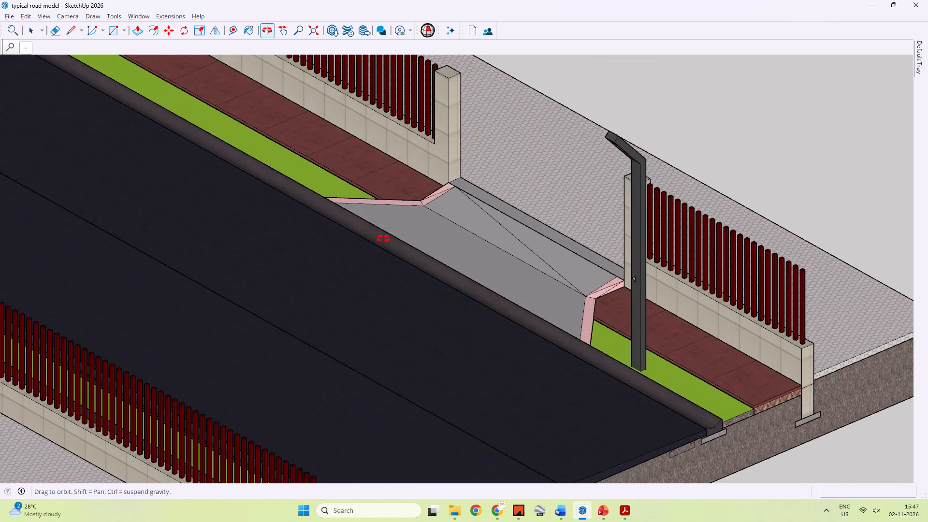
{"action": "middle_click_drag", "start_coordinate": [383, 239], "coordinate": [383, 239]}
{"action": "scroll", "coordinate": [375, 254], "scroll_direction": "down", "scroll_amount": 12}
{"action": "middle_click_drag", "start_coordinate": [336, 255], "coordinate": [529, 324], "text": "shift"}
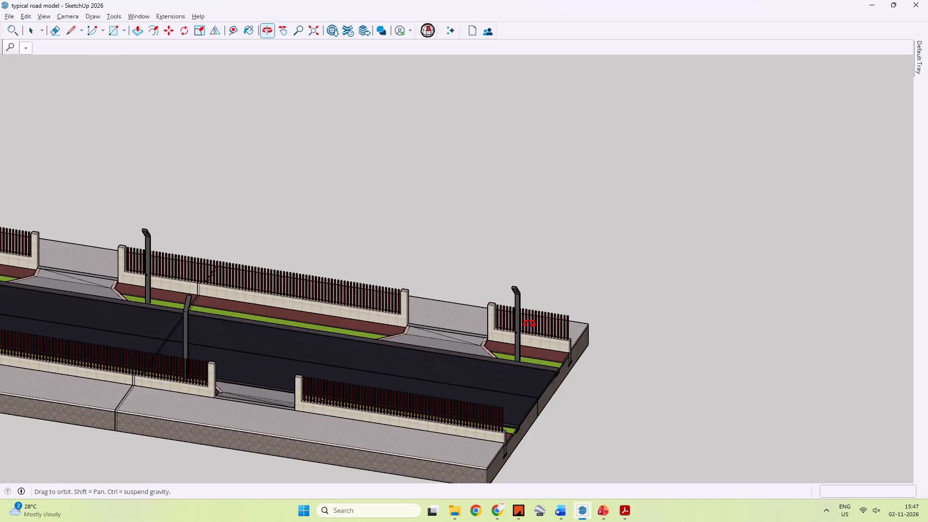
{"action": "middle_click_drag", "start_coordinate": [529, 324], "coordinate": [604, 287], "text": "shift"}
{"action": "scroll", "coordinate": [442, 317], "scroll_direction": "down", "scroll_amount": 5}
{"action": "middle_click_drag", "start_coordinate": [419, 320], "coordinate": [599, 324]}
{"action": "scroll", "coordinate": [454, 367], "scroll_direction": "up", "scroll_amount": 7, "text": "shift"}
{"action": "middle_click_drag", "start_coordinate": [411, 349], "coordinate": [440, 244], "text": "shift"}
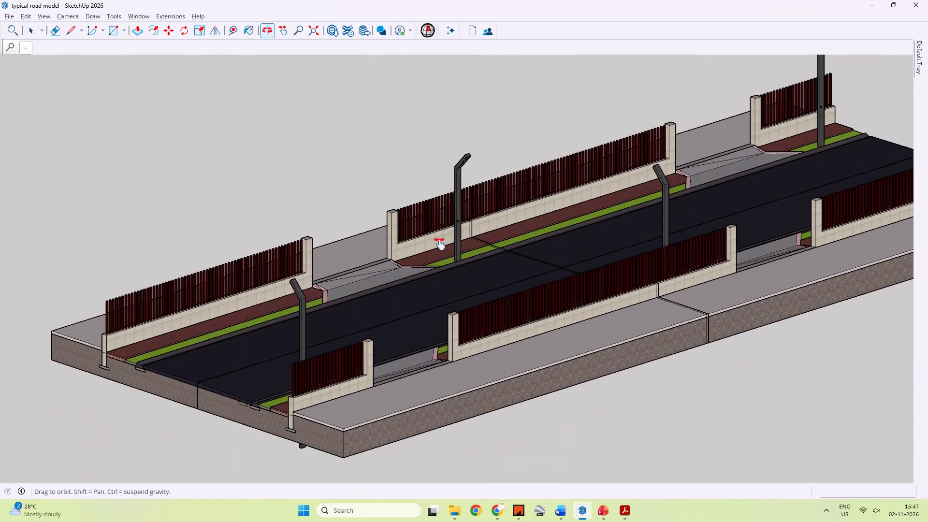
{"action": "middle_click_drag", "start_coordinate": [440, 244], "coordinate": [541, 354], "text": "shift"}
Switch to Chrome and close the A.J Wells Legibility London, Legible London and legible london search pages.
{"action": "key", "text": "alt+Tab"}
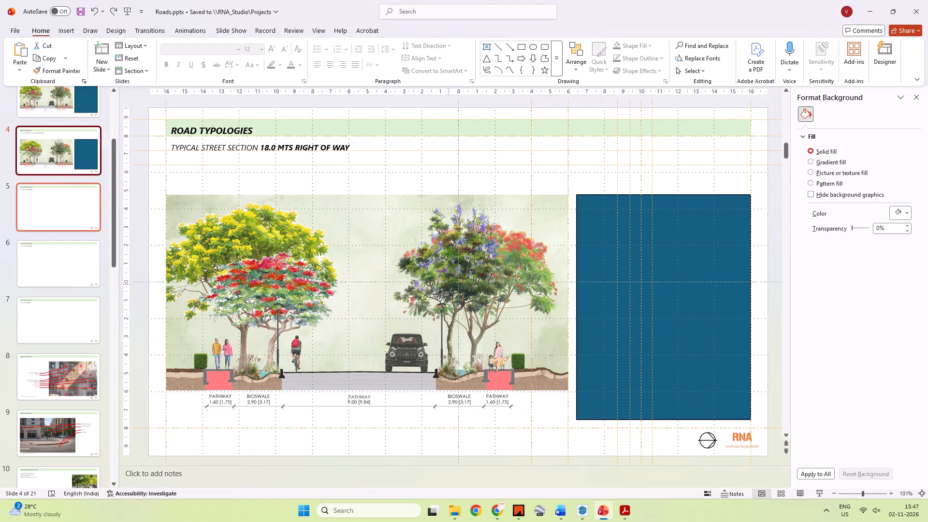
{"action": "left_click", "coordinate": [495, 515]}
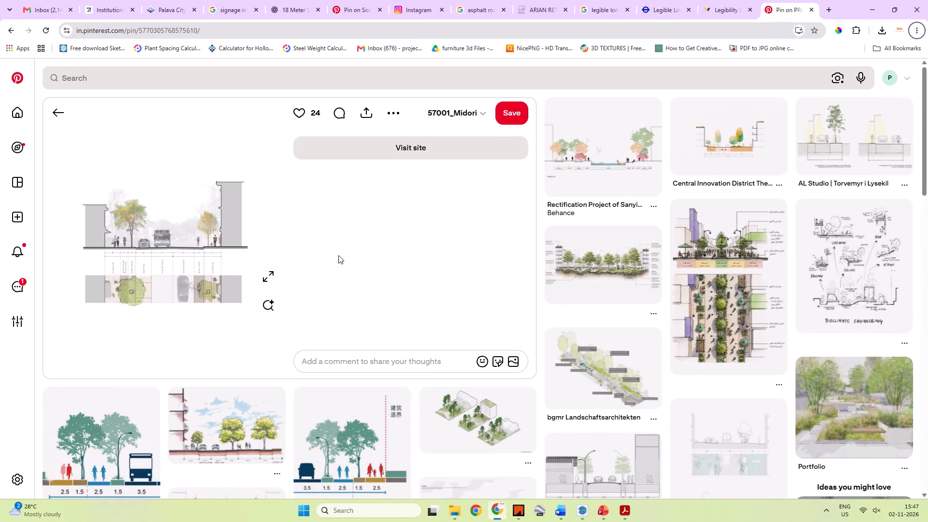
{"action": "left_click", "coordinate": [721, 16]}
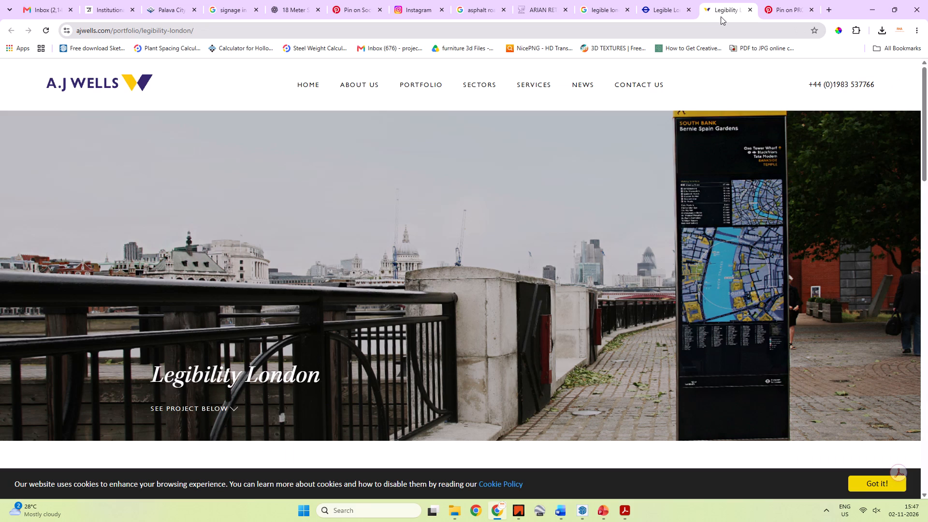
{"action": "left_click", "coordinate": [746, 14]}
{"action": "left_click", "coordinate": [751, 10]}
{"action": "left_click", "coordinate": [673, 7]}
{"action": "left_click", "coordinate": [685, 10]}
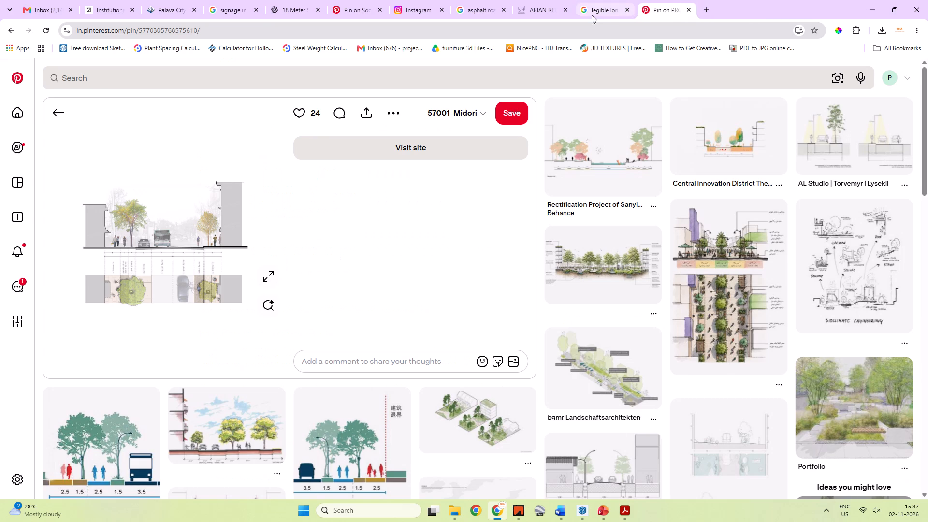
{"action": "left_click", "coordinate": [606, 13]}
{"action": "left_click", "coordinate": [625, 9]}
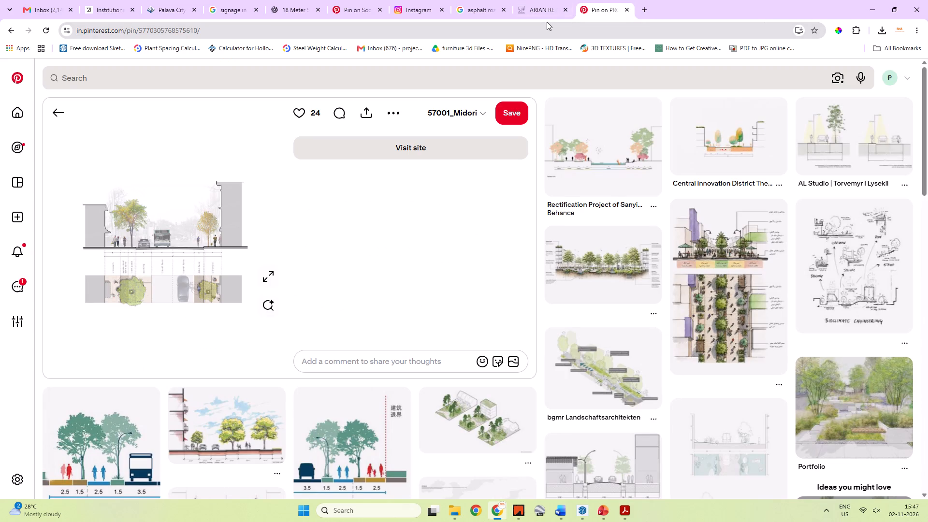
Examine the ARIAN RETREAT project page's renderings, from the project details and entrance paving through the facades, pool and aerial views.
{"action": "left_click", "coordinate": [550, 1]}
{"action": "scroll", "coordinate": [338, 325], "scroll_direction": "down", "scroll_amount": 6}
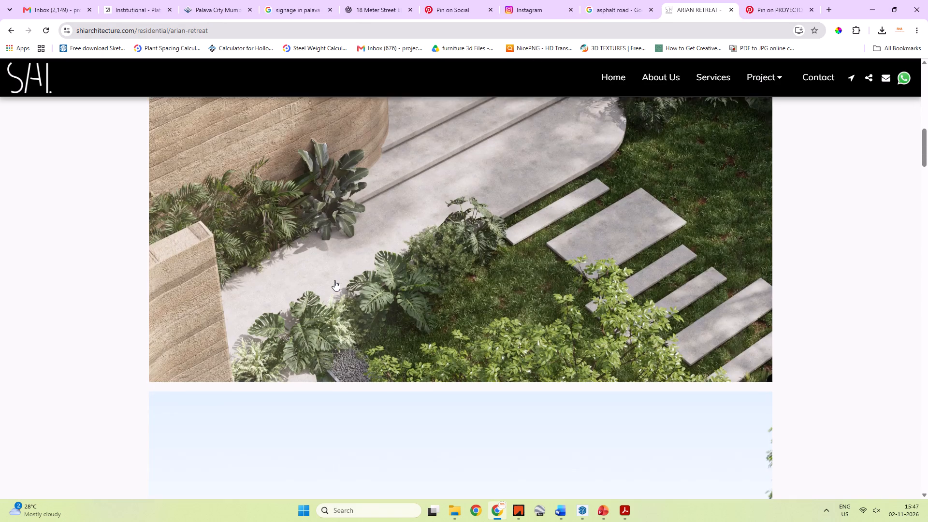
{"action": "scroll", "coordinate": [334, 280], "scroll_direction": "down", "scroll_amount": 11}
{"action": "scroll", "coordinate": [335, 284], "scroll_direction": "up", "scroll_amount": 15}
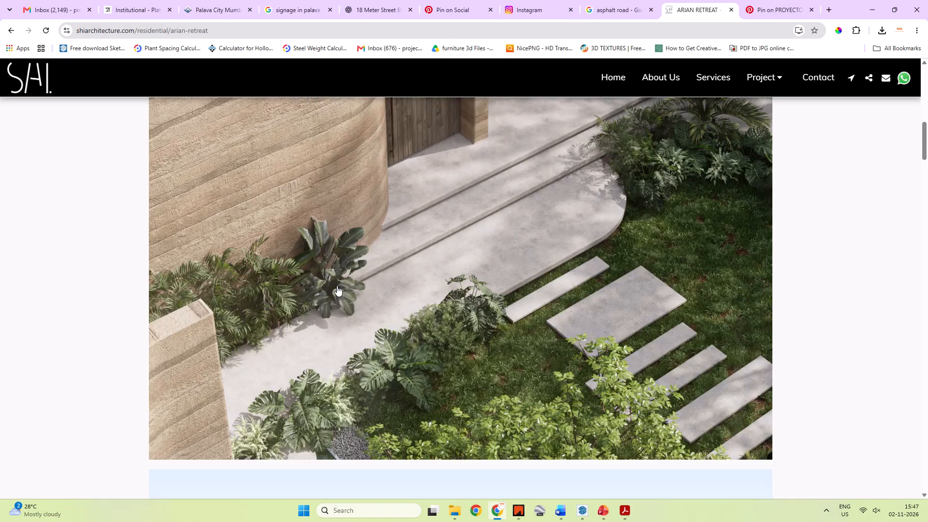
{"action": "scroll", "coordinate": [337, 286], "scroll_direction": "up", "scroll_amount": 16}
{"action": "scroll", "coordinate": [338, 286], "scroll_direction": "up", "scroll_amount": 6}
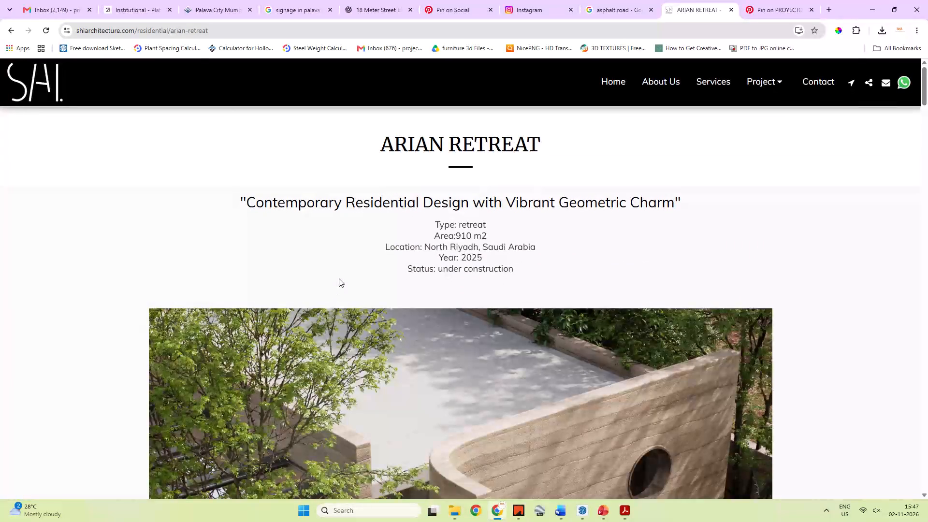
{"action": "scroll", "coordinate": [340, 273], "scroll_direction": "down", "scroll_amount": 20}
{"action": "scroll", "coordinate": [343, 273], "scroll_direction": "down", "scroll_amount": 5}
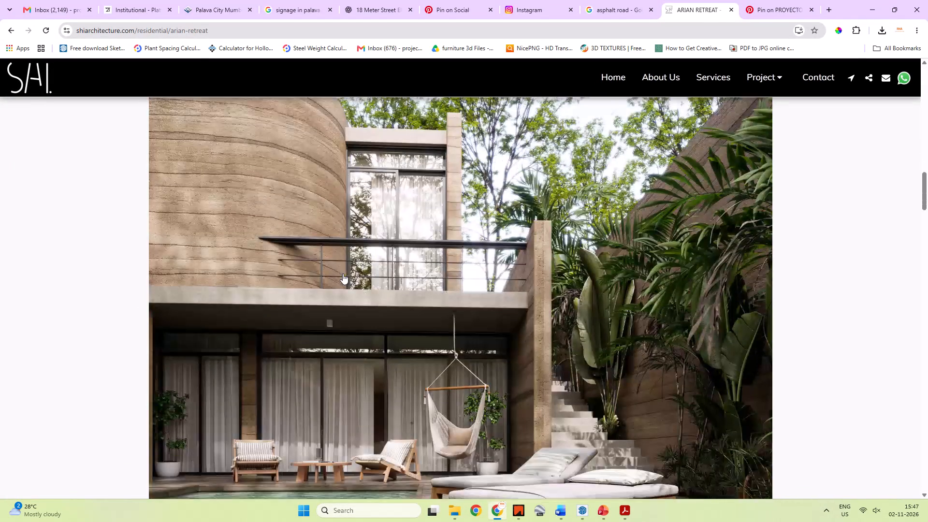
{"action": "scroll", "coordinate": [343, 274], "scroll_direction": "down", "scroll_amount": 16}
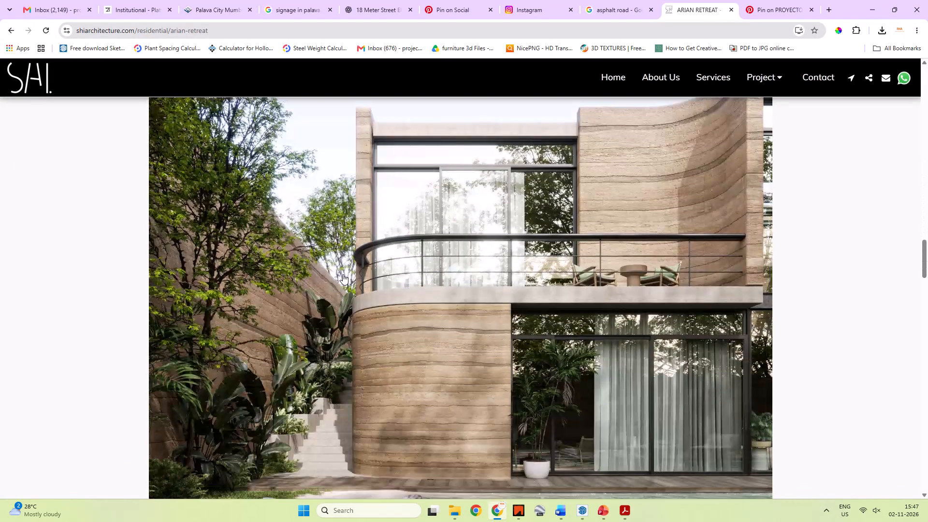
{"action": "scroll", "coordinate": [343, 274], "scroll_direction": "down", "scroll_amount": 16}
{"action": "scroll", "coordinate": [344, 275], "scroll_direction": "down", "scroll_amount": 13}
{"action": "scroll", "coordinate": [344, 274], "scroll_direction": "down", "scroll_amount": 15}
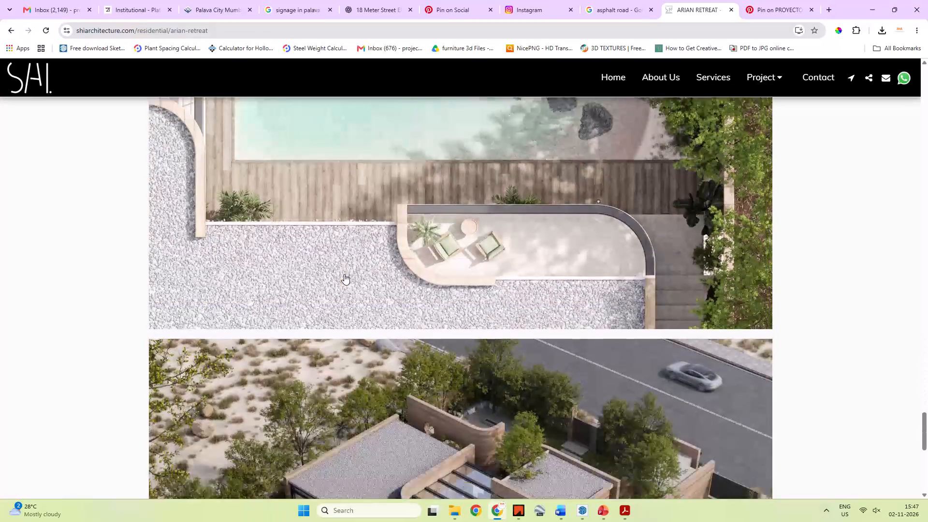
{"action": "scroll", "coordinate": [344, 274], "scroll_direction": "down", "scroll_amount": 14}
{"action": "key", "text": "Escape"}
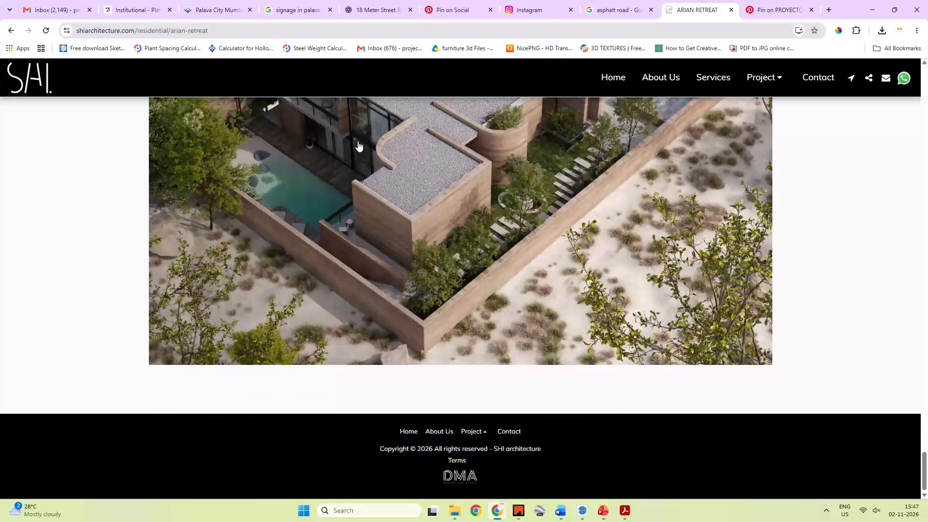
Replace the paver query in the asphalt road search page with a Google search for "rammed earth section".
{"action": "left_click", "coordinate": [628, 6]}
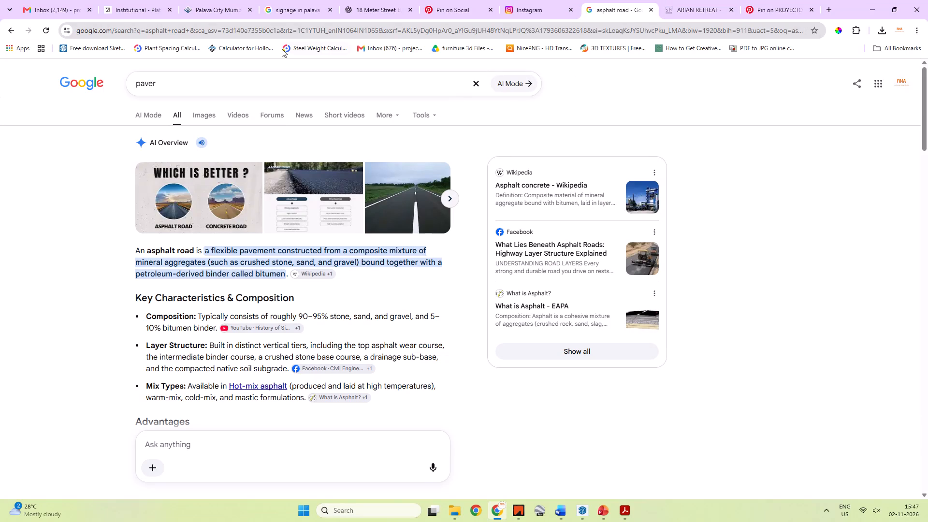
{"action": "left_click", "coordinate": [262, 80]}
{"action": "left_click_drag", "start_coordinate": [258, 80], "coordinate": [89, 92]}
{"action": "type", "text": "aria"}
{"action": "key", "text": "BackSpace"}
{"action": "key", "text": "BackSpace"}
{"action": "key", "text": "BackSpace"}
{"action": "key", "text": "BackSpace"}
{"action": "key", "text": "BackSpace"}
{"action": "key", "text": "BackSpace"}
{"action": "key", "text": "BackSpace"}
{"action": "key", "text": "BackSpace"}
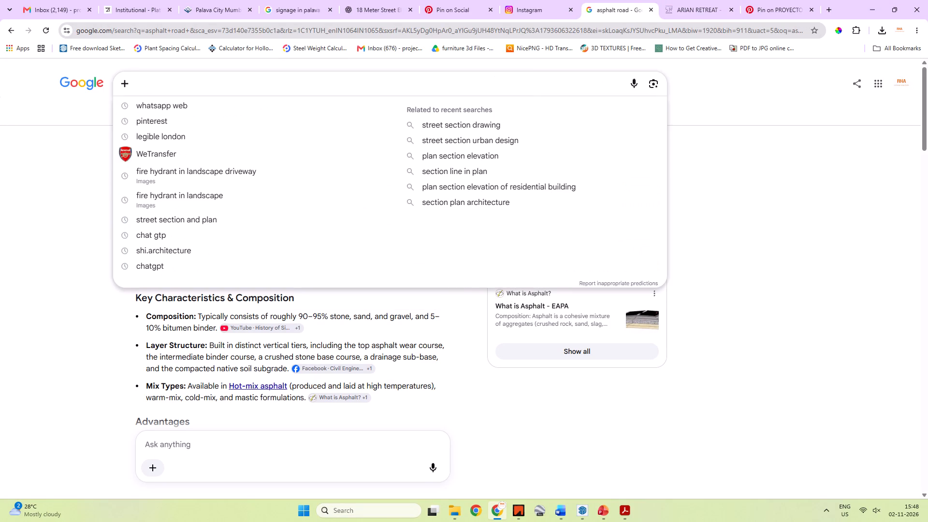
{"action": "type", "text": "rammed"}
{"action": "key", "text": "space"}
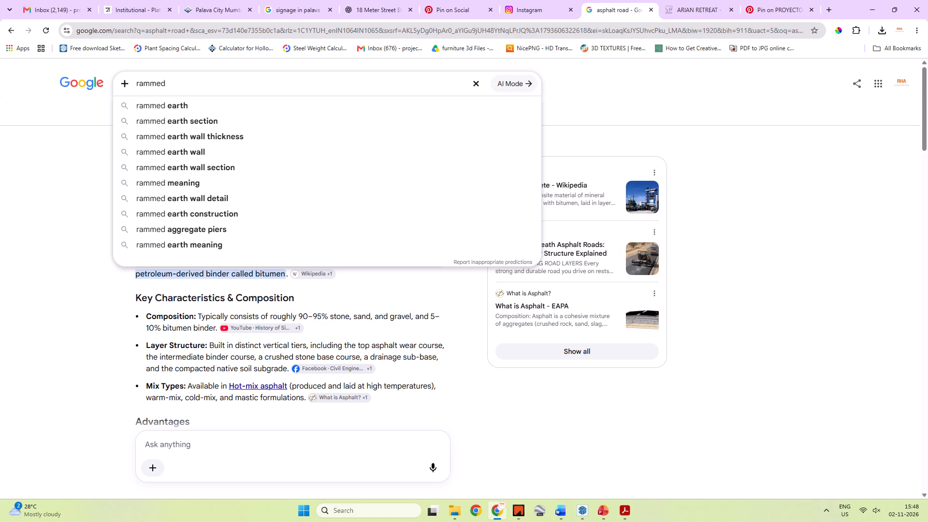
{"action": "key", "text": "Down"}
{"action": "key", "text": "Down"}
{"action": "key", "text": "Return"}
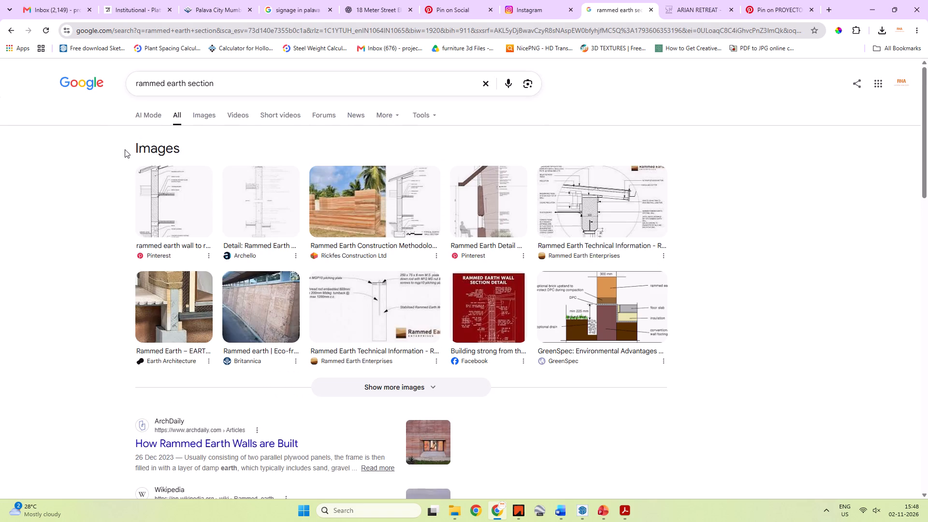
Preview the Rickfes rammed earth construction image and the related Hive Earth wall photo, and browse the other related wall images.
{"action": "left_click", "coordinate": [347, 211]}
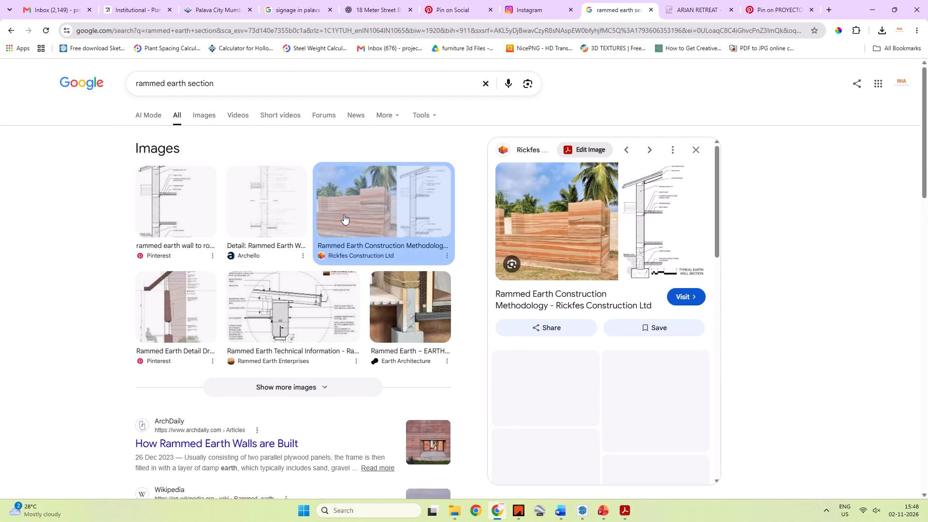
{"action": "left_click", "coordinate": [695, 384]}
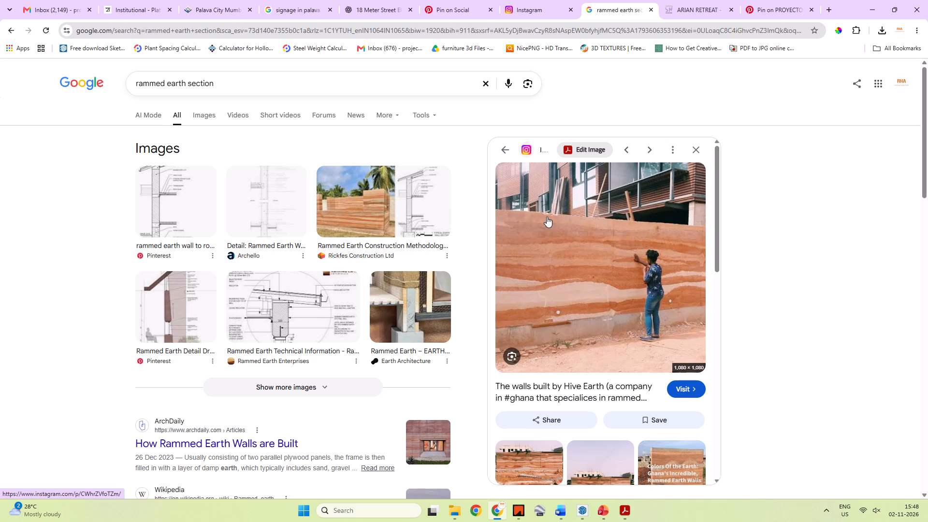
{"action": "left_click", "coordinate": [504, 145]}
{"action": "scroll", "coordinate": [561, 315], "scroll_direction": "down", "scroll_amount": 4}
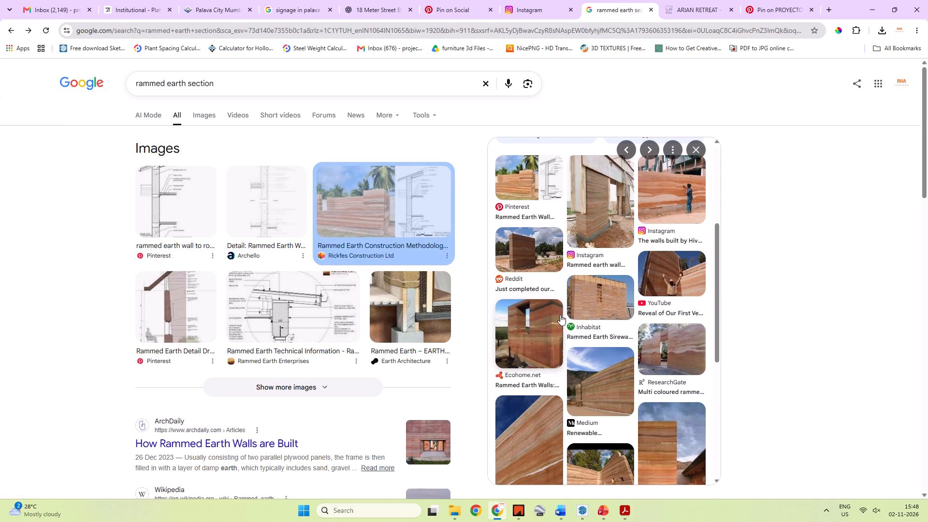
Preview the Ecohome rammed earth wall, and narrow the image results for rammed earth section to Architecture and Design.
{"action": "left_click", "coordinate": [538, 337]}
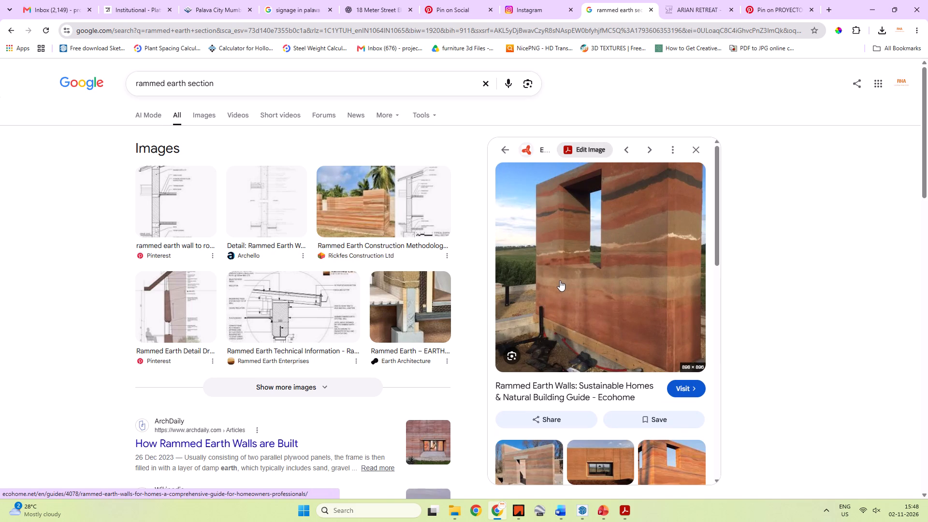
{"action": "left_click", "coordinate": [211, 115]}
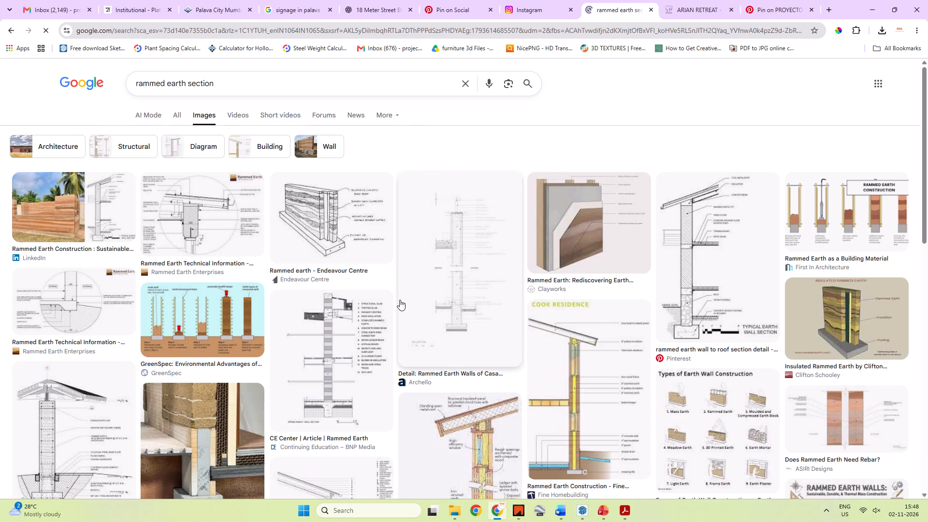
{"action": "left_click", "coordinate": [46, 139]}
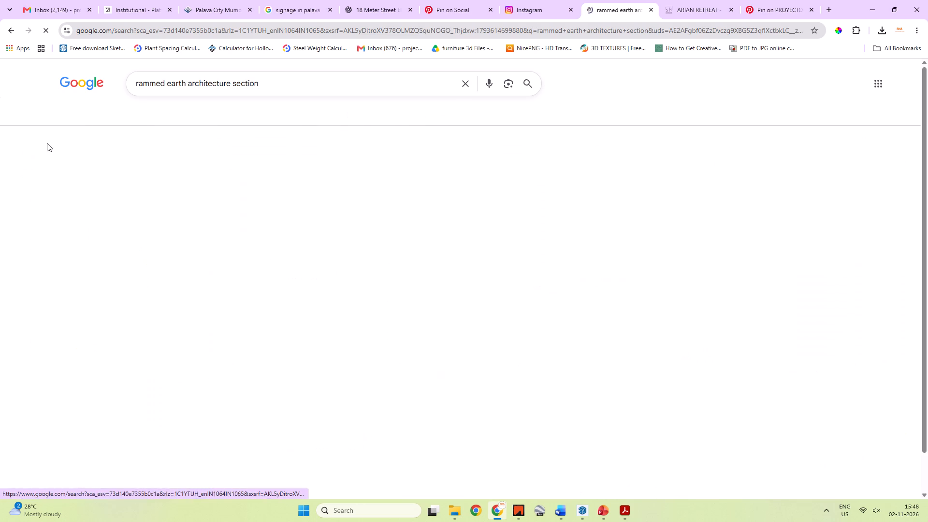
{"action": "left_click", "coordinate": [107, 142]}
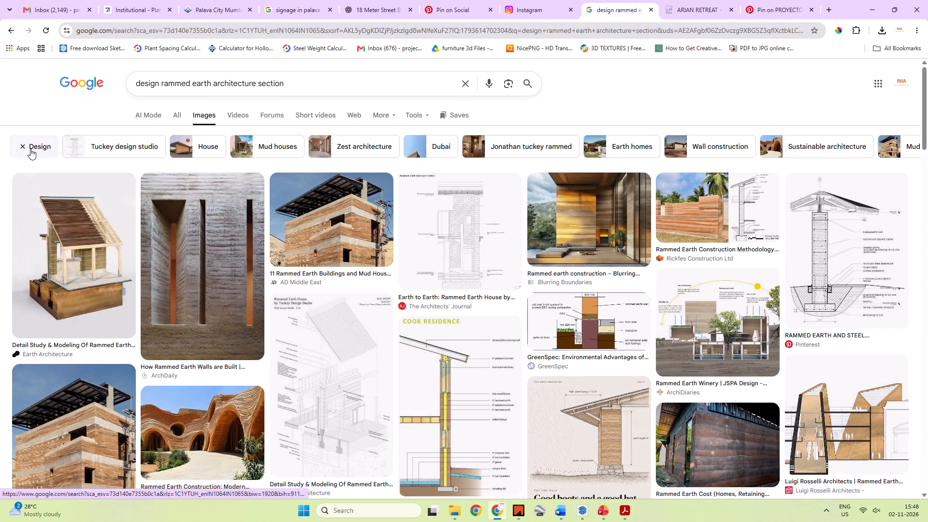
Browse the rammed earth image results and preview AD Middle East's Dubai rammed earth wall and the related block image.
{"action": "scroll", "coordinate": [295, 325], "scroll_direction": "down", "scroll_amount": 4}
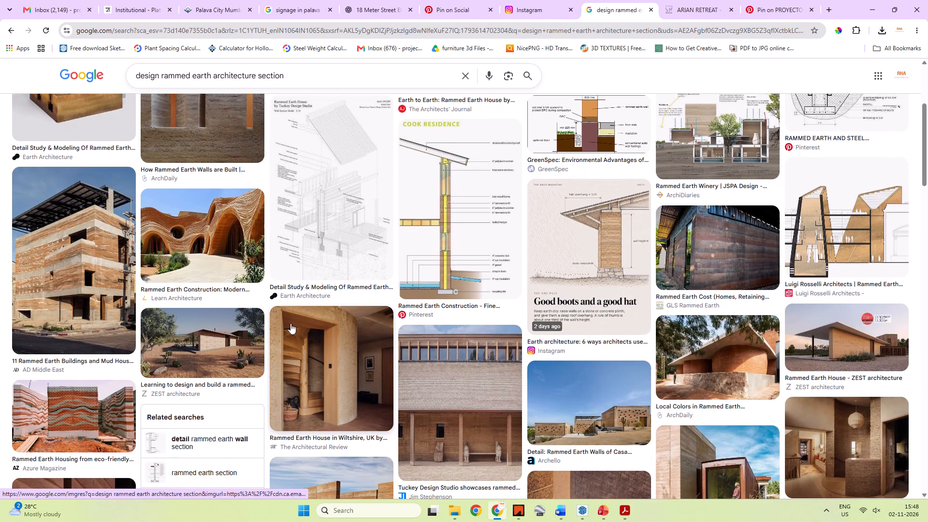
{"action": "scroll", "coordinate": [290, 323], "scroll_direction": "down", "scroll_amount": 5}
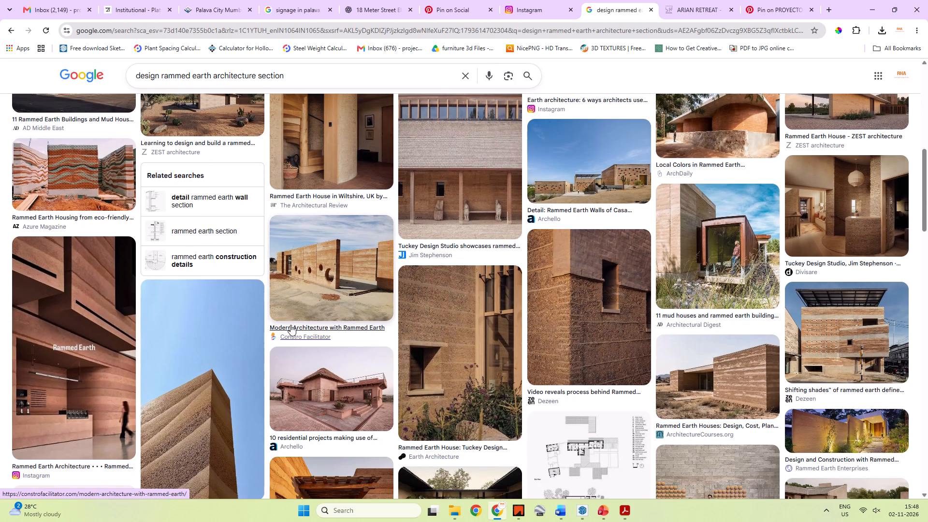
{"action": "scroll", "coordinate": [290, 325], "scroll_direction": "down", "scroll_amount": 4}
{"action": "left_click", "coordinate": [182, 249]}
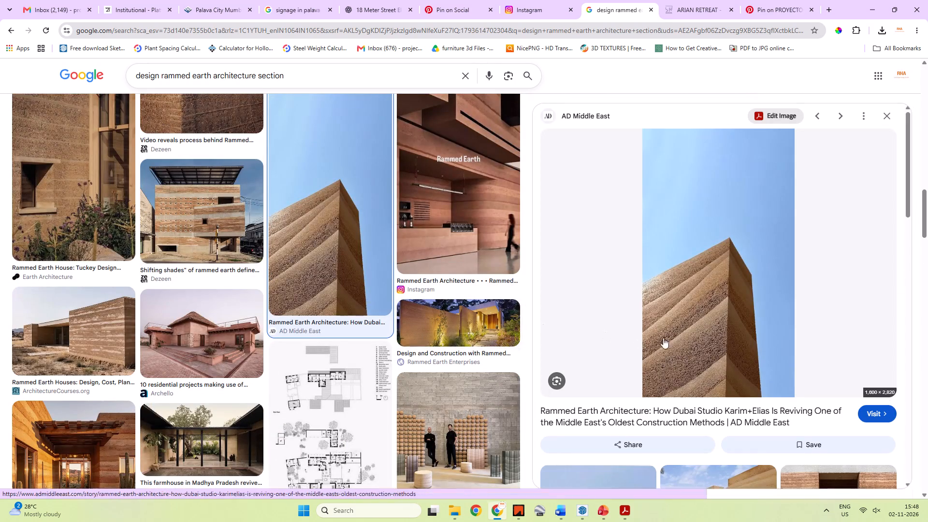
{"action": "scroll", "coordinate": [683, 337], "scroll_direction": "down", "scroll_amount": 5}
{"action": "left_click", "coordinate": [591, 351]}
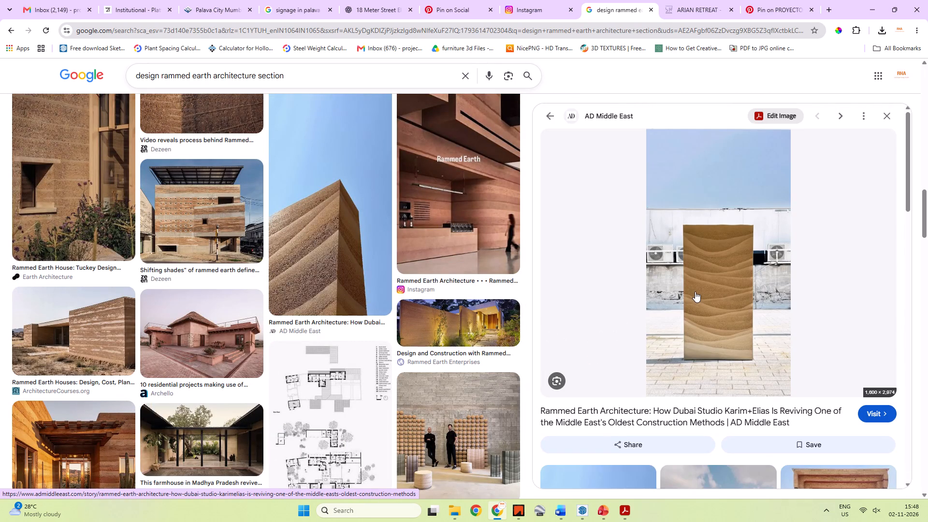
{"action": "key", "text": "Escape"}
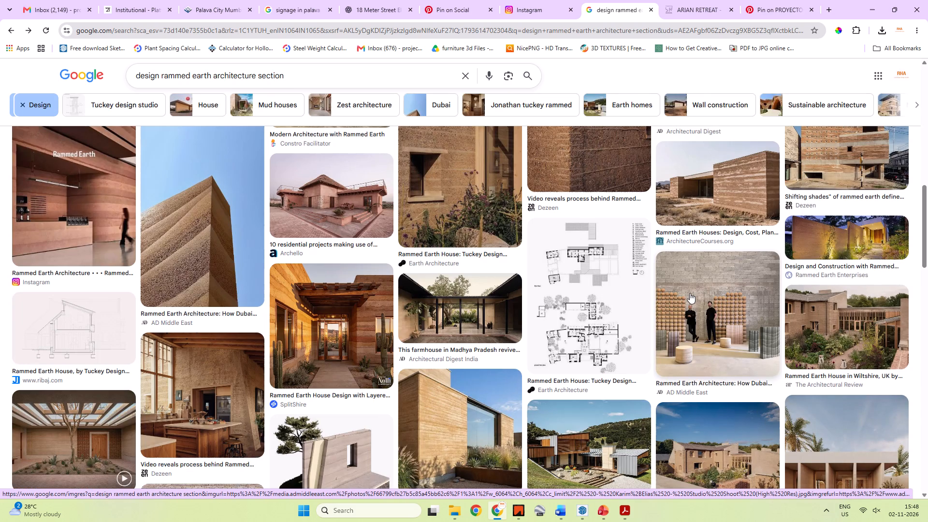
Look further through the rammed earth image results and preview the Ricola Herb Centre, Laufen, Switzerland image.
{"action": "scroll", "coordinate": [666, 338], "scroll_direction": "up", "scroll_amount": 4}
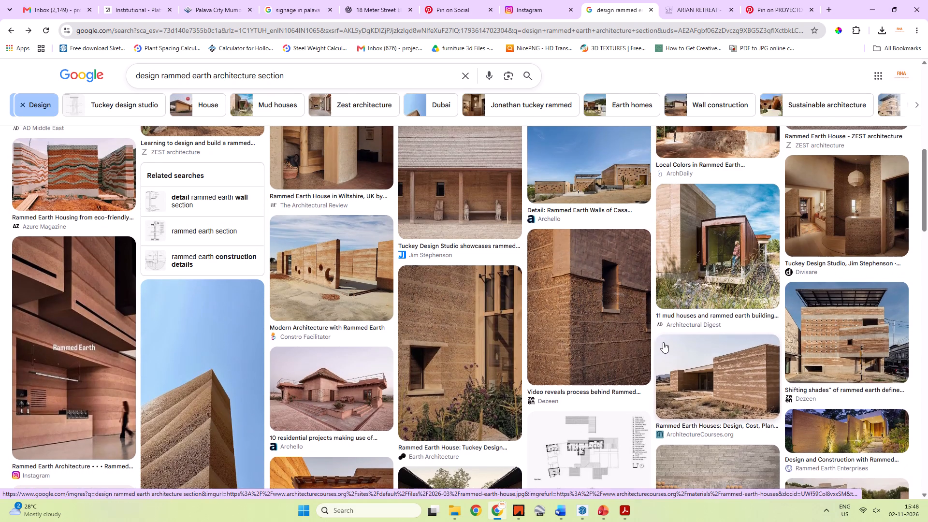
{"action": "scroll", "coordinate": [663, 342], "scroll_direction": "down", "scroll_amount": 3}
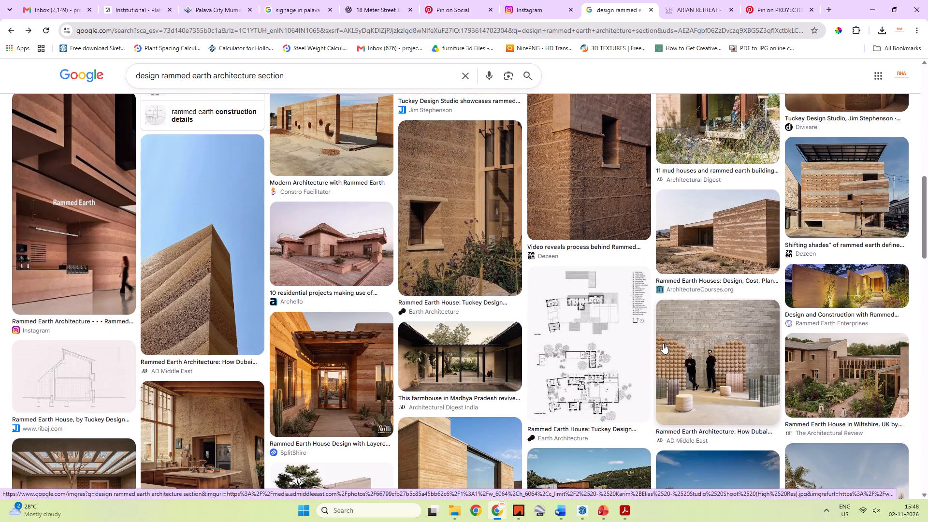
{"action": "scroll", "coordinate": [663, 343], "scroll_direction": "down", "scroll_amount": 6}
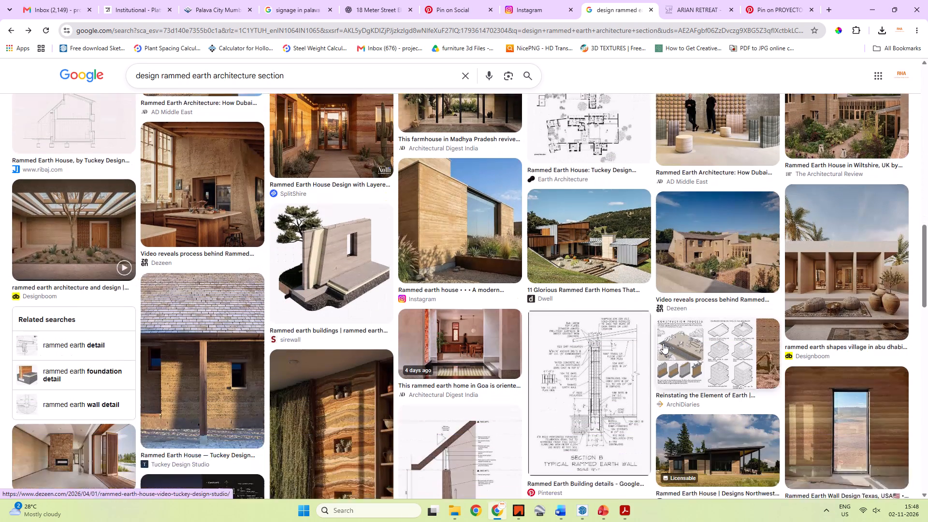
{"action": "scroll", "coordinate": [665, 339], "scroll_direction": "down", "scroll_amount": 4}
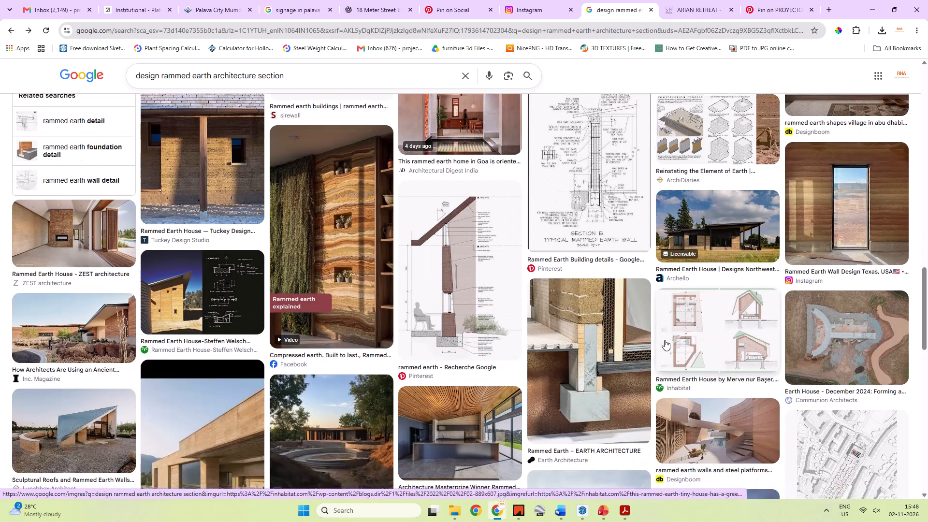
{"action": "scroll", "coordinate": [665, 340], "scroll_direction": "down", "scroll_amount": 6}
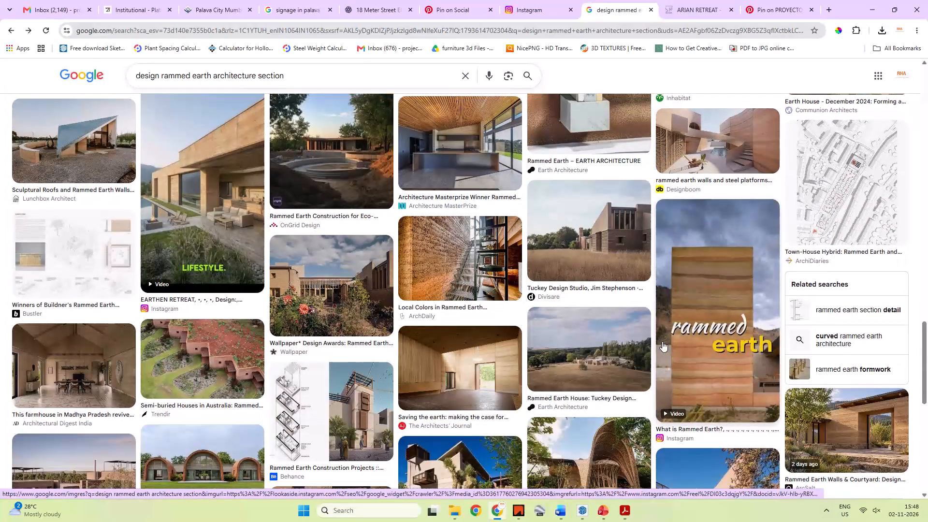
{"action": "scroll", "coordinate": [638, 334], "scroll_direction": "down", "scroll_amount": 4}
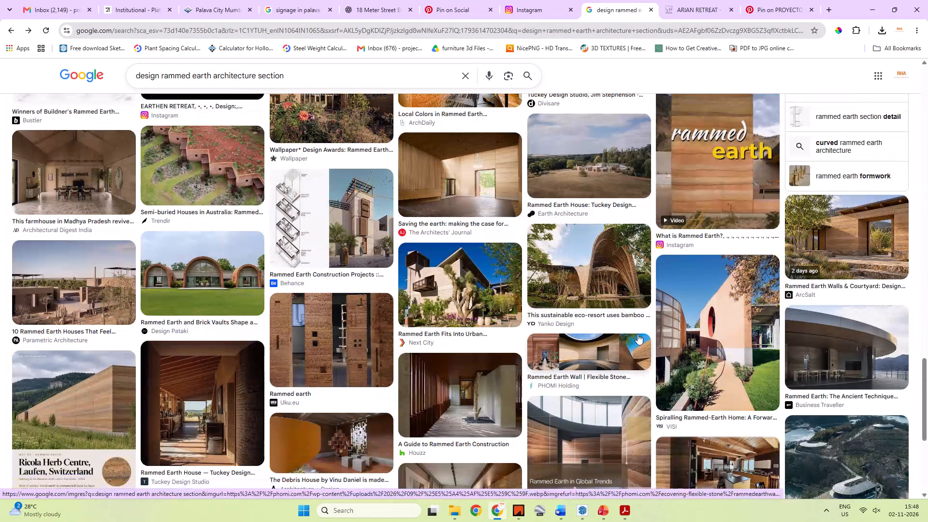
{"action": "scroll", "coordinate": [638, 334], "scroll_direction": "up", "scroll_amount": 2}
{"action": "scroll", "coordinate": [618, 319], "scroll_direction": "down", "scroll_amount": 4}
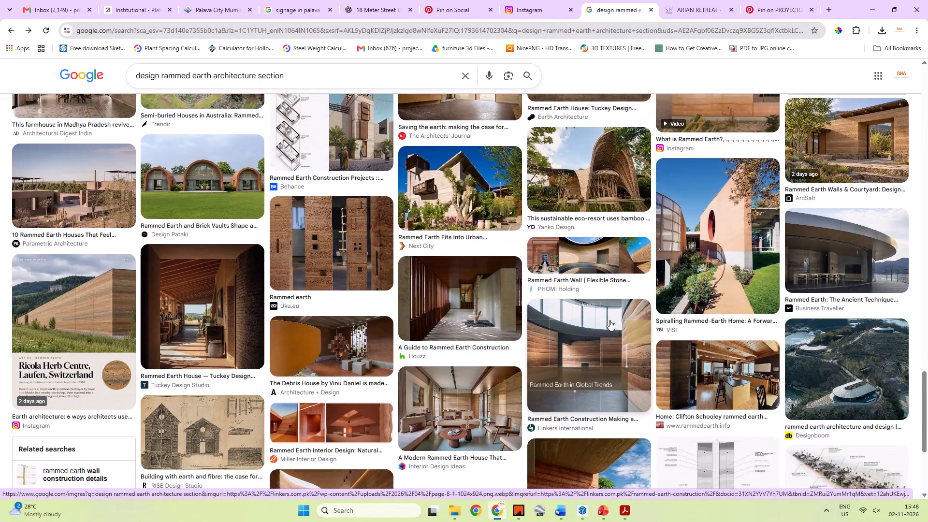
{"action": "left_click", "coordinate": [114, 310]}
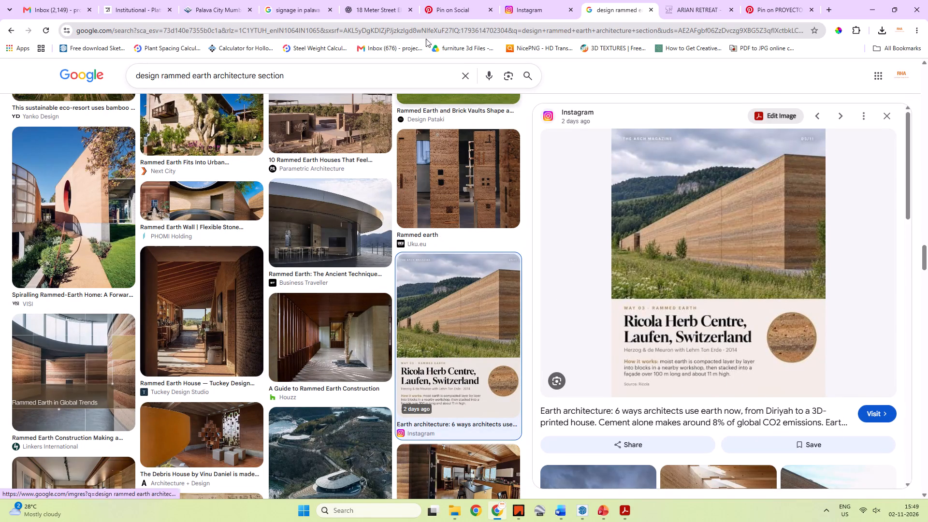
Replace the ARIAN RETREAT page with a web search for ricola herb center and show its image results.
{"action": "left_click", "coordinate": [700, 7]}
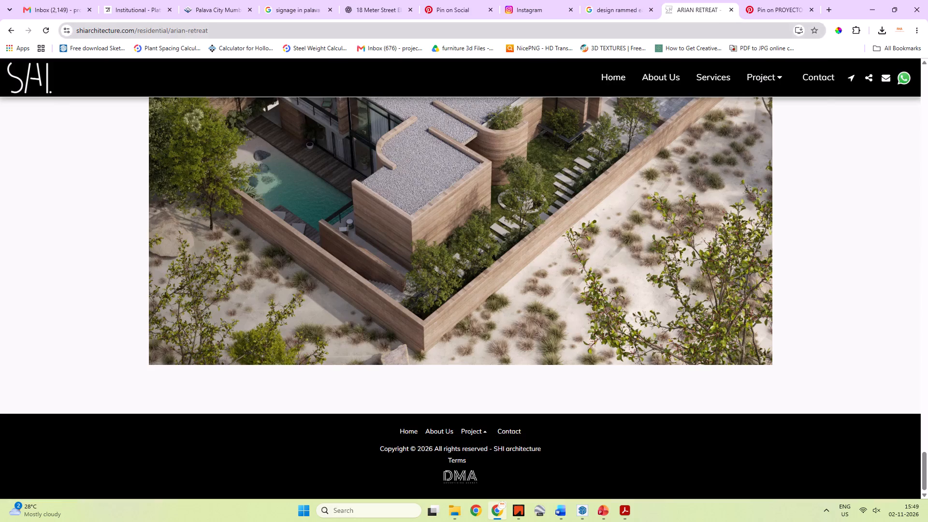
{"action": "left_click", "coordinate": [652, 32]}
{"action": "type", "text": "ricola"}
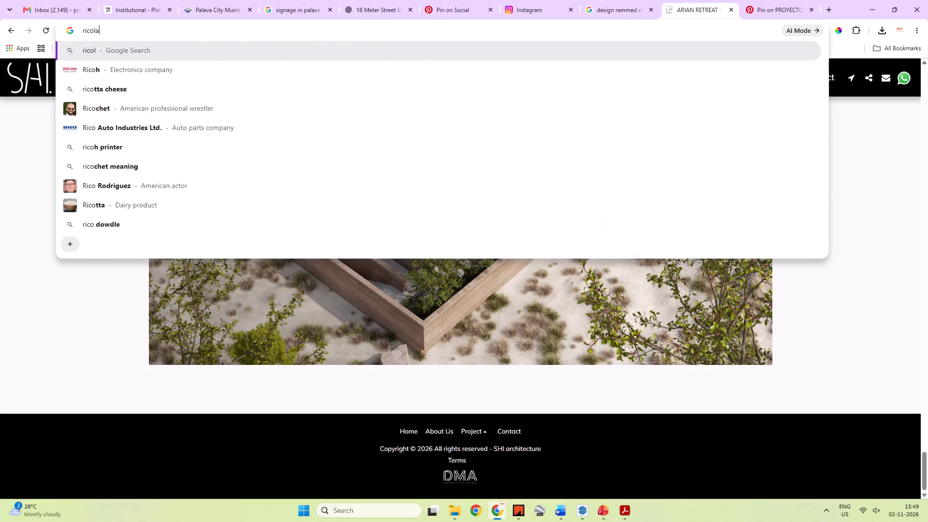
{"action": "key", "text": "space"}
{"action": "type", "text": "herb center"}
{"action": "key", "text": "space"}
{"action": "key", "text": "Return"}
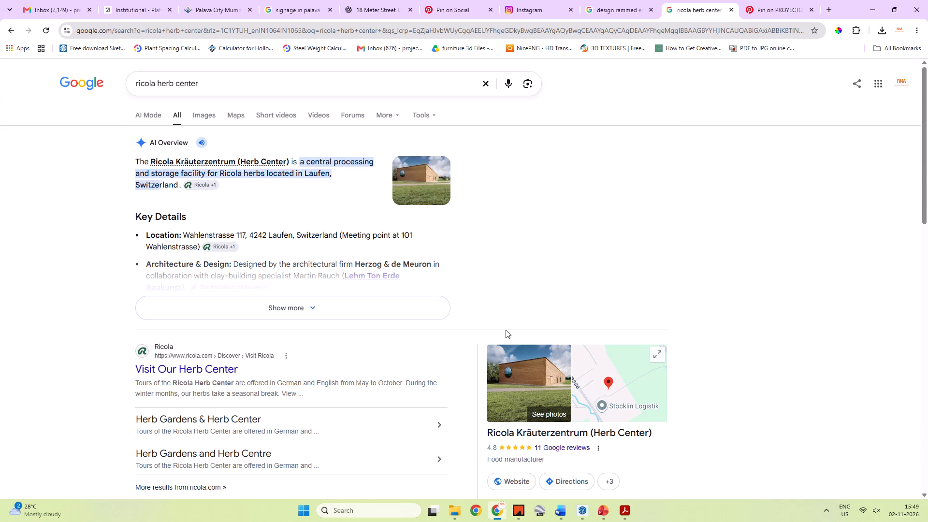
{"action": "left_click", "coordinate": [206, 115]}
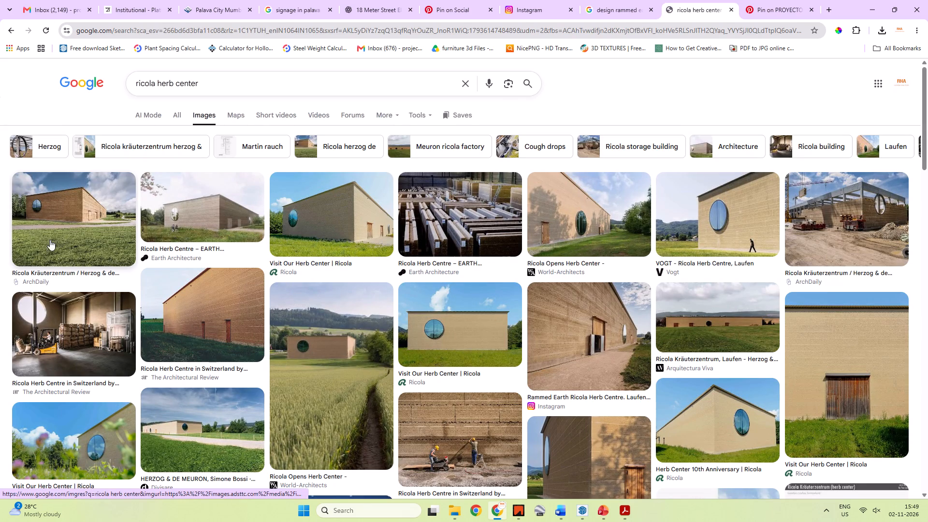
Refine the image search to ricola herb center wall and preview the Instagram photos of the Ricola facade with its doors.
{"action": "left_click", "coordinate": [235, 78]}
{"action": "key", "text": "space"}
{"action": "type", "text": "wall"}
{"action": "key", "text": "Return"}
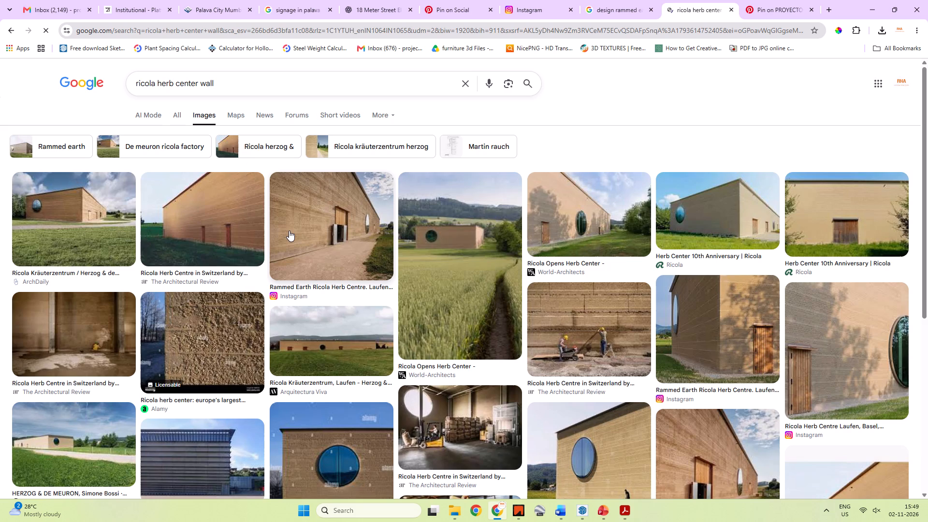
{"action": "left_click", "coordinate": [289, 231]}
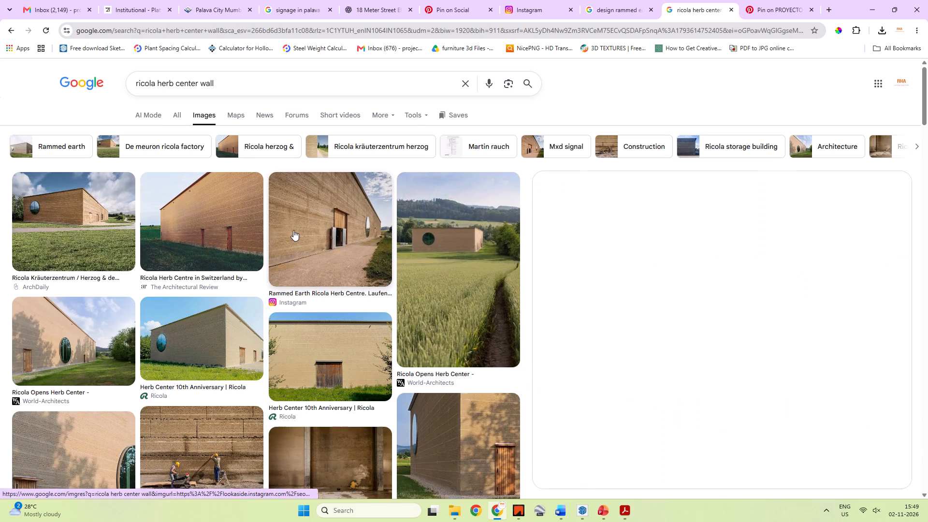
{"action": "scroll", "coordinate": [549, 313], "scroll_direction": "down", "scroll_amount": 3}
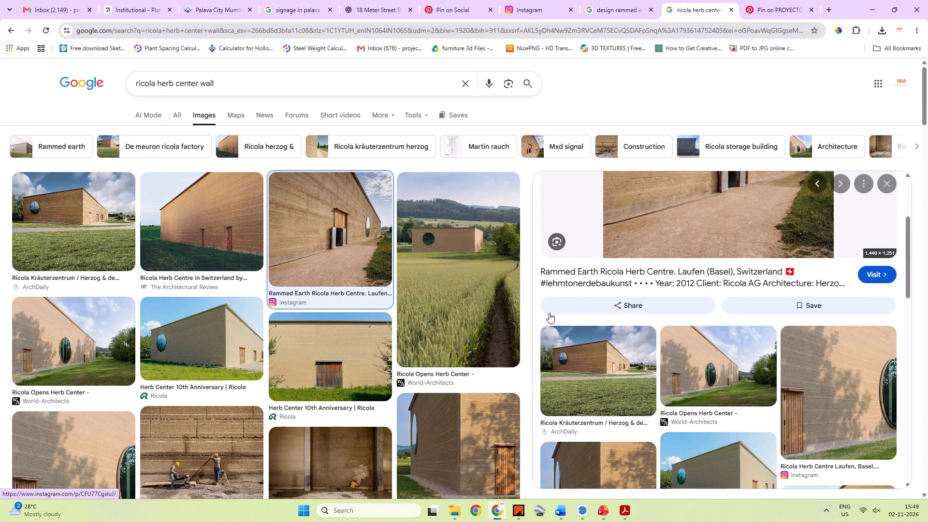
{"action": "scroll", "coordinate": [416, 418], "scroll_direction": "down", "scroll_amount": 5}
{"action": "scroll", "coordinate": [440, 353], "scroll_direction": "down", "scroll_amount": 3}
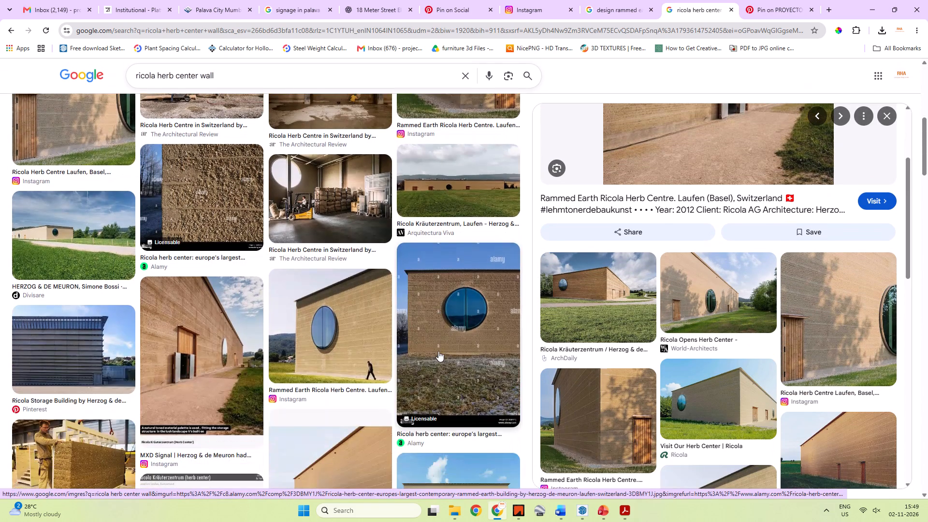
{"action": "scroll", "coordinate": [444, 351], "scroll_direction": "up", "scroll_amount": 3}
{"action": "left_click", "coordinate": [106, 244]}
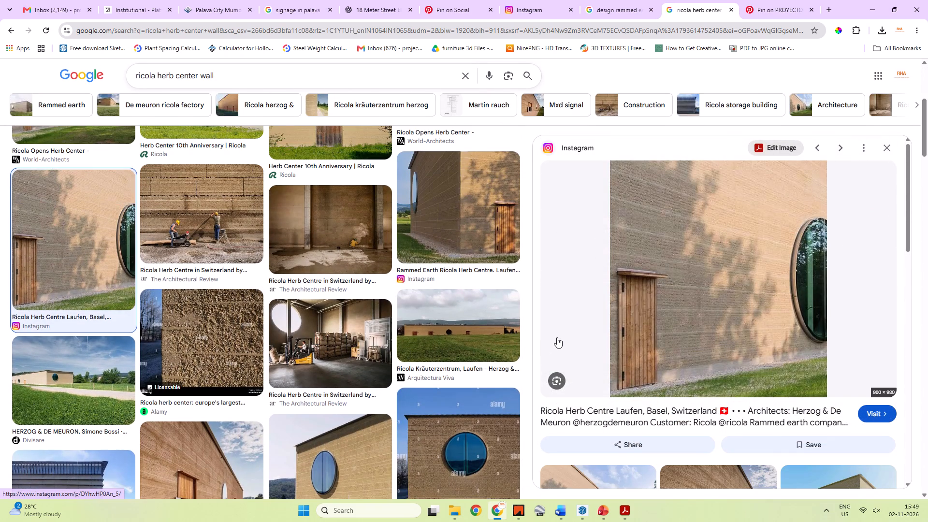
{"action": "scroll", "coordinate": [547, 333], "scroll_direction": "down", "scroll_amount": 9}
{"action": "scroll", "coordinate": [414, 313], "scroll_direction": "down", "scroll_amount": 3}
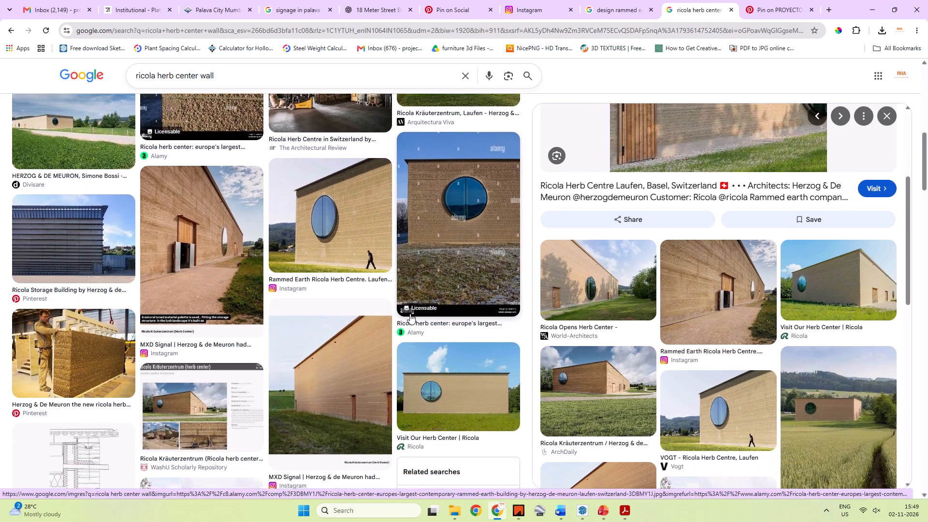
Close the Ricola search page and the Pin on PROYECTO page.
{"action": "left_click", "coordinate": [727, 11]}
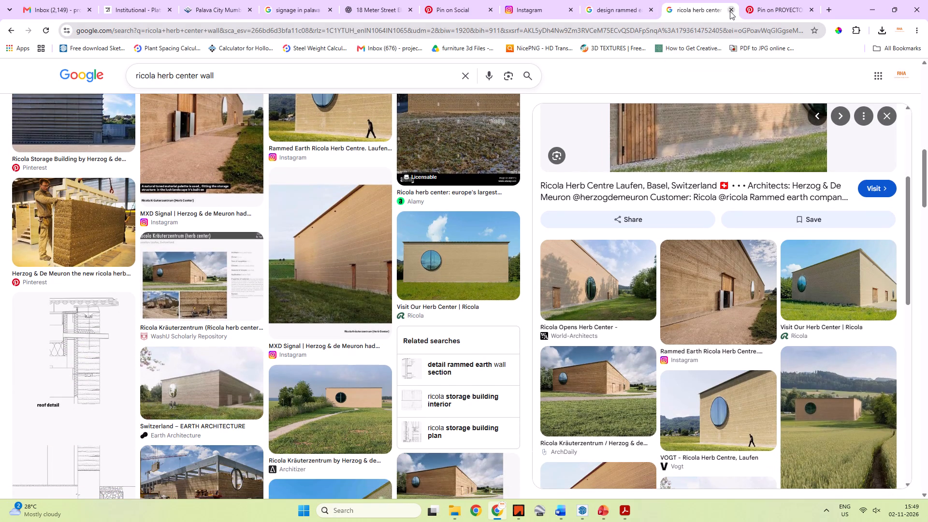
{"action": "left_click", "coordinate": [732, 11]}
{"action": "left_click", "coordinate": [732, 11]}
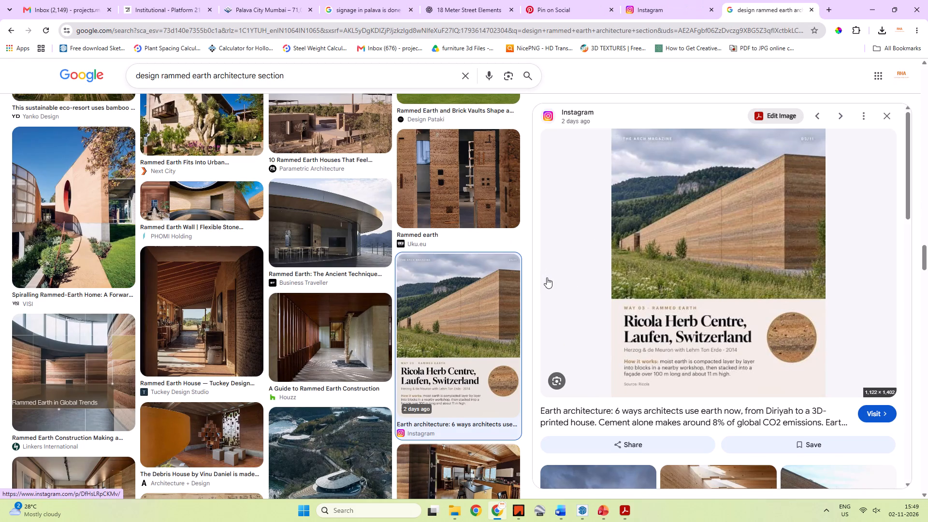
Look back through the design rammed earth architecture section image results and the related images for wall references.
{"action": "scroll", "coordinate": [548, 273], "scroll_direction": "down", "scroll_amount": 5}
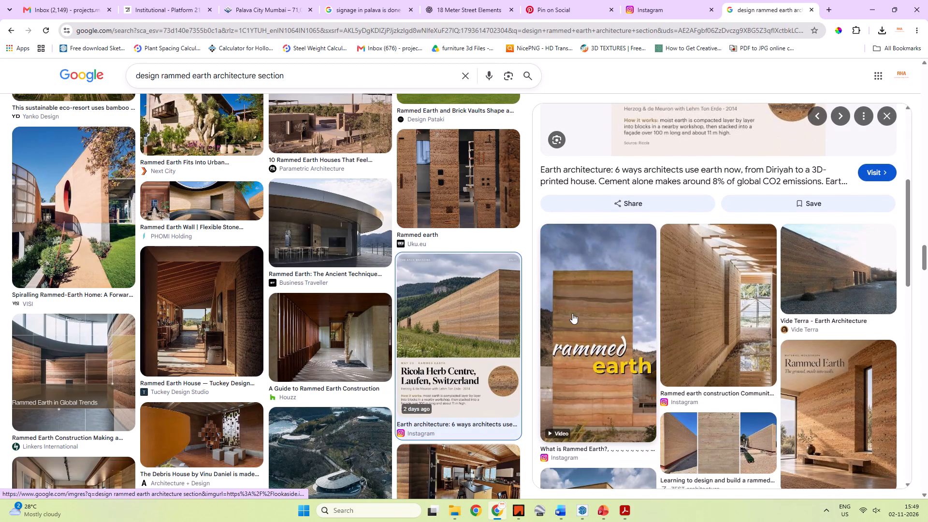
{"action": "scroll", "coordinate": [573, 312], "scroll_direction": "down", "scroll_amount": 4}
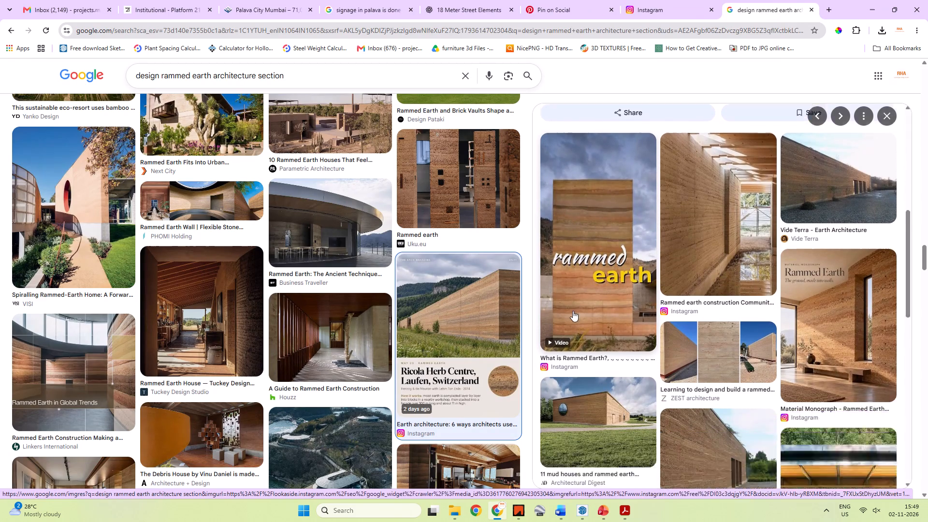
{"action": "scroll", "coordinate": [559, 298], "scroll_direction": "up", "scroll_amount": 6}
{"action": "scroll", "coordinate": [373, 279], "scroll_direction": "up", "scroll_amount": 5}
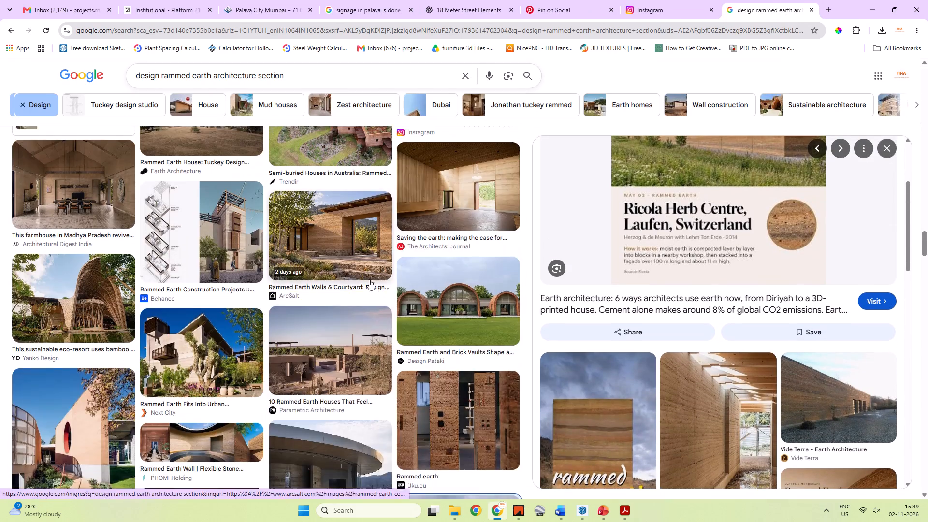
{"action": "scroll", "coordinate": [369, 279], "scroll_direction": "up", "scroll_amount": 6}
{"action": "scroll", "coordinate": [286, 294], "scroll_direction": "up", "scroll_amount": 8}
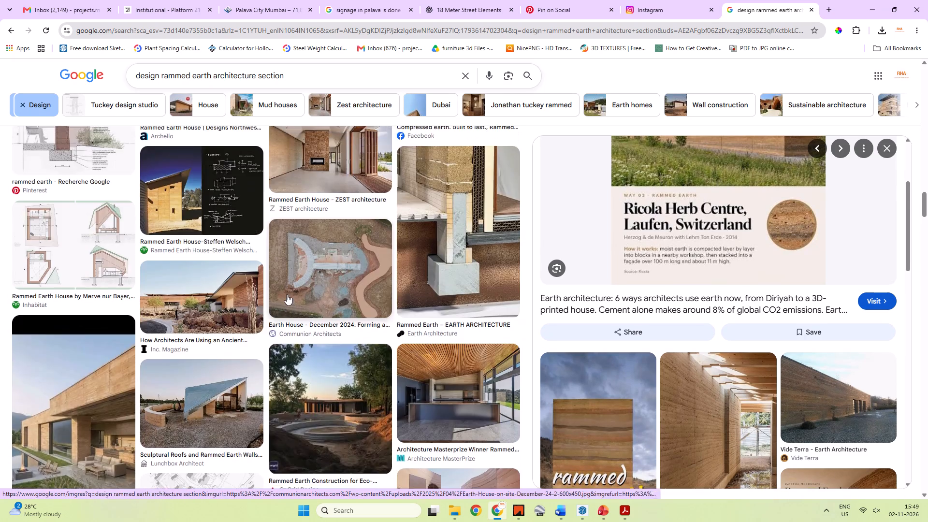
{"action": "scroll", "coordinate": [287, 294], "scroll_direction": "up", "scroll_amount": 15}
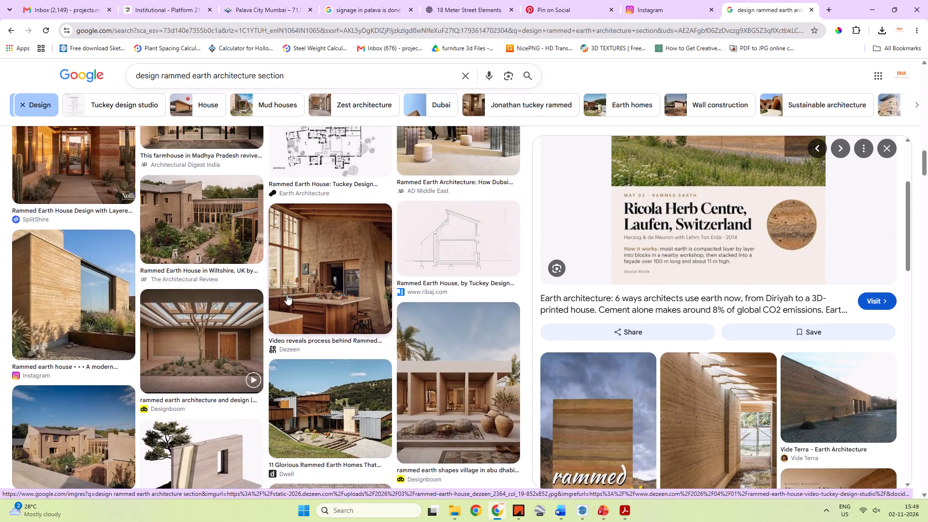
{"action": "scroll", "coordinate": [287, 295], "scroll_direction": "up", "scroll_amount": 7}
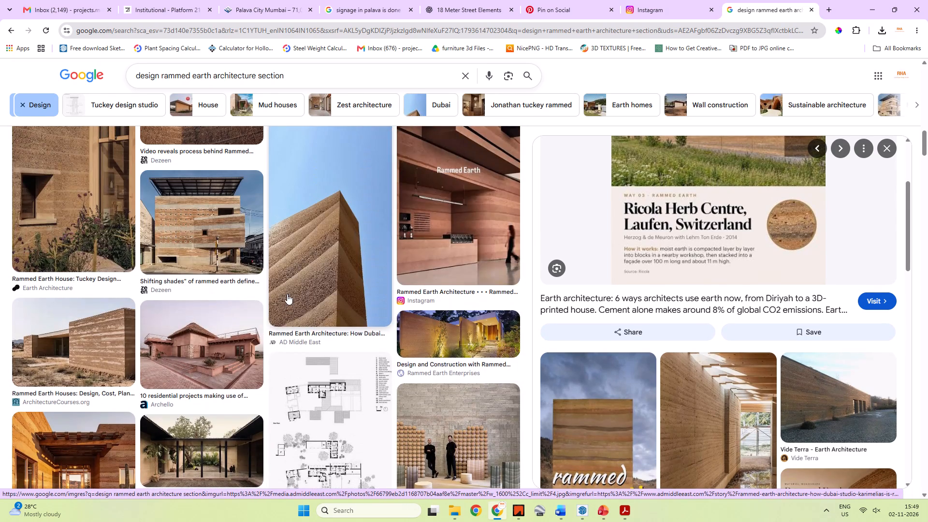
Preview AD Middle East's wavy-layered rammed earth block and open its article on Dubai studio Karim+Elias.
{"action": "left_click", "coordinate": [318, 259]}
{"action": "scroll", "coordinate": [584, 282], "scroll_direction": "down", "scroll_amount": 6}
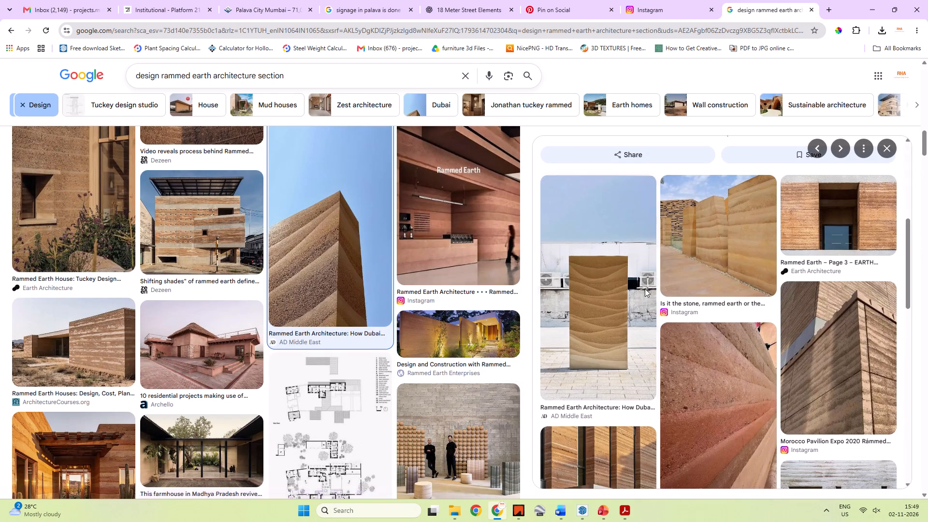
{"action": "left_click", "coordinate": [592, 289]}
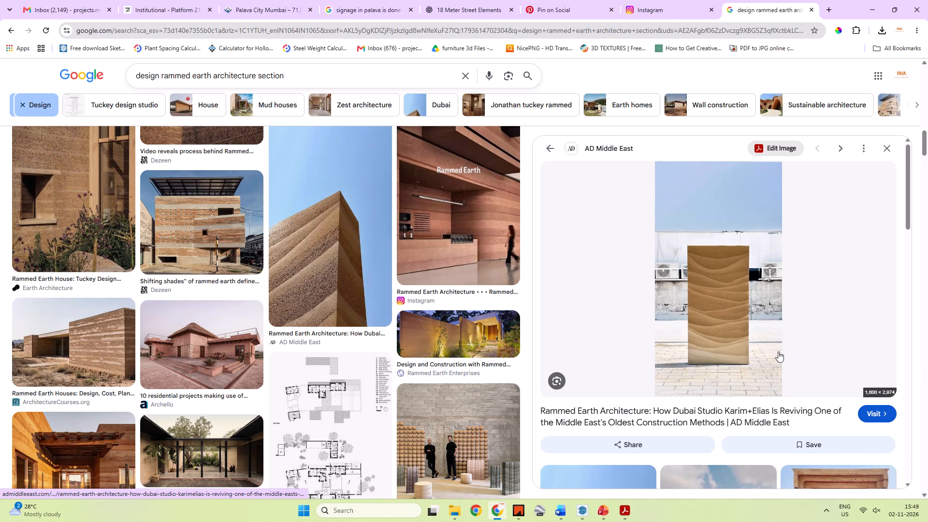
{"action": "left_click", "coordinate": [681, 292]}
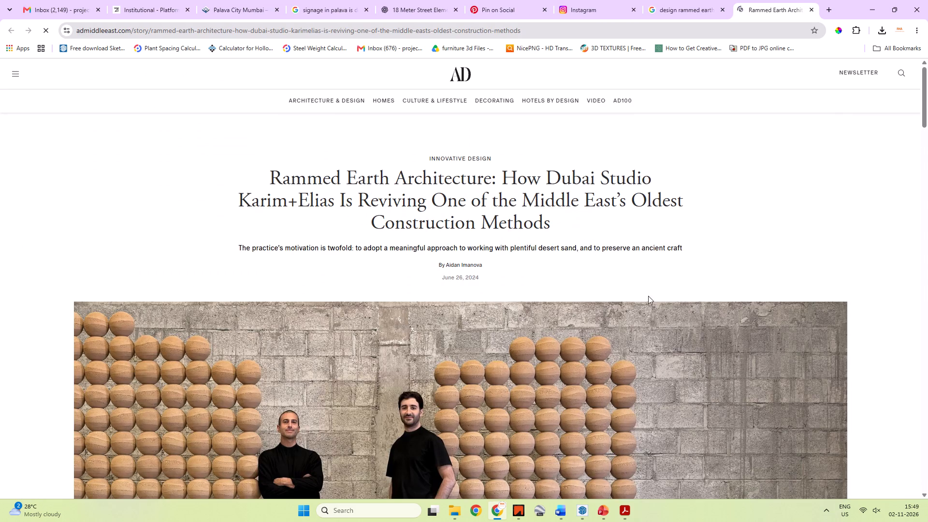
Find the photo of the freestanding wavy-layered rammed earth panel in the article and copy the image.
{"action": "scroll", "coordinate": [648, 296], "scroll_direction": "down", "scroll_amount": 17}
{"action": "scroll", "coordinate": [643, 295], "scroll_direction": "down", "scroll_amount": 11}
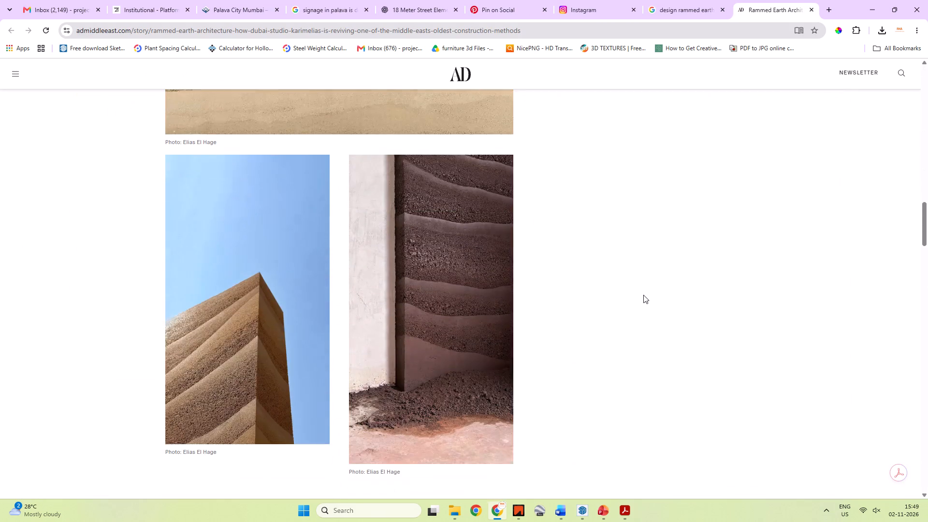
{"action": "scroll", "coordinate": [643, 295], "scroll_direction": "down", "scroll_amount": 6}
{"action": "scroll", "coordinate": [643, 295], "scroll_direction": "up", "scroll_amount": 5}
{"action": "scroll", "coordinate": [643, 295], "scroll_direction": "down", "scroll_amount": 12}
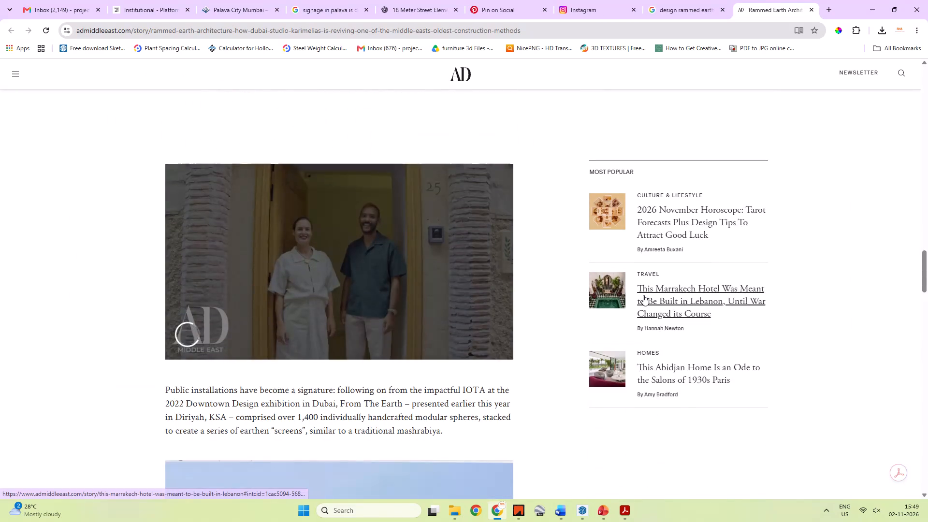
{"action": "scroll", "coordinate": [643, 295], "scroll_direction": "down", "scroll_amount": 14}
{"action": "scroll", "coordinate": [595, 293], "scroll_direction": "up", "scroll_amount": 3}
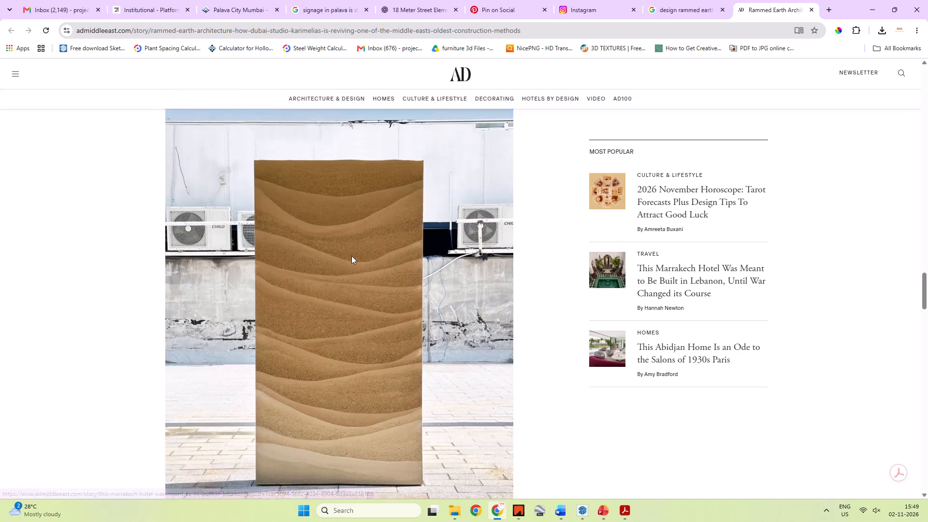
{"action": "right_click", "coordinate": [354, 256]}
{"action": "left_click", "coordinate": [409, 297]}
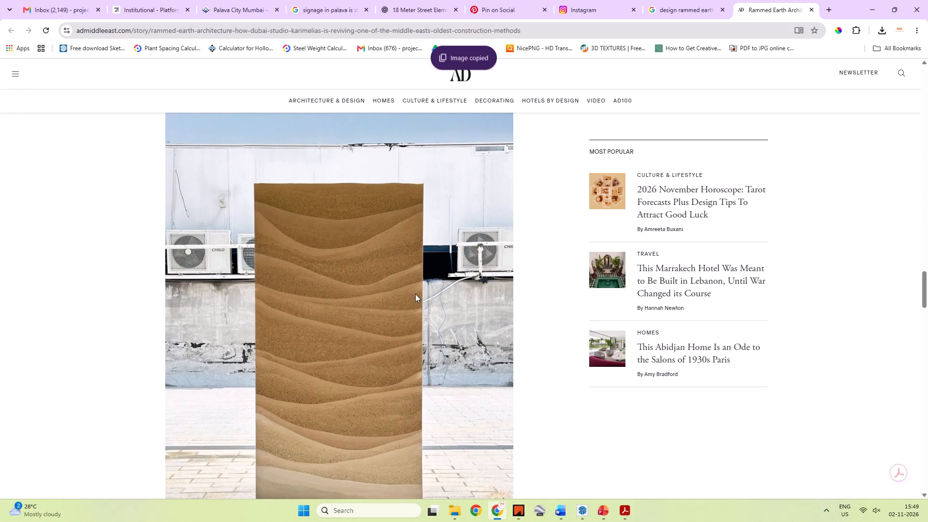
Switch to Roads.pptx in PowerPoint and paste the copied image on slide 21, Driveway Portal Materials.
{"action": "key", "text": "alt+Tab"}
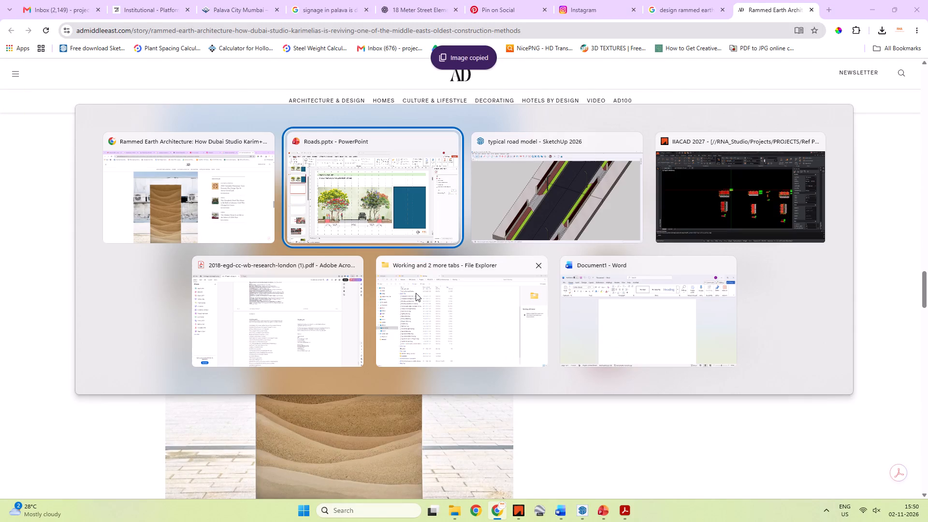
{"action": "scroll", "coordinate": [113, 460], "scroll_direction": "down", "scroll_amount": 20}
{"action": "scroll", "coordinate": [113, 460], "scroll_direction": "down", "scroll_amount": 2}
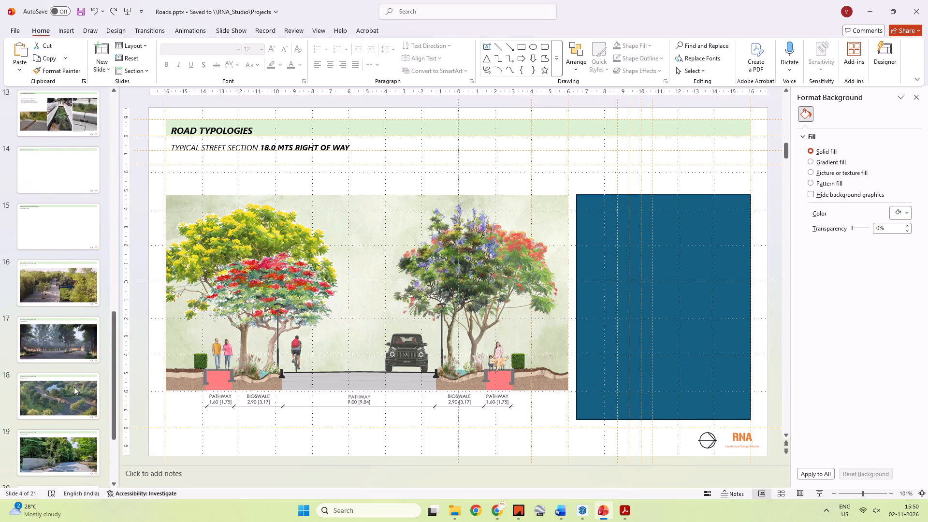
{"action": "scroll", "coordinate": [74, 387], "scroll_direction": "down", "scroll_amount": 7}
{"action": "left_click", "coordinate": [64, 454]}
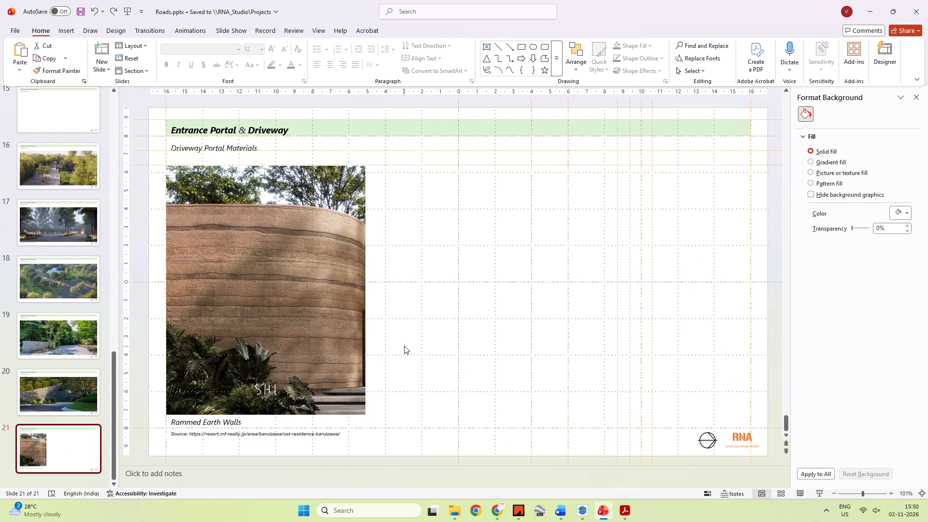
{"action": "key", "text": "ctrl+v"}
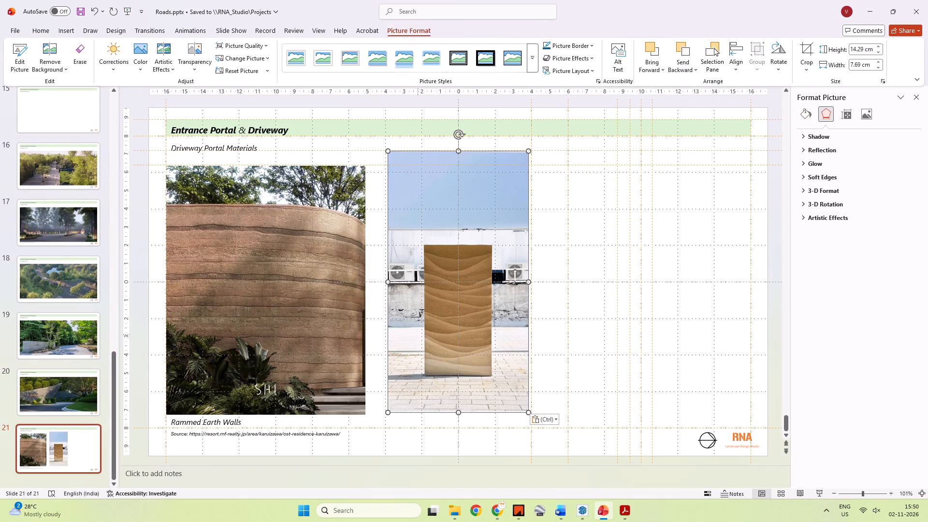
Crop the pasted picture to just the wavy rammed earth panel, about 7.14 cm high and 3.65 cm wide.
{"action": "right_click", "coordinate": [469, 201]}
{"action": "left_click", "coordinate": [522, 171]}
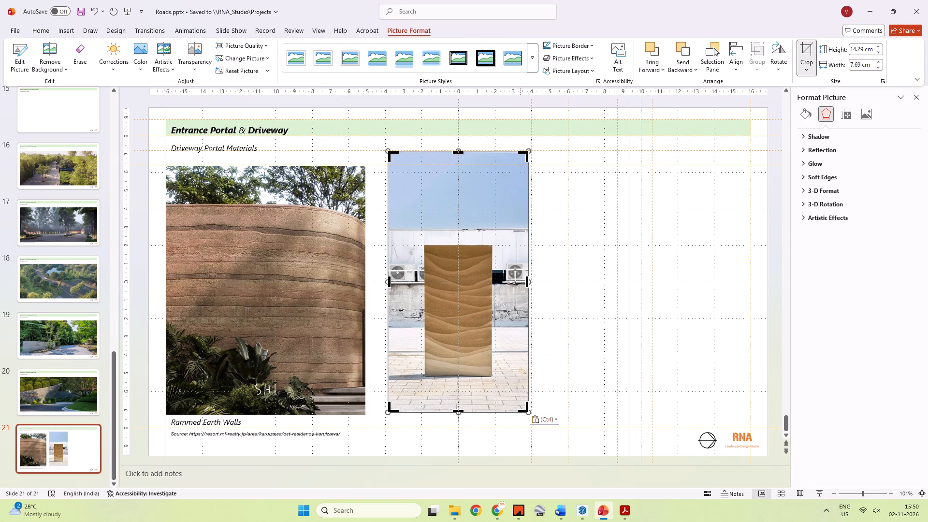
{"action": "left_click_drag", "start_coordinate": [526, 152], "coordinate": [494, 239]}
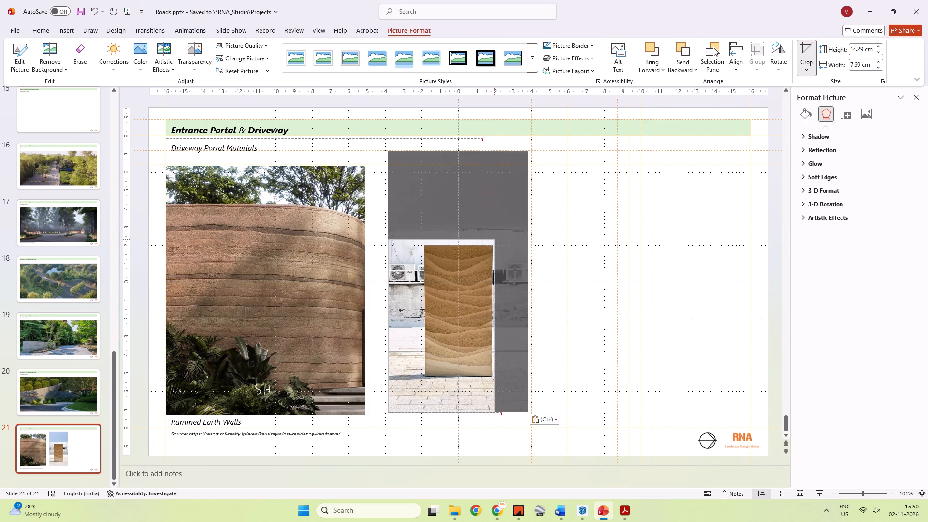
{"action": "left_click_drag", "start_coordinate": [494, 239], "coordinate": [492, 246]}
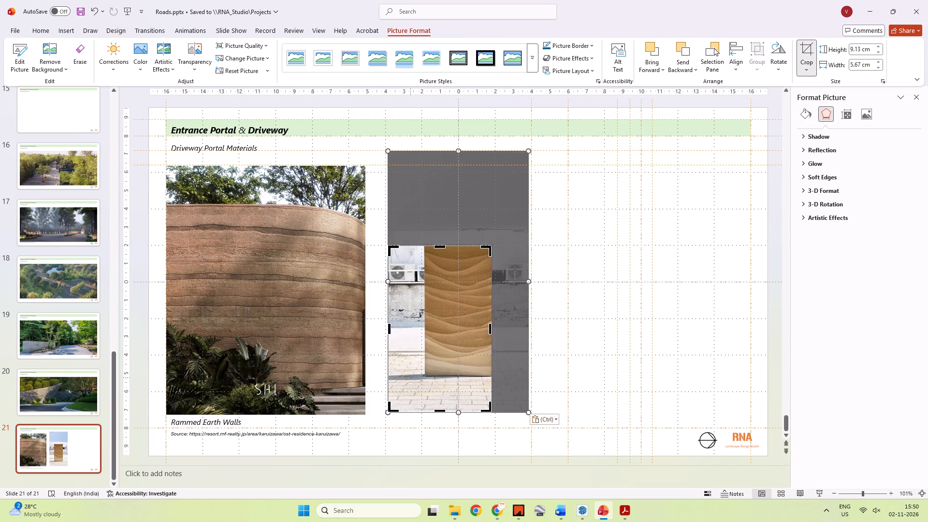
{"action": "left_click_drag", "start_coordinate": [390, 410], "coordinate": [425, 376]}
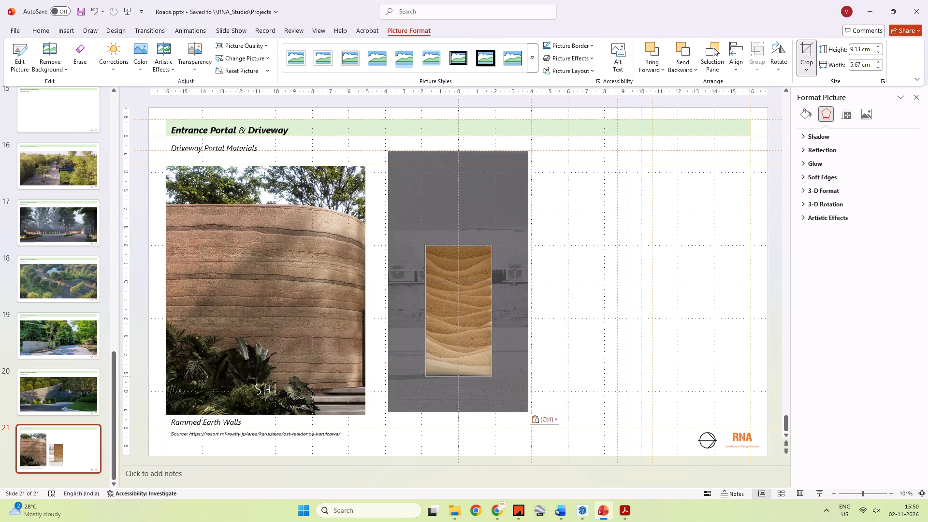
{"action": "left_click_drag", "start_coordinate": [425, 376], "coordinate": [425, 376]}
{"action": "left_click", "coordinate": [630, 339]}
Move the cropped panel just right of the Rammed Earth Walls photo, aligning their top edges and leaving a small gap.
{"action": "left_click_drag", "start_coordinate": [481, 306], "coordinate": [428, 224]}
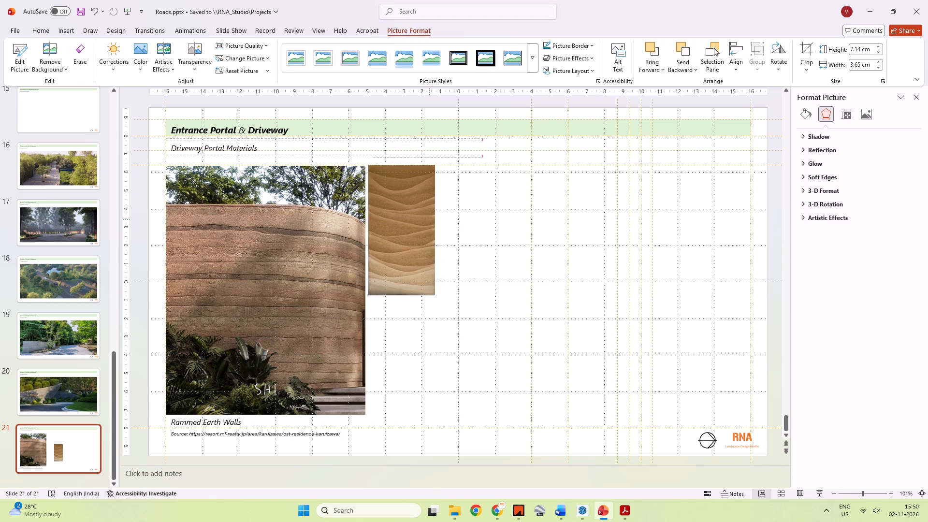
{"action": "left_click_drag", "start_coordinate": [428, 224], "coordinate": [432, 227]}
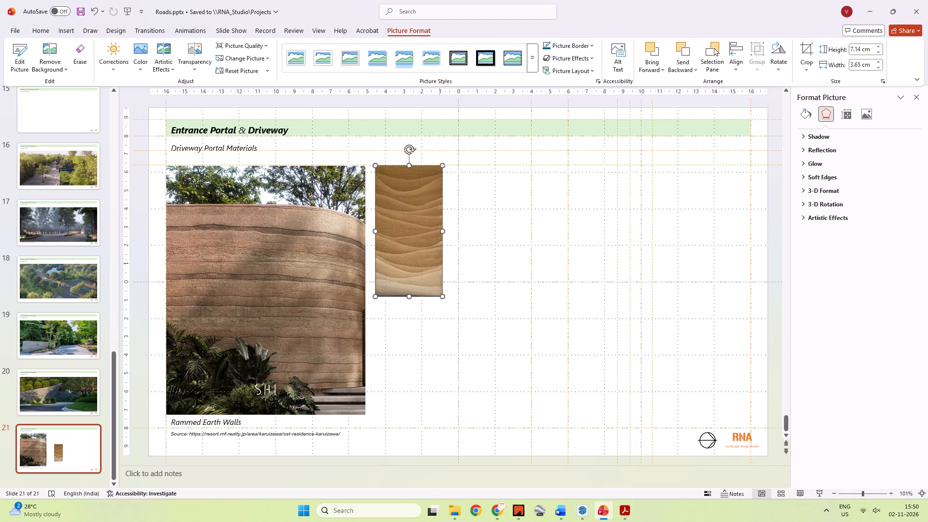
Enlarge the cropped wavy panel to about 13.61 cm high and 6.96 cm wide, matching the Rammed Earth Walls photo's height.
{"action": "left_click_drag", "start_coordinate": [443, 297], "coordinate": [440, 416], "text": "shift"}
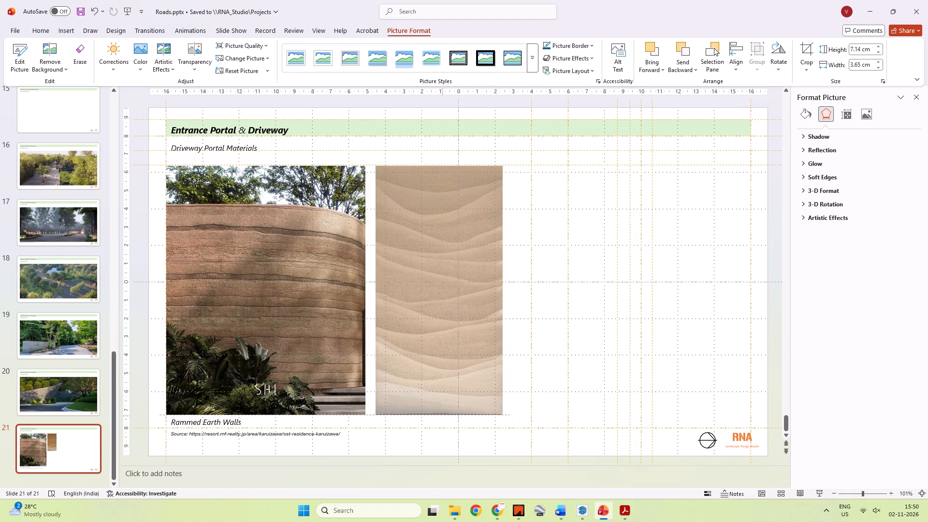
{"action": "left_click_drag", "start_coordinate": [440, 416], "coordinate": [430, 416], "text": "shift"}
{"action": "left_click", "coordinate": [543, 373]}
Widen the wavy panel's crop slightly and shift the image within it so background shows along both sides of the panel.
{"action": "left_click", "coordinate": [457, 315]}
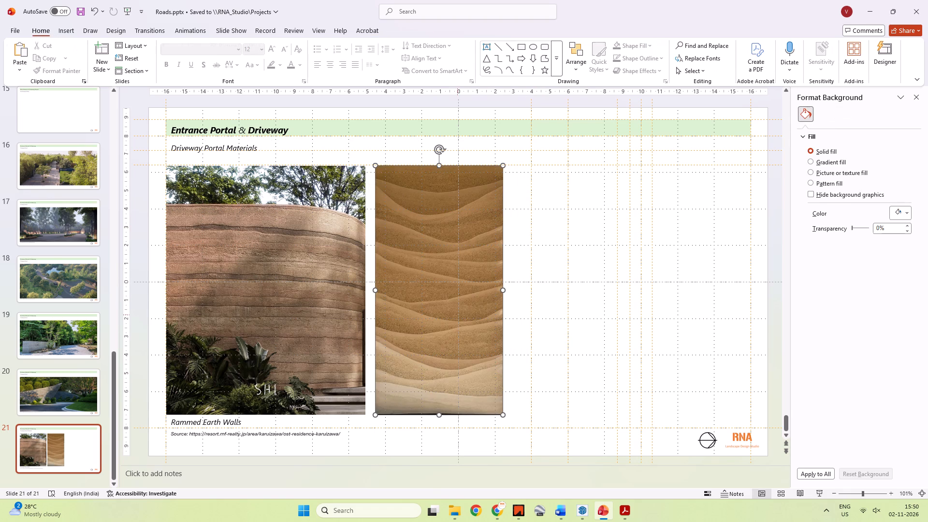
{"action": "right_click", "coordinate": [462, 315]}
{"action": "left_click", "coordinate": [510, 335]}
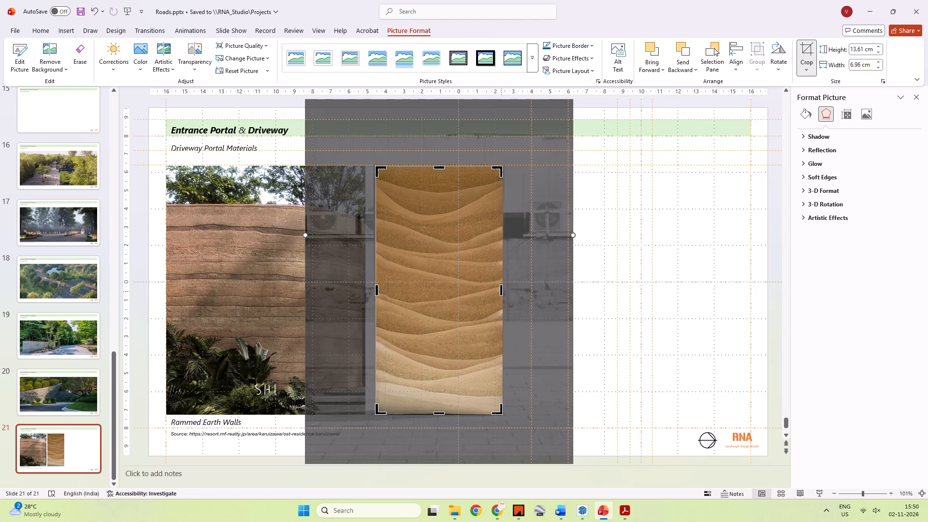
{"action": "left_click_drag", "start_coordinate": [501, 291], "coordinate": [511, 290]}
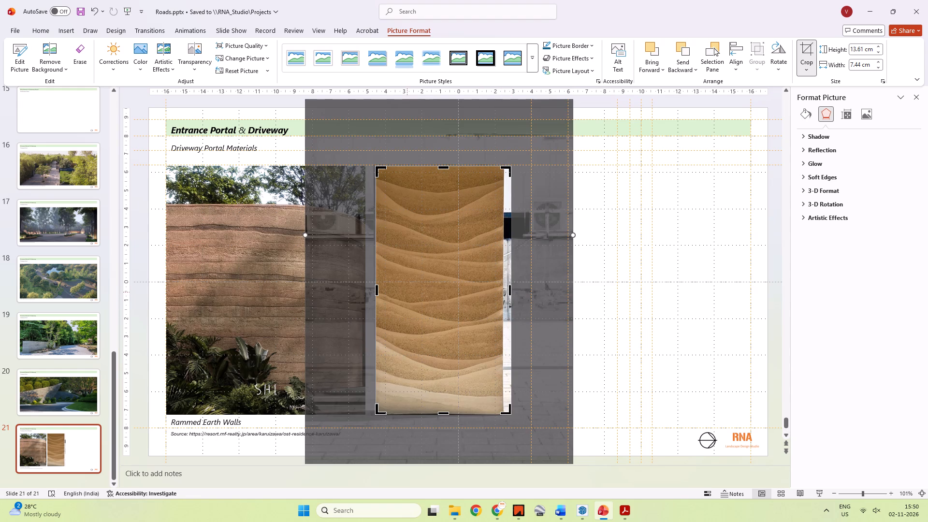
{"action": "left_click_drag", "start_coordinate": [408, 291], "coordinate": [415, 291], "text": "shift"}
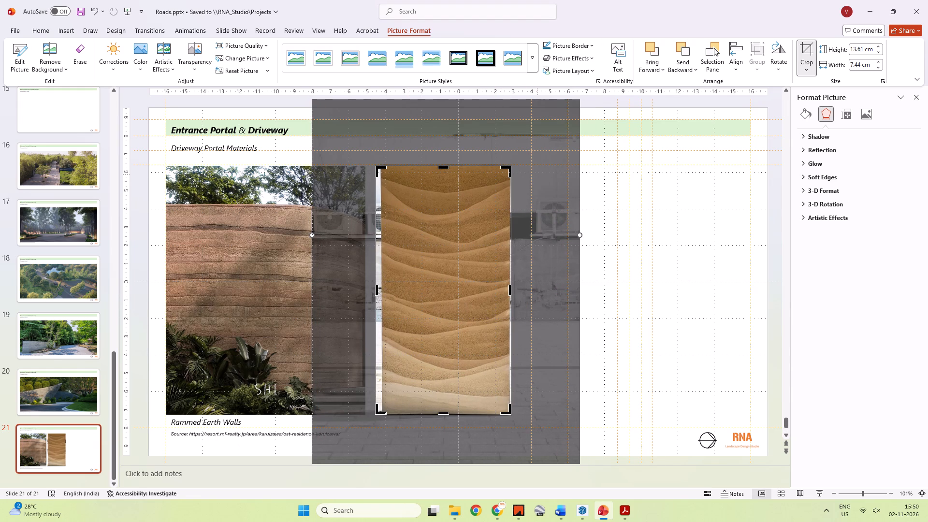
{"action": "left_click_drag", "start_coordinate": [509, 287], "coordinate": [517, 288]}
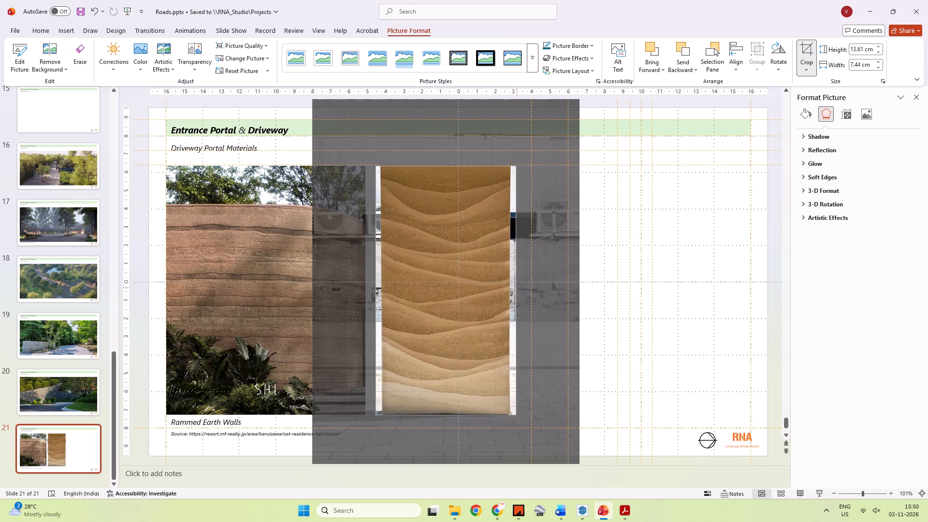
{"action": "left_click_drag", "start_coordinate": [517, 288], "coordinate": [514, 288]}
{"action": "left_click", "coordinate": [628, 274]}
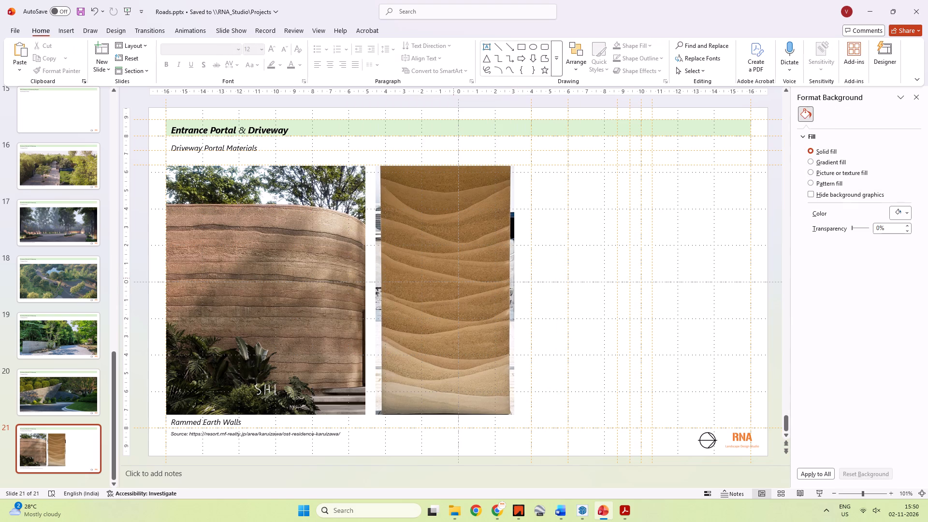
Enlarge the wavy panel picture slightly, extending it a little above the top edge of the Rammed Earth Walls photo.
{"action": "scroll", "coordinate": [452, 276], "scroll_direction": "down", "scroll_amount": 1, "text": "ctrl"}
{"action": "left_click", "coordinate": [454, 273]}
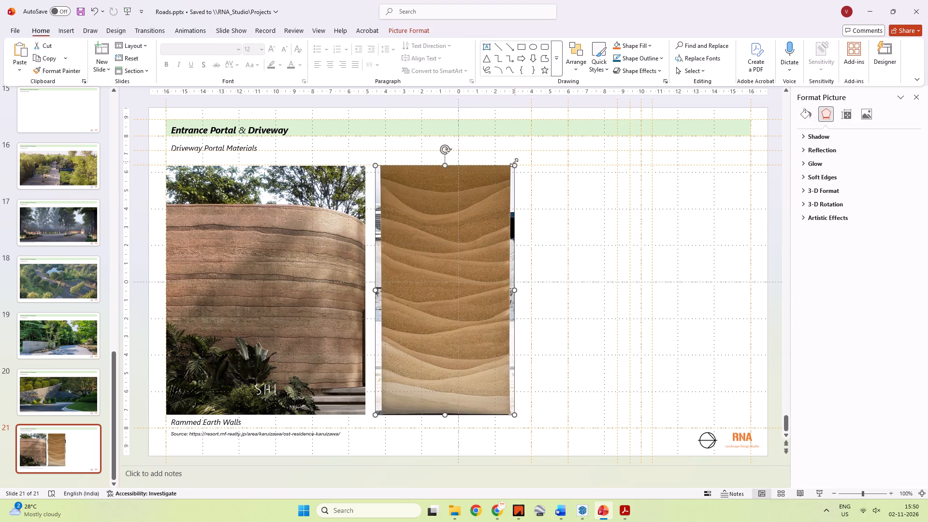
{"action": "left_click_drag", "start_coordinate": [512, 165], "coordinate": [518, 160], "text": "shift"}
Reopen the crop on the wavy panel picture and scale the image down inside the frame to reveal the surroundings.
{"action": "right_click", "coordinate": [471, 238]}
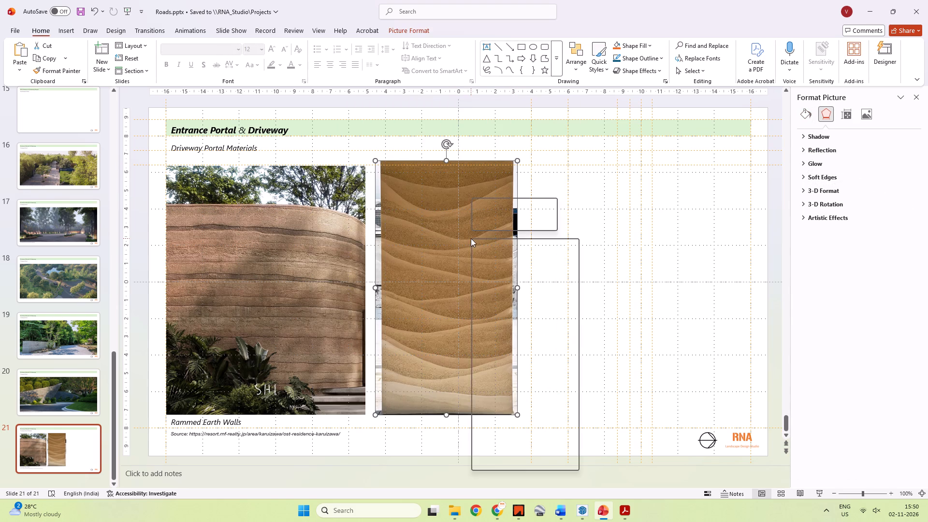
{"action": "left_click", "coordinate": [449, 246]}
{"action": "scroll", "coordinate": [450, 246], "scroll_direction": "down", "scroll_amount": 2, "text": "ctrl"}
{"action": "right_click", "coordinate": [450, 246]}
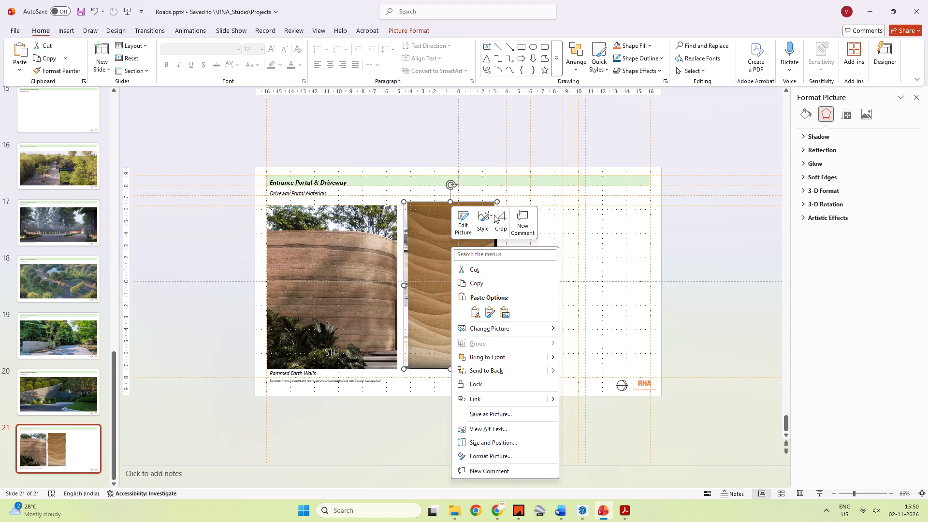
{"action": "left_click", "coordinate": [497, 217]}
{"action": "left_click_drag", "start_coordinate": [542, 107], "coordinate": [538, 117], "text": "shift"}
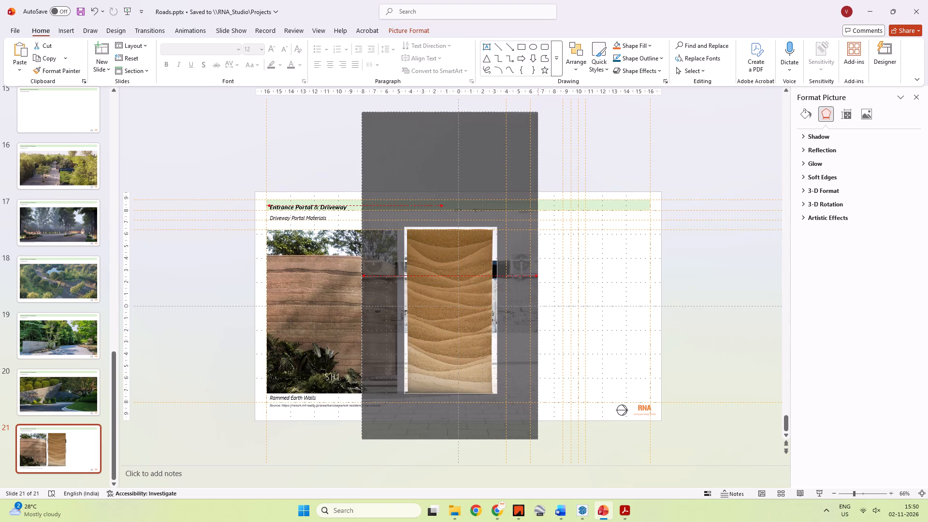
{"action": "left_click_drag", "start_coordinate": [538, 117], "coordinate": [531, 134], "text": "shift"}
Reposition the scaled image inside the crop frame so the whole wavy panel sits within it, and finish cropping.
{"action": "left_click_drag", "start_coordinate": [463, 295], "coordinate": [468, 289]}
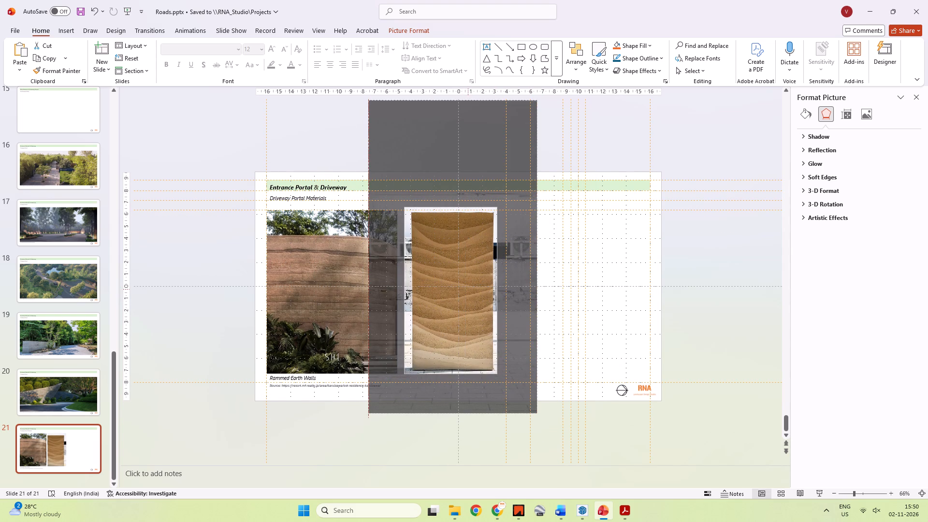
{"action": "left_click_drag", "start_coordinate": [468, 289], "coordinate": [467, 289]}
{"action": "key", "text": "Left"}
{"action": "key", "text": "Left"}
{"action": "key", "text": "Left"}
{"action": "key", "text": "Left"}
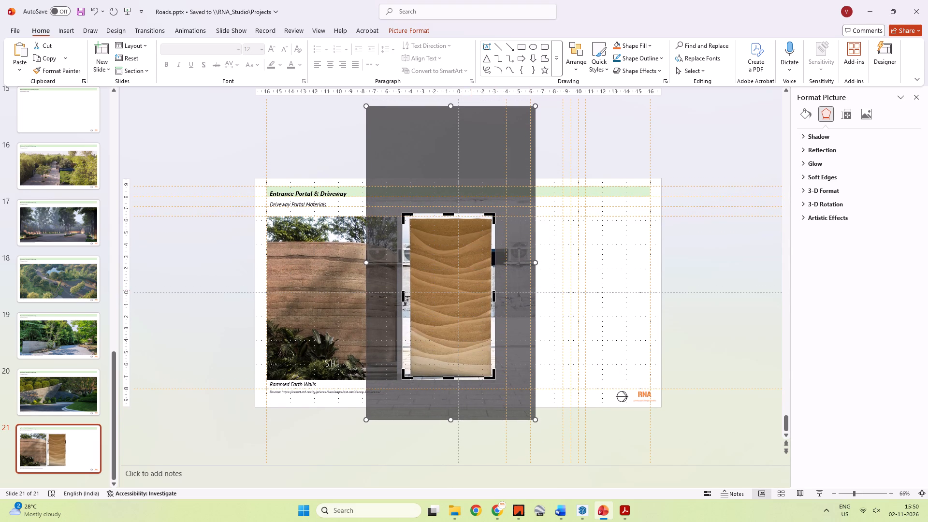
{"action": "key", "text": "Left"}
{"action": "key", "text": "Left"}
{"action": "left_click", "coordinate": [474, 289]}
{"action": "left_click", "coordinate": [472, 289]}
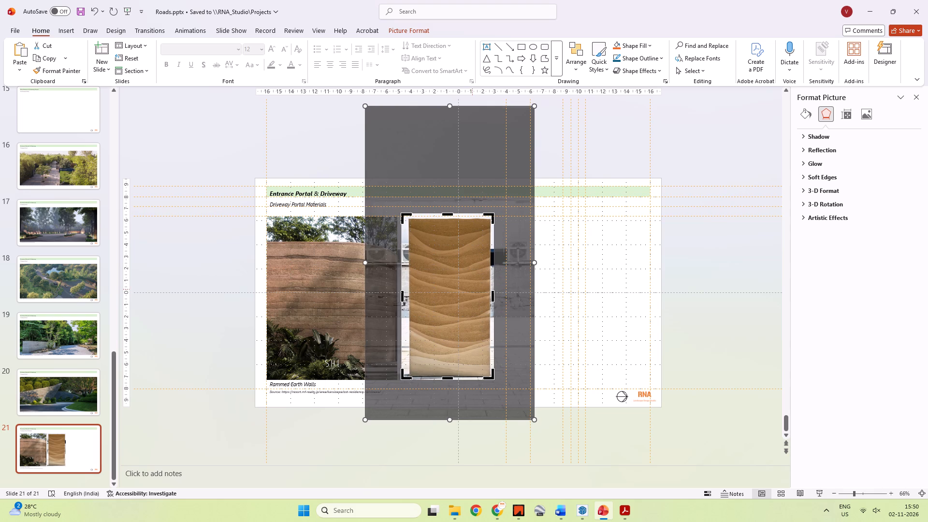
{"action": "left_click", "coordinate": [470, 290]}
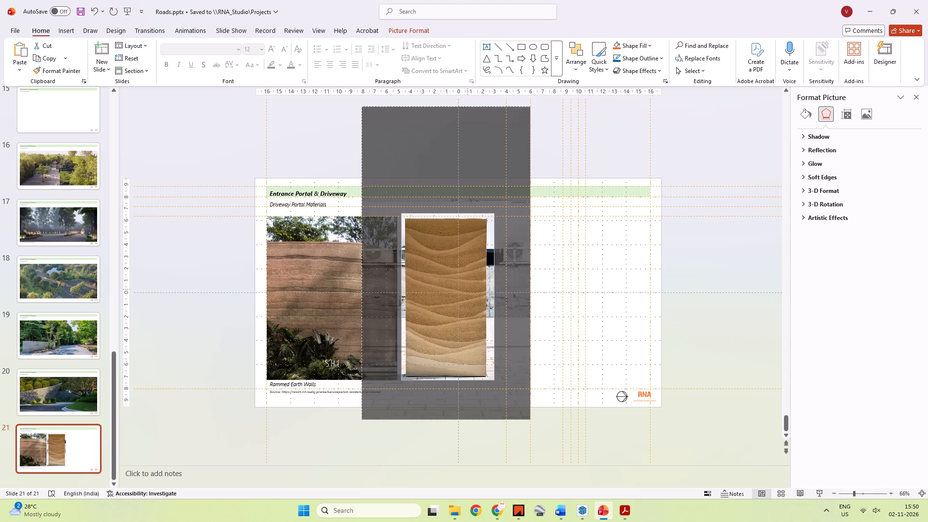
{"action": "key", "text": "Right"}
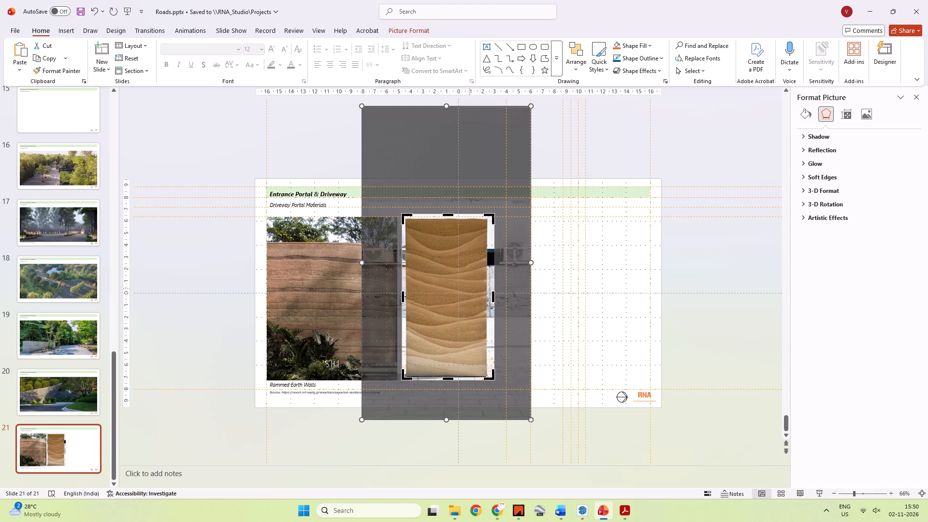
{"action": "key", "text": "Right"}
{"action": "left_click", "coordinate": [470, 287]}
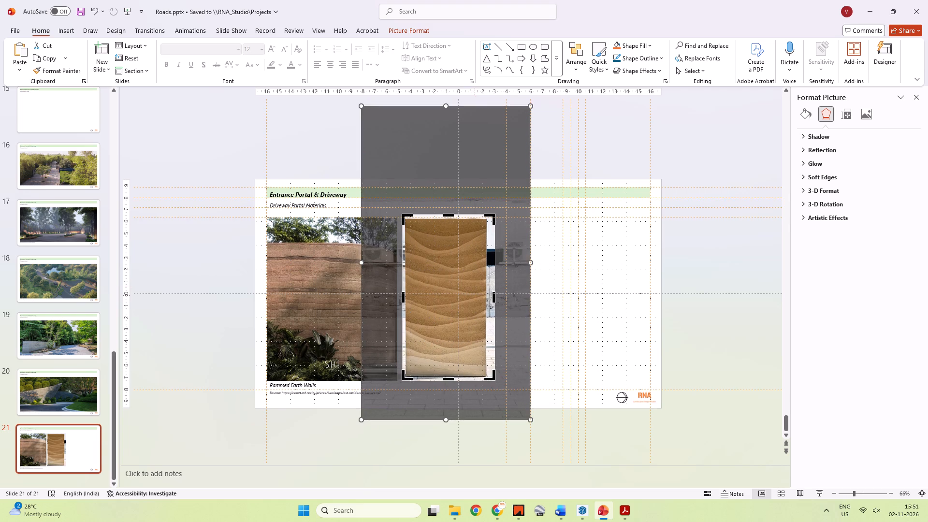
{"action": "scroll", "coordinate": [476, 304], "scroll_direction": "up", "scroll_amount": 4, "text": "ctrl"}
{"action": "left_click", "coordinate": [464, 291]}
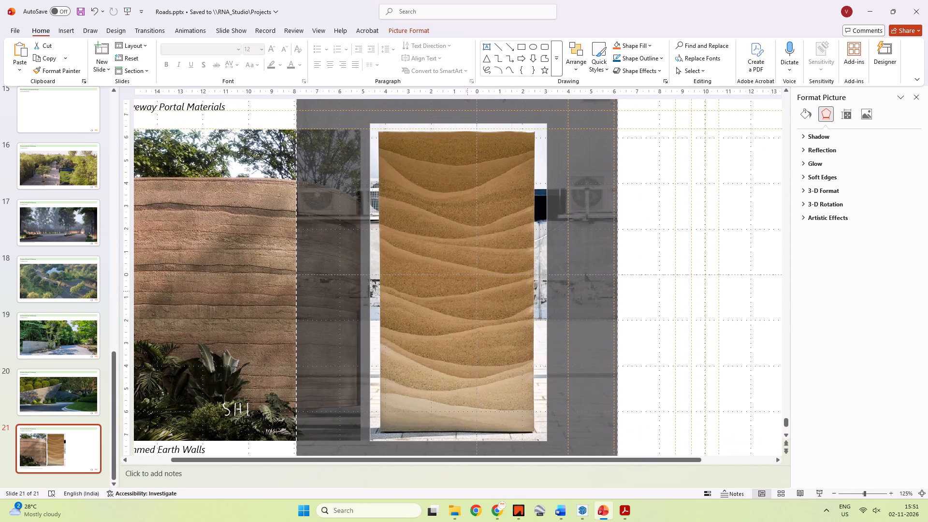
{"action": "left_click", "coordinate": [697, 310]}
Scale the wavy panel picture down so its top edge lines up with the Rammed Earth Walls photo, and save the presentation.
{"action": "left_click", "coordinate": [433, 266]}
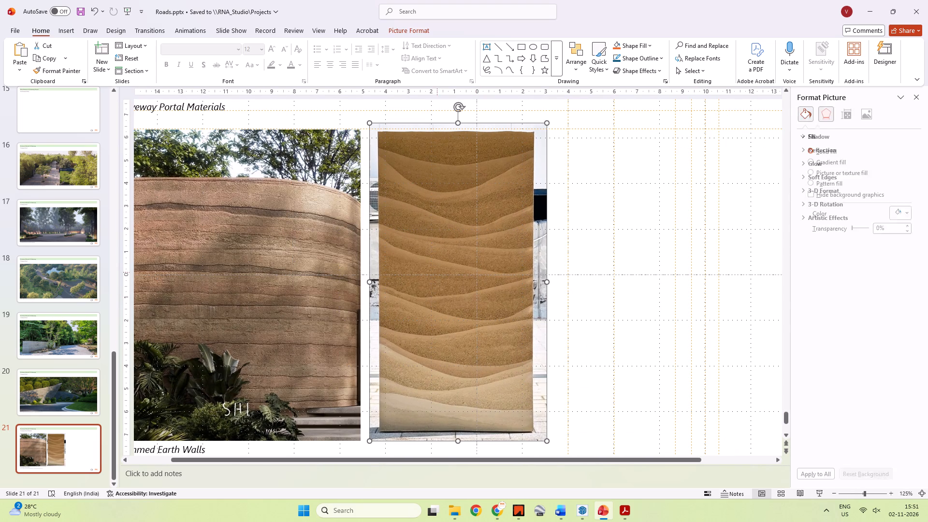
{"action": "left_click", "coordinate": [459, 290]}
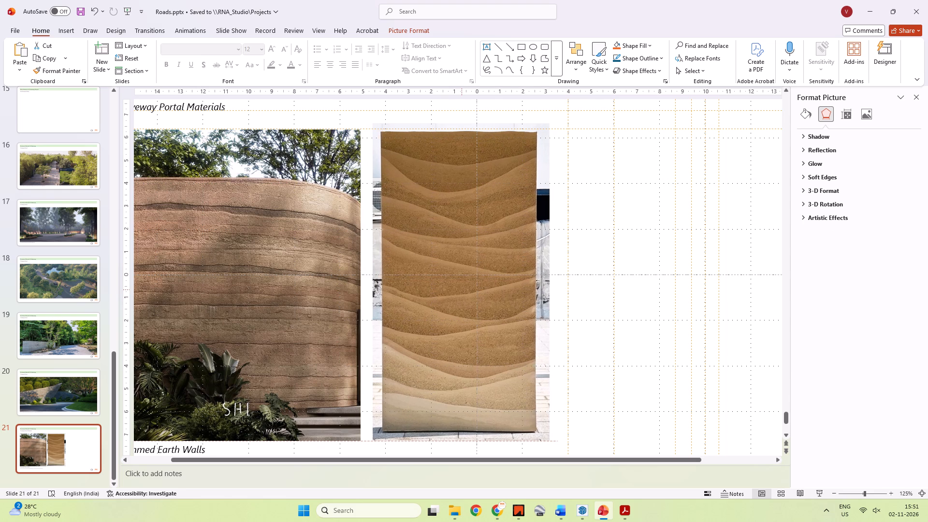
{"action": "left_click_drag", "start_coordinate": [545, 121], "coordinate": [538, 129], "text": "shift"}
{"action": "left_click", "coordinate": [557, 160], "text": "shift"}
{"action": "key", "text": "ctrl+s"}
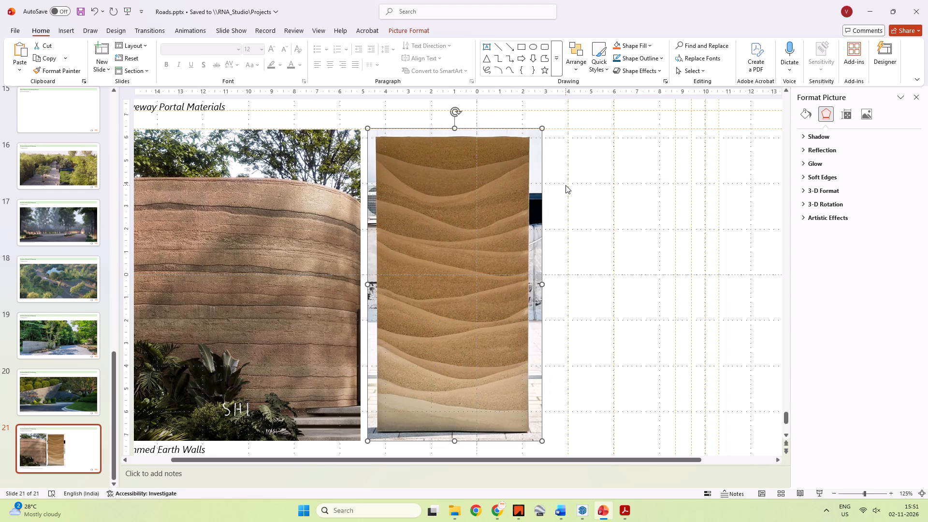
Switch to Chrome and look through the rest of the AD Middle East rammed earth article for further reference photos.
{"action": "key", "text": "alt+Tab"}
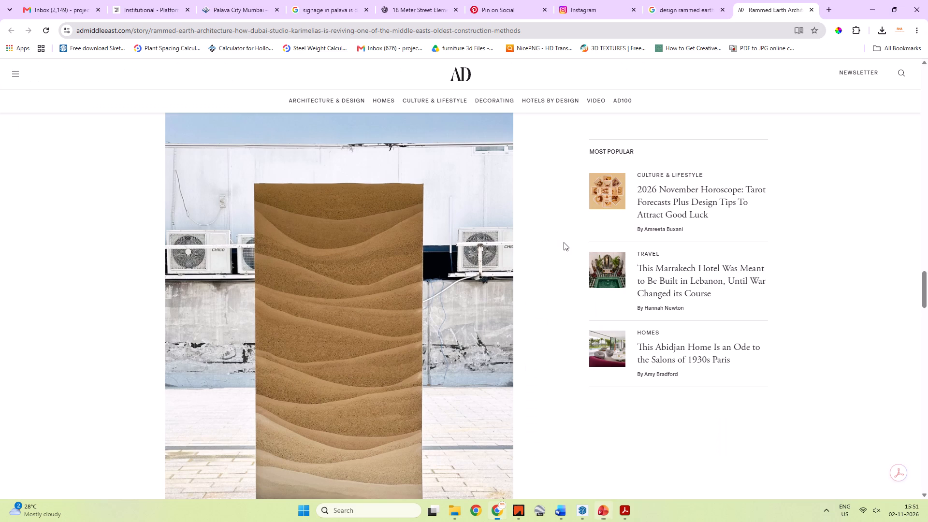
{"action": "scroll", "coordinate": [551, 269], "scroll_direction": "down", "scroll_amount": 17}
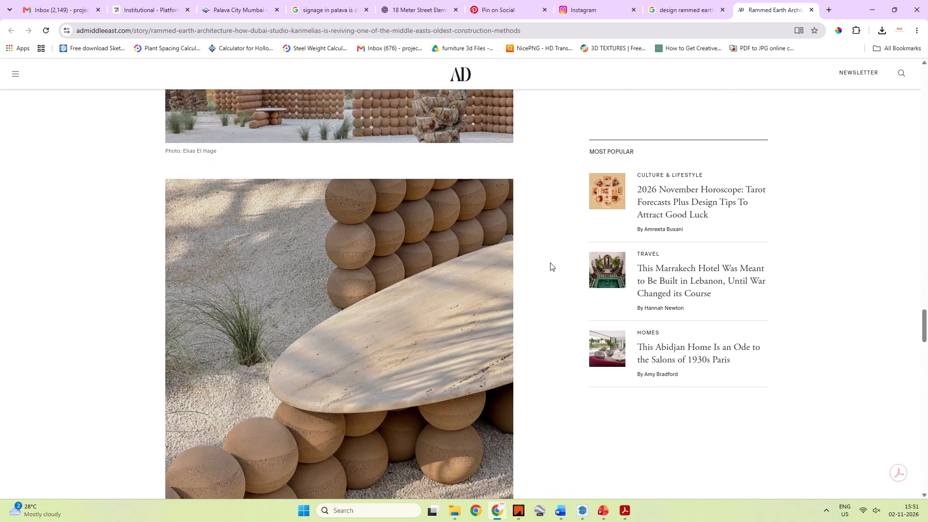
{"action": "scroll", "coordinate": [541, 276], "scroll_direction": "down", "scroll_amount": 13}
{"action": "scroll", "coordinate": [528, 284], "scroll_direction": "down", "scroll_amount": 19}
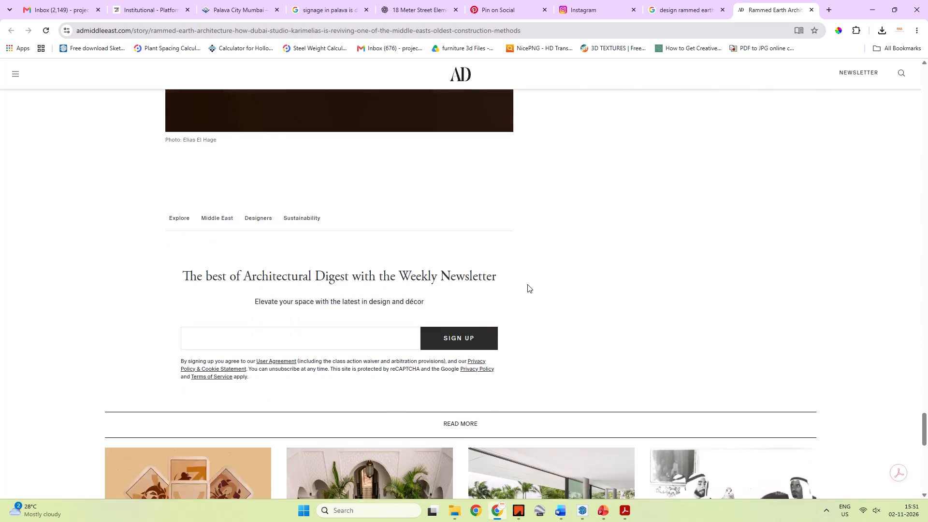
{"action": "scroll", "coordinate": [527, 284], "scroll_direction": "down", "scroll_amount": 3}
{"action": "scroll", "coordinate": [465, 185], "scroll_direction": "up", "scroll_amount": 14}
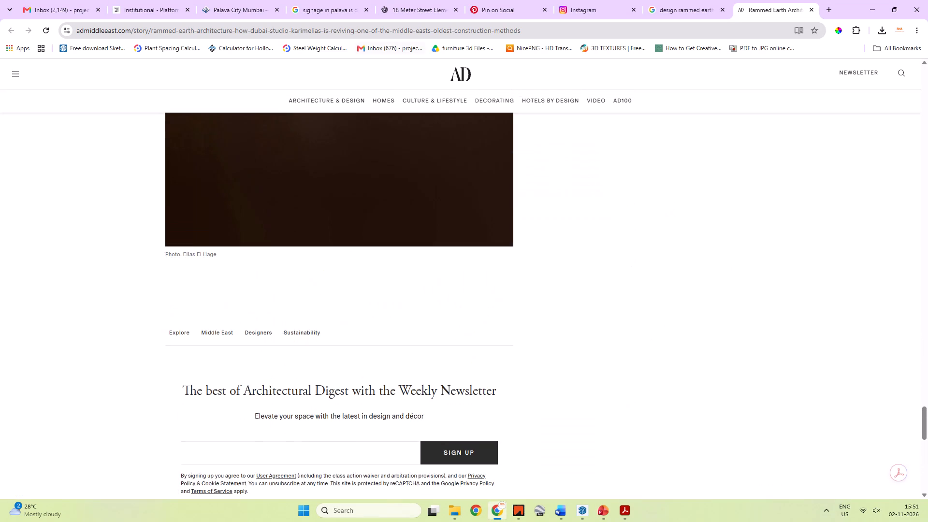
Close the browser tab with the AD Middle East rammed earth article.
{"action": "left_click", "coordinate": [811, 11]}
Look through the image results for "design rammed earth architecture section" for more wall references.
{"action": "scroll", "coordinate": [591, 280], "scroll_direction": "up", "scroll_amount": 6}
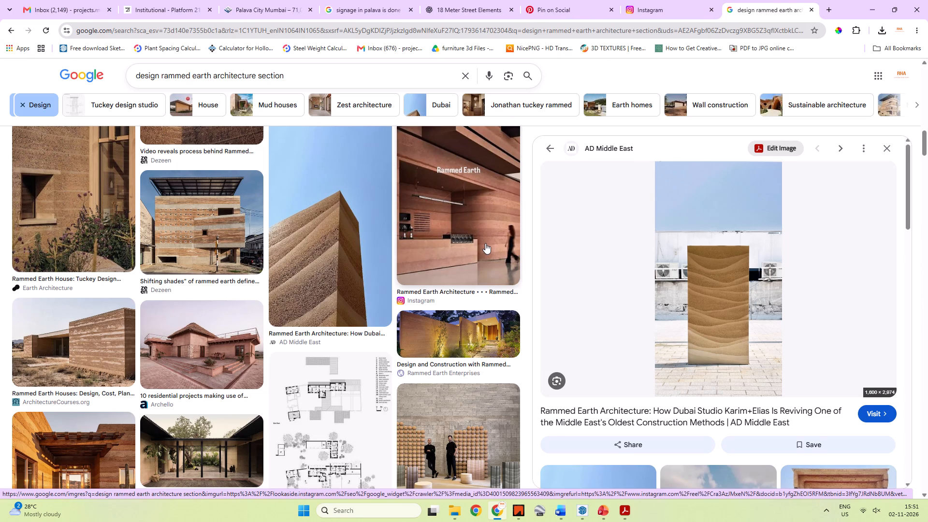
{"action": "scroll", "coordinate": [494, 243], "scroll_direction": "down", "scroll_amount": 15}
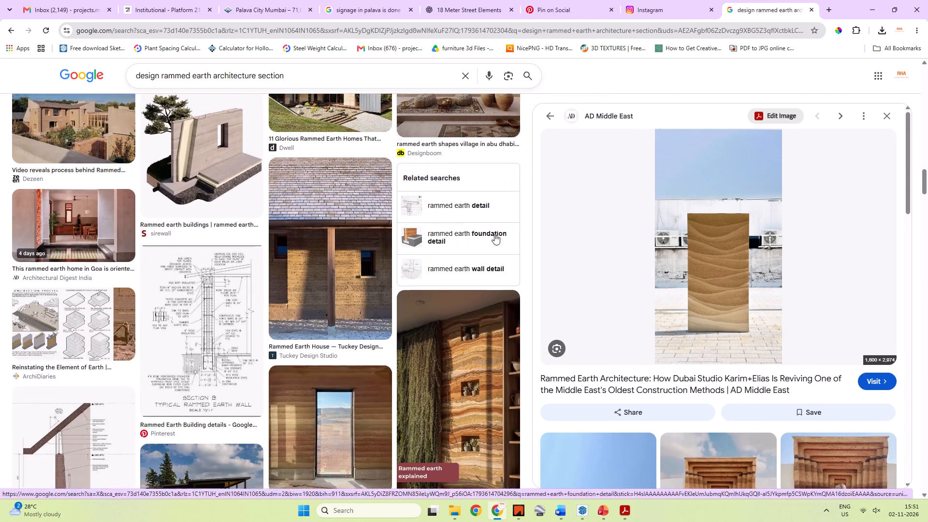
{"action": "scroll", "coordinate": [494, 234], "scroll_direction": "down", "scroll_amount": 4}
{"action": "scroll", "coordinate": [494, 232], "scroll_direction": "up", "scroll_amount": 5}
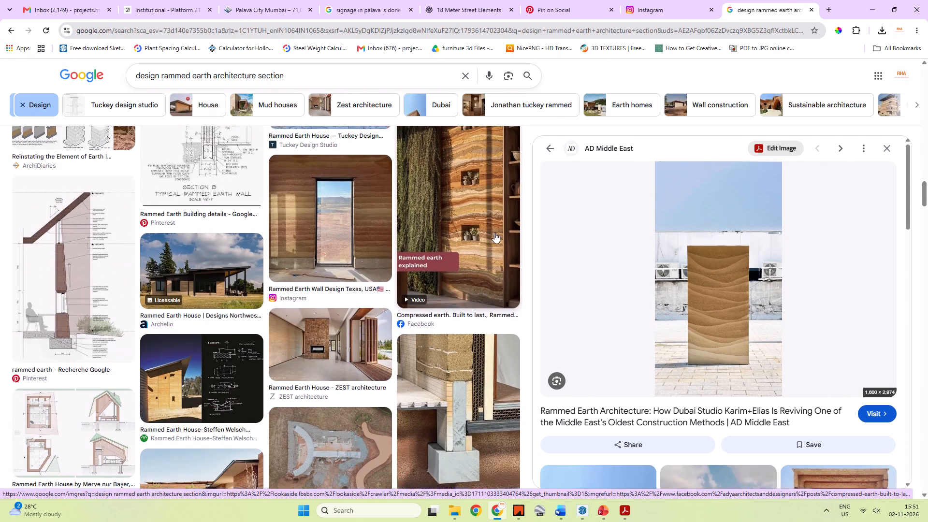
{"action": "scroll", "coordinate": [494, 232], "scroll_direction": "up", "scroll_amount": 11}
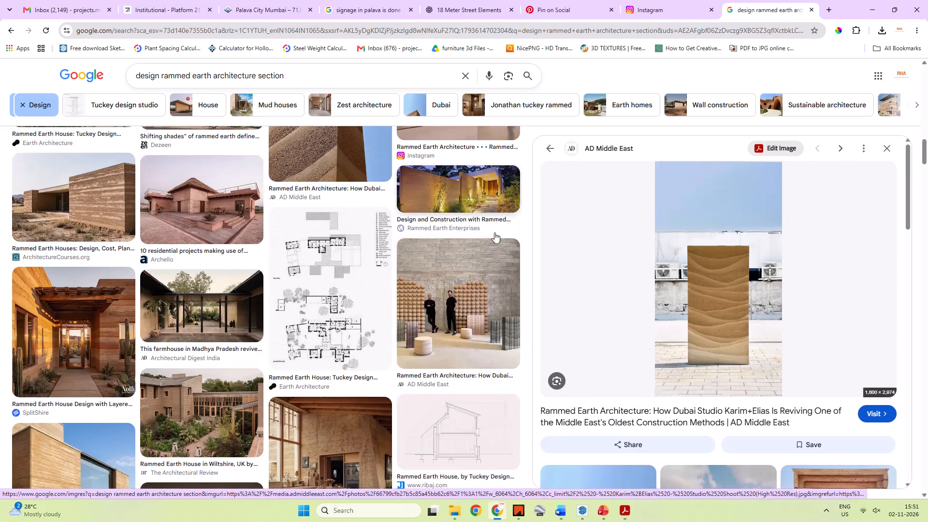
Change the image search to "design rammed earth entrance", using the suggested spelling correction.
{"action": "left_click", "coordinate": [297, 78]}
{"action": "left_click_drag", "start_coordinate": [299, 77], "coordinate": [190, 78]}
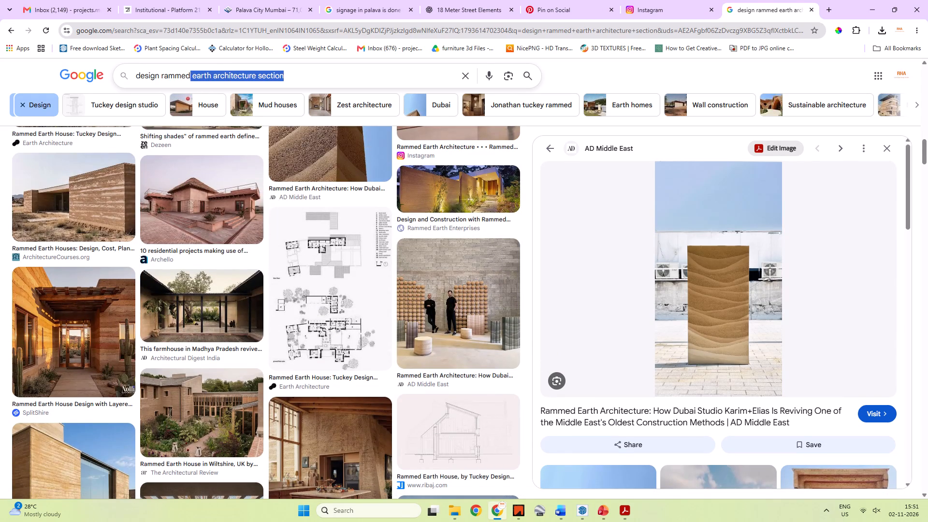
{"action": "left_click_drag", "start_coordinate": [190, 78], "coordinate": [103, 78]}
{"action": "left_click", "coordinate": [221, 84]}
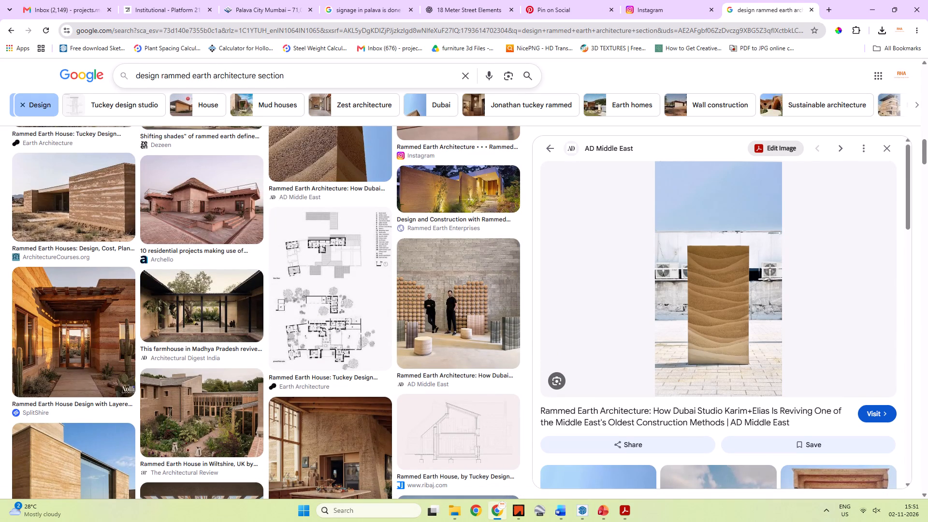
{"action": "left_click_drag", "start_coordinate": [288, 76], "coordinate": [216, 80]}
{"action": "key", "text": "BackSpace"}
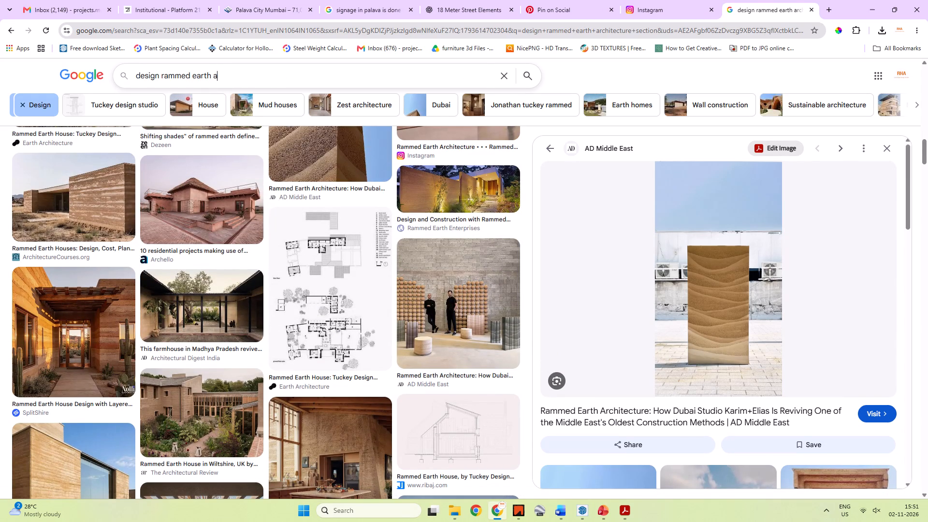
{"action": "type", "text": "entramce"}
{"action": "key", "text": "space"}
{"action": "key", "text": "Return"}
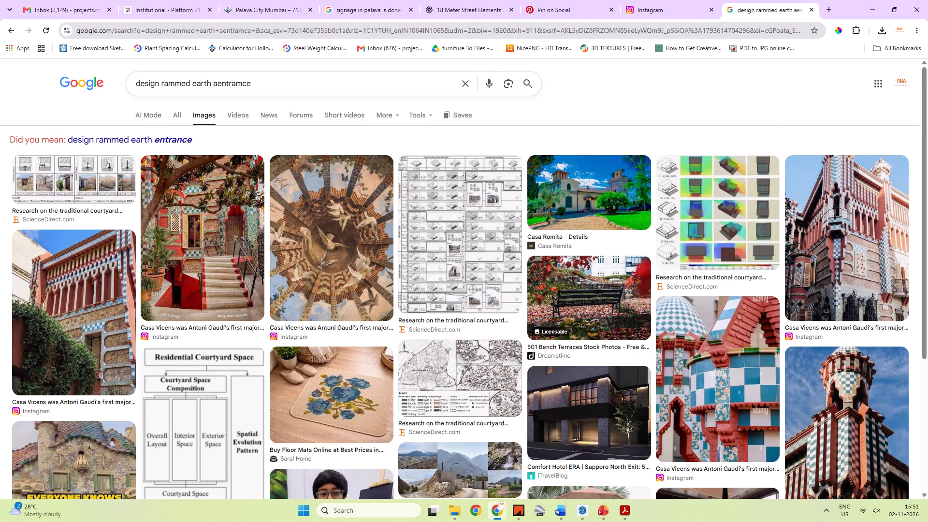
{"action": "left_click", "coordinate": [174, 144]}
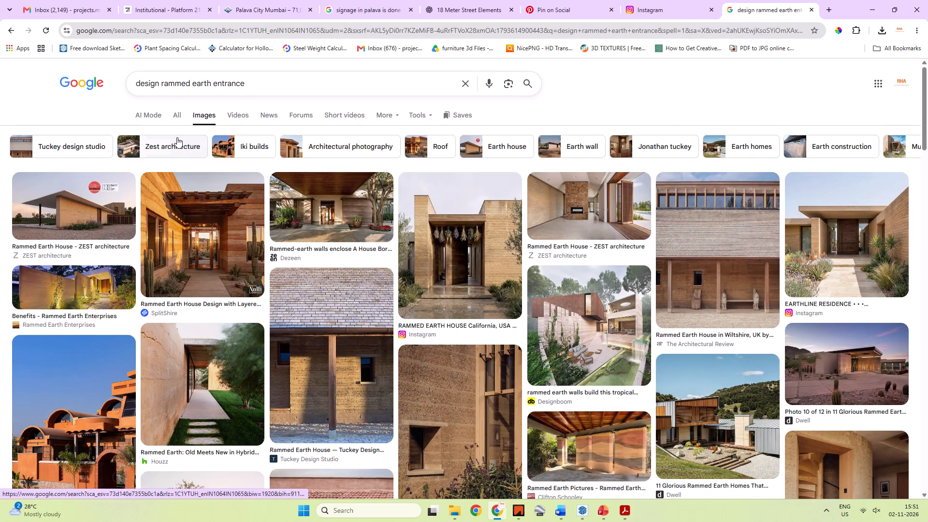
Shorten the image search to "rammed earth entrance" and run it.
{"action": "left_click", "coordinate": [158, 84]}
{"action": "left_click", "coordinate": [161, 85]}
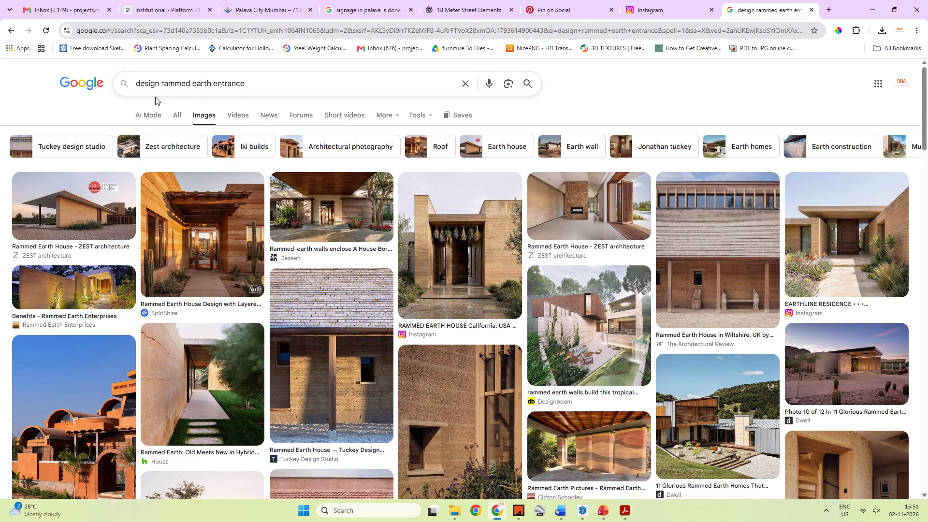
{"action": "key", "text": "BackSpace"}
{"action": "key", "text": "BackSpace"}
{"action": "key", "text": "BackSpace"}
{"action": "key", "text": "BackSpace"}
{"action": "key", "text": "BackSpace"}
{"action": "key", "text": "BackSpace"}
{"action": "key", "text": "BackSpace"}
{"action": "key", "text": "BackSpace"}
{"action": "key", "text": "BackSpace"}
{"action": "key", "text": "BackSpace"}
{"action": "key", "text": "Return"}
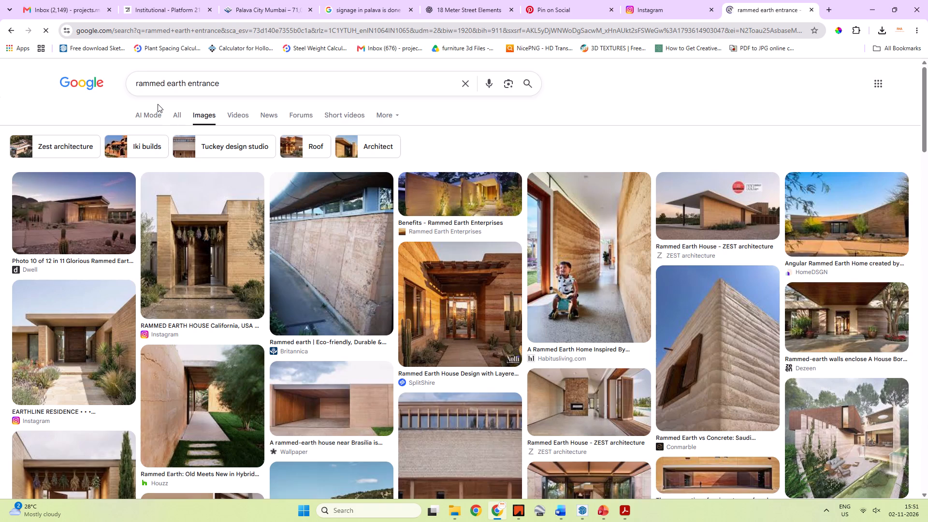
Look through the entrance image results, previewing the Perth Stabilised Earth landscaping walls and the related Rammed Earth Tasmania gateway.
{"action": "scroll", "coordinate": [182, 218], "scroll_direction": "down", "scroll_amount": 3}
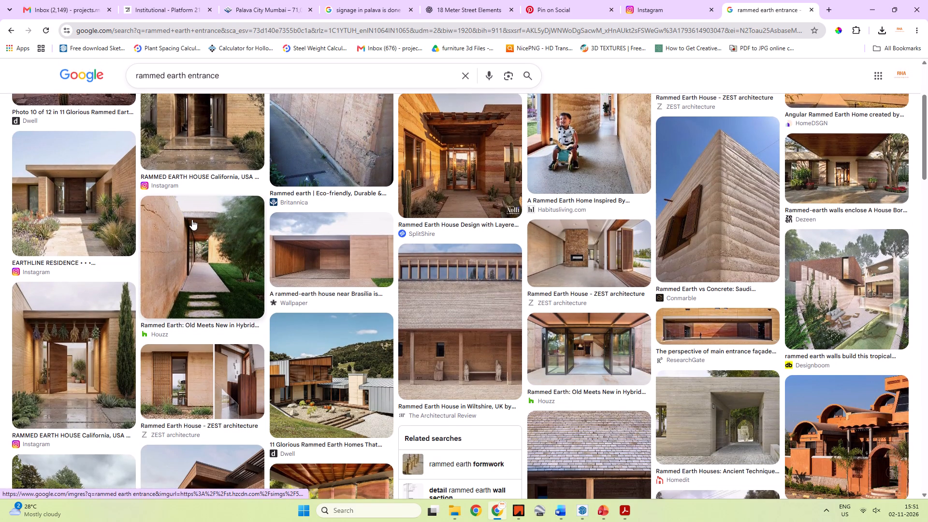
{"action": "scroll", "coordinate": [184, 226], "scroll_direction": "down", "scroll_amount": 2}
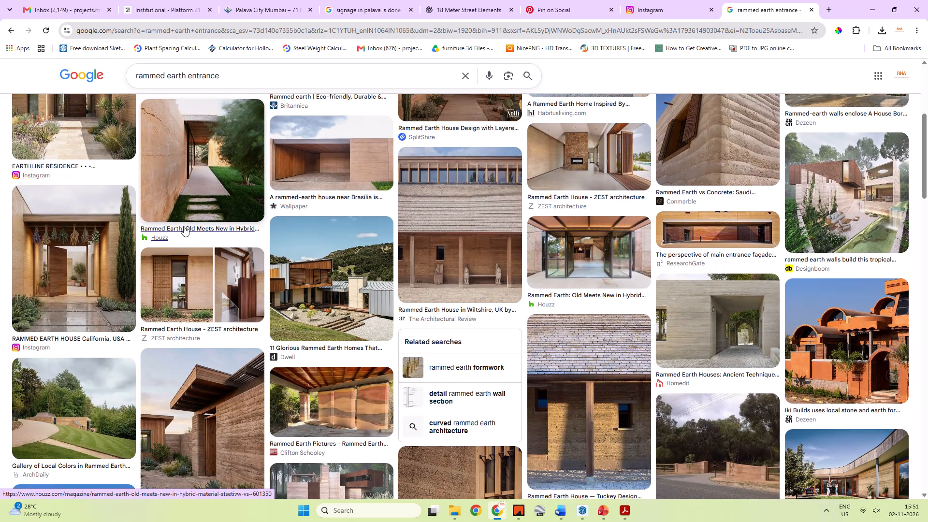
{"action": "scroll", "coordinate": [329, 322], "scroll_direction": "down", "scroll_amount": 4}
{"action": "left_click", "coordinate": [737, 286]}
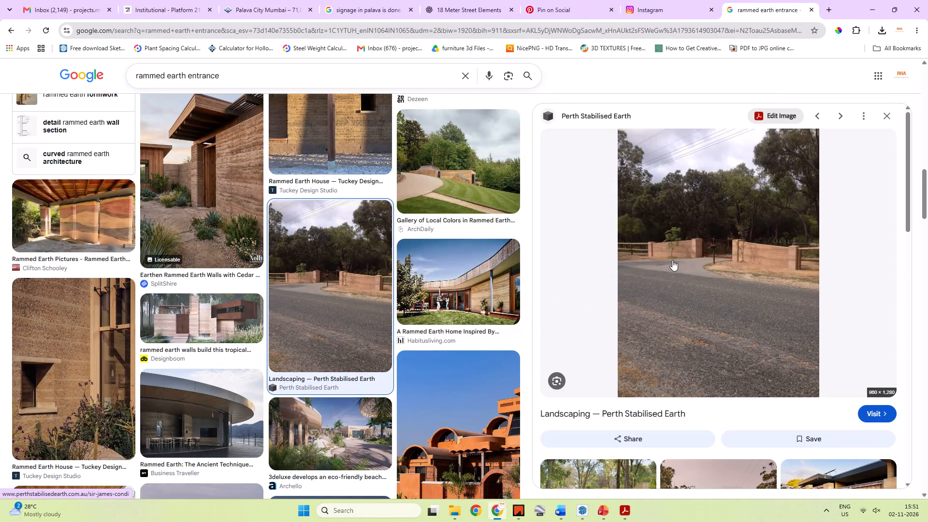
{"action": "scroll", "coordinate": [672, 260], "scroll_direction": "down", "scroll_amount": 3}
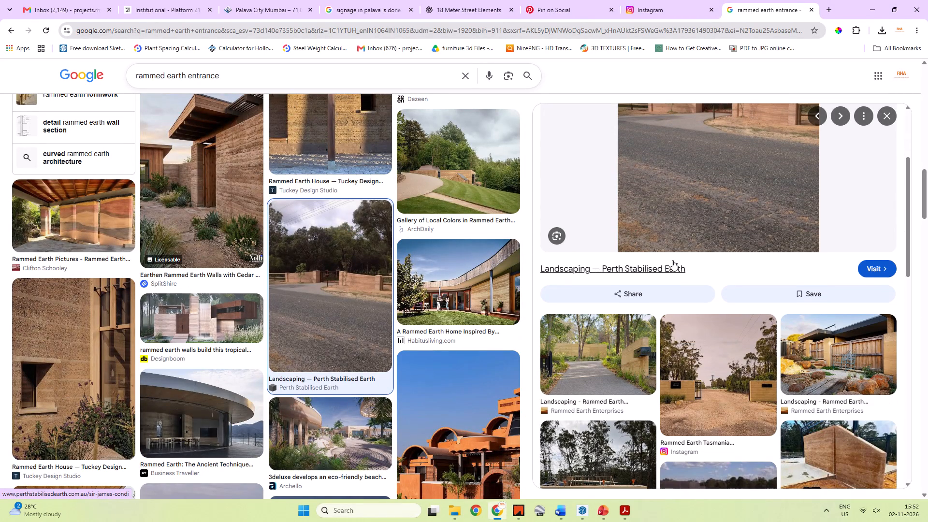
{"action": "left_click", "coordinate": [711, 382]}
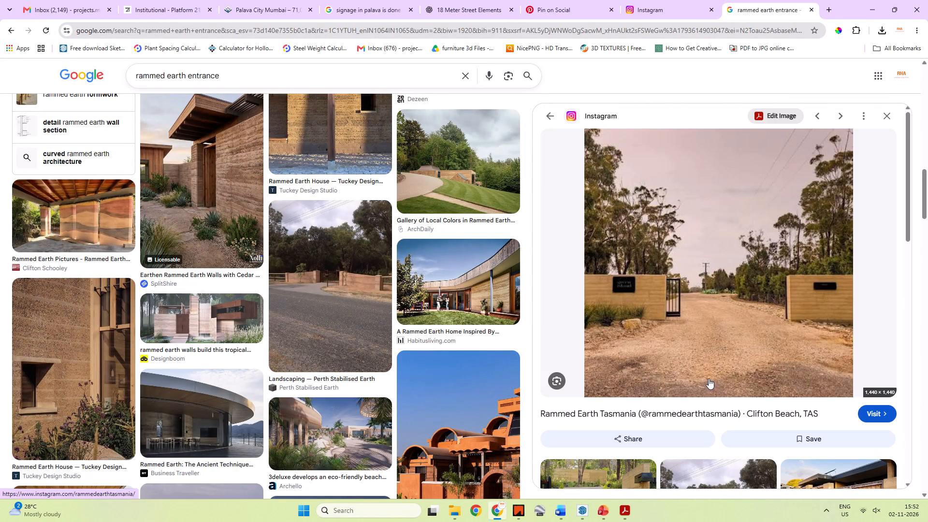
{"action": "key", "text": "Escape"}
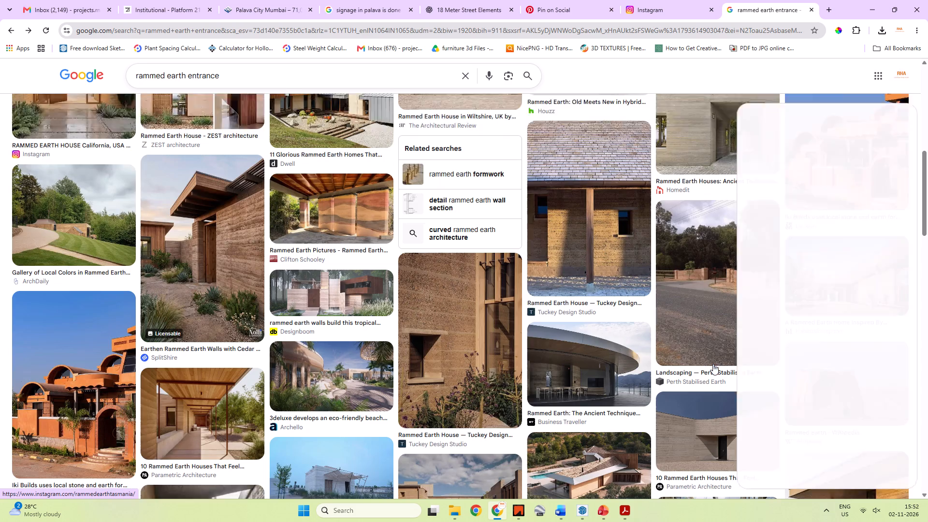
{"action": "scroll", "coordinate": [698, 341], "scroll_direction": "down", "scroll_amount": 3}
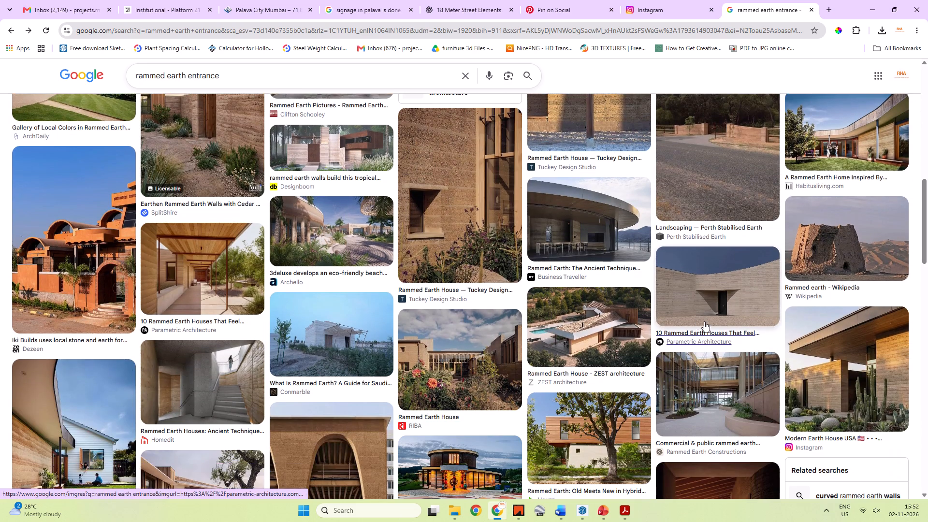
From the Perth Stabilised Earth preview, open the related Rammed Earth Enterprises driveway image in a new tab and switch to it.
{"action": "left_click", "coordinate": [743, 118]}
{"action": "scroll", "coordinate": [662, 203], "scroll_direction": "down", "scroll_amount": 4}
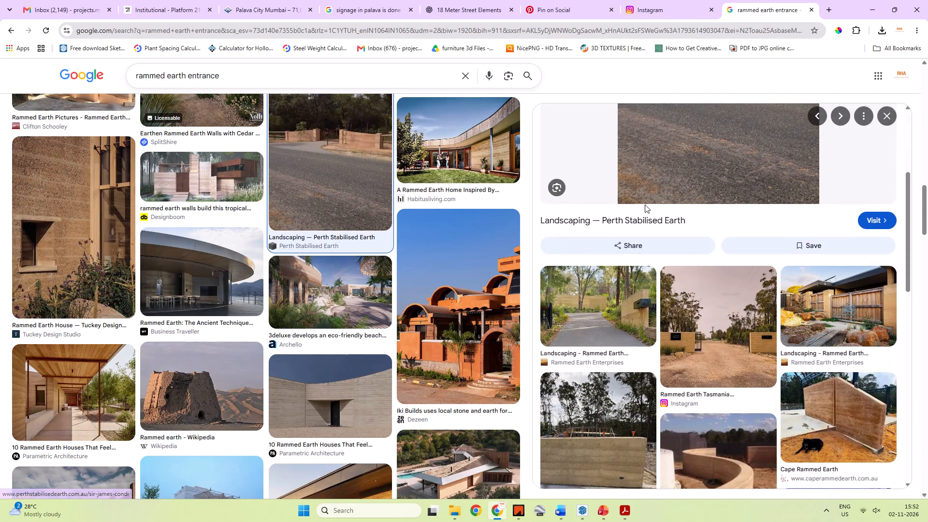
{"action": "right_click", "coordinate": [583, 295]}
{"action": "left_click", "coordinate": [638, 61]}
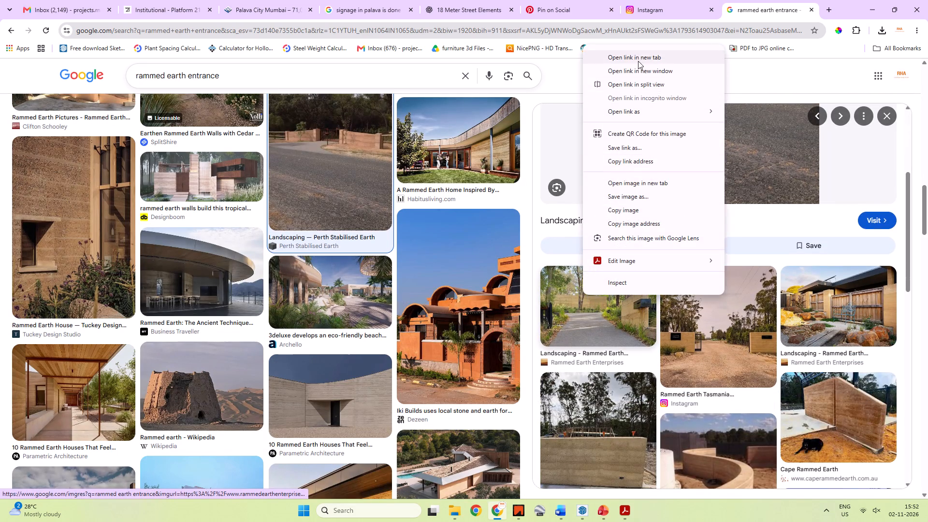
{"action": "left_click", "coordinate": [792, 4]}
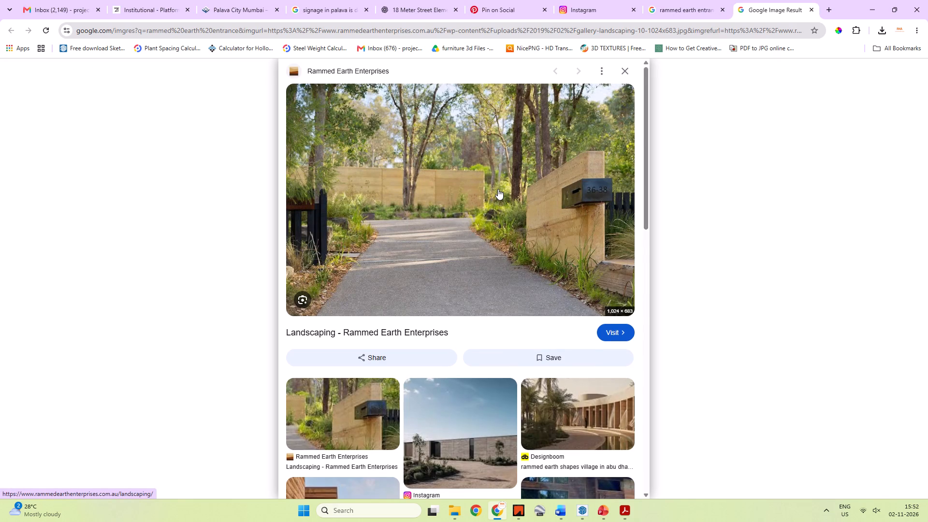
Look through the driveway image's related pictures and the remaining "rammed earth entrance" results for entrance wall references.
{"action": "scroll", "coordinate": [498, 189], "scroll_direction": "down", "scroll_amount": 4}
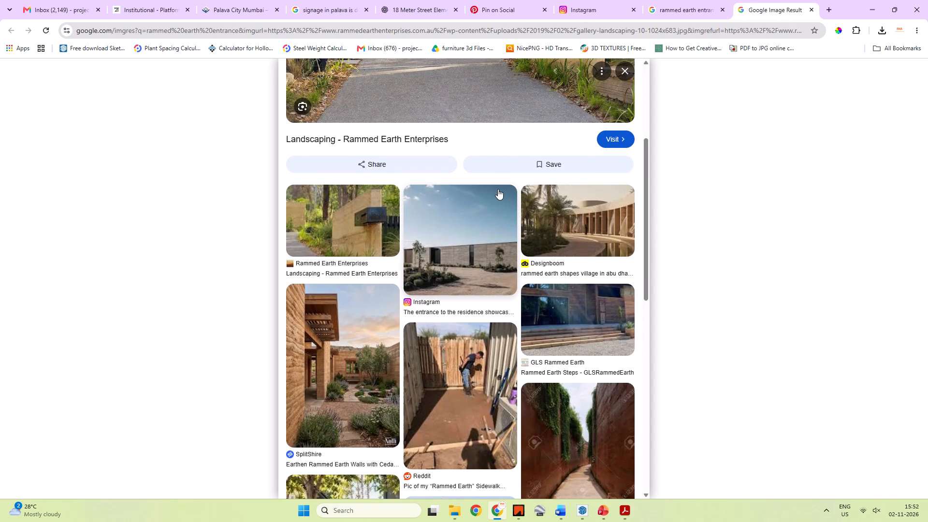
{"action": "scroll", "coordinate": [498, 189], "scroll_direction": "down", "scroll_amount": 8}
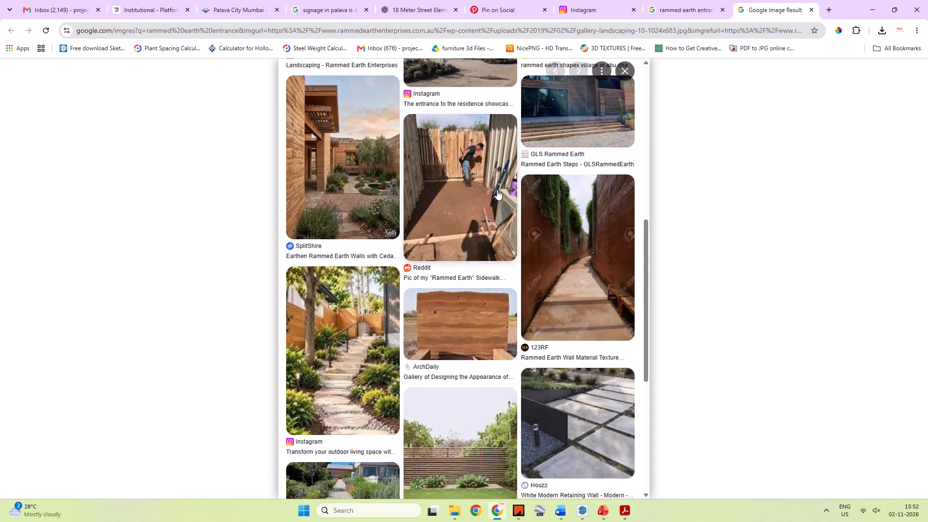
{"action": "scroll", "coordinate": [470, 163], "scroll_direction": "up", "scroll_amount": 7}
{"action": "left_click_drag", "start_coordinate": [645, 0], "coordinate": [652, 0]}
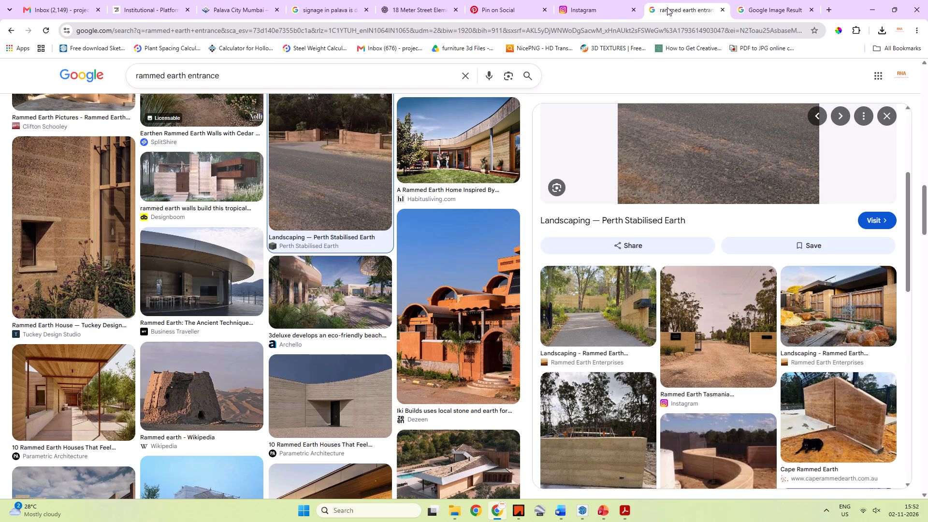
{"action": "scroll", "coordinate": [720, 325], "scroll_direction": "down", "scroll_amount": 6}
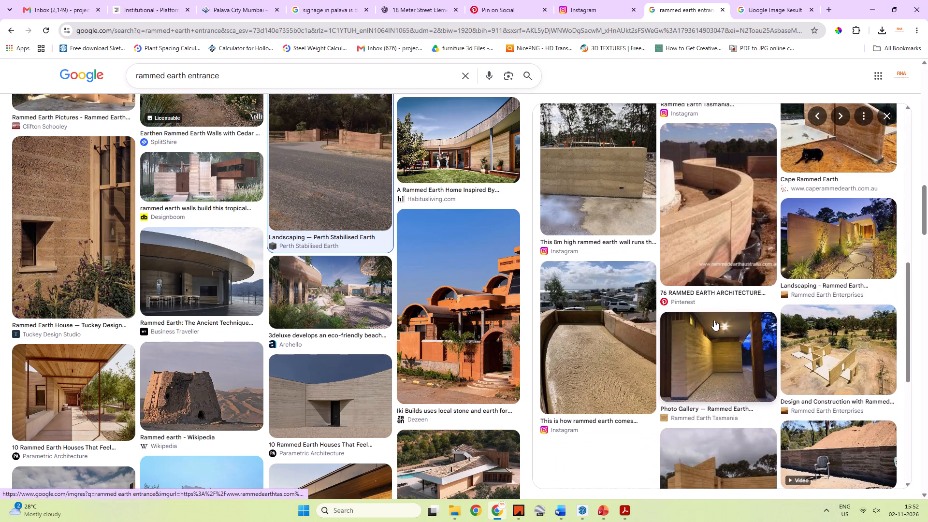
{"action": "scroll", "coordinate": [714, 321], "scroll_direction": "down", "scroll_amount": 4}
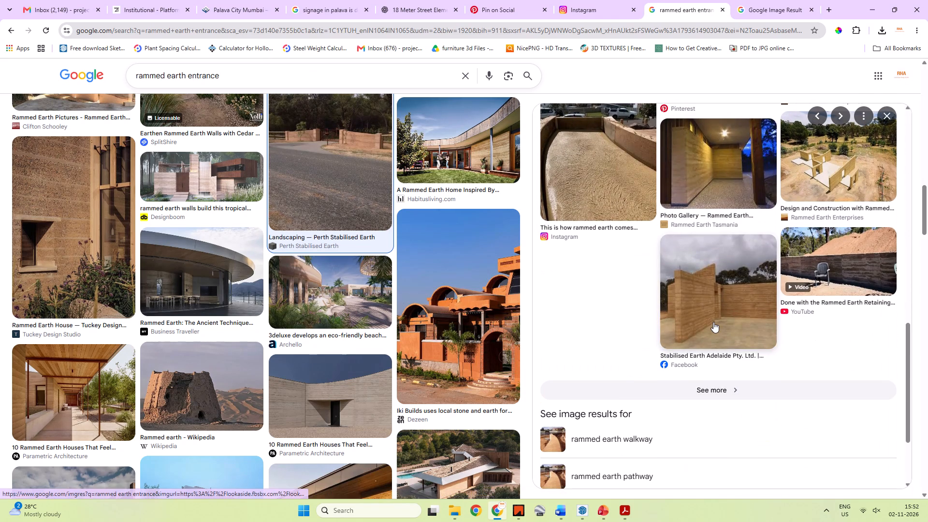
{"action": "scroll", "coordinate": [409, 314], "scroll_direction": "down", "scroll_amount": 4}
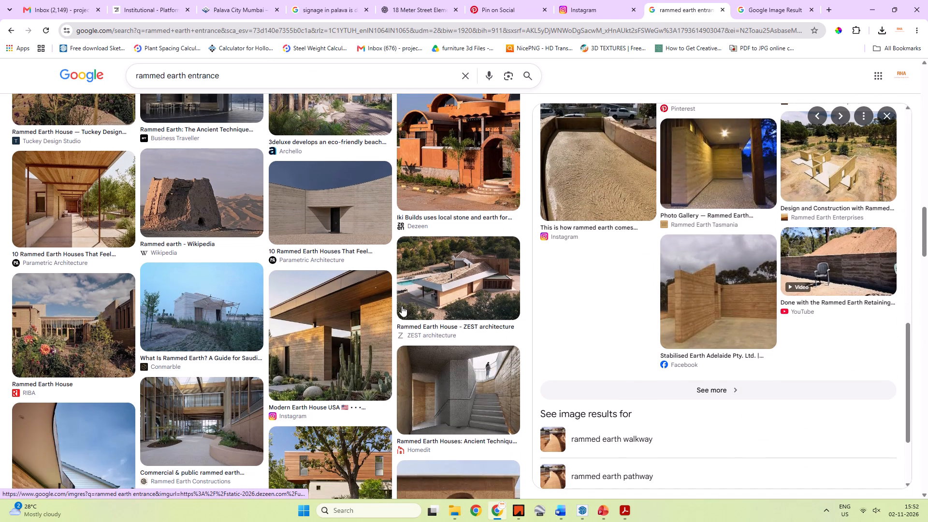
{"action": "scroll", "coordinate": [402, 306], "scroll_direction": "down", "scroll_amount": 7}
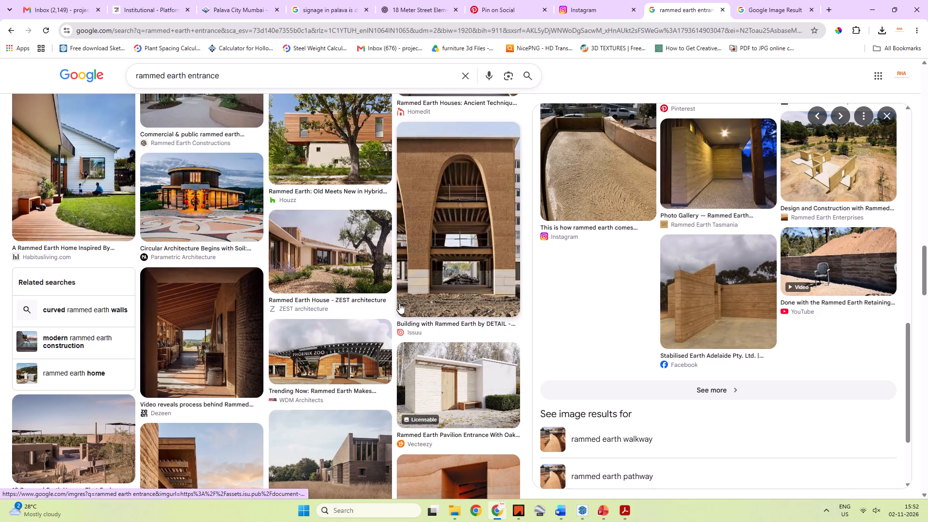
{"action": "scroll", "coordinate": [399, 303], "scroll_direction": "down", "scroll_amount": 9}
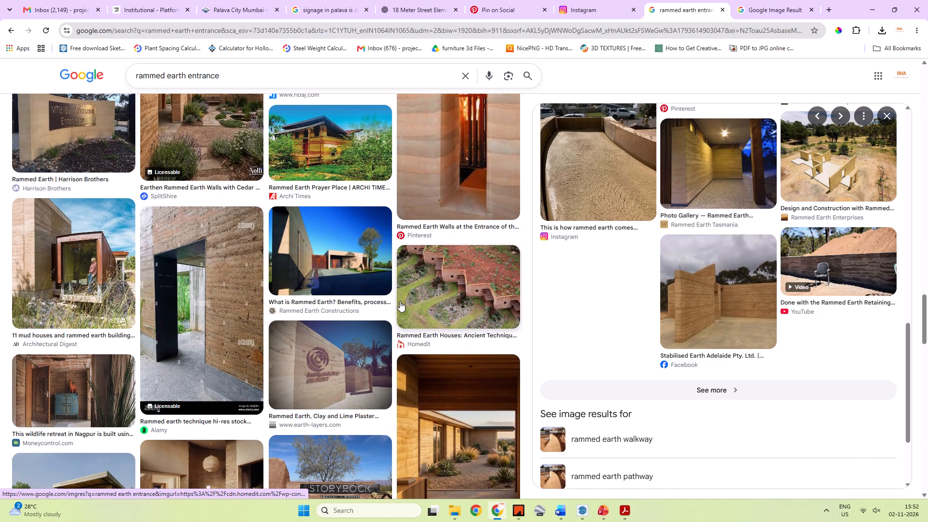
{"action": "scroll", "coordinate": [400, 301], "scroll_direction": "down", "scroll_amount": 4}
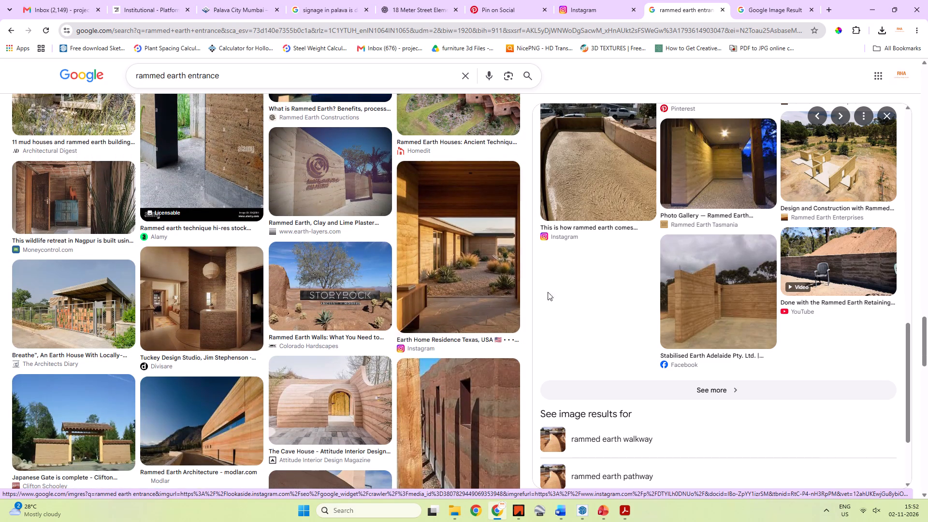
{"action": "scroll", "coordinate": [580, 205], "scroll_direction": "up", "scroll_amount": 12}
{"action": "scroll", "coordinate": [272, 253], "scroll_direction": "down", "scroll_amount": 5}
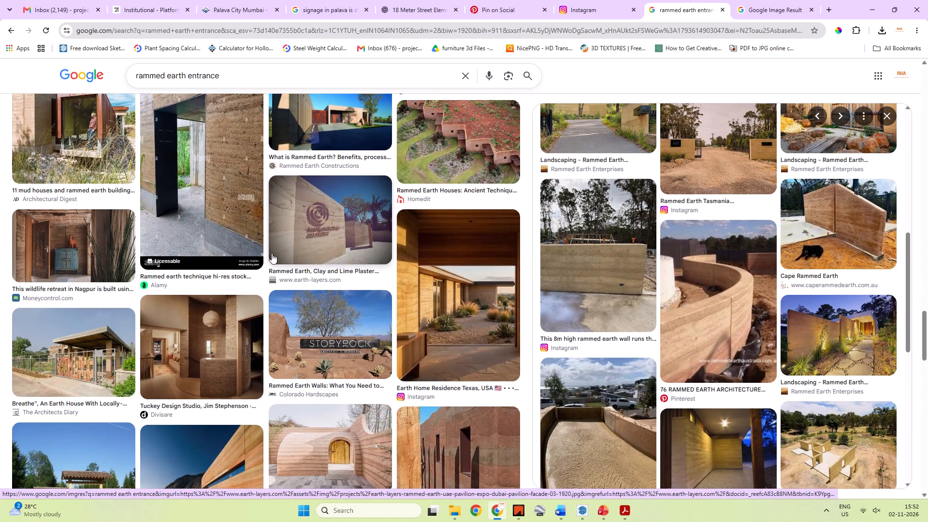
Preview the Earth Layers UAE Pavilion sign wall and the curved Earthship Installation India wall, examining their related images.
{"action": "left_click", "coordinate": [319, 225]}
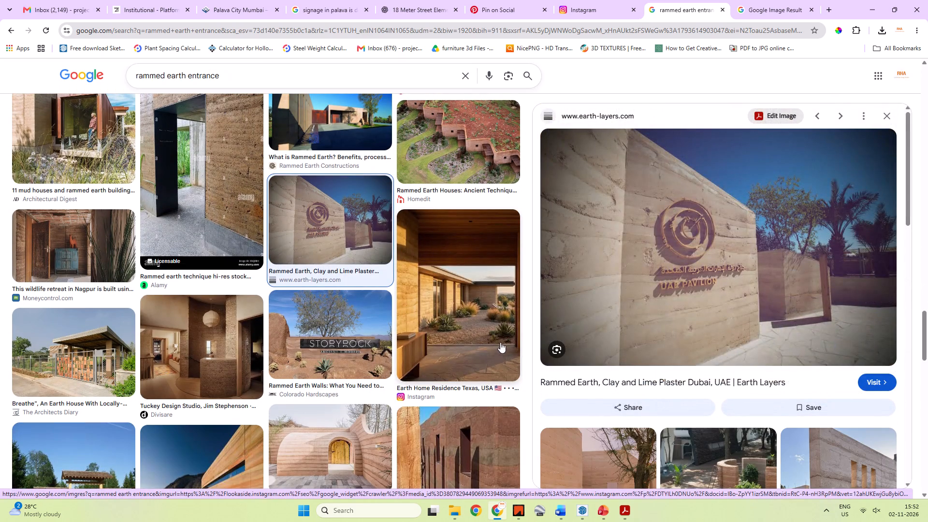
{"action": "scroll", "coordinate": [584, 328], "scroll_direction": "down", "scroll_amount": 6}
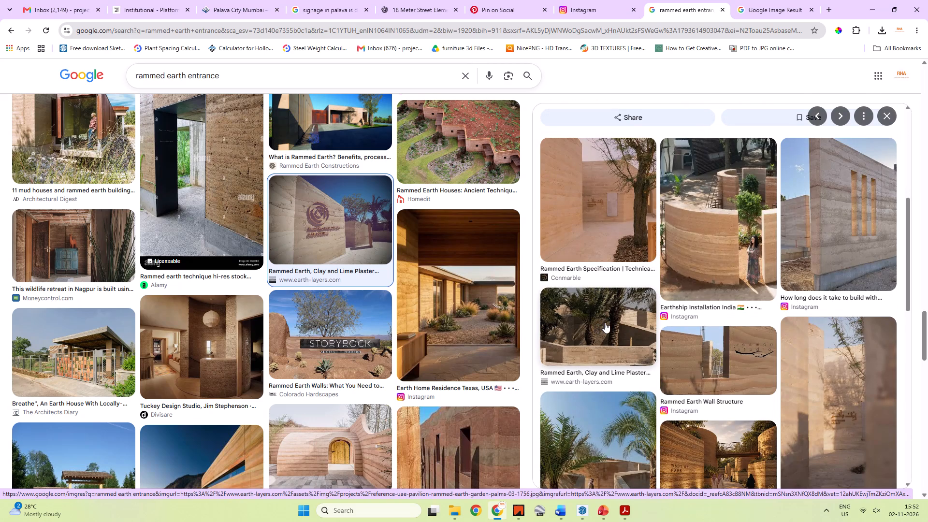
{"action": "left_click", "coordinate": [732, 256]}
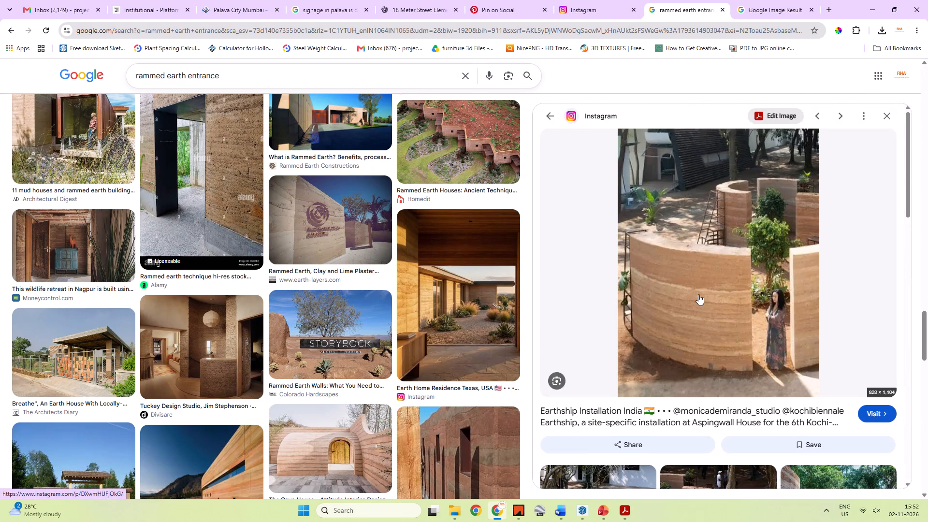
{"action": "scroll", "coordinate": [698, 294], "scroll_direction": "down", "scroll_amount": 7}
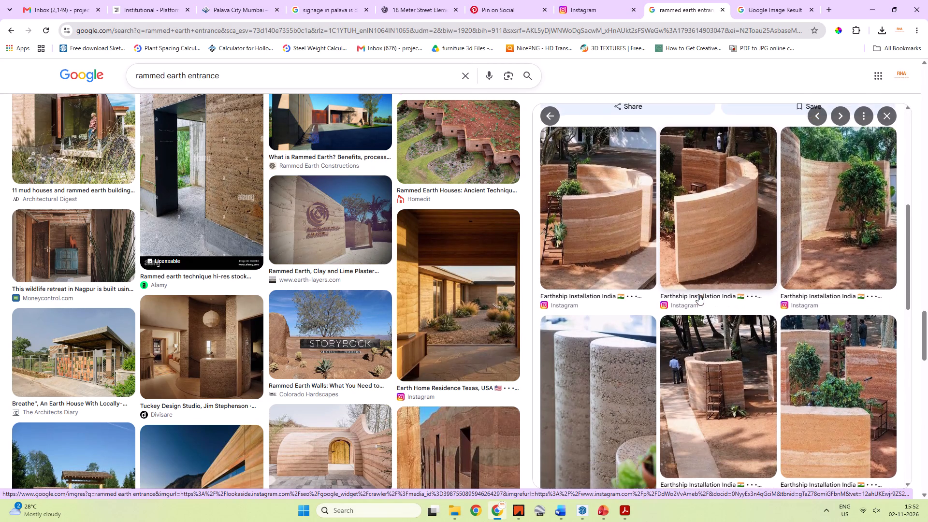
{"action": "scroll", "coordinate": [698, 294], "scroll_direction": "down", "scroll_amount": 7}
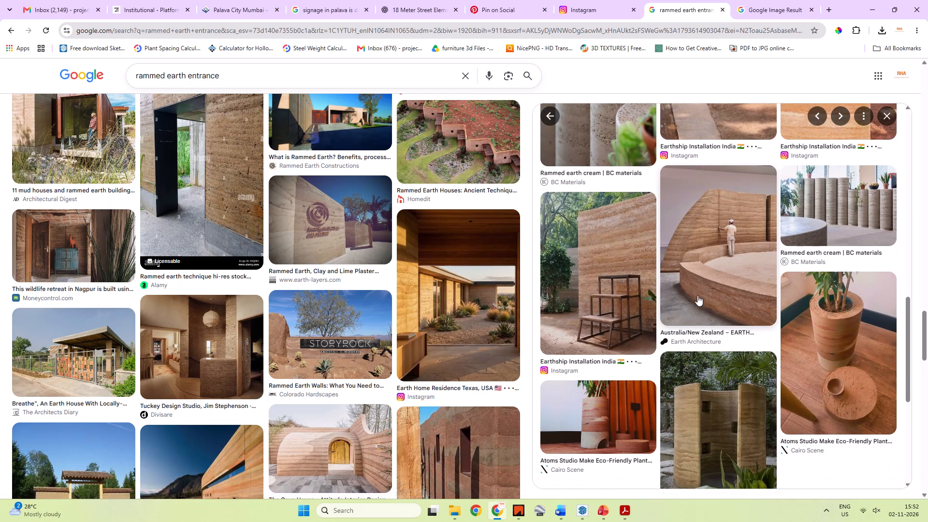
Open the Earth Architecture Australia/New Zealand page from the related images in a new tab and switch to it.
{"action": "right_click", "coordinate": [693, 227]}
{"action": "right_click", "coordinate": [682, 344]}
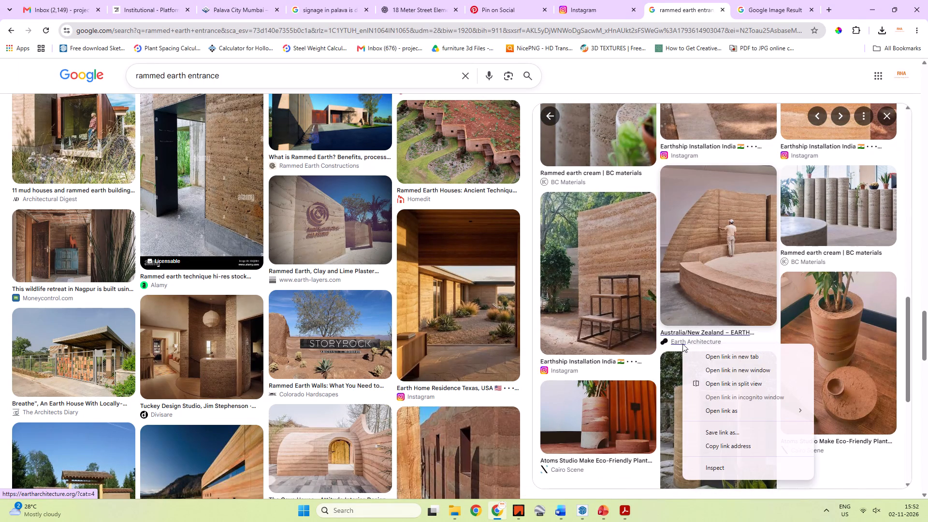
{"action": "left_click", "coordinate": [709, 357]}
{"action": "left_click", "coordinate": [767, 5]}
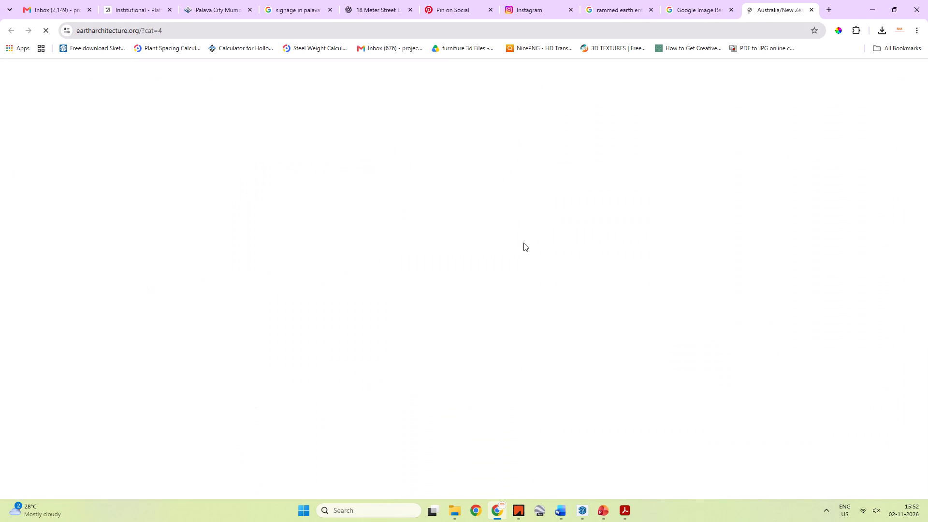
Look through the Earth Architecture Australia/New Zealand page for rammed earth wall and entrance photos.
{"action": "scroll", "coordinate": [495, 239], "scroll_direction": "down", "scroll_amount": 12}
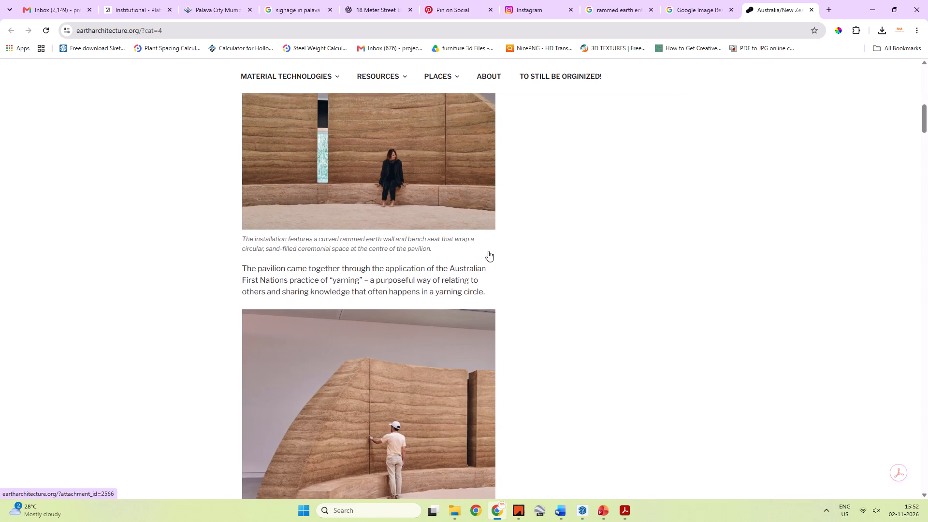
{"action": "scroll", "coordinate": [488, 251], "scroll_direction": "down", "scroll_amount": 20}
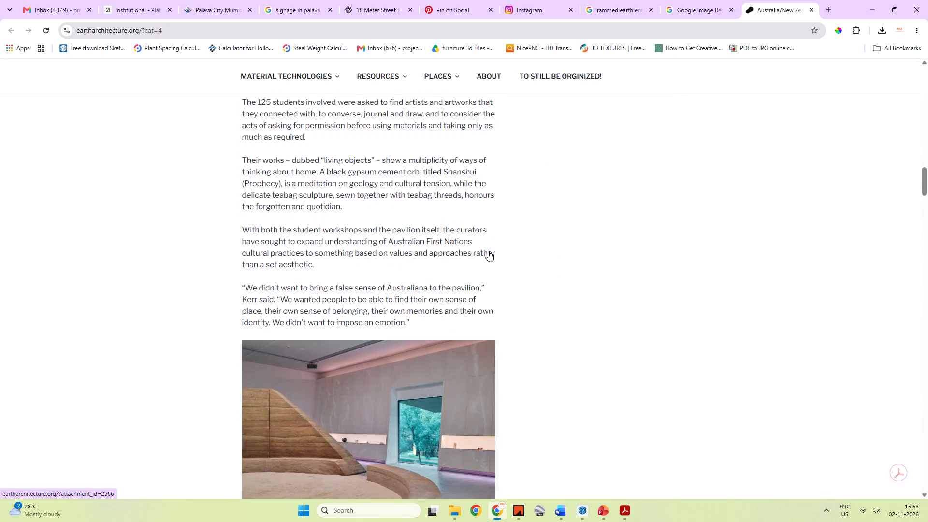
{"action": "scroll", "coordinate": [488, 251], "scroll_direction": "down", "scroll_amount": 17}
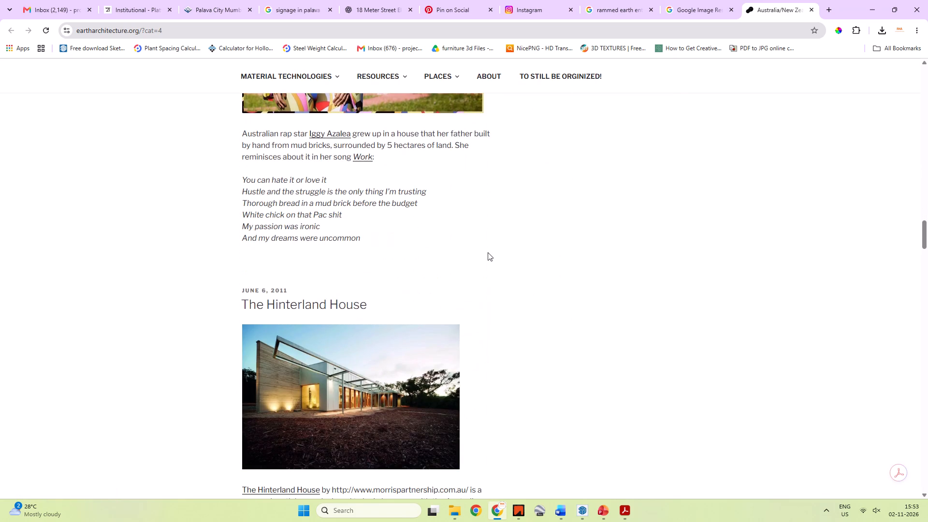
{"action": "scroll", "coordinate": [488, 252], "scroll_direction": "down", "scroll_amount": 18}
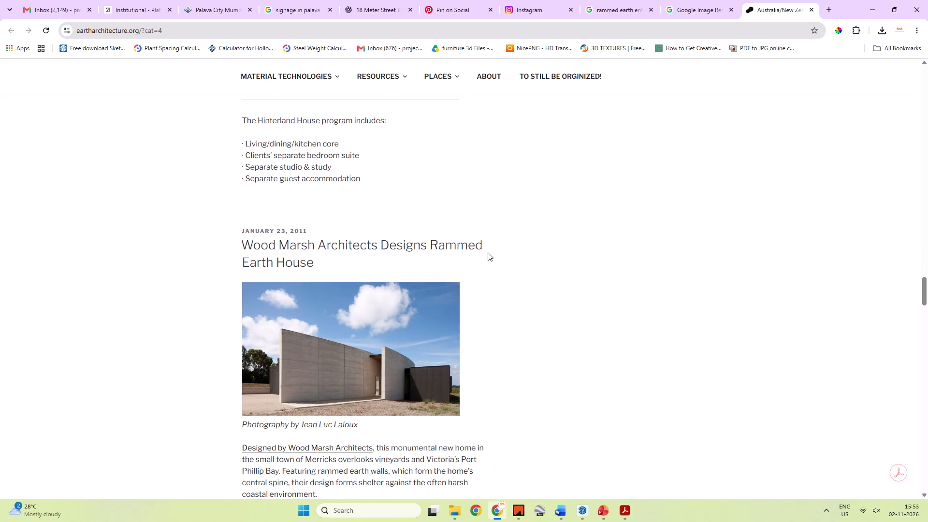
{"action": "scroll", "coordinate": [488, 252], "scroll_direction": "down", "scroll_amount": 18}
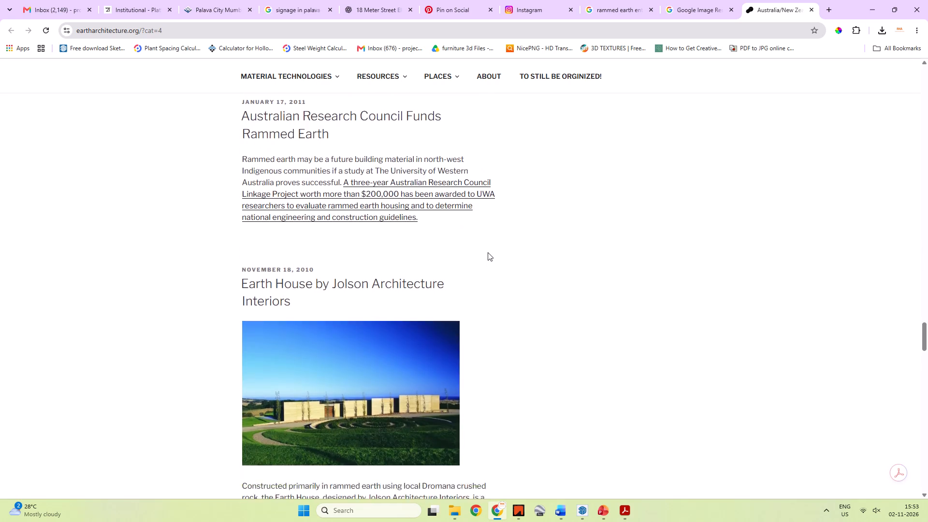
{"action": "scroll", "coordinate": [488, 252], "scroll_direction": "down", "scroll_amount": 13}
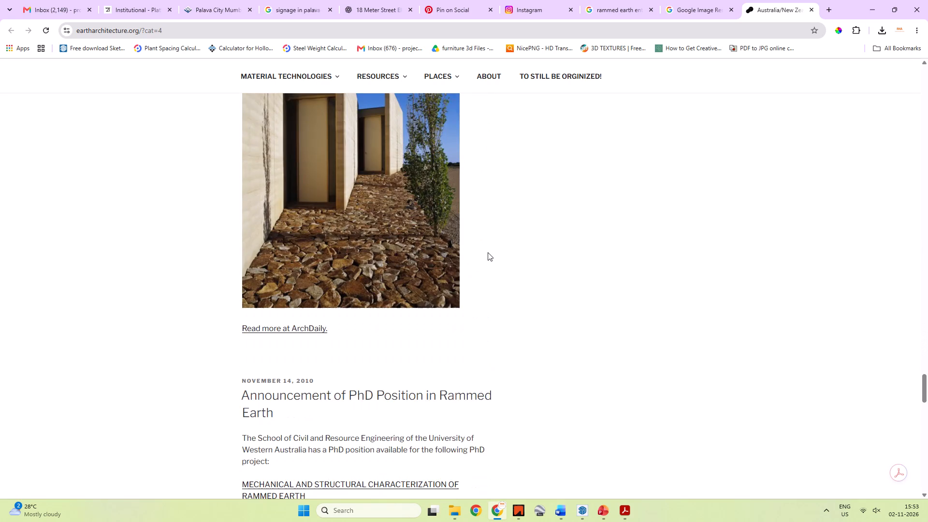
Look through the remaining posts on the first Australia/New Zealand page, down to the Monier Residence.
{"action": "scroll", "coordinate": [488, 252], "scroll_direction": "down", "scroll_amount": 17}
{"action": "scroll", "coordinate": [488, 252], "scroll_direction": "down", "scroll_amount": 7}
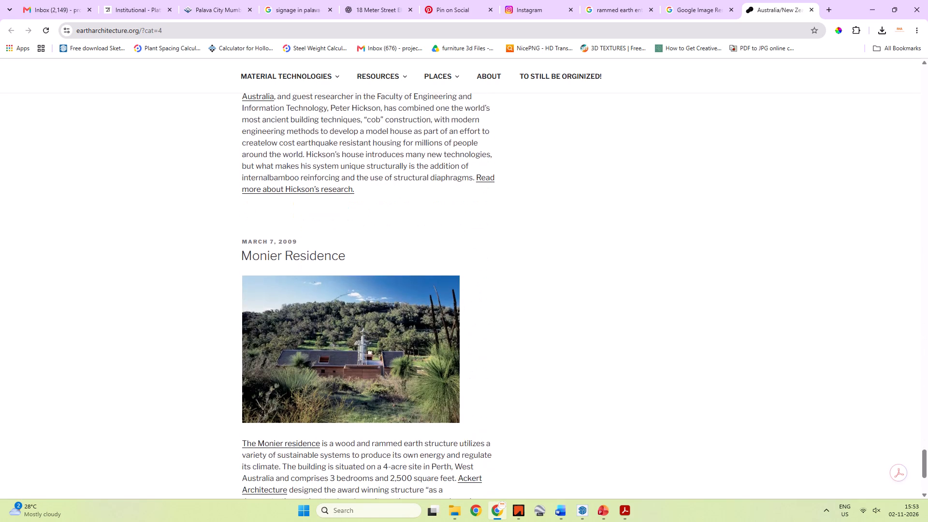
{"action": "scroll", "coordinate": [488, 253], "scroll_direction": "down", "scroll_amount": 10}
Open page 2 of the Australia/New Zealand posts and look through its rammed earth projects for wall and entrance references.
{"action": "left_click", "coordinate": [351, 404]}
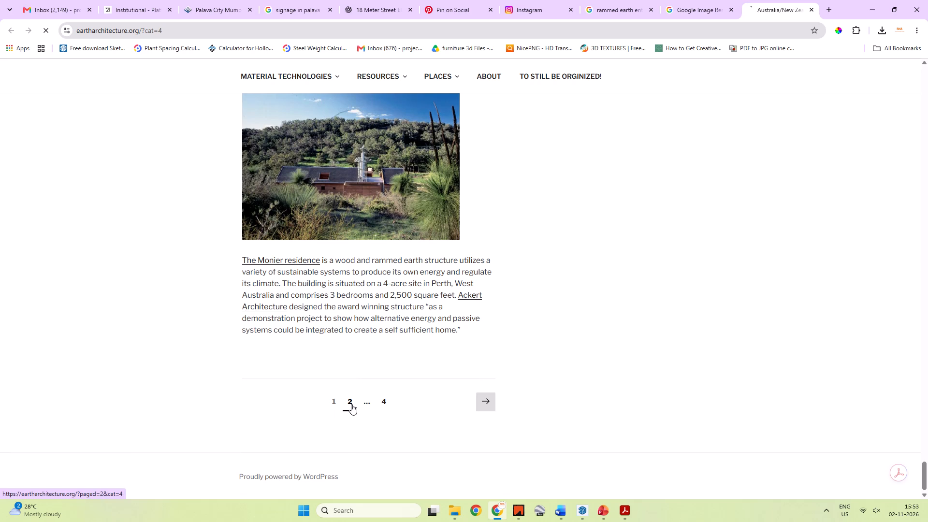
{"action": "scroll", "coordinate": [415, 339], "scroll_direction": "down", "scroll_amount": 10}
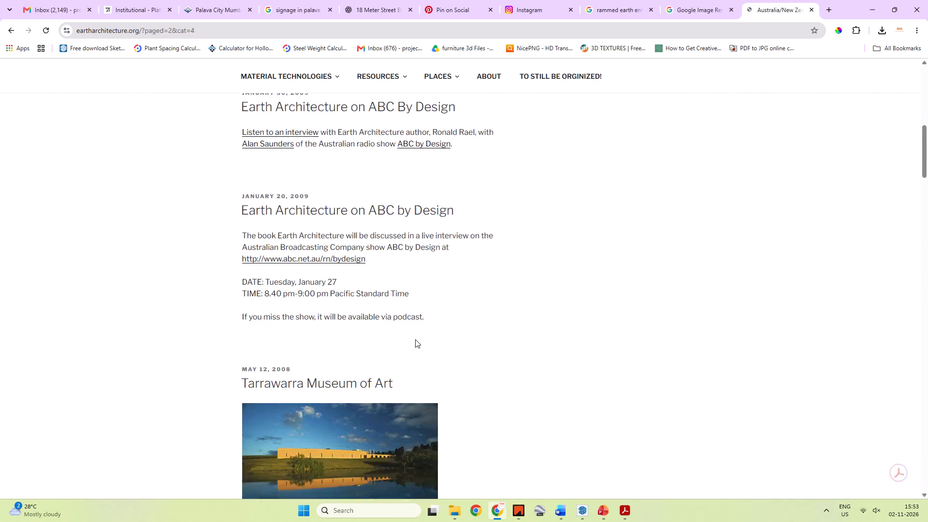
{"action": "scroll", "coordinate": [415, 339], "scroll_direction": "up", "scroll_amount": 11}
{"action": "scroll", "coordinate": [418, 344], "scroll_direction": "down", "scroll_amount": 12}
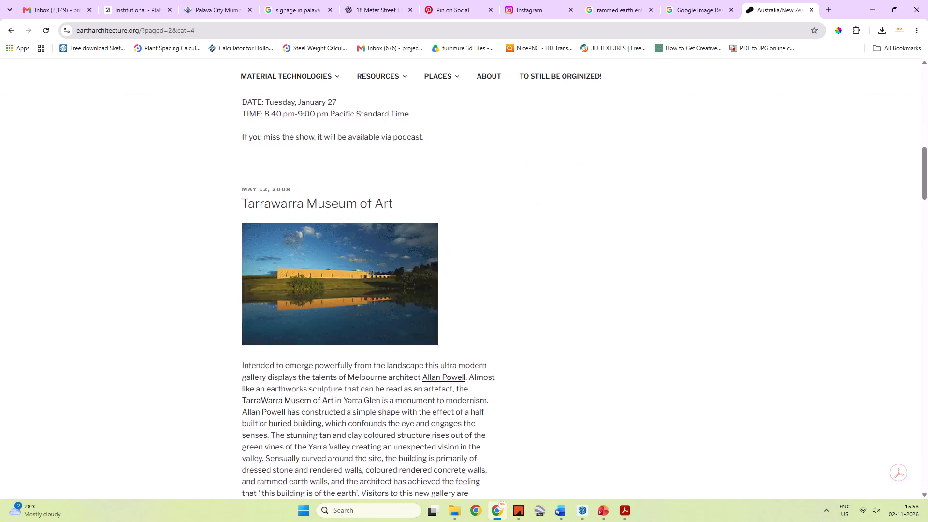
{"action": "scroll", "coordinate": [416, 346], "scroll_direction": "down", "scroll_amount": 19}
{"action": "scroll", "coordinate": [415, 346], "scroll_direction": "down", "scroll_amount": 13}
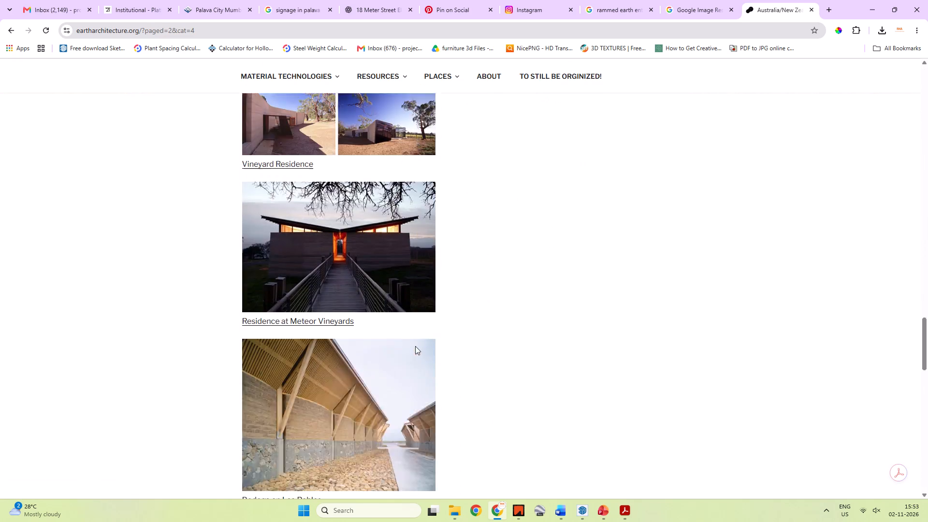
{"action": "scroll", "coordinate": [417, 340], "scroll_direction": "down", "scroll_amount": 7}
{"action": "scroll", "coordinate": [418, 340], "scroll_direction": "up", "scroll_amount": 3}
{"action": "scroll", "coordinate": [418, 340], "scroll_direction": "down", "scroll_amount": 13}
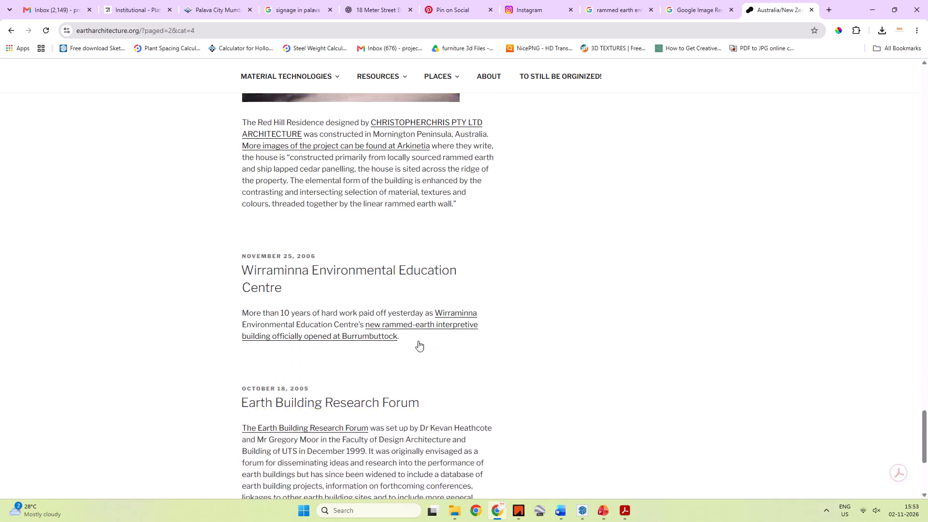
{"action": "scroll", "coordinate": [405, 371], "scroll_direction": "down", "scroll_amount": 5}
Open page 3 of the Australia/New Zealand posts and look through it for rammed earth building photos.
{"action": "left_click", "coordinate": [376, 406]}
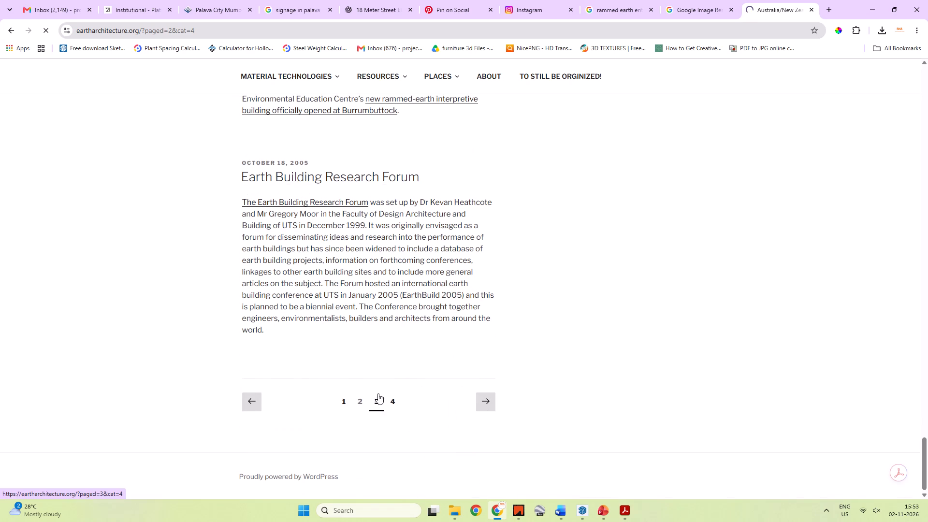
{"action": "scroll", "coordinate": [366, 351], "scroll_direction": "down", "scroll_amount": 15}
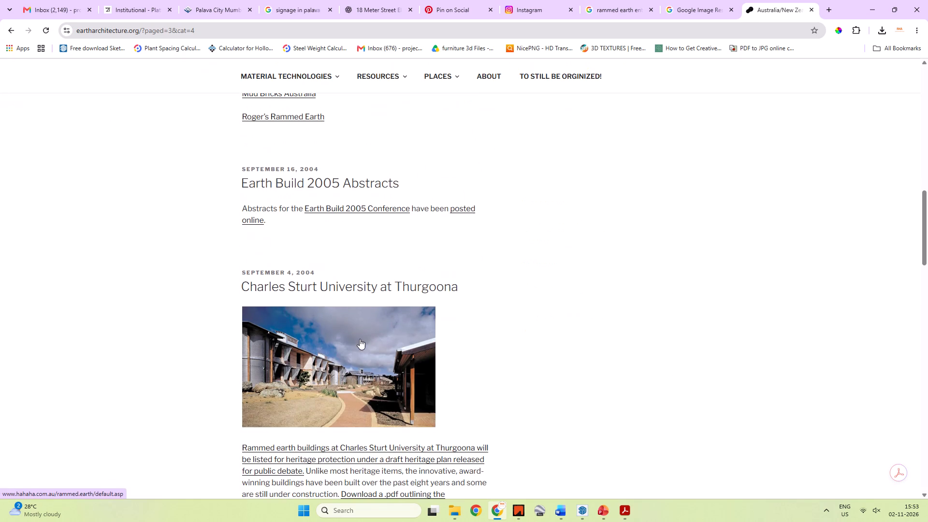
{"action": "scroll", "coordinate": [360, 337], "scroll_direction": "down", "scroll_amount": 19}
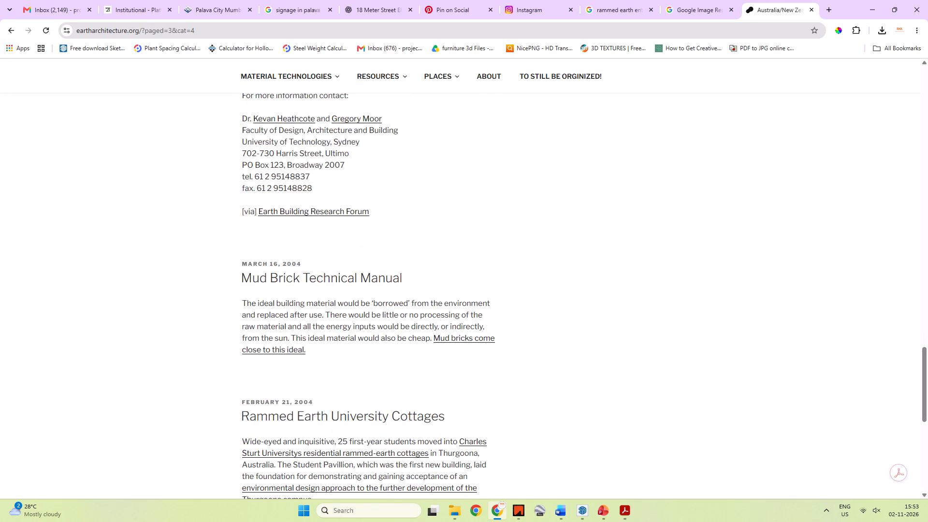
Close the Earth Architecture Australia/New Zealand browser tab.
{"action": "left_click", "coordinate": [814, 10]}
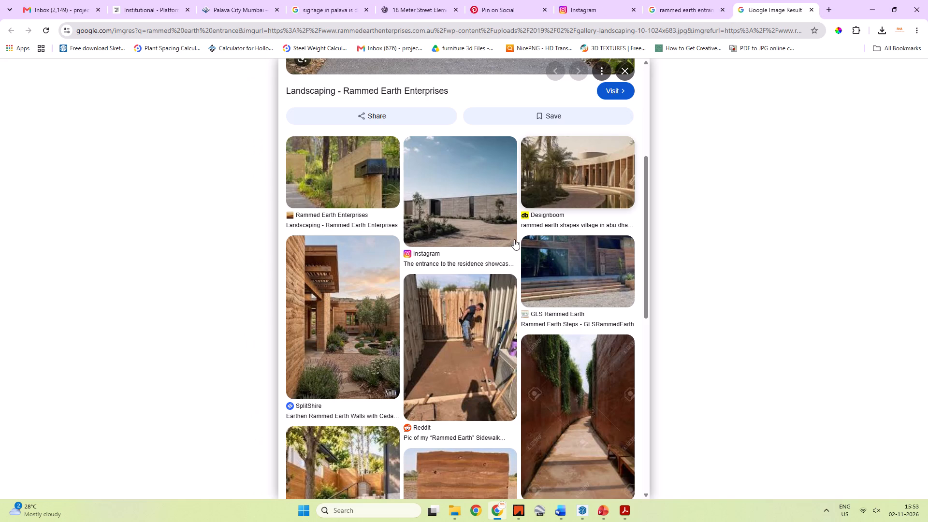
Look through the related images of the Rammed Earth Enterprises landscaping driveway photo for entrance references.
{"action": "scroll", "coordinate": [503, 252], "scroll_direction": "down", "scroll_amount": 9}
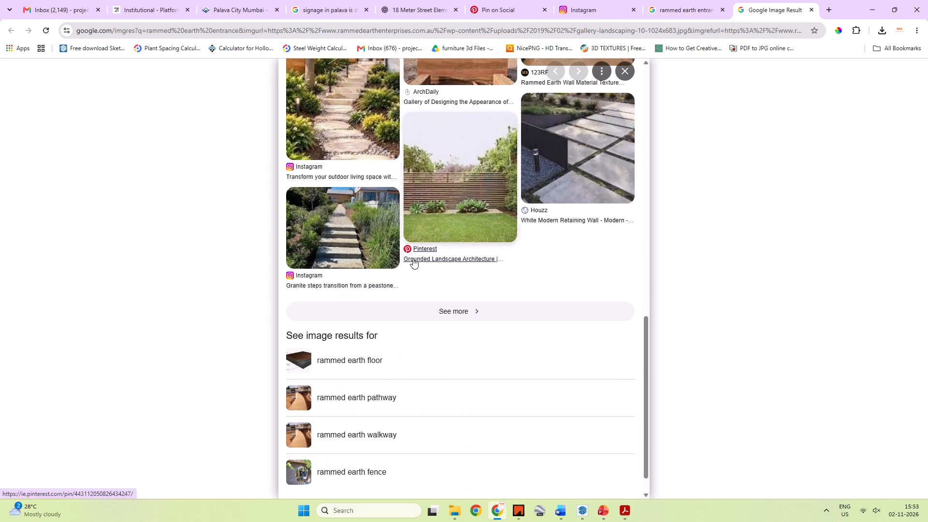
{"action": "scroll", "coordinate": [346, 256], "scroll_direction": "up", "scroll_amount": 7}
{"action": "scroll", "coordinate": [340, 232], "scroll_direction": "down", "scroll_amount": 4}
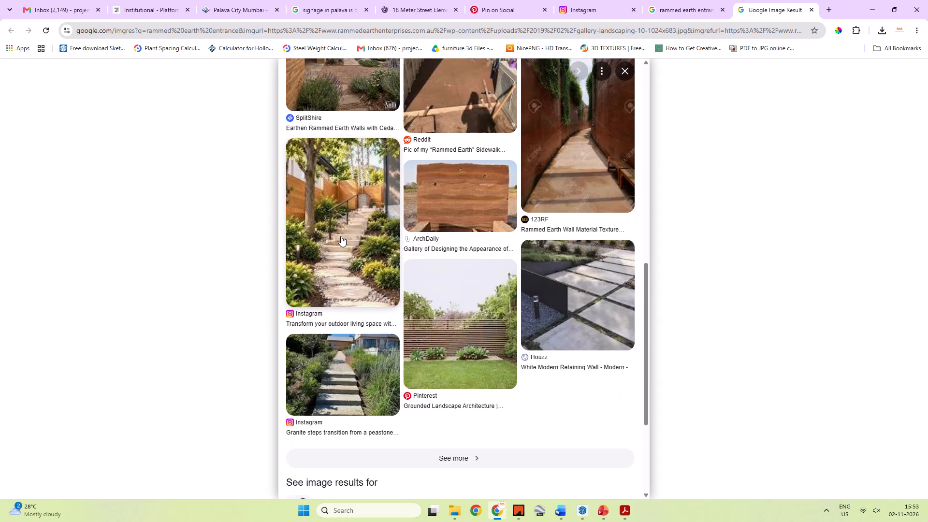
{"action": "scroll", "coordinate": [341, 236], "scroll_direction": "up", "scroll_amount": 5}
{"action": "middle_click", "coordinate": [341, 238]}
{"action": "scroll", "coordinate": [341, 238], "scroll_direction": "up", "scroll_amount": 13}
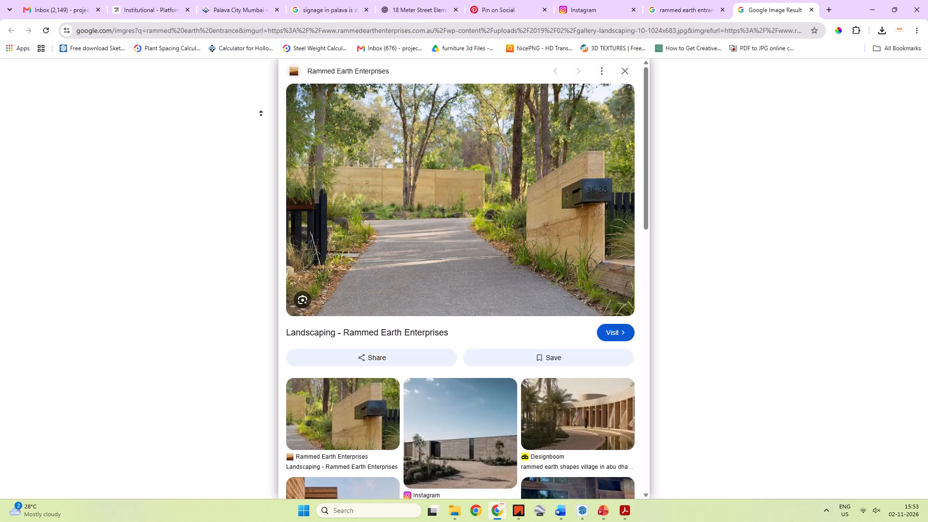
{"action": "left_click_drag", "start_coordinate": [258, 122], "coordinate": [256, 129]}
Leave the driveway image preview for the full grid of similar images and look through it for entrance wall ideas.
{"action": "left_click", "coordinate": [633, 65]}
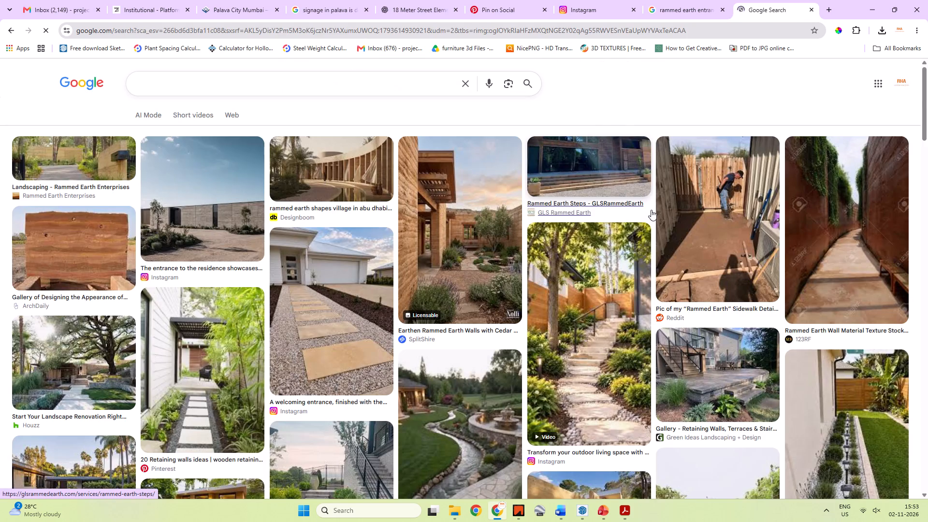
{"action": "scroll", "coordinate": [651, 210], "scroll_direction": "down", "scroll_amount": 4}
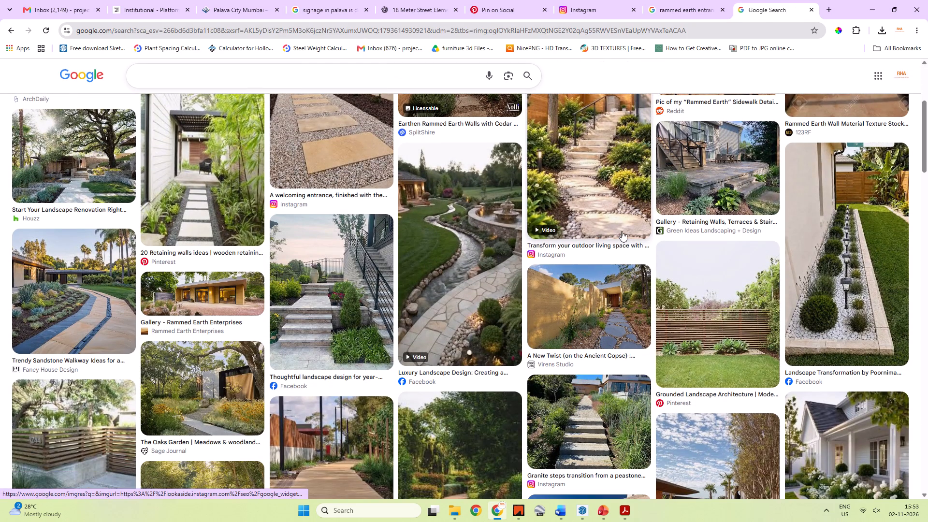
{"action": "scroll", "coordinate": [622, 231], "scroll_direction": "down", "scroll_amount": 18}
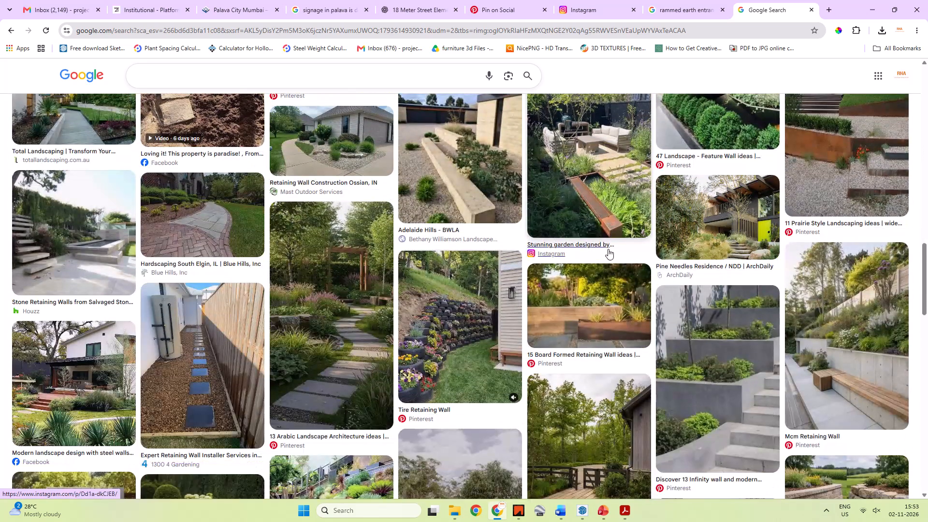
{"action": "scroll", "coordinate": [608, 249], "scroll_direction": "down", "scroll_amount": 10}
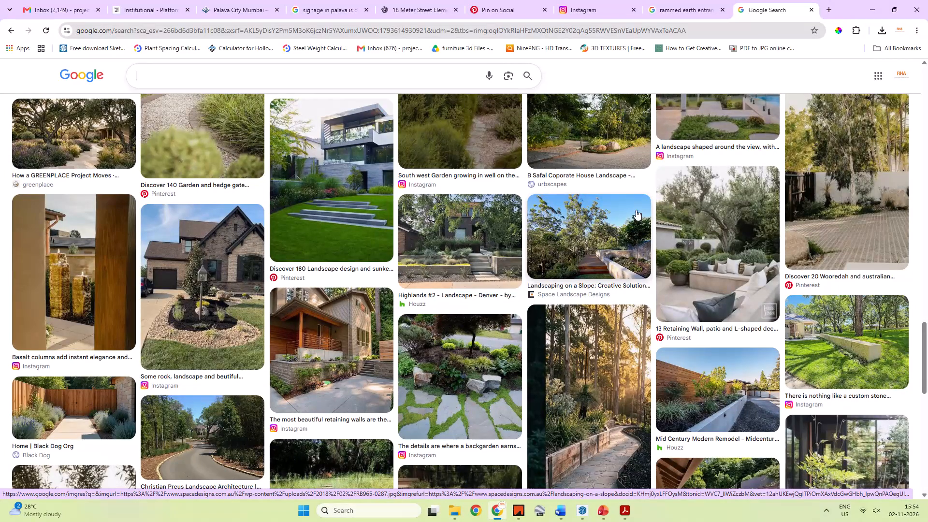
{"action": "scroll", "coordinate": [652, 232], "scroll_direction": "down", "scroll_amount": 5}
{"action": "scroll", "coordinate": [615, 278], "scroll_direction": "down", "scroll_amount": 5}
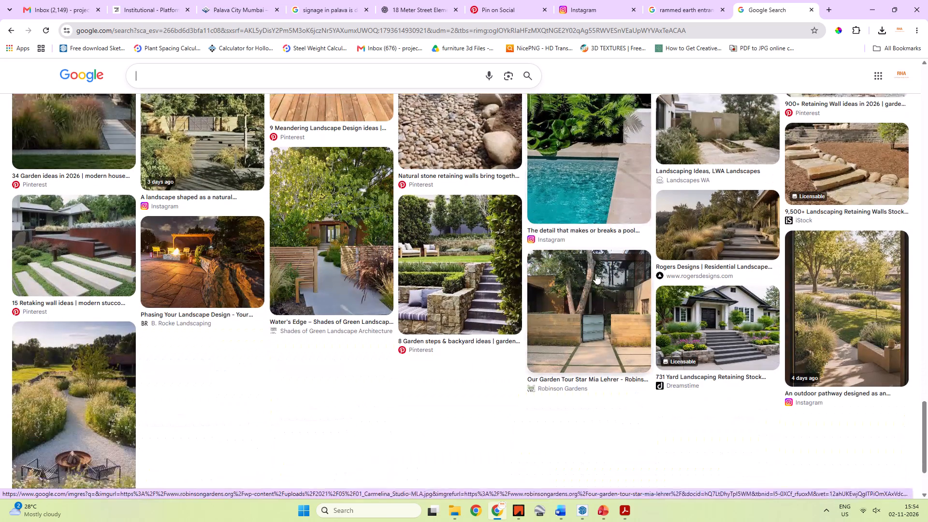
{"action": "scroll", "coordinate": [596, 275], "scroll_direction": "up", "scroll_amount": 20}
{"action": "scroll", "coordinate": [596, 275], "scroll_direction": "up", "scroll_amount": 13}
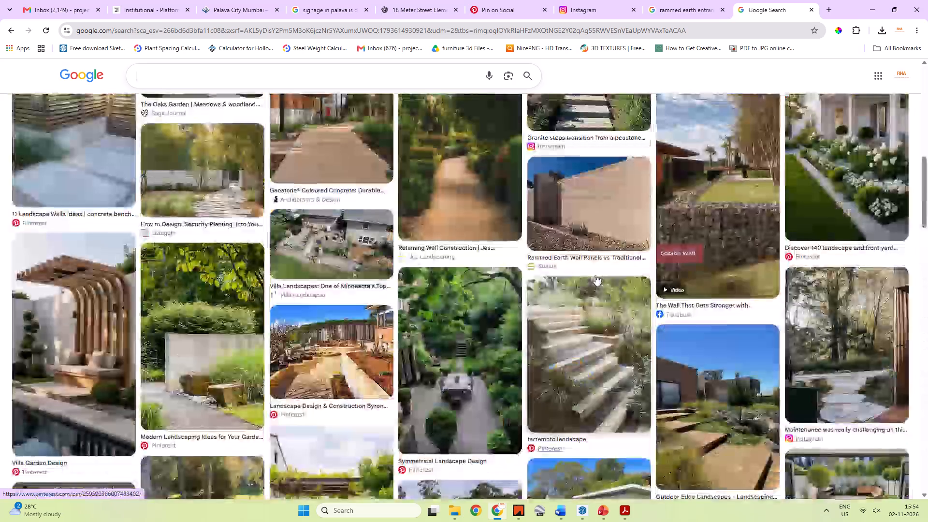
{"action": "scroll", "coordinate": [595, 275], "scroll_direction": "up", "scroll_amount": 20}
Preview the Instagram image of the residence entrance with rammed earth bricks and examine its related images.
{"action": "left_click", "coordinate": [247, 217]}
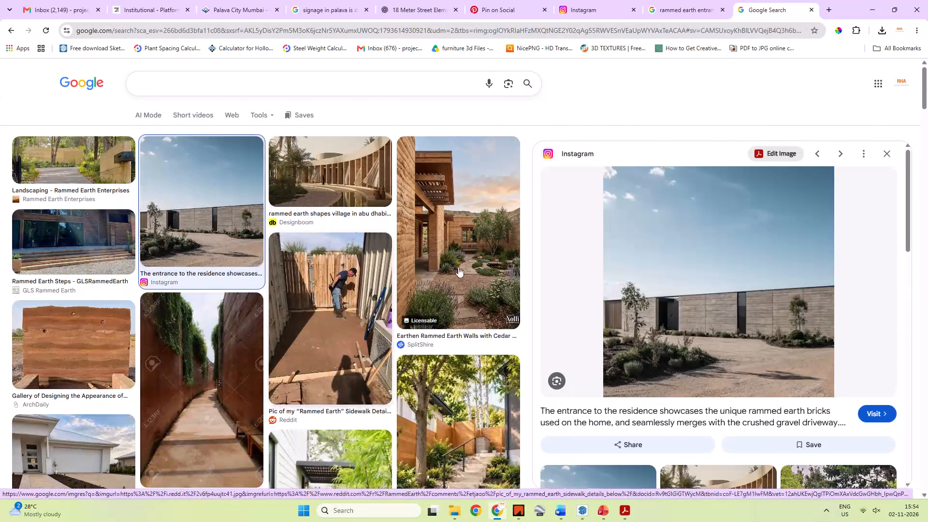
{"action": "scroll", "coordinate": [629, 311], "scroll_direction": "down", "scroll_amount": 6}
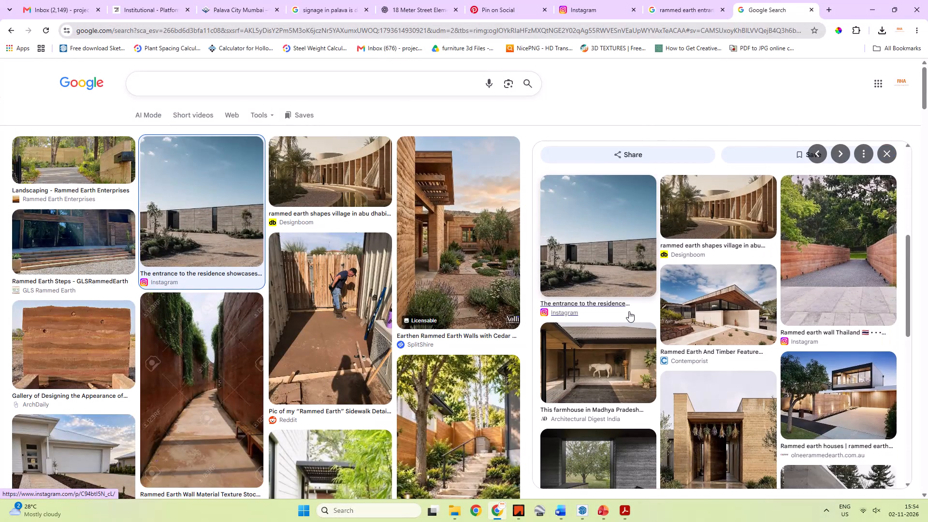
{"action": "scroll", "coordinate": [629, 311], "scroll_direction": "down", "scroll_amount": 5}
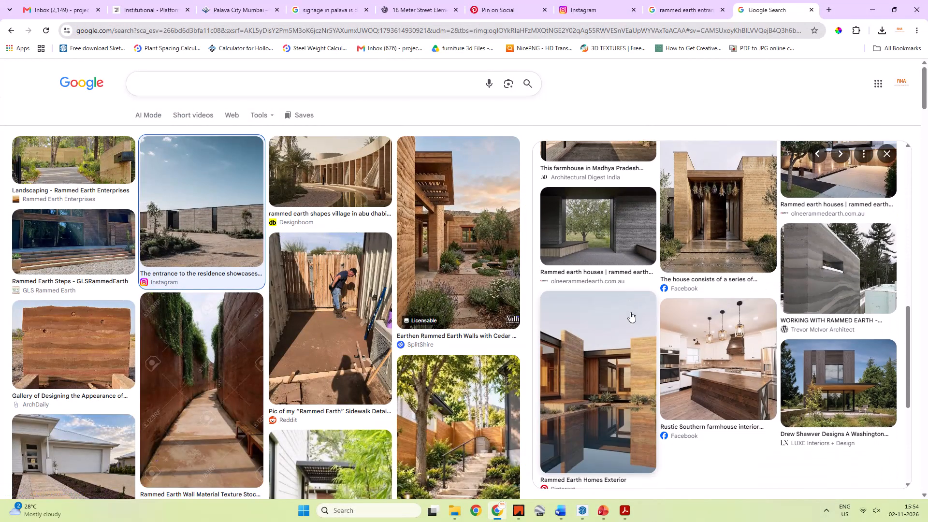
{"action": "scroll", "coordinate": [630, 312], "scroll_direction": "down", "scroll_amount": 9}
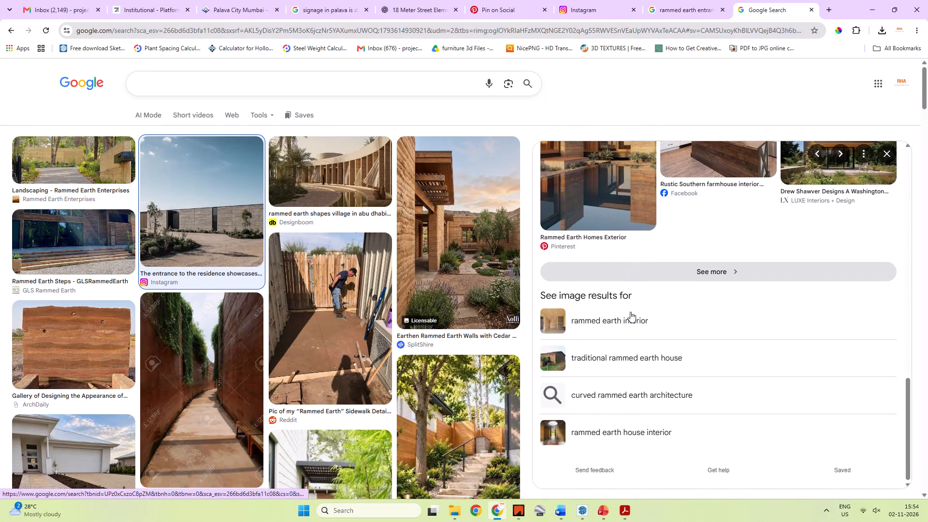
{"action": "scroll", "coordinate": [630, 312], "scroll_direction": "down", "scroll_amount": 4}
{"action": "scroll", "coordinate": [379, 253], "scroll_direction": "up", "scroll_amount": 8}
{"action": "scroll", "coordinate": [319, 234], "scroll_direction": "up", "scroll_amount": 6}
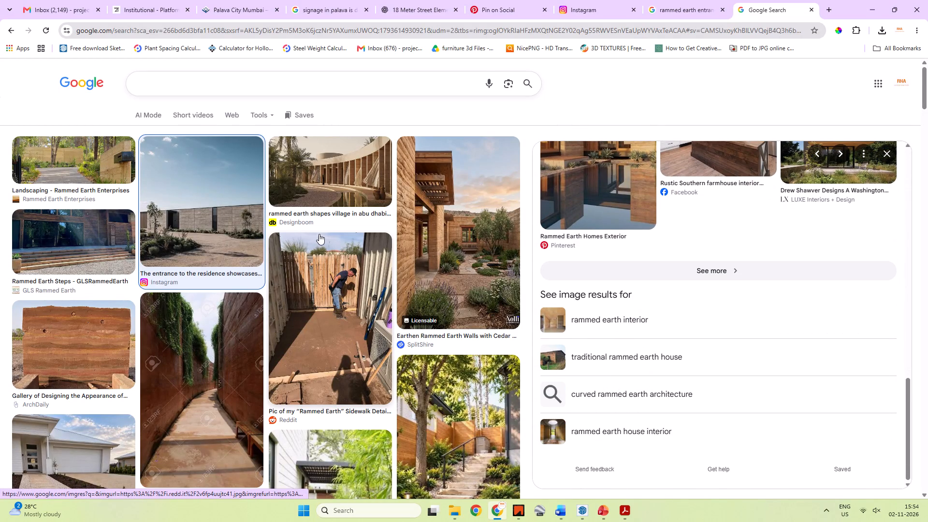
Search Google Images for "entrance design in miami".
{"action": "left_click", "coordinate": [238, 84]}
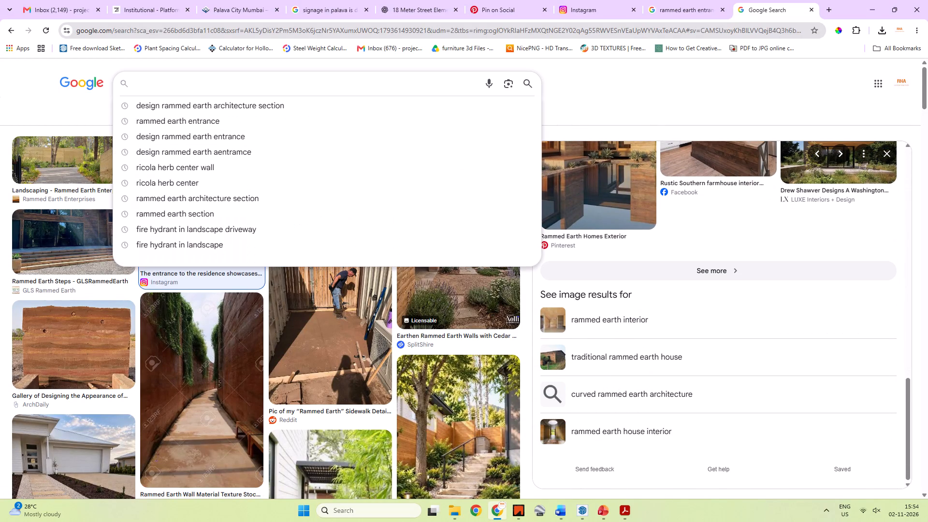
{"action": "type", "text": "entrance port"}
{"action": "key", "text": "BackSpace"}
{"action": "key", "text": "BackSpace"}
{"action": "key", "text": "BackSpace"}
{"action": "key", "text": "BackSpace"}
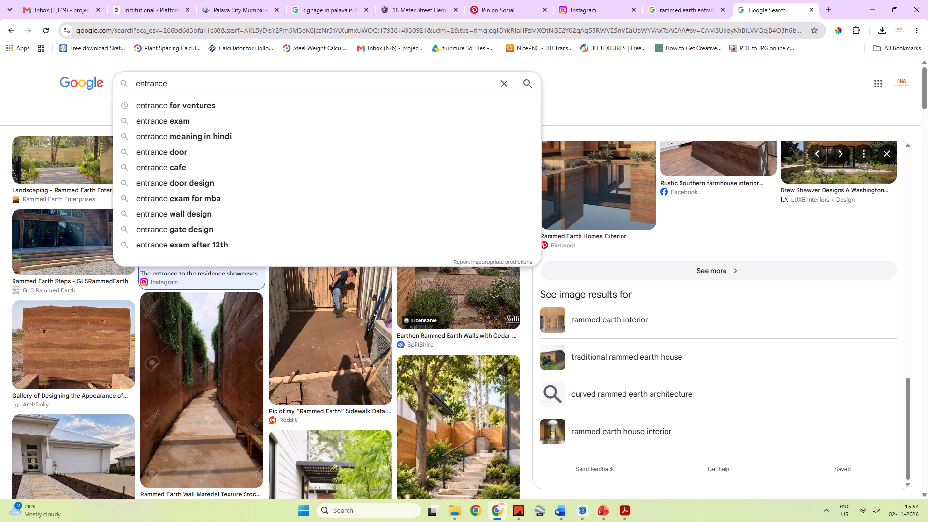
{"action": "type", "text": "design in us"}
{"action": "key", "text": "space"}
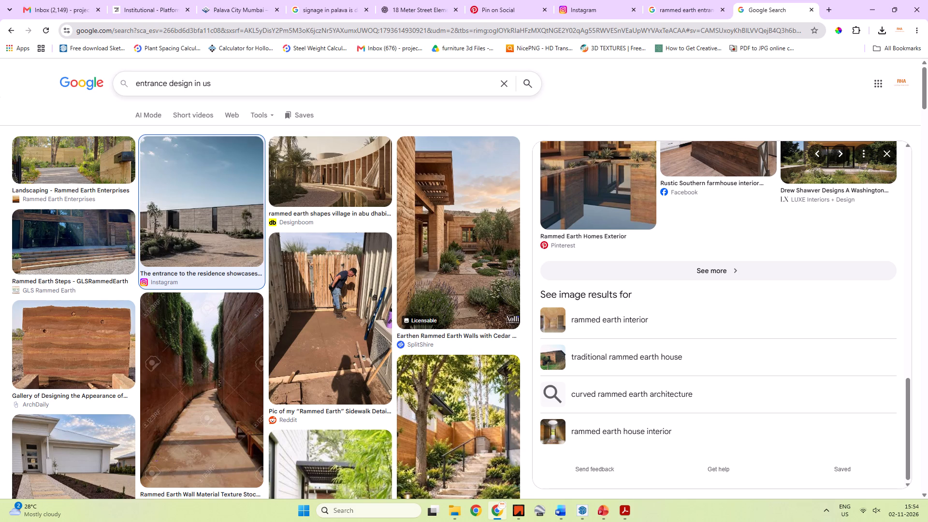
{"action": "key", "text": "BackSpace"}
{"action": "key", "text": "BackSpace"}
{"action": "key", "text": "BackSpace"}
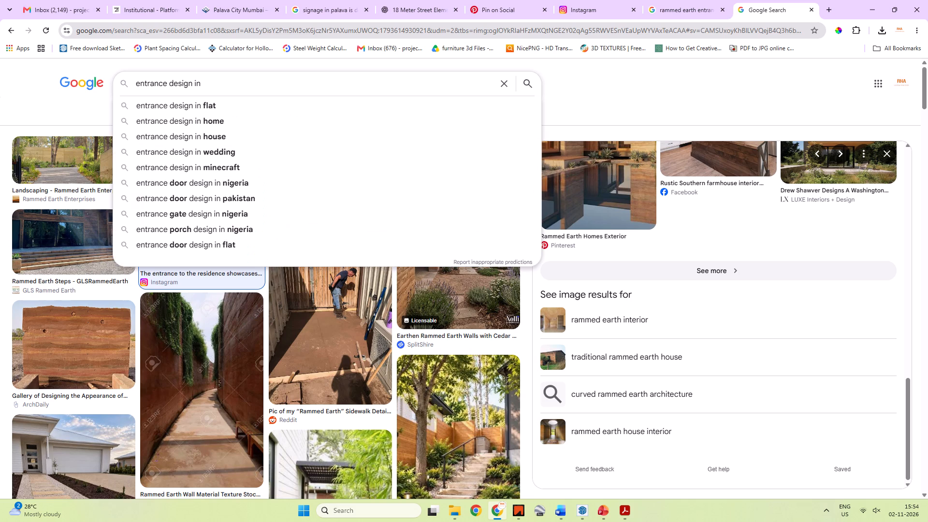
{"action": "type", "text": "maiami"}
{"action": "key", "text": "BackSpace"}
{"action": "key", "text": "BackSpace"}
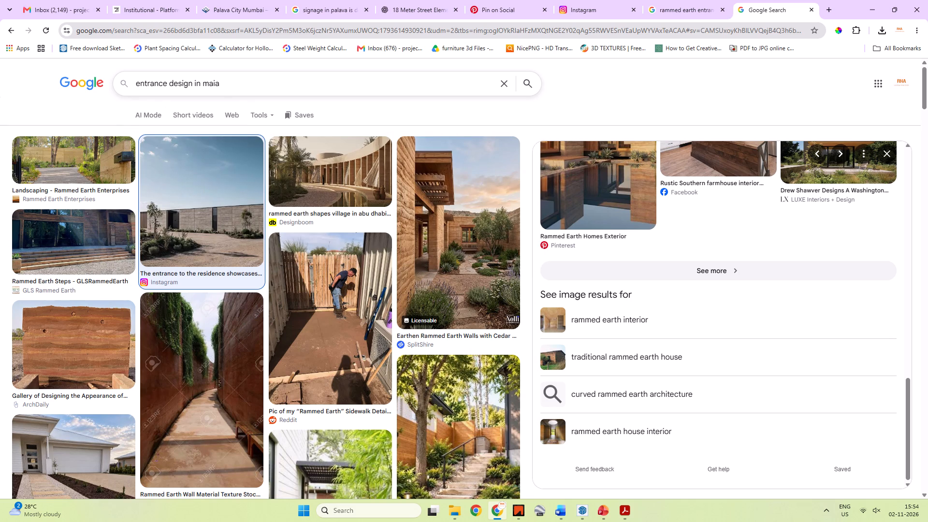
{"action": "key", "text": "BackSpace"}
{"action": "key", "text": "BackSpace"}
{"action": "key", "text": "i"}
{"action": "key", "text": "BackSpace"}
{"action": "key", "text": "BackSpace"}
{"action": "type", "text": "iami"}
{"action": "key", "text": "space"}
{"action": "key", "text": "Return"}
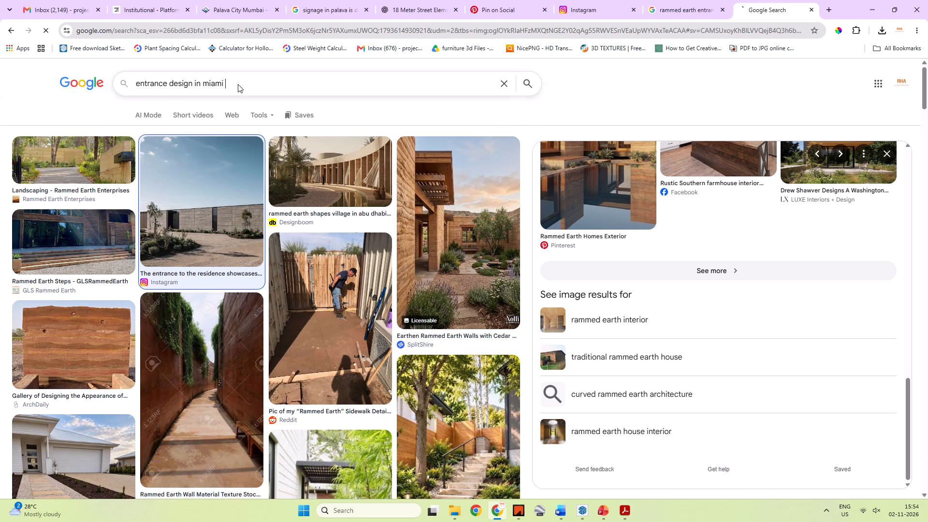
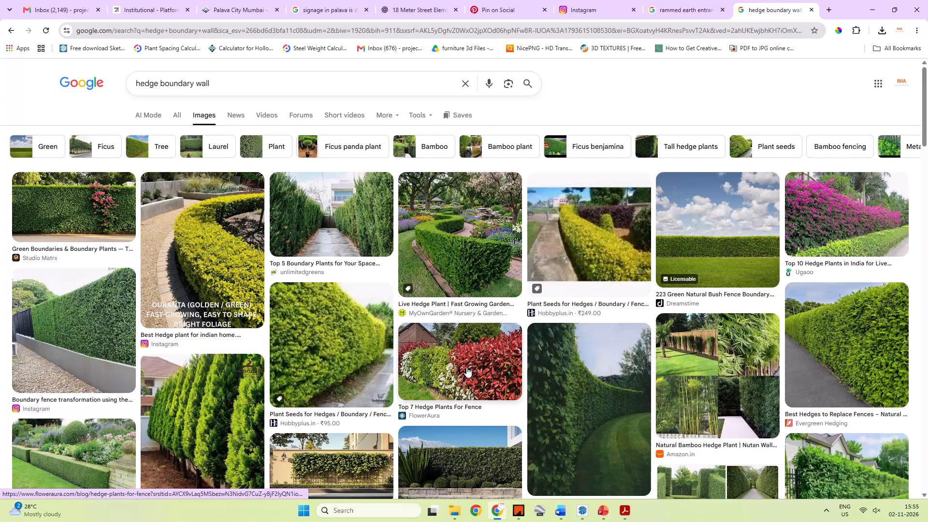
Look through the "hedge boundary wall" images and examine those related to the Instagram boundary fence transformation photo.
{"action": "scroll", "coordinate": [469, 383], "scroll_direction": "down", "scroll_amount": 3}
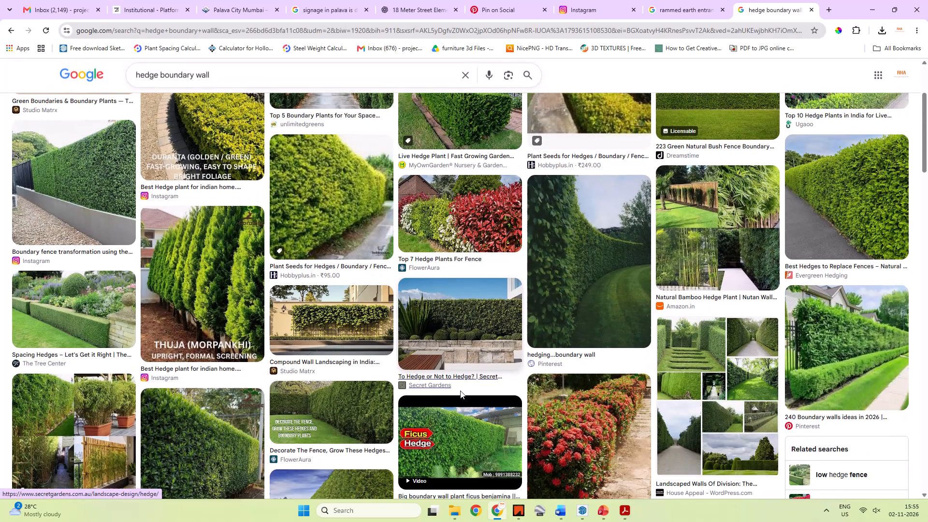
{"action": "left_click", "coordinate": [76, 169]}
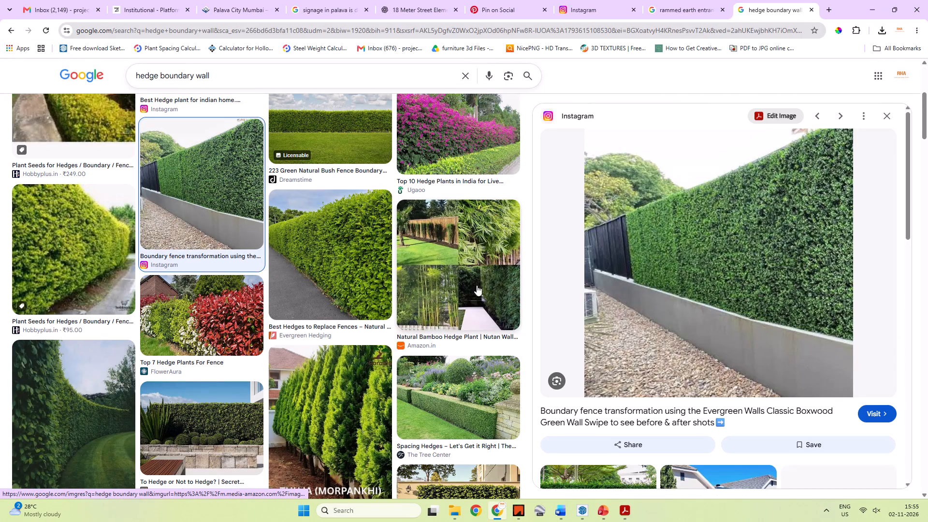
{"action": "scroll", "coordinate": [926, 310], "scroll_direction": "down", "scroll_amount": 3}
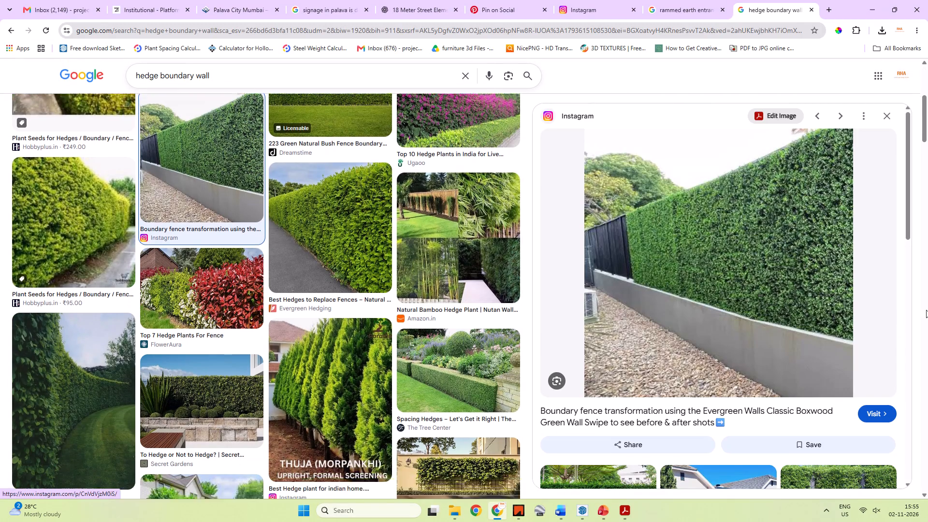
{"action": "scroll", "coordinate": [926, 310], "scroll_direction": "down", "scroll_amount": 1}
{"action": "scroll", "coordinate": [767, 304], "scroll_direction": "down", "scroll_amount": 5}
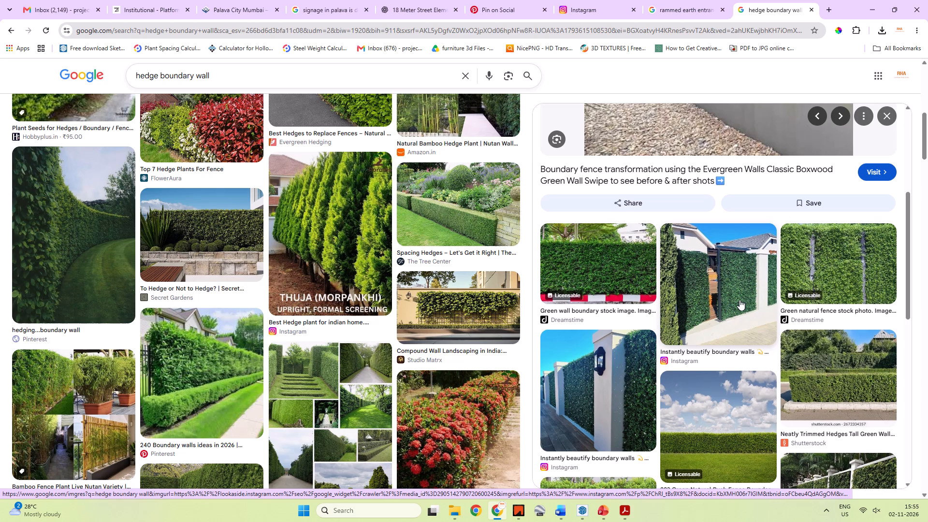
{"action": "scroll", "coordinate": [739, 300], "scroll_direction": "down", "scroll_amount": 8}
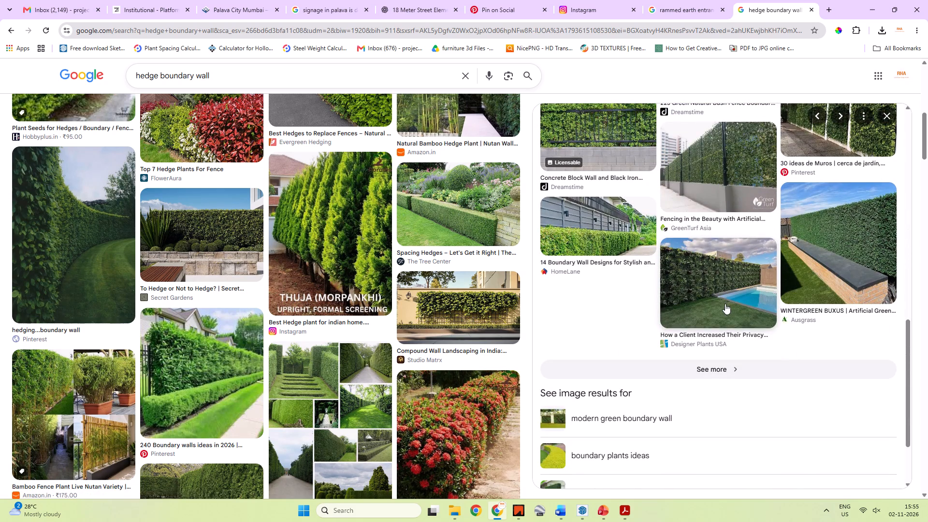
{"action": "scroll", "coordinate": [232, 303], "scroll_direction": "down", "scroll_amount": 3}
Search Google Images for "hedge fencing" and look through the results for fence ideas.
{"action": "scroll", "coordinate": [229, 305], "scroll_direction": "up", "scroll_amount": 7}
{"action": "scroll", "coordinate": [183, 158], "scroll_direction": "up", "scroll_amount": 6}
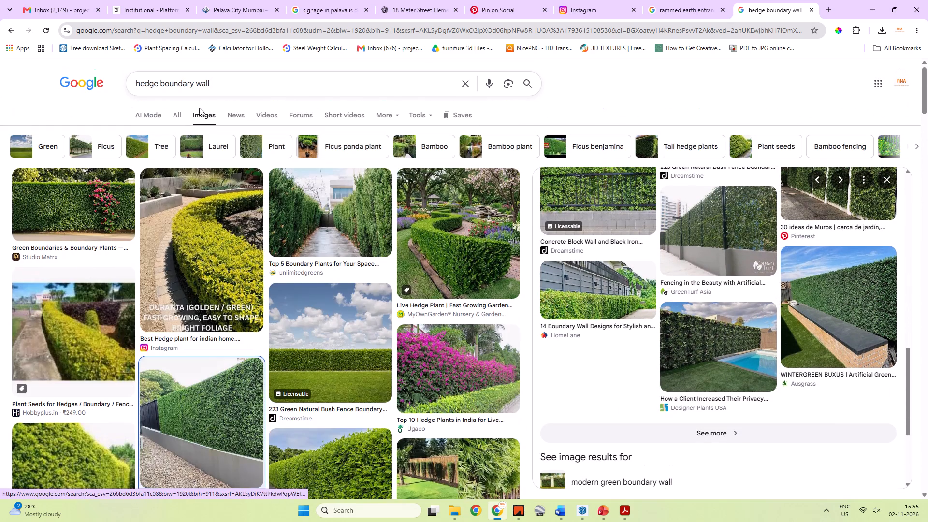
{"action": "left_click", "coordinate": [224, 83]}
{"action": "key", "text": "ctrl+a"}
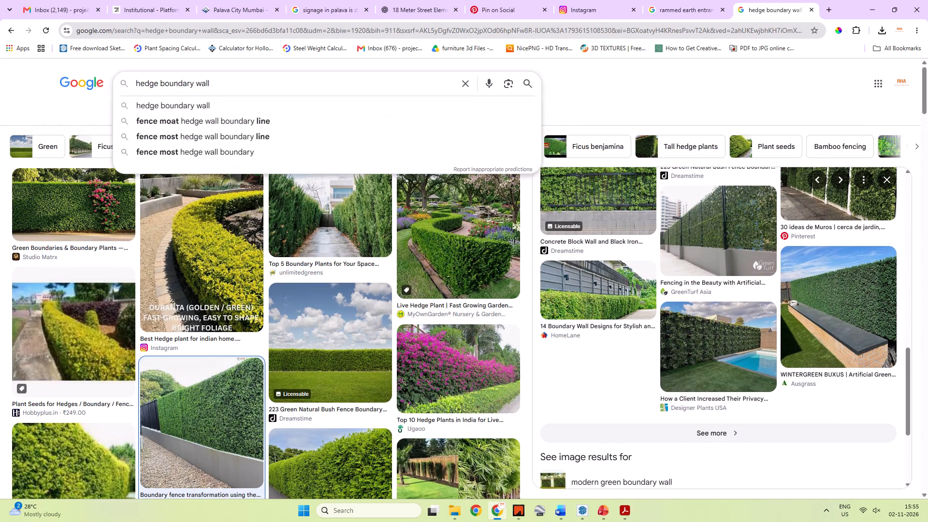
{"action": "type", "text": "hedge fencing"}
{"action": "key", "text": "space"}
{"action": "key", "text": "Return"}
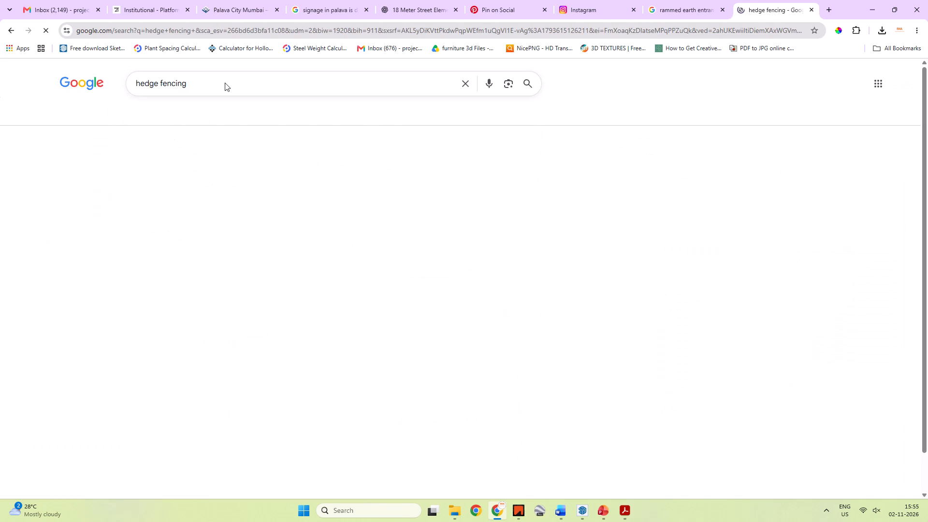
{"action": "scroll", "coordinate": [290, 273], "scroll_direction": "down", "scroll_amount": 2}
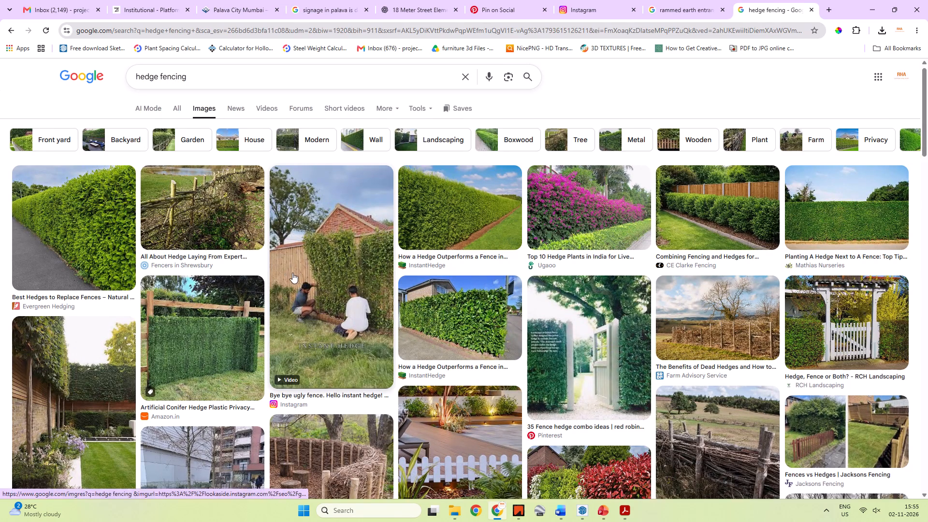
{"action": "scroll", "coordinate": [292, 273], "scroll_direction": "down", "scroll_amount": 8}
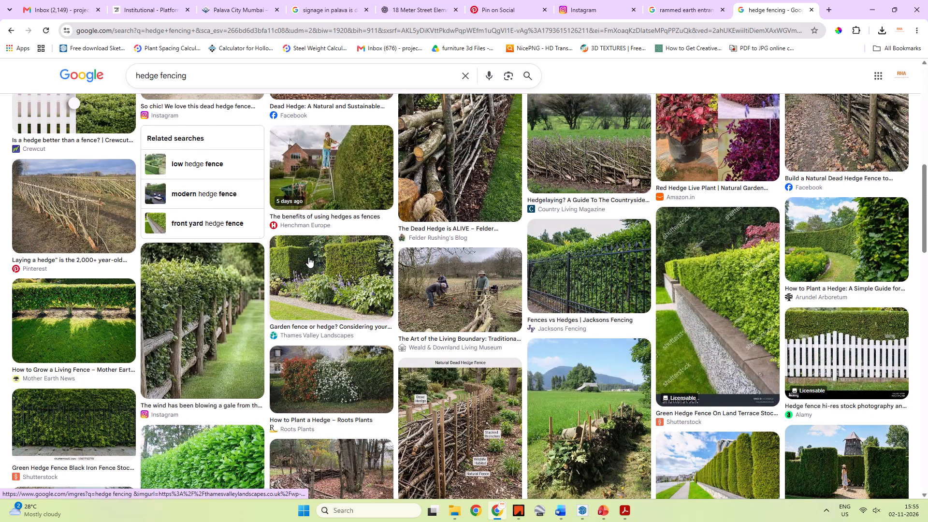
Switch to the Pinterest page and search it for "hedge fencing entrance".
{"action": "left_click", "coordinate": [492, 12]}
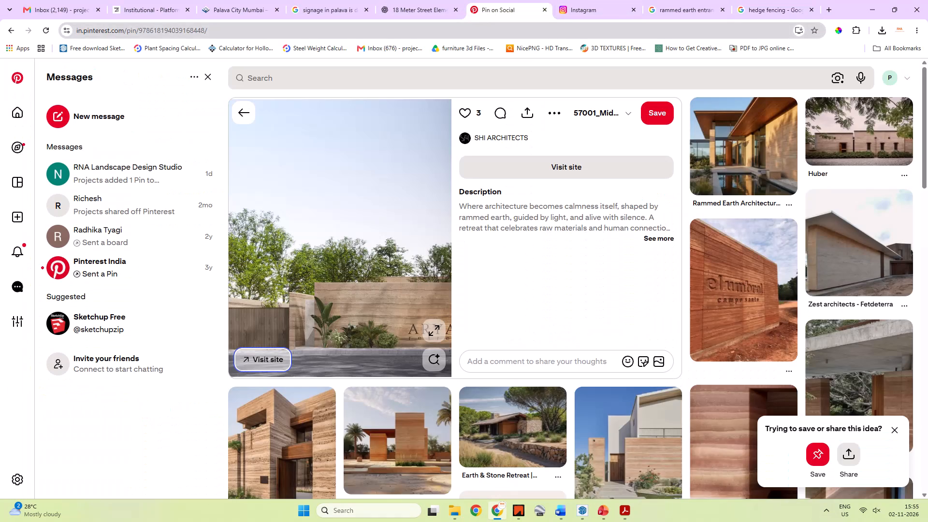
{"action": "left_click", "coordinate": [323, 84]}
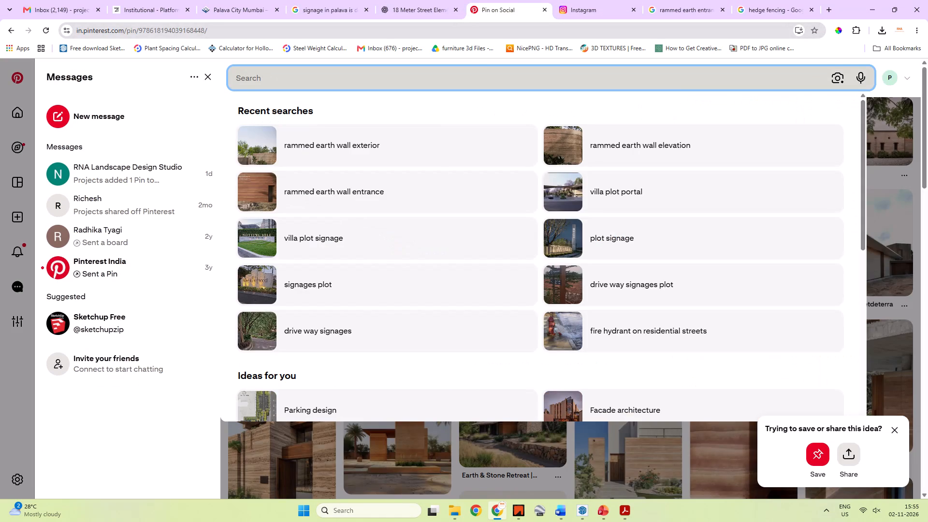
{"action": "key", "text": "g"}
{"action": "key", "text": "BackSpace"}
{"action": "key", "text": "BackSpace"}
{"action": "type", "text": "hedge fencing entrance"}
{"action": "key", "text": "space"}
{"action": "key", "text": "Return"}
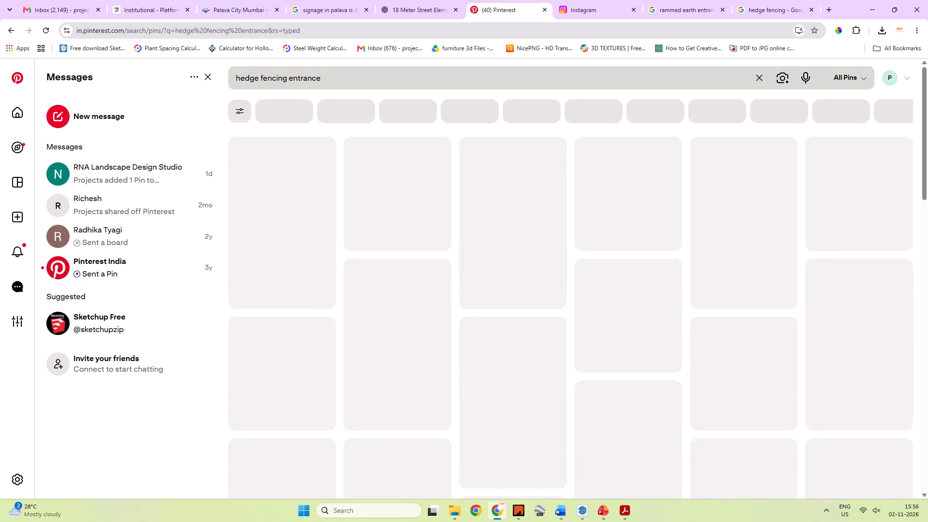
{"action": "left_click", "coordinate": [307, 165]}
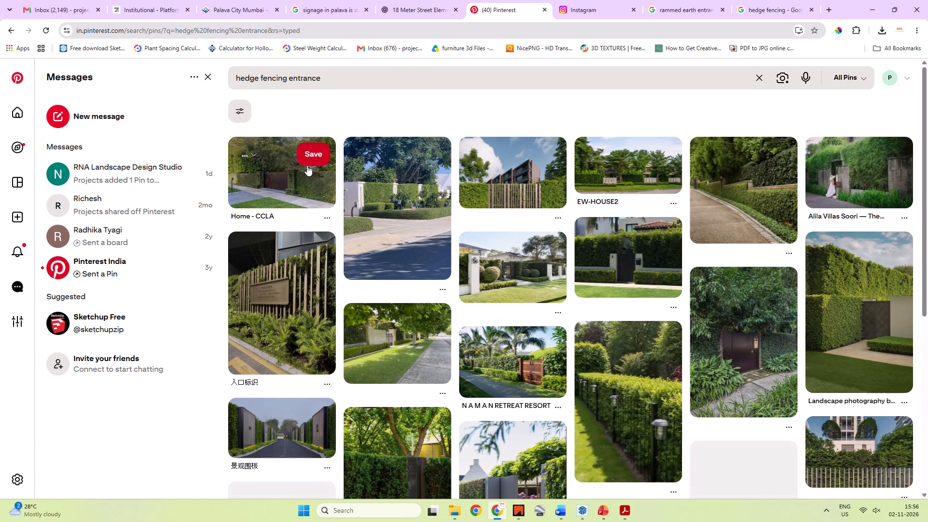
{"action": "left_click", "coordinate": [398, 123]}
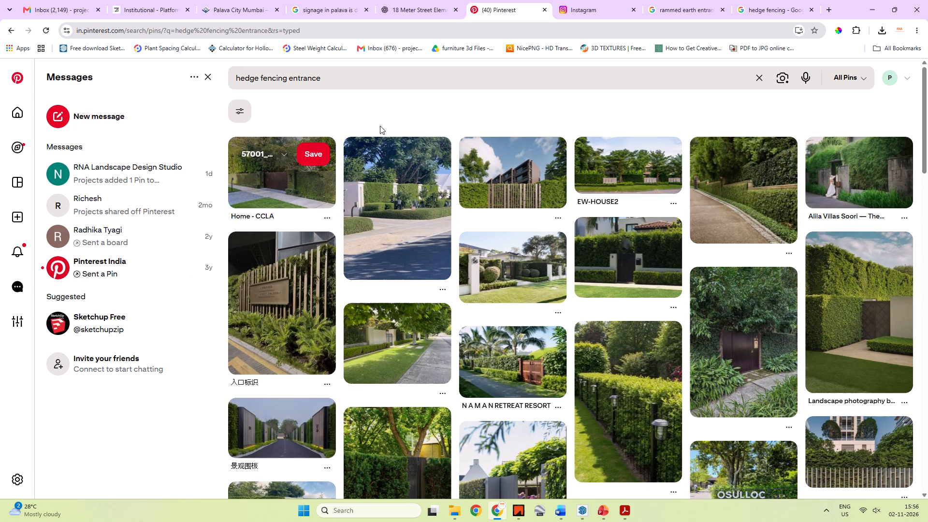
Open the Home - CCLA pin of the hedge-covered wall and gate, enlarge its image and copy it.
{"action": "left_click", "coordinate": [276, 185]}
{"action": "left_click", "coordinate": [281, 181]}
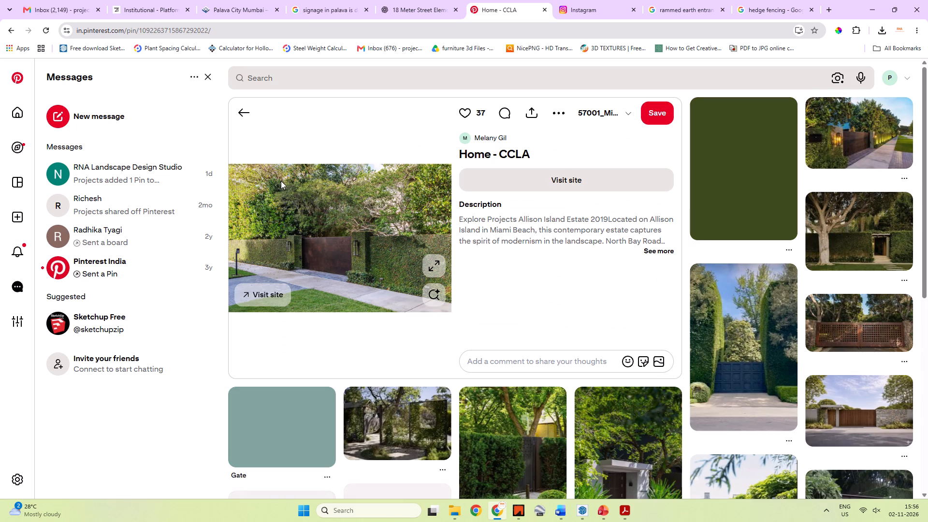
{"action": "right_click", "coordinate": [328, 233]}
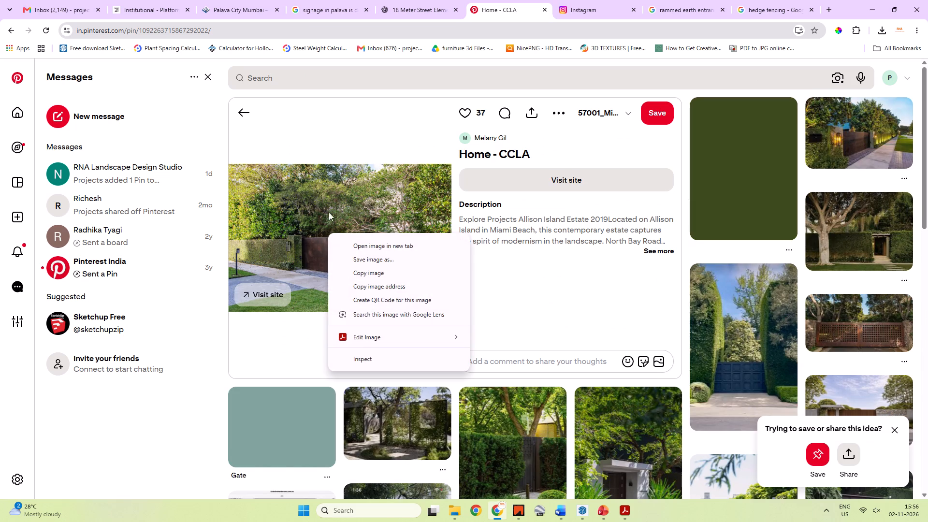
{"action": "left_click", "coordinate": [405, 140]}
{"action": "left_click", "coordinate": [432, 261]}
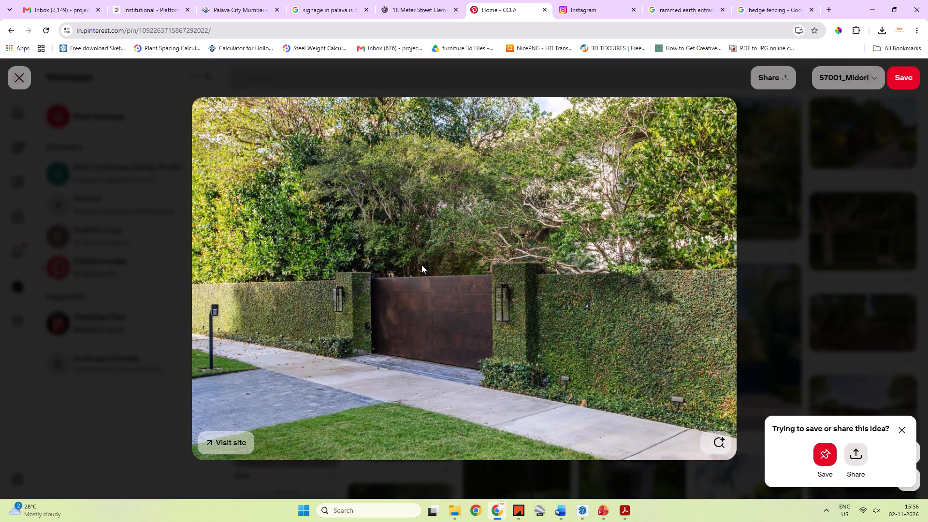
{"action": "right_click", "coordinate": [421, 265]}
{"action": "left_click", "coordinate": [456, 304]}
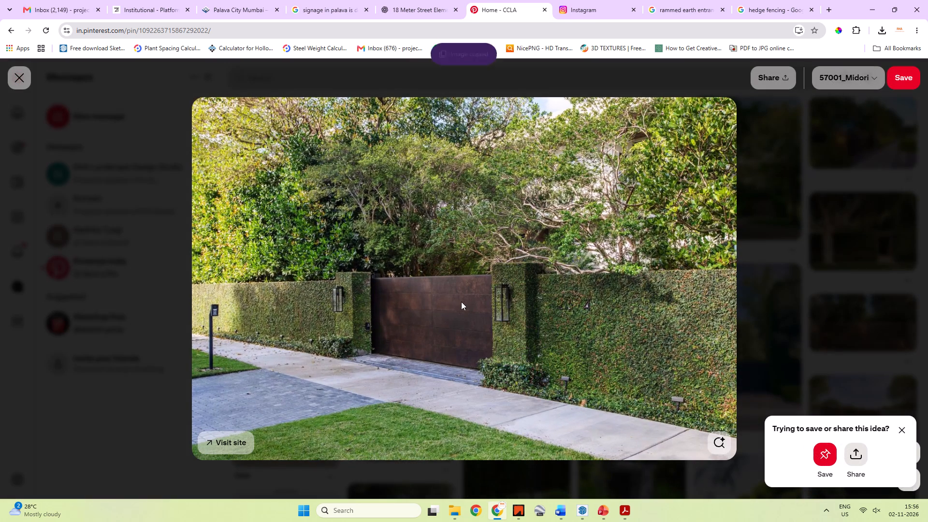
Switch to the Roads presentation in PowerPoint and paste the copied hedge wall picture onto slide 15, Plot Entrance Portal.
{"action": "key", "text": "alt+Tab"}
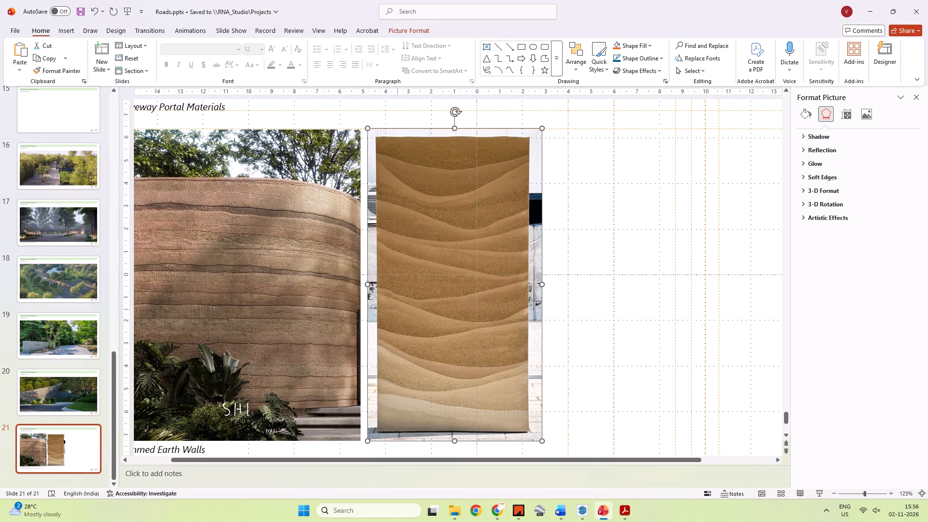
{"action": "left_click", "coordinate": [609, 254]}
{"action": "left_click", "coordinate": [40, 117]}
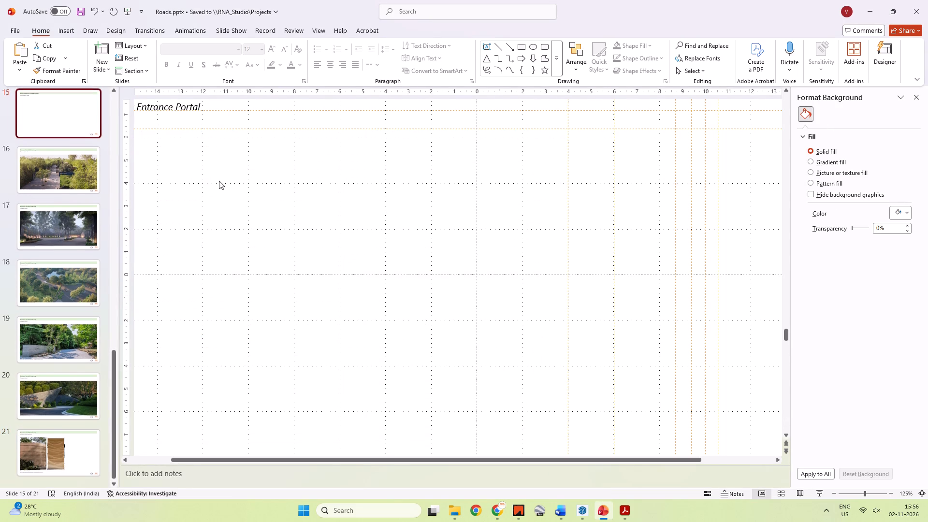
{"action": "key", "text": "ctrl+v"}
Align the hedge wall picture with the left margin and top guides below the Plot Entrance Portal subtitle and enlarge it proportionally.
{"action": "left_click_drag", "start_coordinate": [458, 259], "coordinate": [288, 316]}
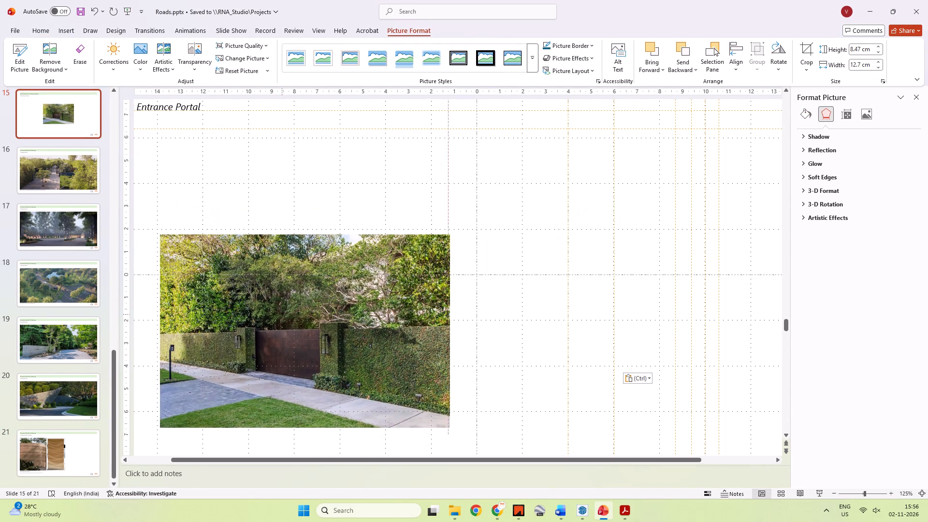
{"action": "left_click_drag", "start_coordinate": [288, 316], "coordinate": [278, 228]}
{"action": "scroll", "coordinate": [298, 246], "scroll_direction": "down", "scroll_amount": 2, "text": "ctrl"}
{"action": "left_click_drag", "start_coordinate": [302, 262], "coordinate": [284, 255]}
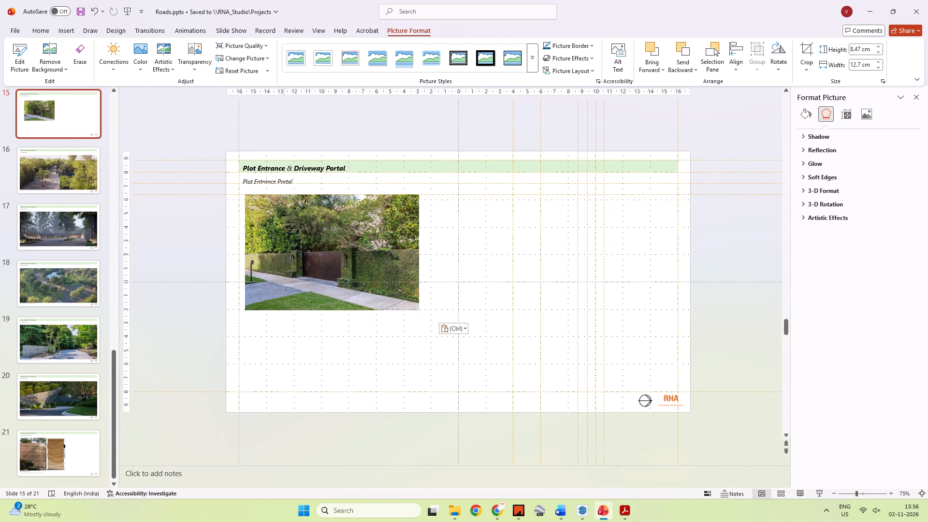
{"action": "left_click_drag", "start_coordinate": [284, 255], "coordinate": [280, 255]}
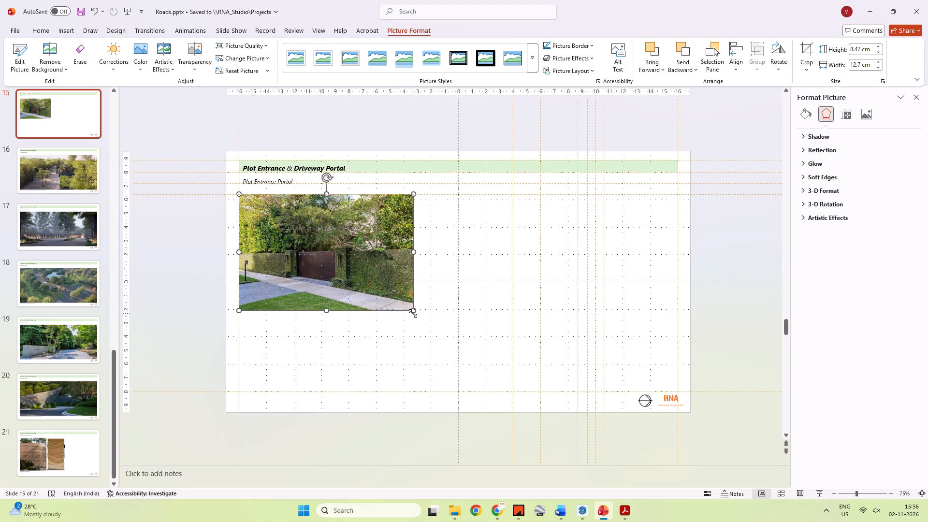
{"action": "left_click_drag", "start_coordinate": [413, 313], "coordinate": [519, 379], "text": "shift"}
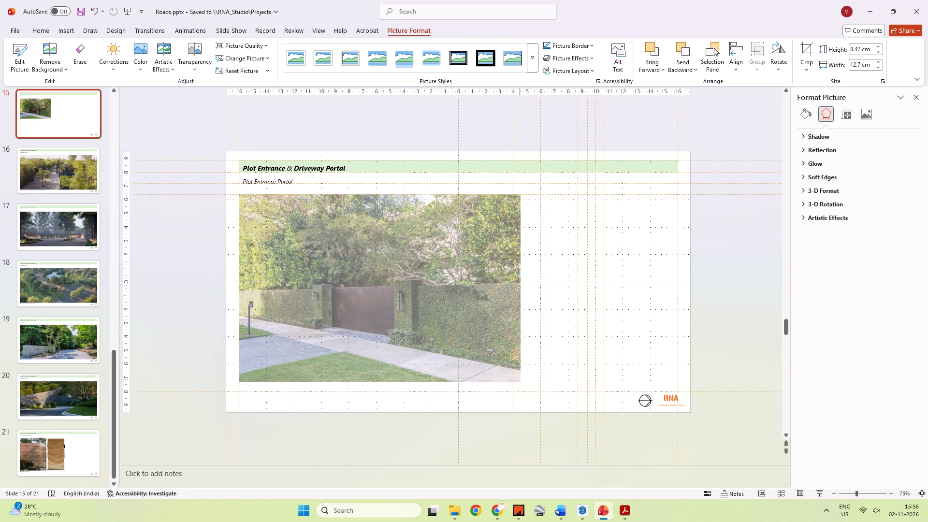
{"action": "left_click_drag", "start_coordinate": [519, 379], "coordinate": [517, 378], "text": "shift"}
{"action": "left_click", "coordinate": [546, 352]}
Return to Pinterest in Chrome, view the related pin of the large tree and hedge wall doorway, and go back to Home - CCLA.
{"action": "key", "text": "alt+Tab"}
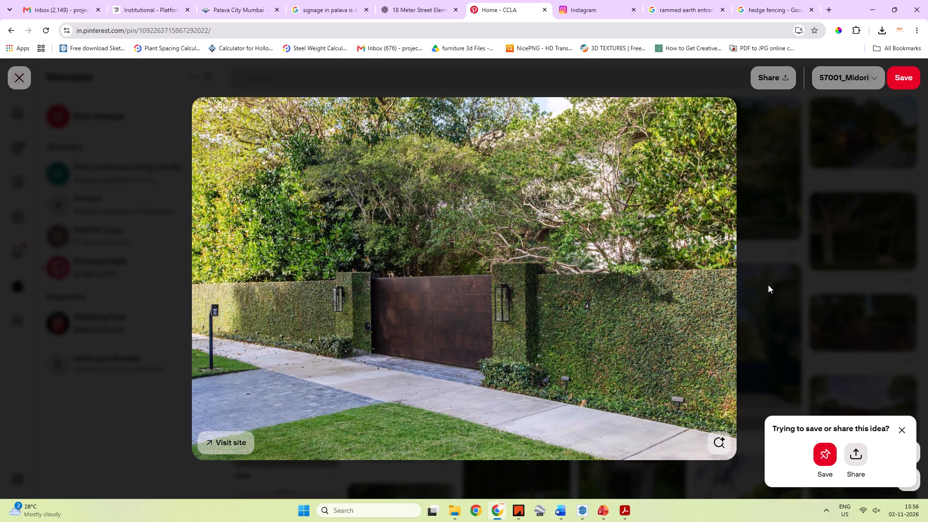
{"action": "left_click", "coordinate": [780, 277]}
{"action": "left_click", "coordinate": [845, 225]}
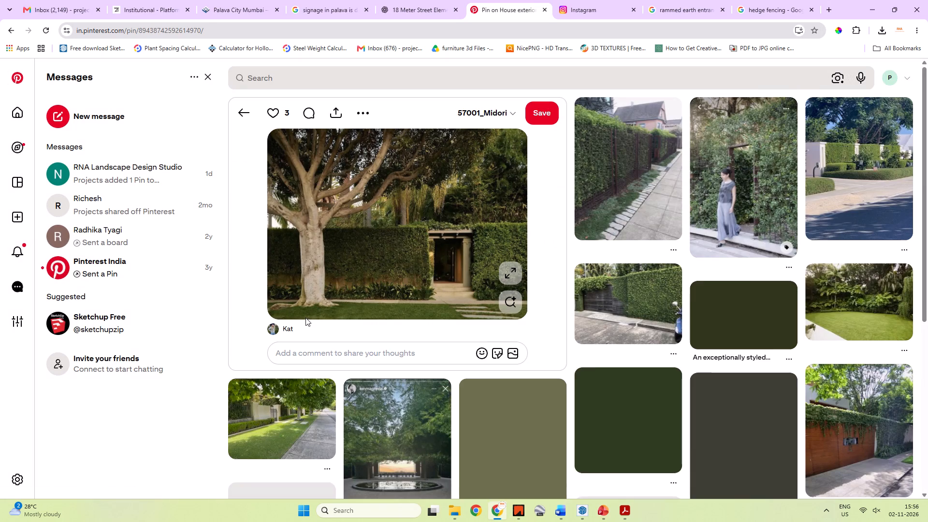
{"action": "key", "text": "Escape"}
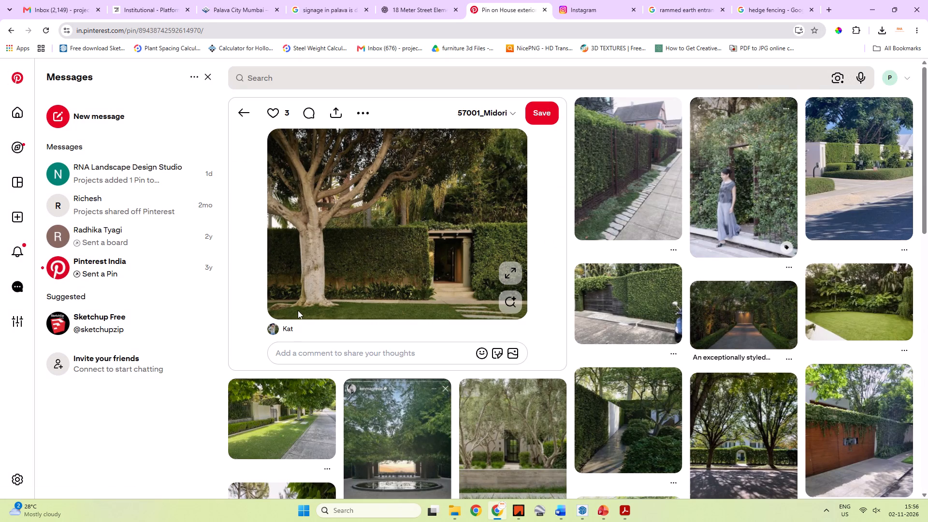
{"action": "left_click", "coordinate": [240, 116]}
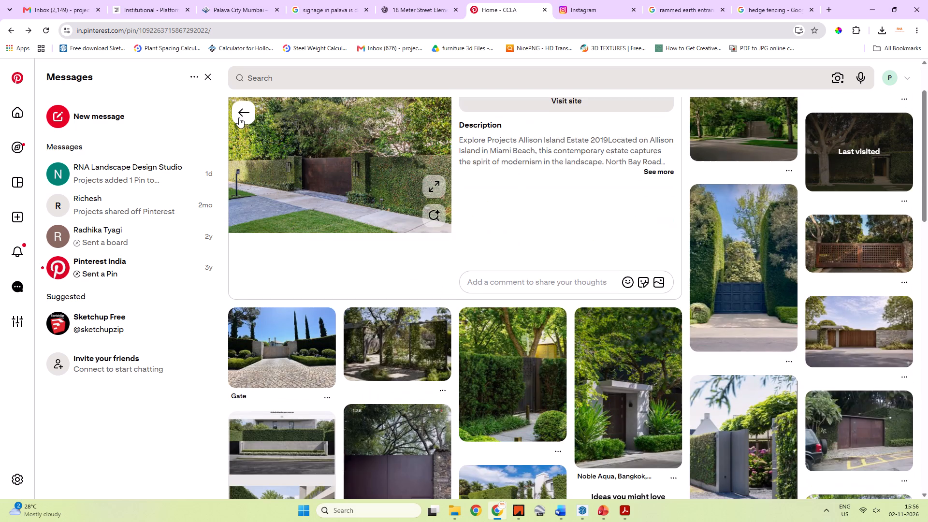
Look through the pins related to Home - CCLA for more hedge wall and gate entrance references.
{"action": "scroll", "coordinate": [492, 276], "scroll_direction": "down", "scroll_amount": 3}
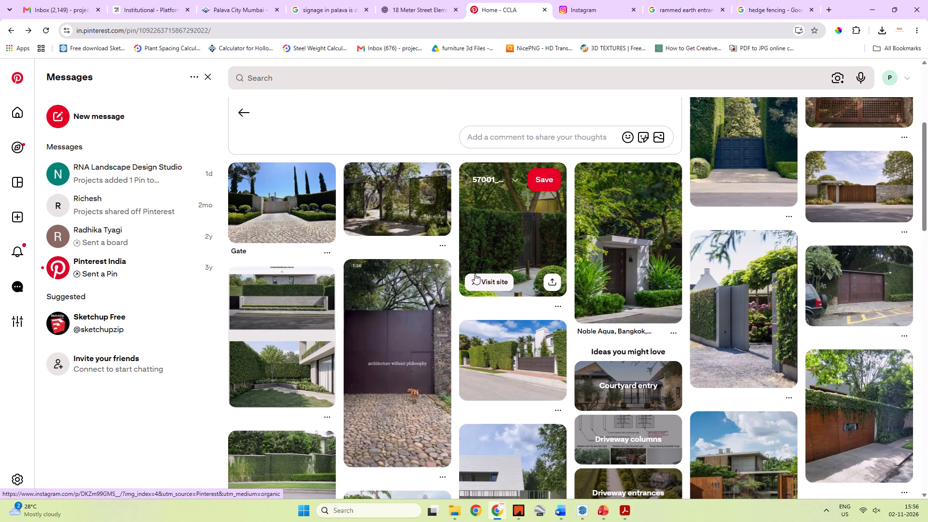
{"action": "scroll", "coordinate": [475, 274], "scroll_direction": "down", "scroll_amount": 8}
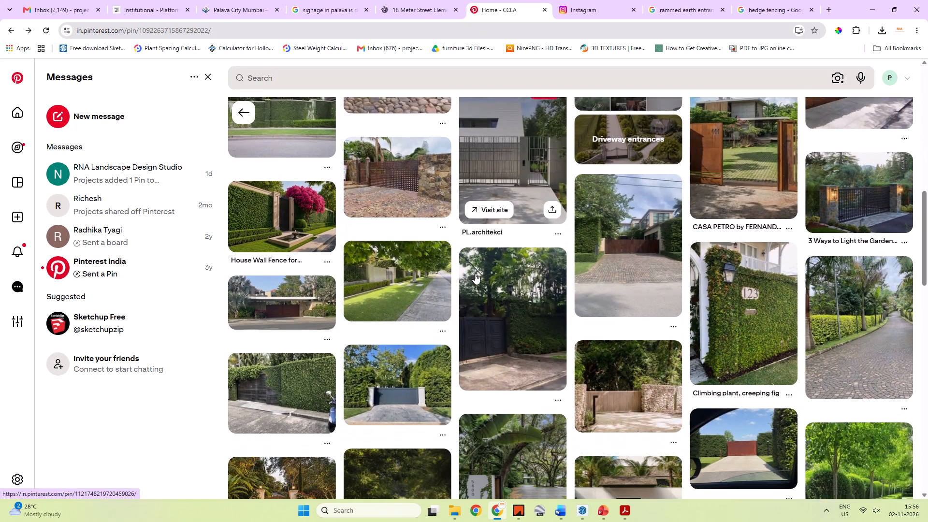
{"action": "scroll", "coordinate": [475, 274], "scroll_direction": "down", "scroll_amount": 1}
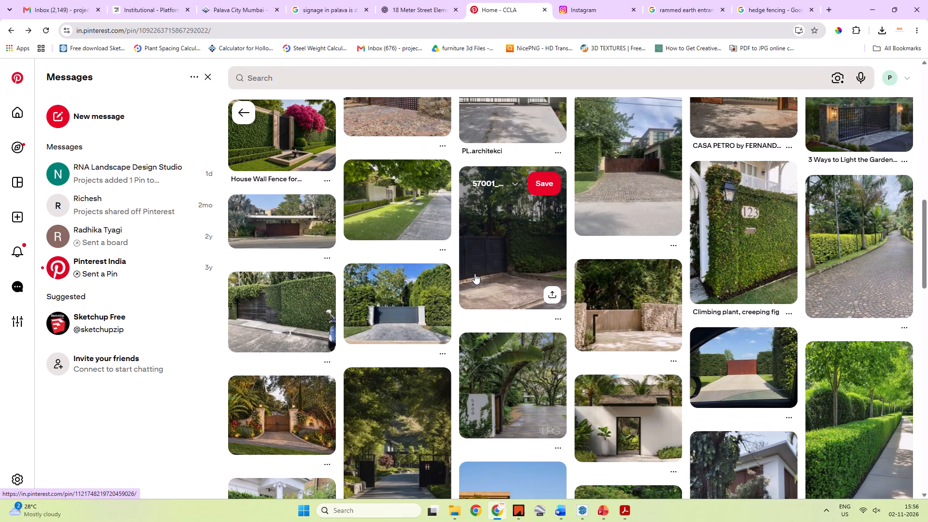
{"action": "scroll", "coordinate": [475, 274], "scroll_direction": "down", "scroll_amount": 5}
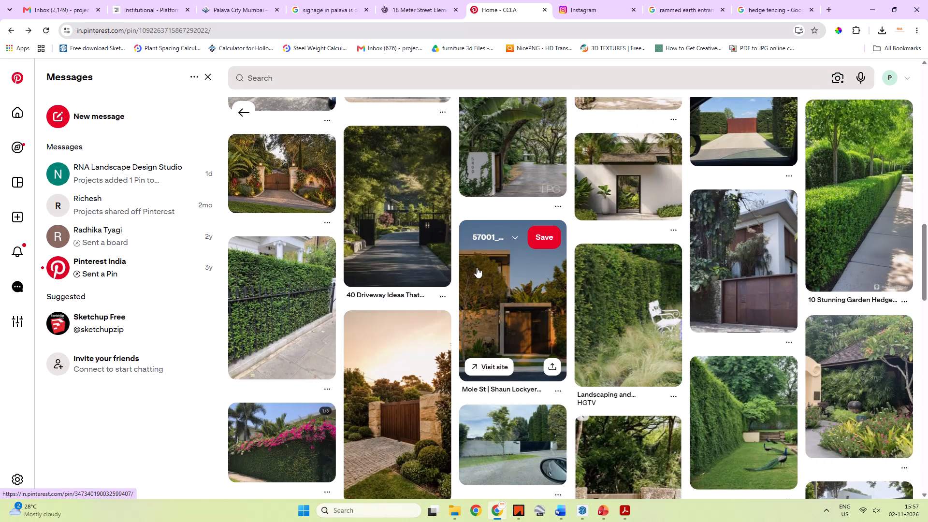
{"action": "scroll", "coordinate": [476, 267], "scroll_direction": "down", "scroll_amount": 7}
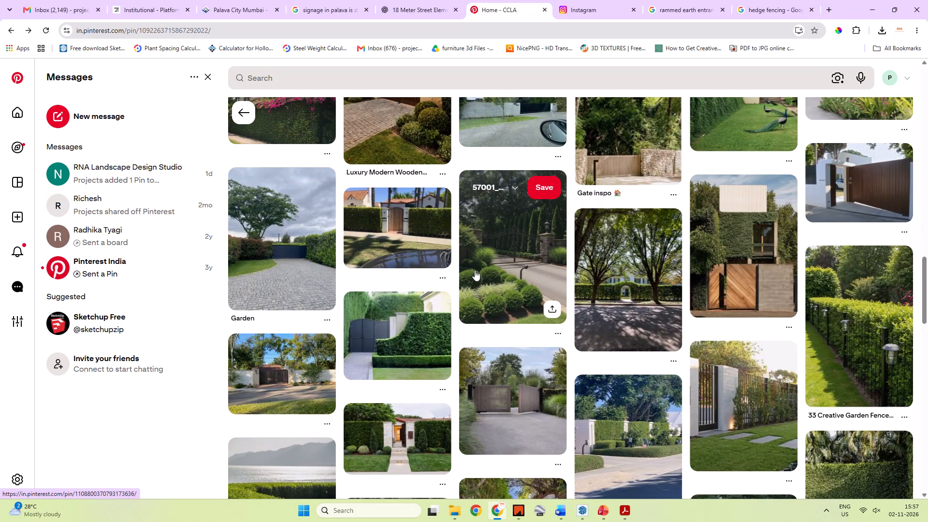
Look further through the pins related to Home - CCLA for hedge wall and gate entrance references.
{"action": "scroll", "coordinate": [475, 270], "scroll_direction": "down", "scroll_amount": 3}
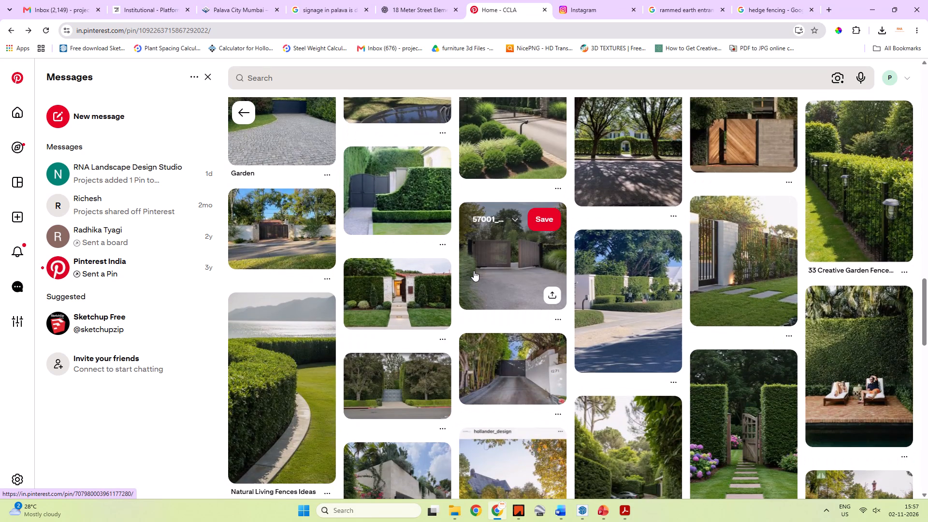
{"action": "scroll", "coordinate": [474, 271], "scroll_direction": "down", "scroll_amount": 7}
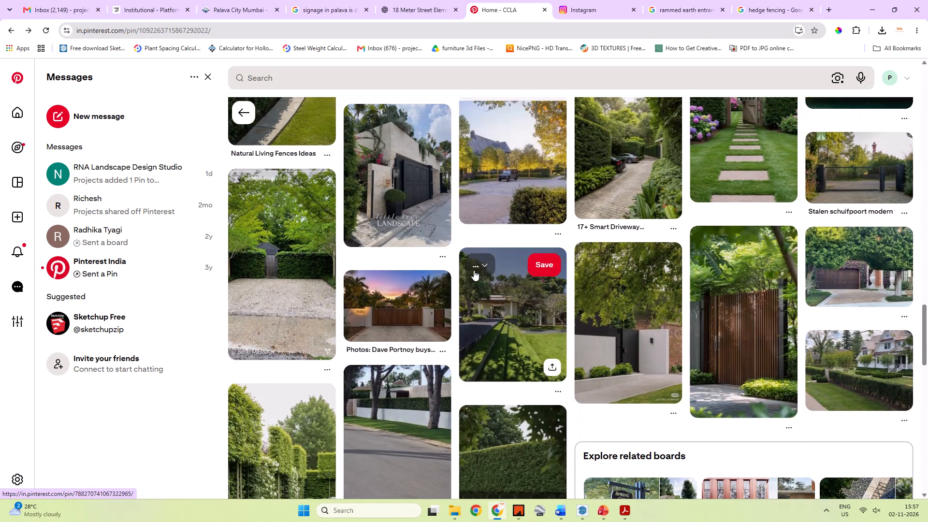
{"action": "scroll", "coordinate": [474, 270], "scroll_direction": "down", "scroll_amount": 4}
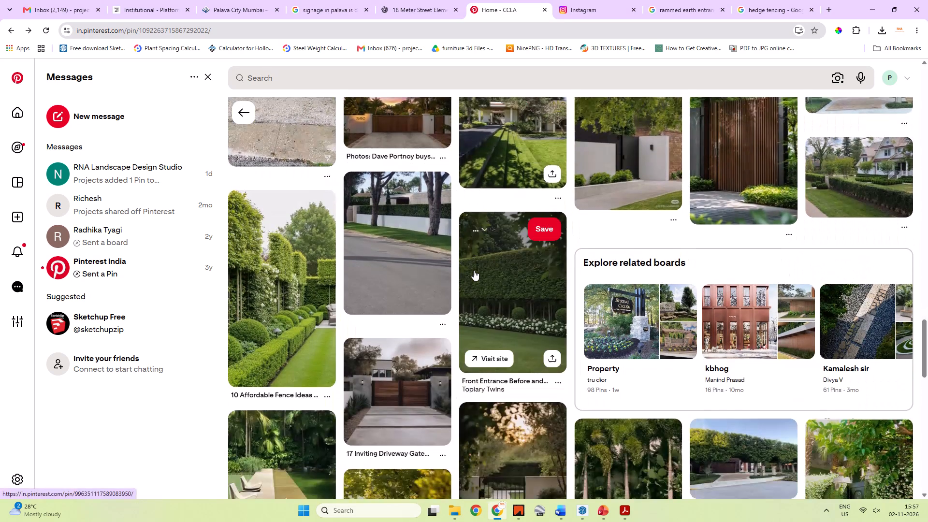
{"action": "scroll", "coordinate": [474, 270], "scroll_direction": "down", "scroll_amount": 7}
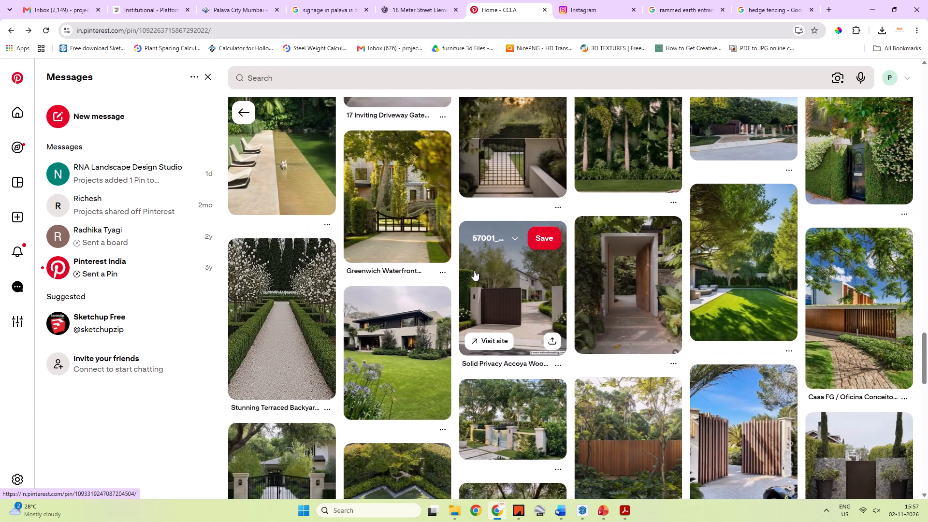
{"action": "scroll", "coordinate": [474, 270], "scroll_direction": "down", "scroll_amount": 5}
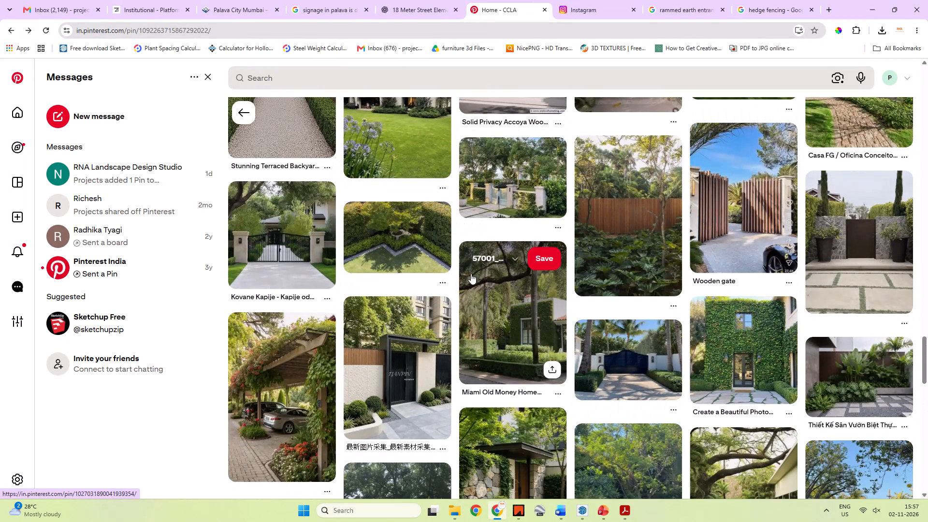
{"action": "scroll", "coordinate": [471, 274], "scroll_direction": "down", "scroll_amount": 7}
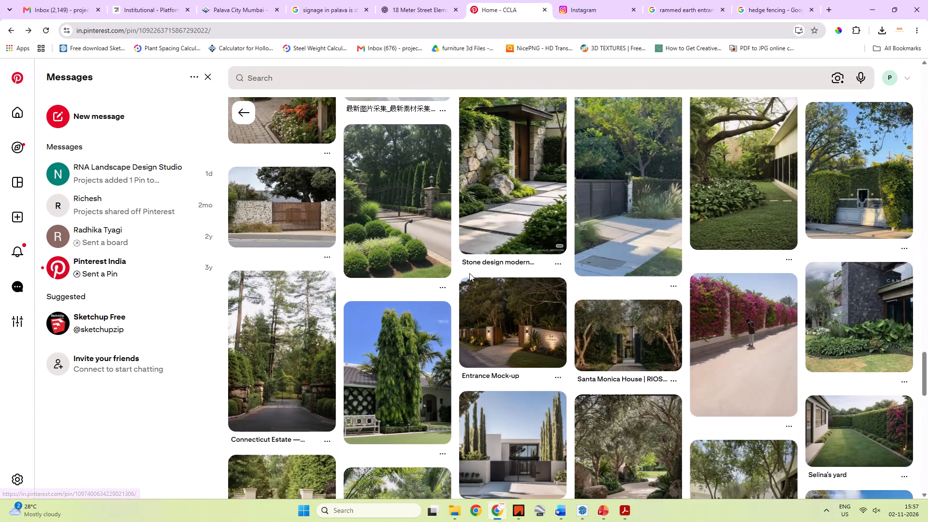
{"action": "scroll", "coordinate": [389, 271], "scroll_direction": "down", "scroll_amount": 3}
{"action": "scroll", "coordinate": [391, 267], "scroll_direction": "up", "scroll_amount": 8}
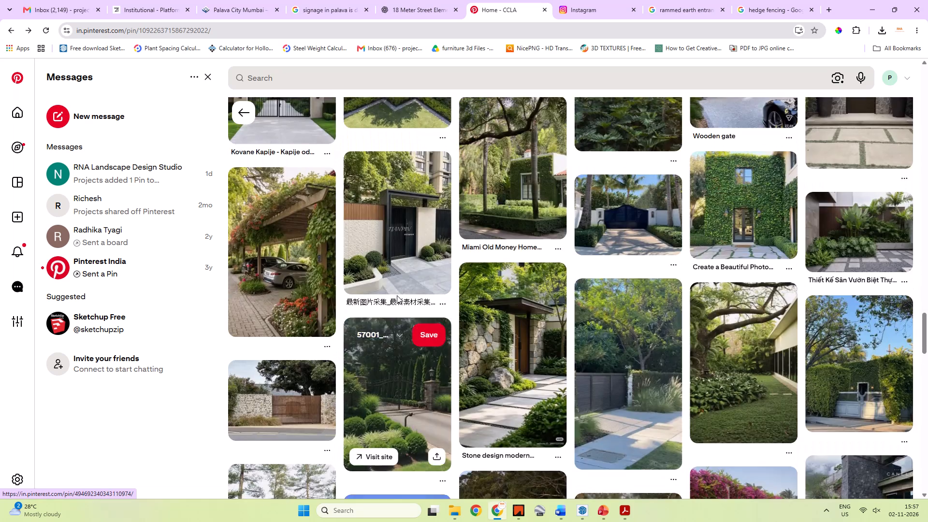
{"action": "scroll", "coordinate": [397, 295], "scroll_direction": "up", "scroll_amount": 20}
{"action": "scroll", "coordinate": [397, 295], "scroll_direction": "up", "scroll_amount": 19}
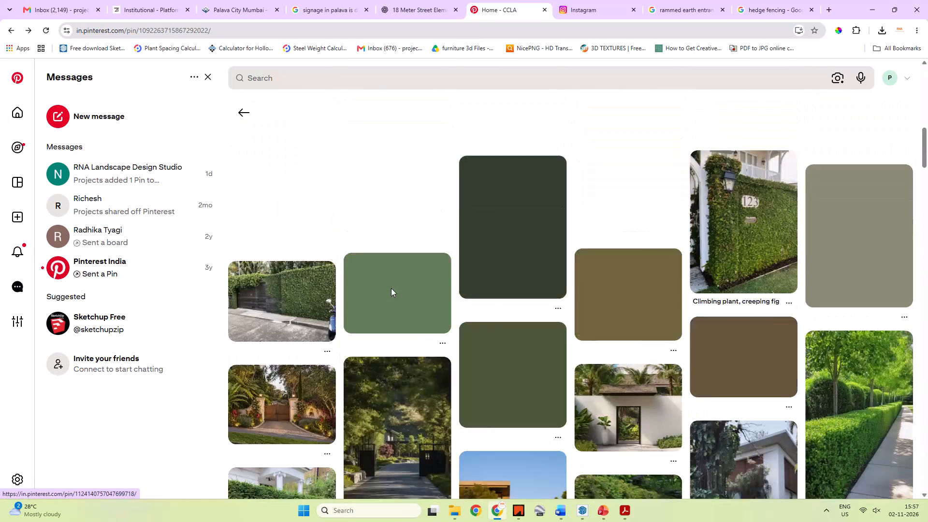
{"action": "scroll", "coordinate": [391, 288], "scroll_direction": "up", "scroll_amount": 20}
{"action": "scroll", "coordinate": [391, 288], "scroll_direction": "up", "scroll_amount": 10}
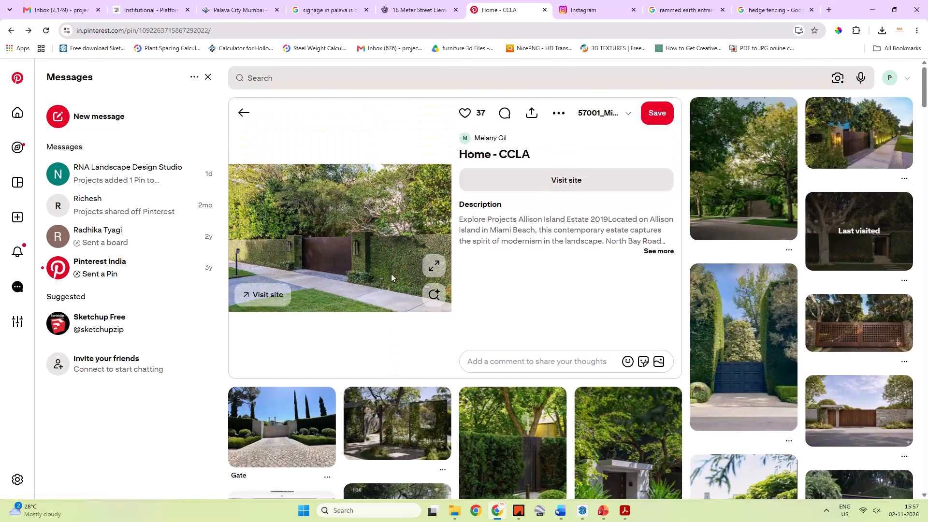
Go back to the hedge fencing entrance search results and look through them for further entrance references.
{"action": "left_click", "coordinate": [256, 114]}
{"action": "left_click", "coordinate": [250, 111]}
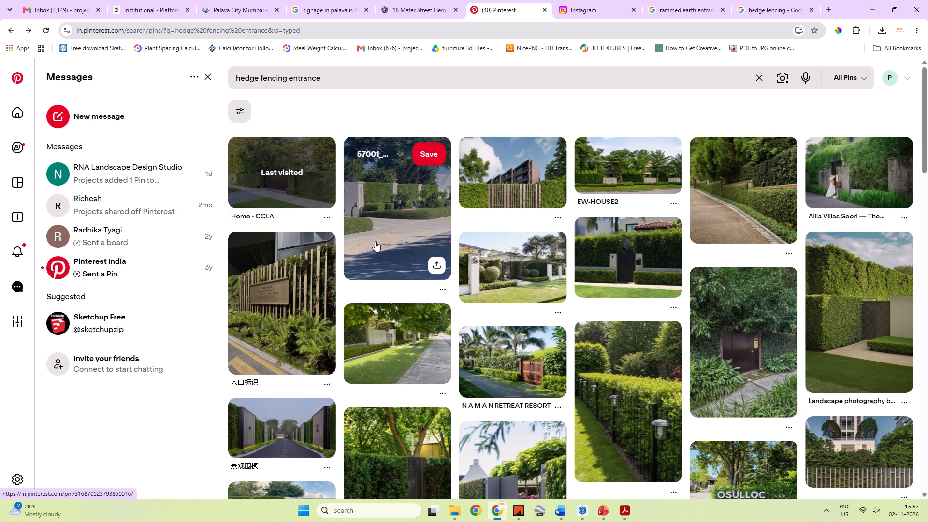
{"action": "scroll", "coordinate": [397, 250], "scroll_direction": "down", "scroll_amount": 2}
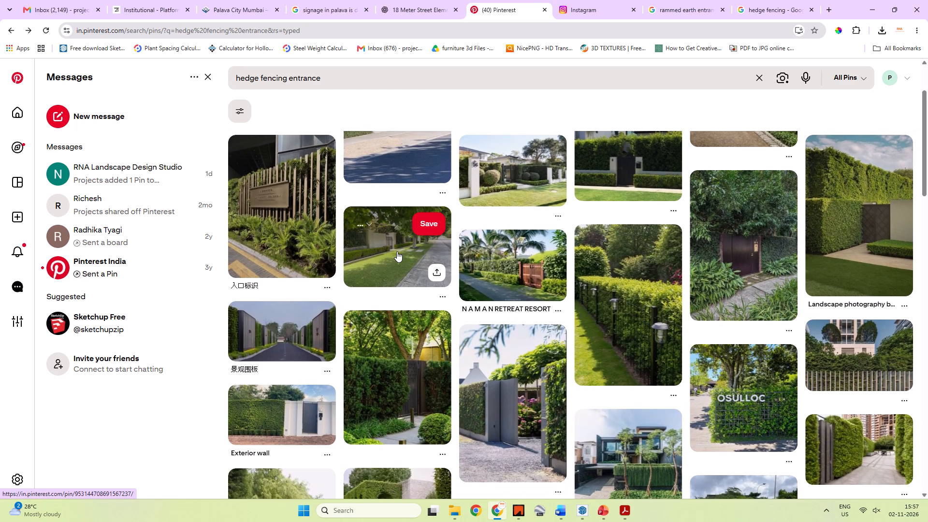
{"action": "scroll", "coordinate": [397, 251], "scroll_direction": "down", "scroll_amount": 6}
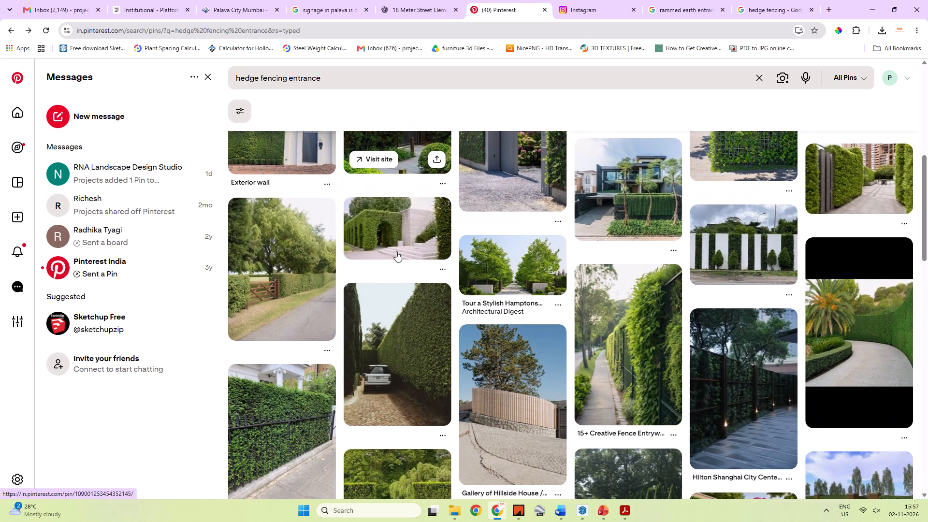
{"action": "scroll", "coordinate": [396, 251], "scroll_direction": "down", "scroll_amount": 2}
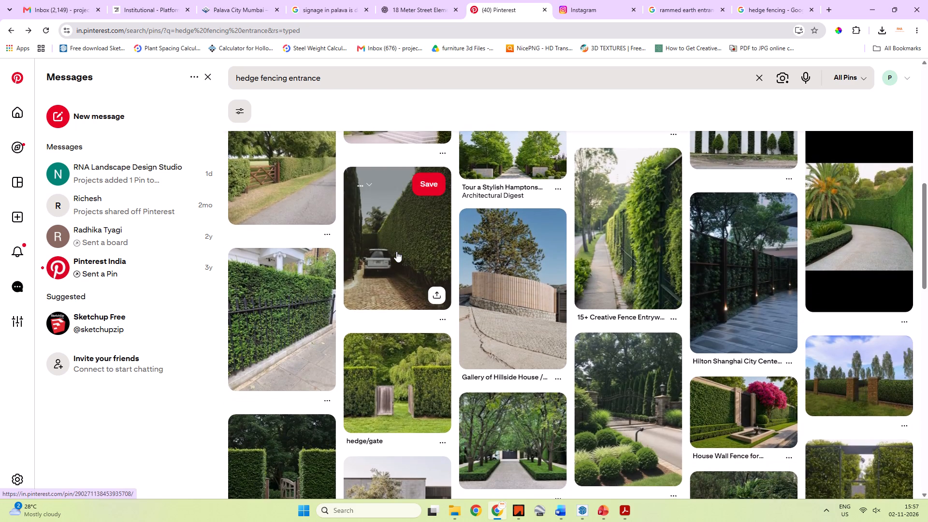
{"action": "scroll", "coordinate": [396, 253], "scroll_direction": "down", "scroll_amount": 3}
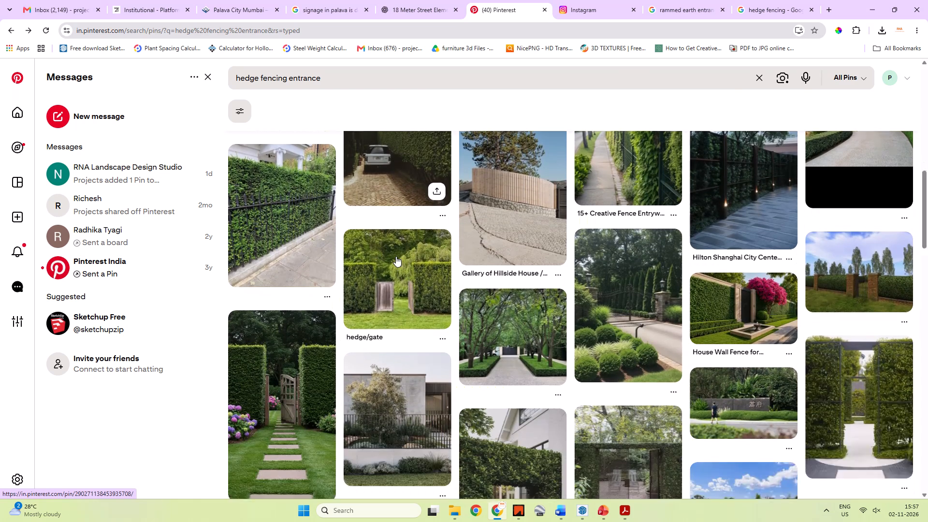
{"action": "scroll", "coordinate": [396, 256], "scroll_direction": "down", "scroll_amount": 4}
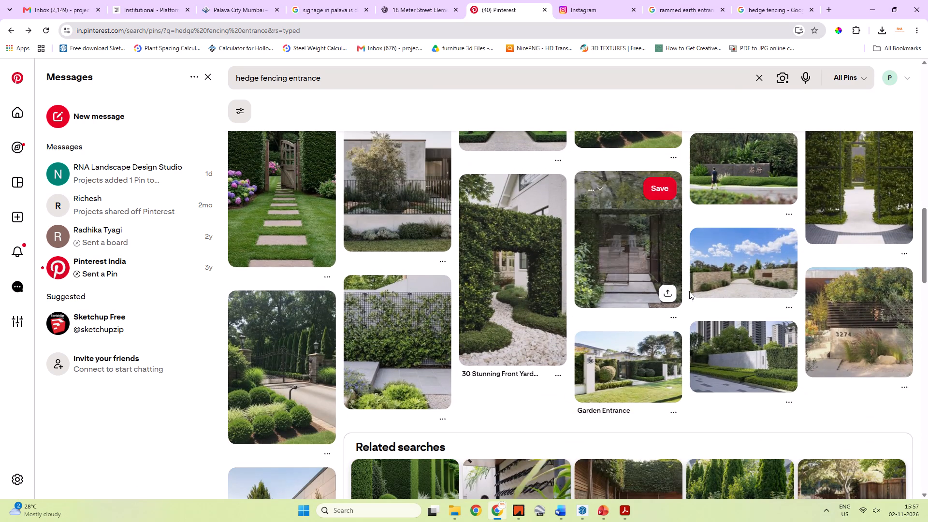
Open the pin of the low stone entrance walls flanking a gravel driveway and look through its related pins for portal references.
{"action": "left_click", "coordinate": [732, 269]}
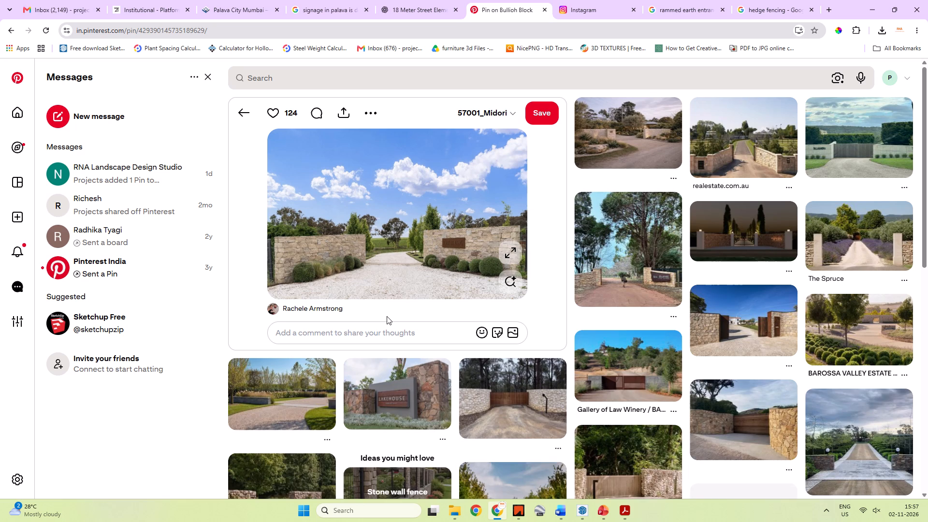
{"action": "scroll", "coordinate": [387, 316], "scroll_direction": "down", "scroll_amount": 3}
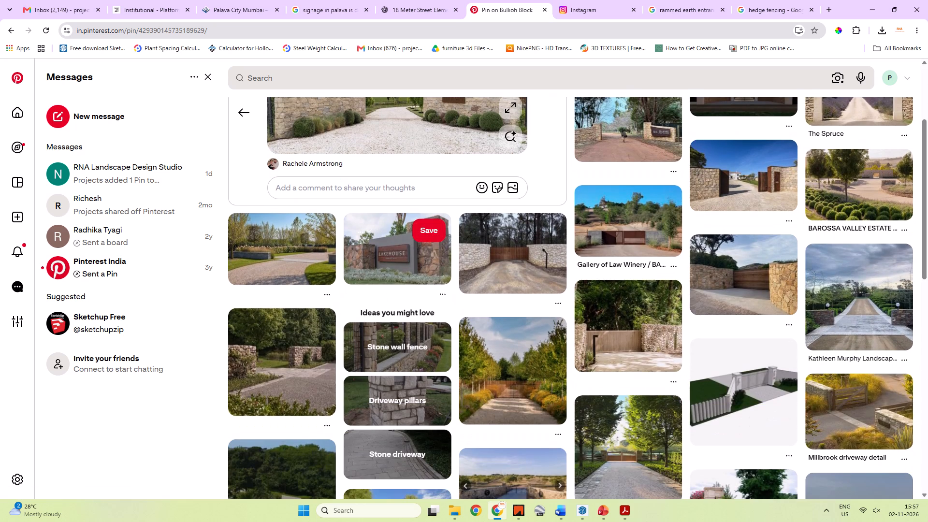
{"action": "scroll", "coordinate": [387, 316], "scroll_direction": "down", "scroll_amount": 6}
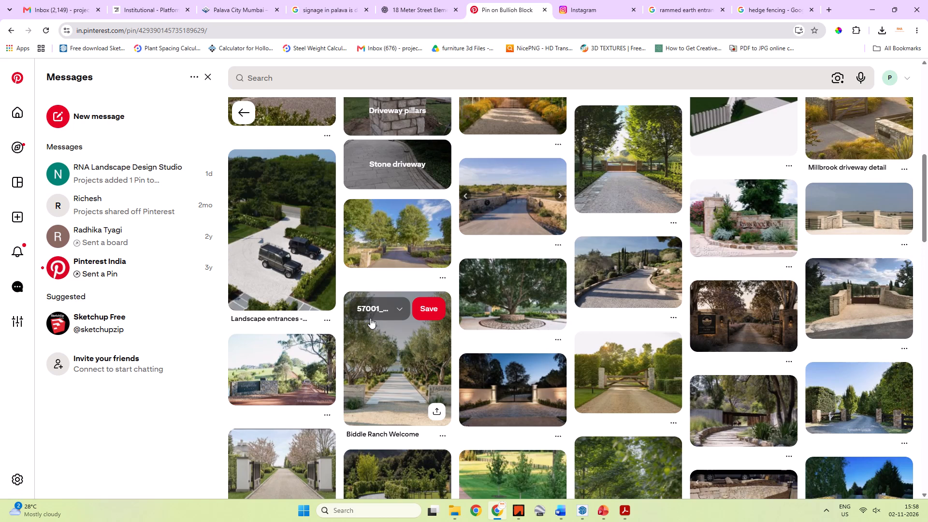
{"action": "scroll", "coordinate": [370, 318], "scroll_direction": "down", "scroll_amount": 5}
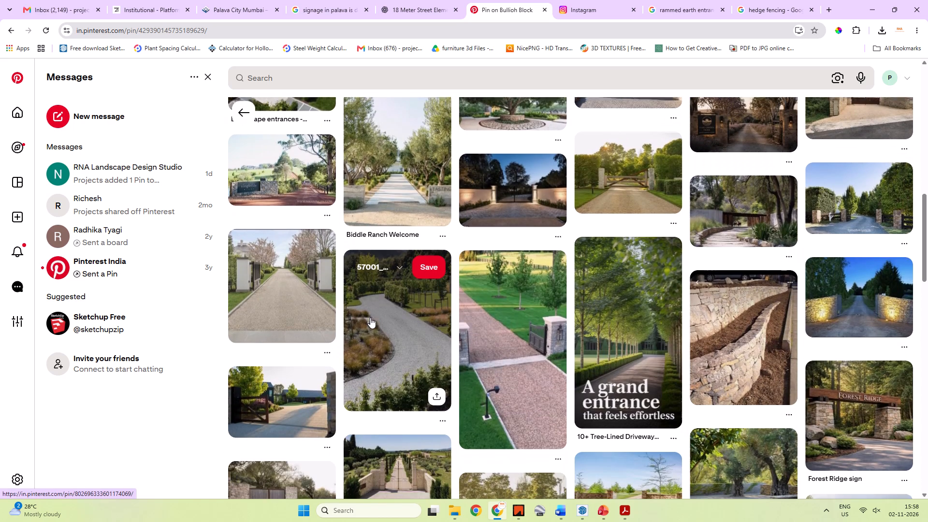
{"action": "scroll", "coordinate": [370, 318], "scroll_direction": "down", "scroll_amount": 2}
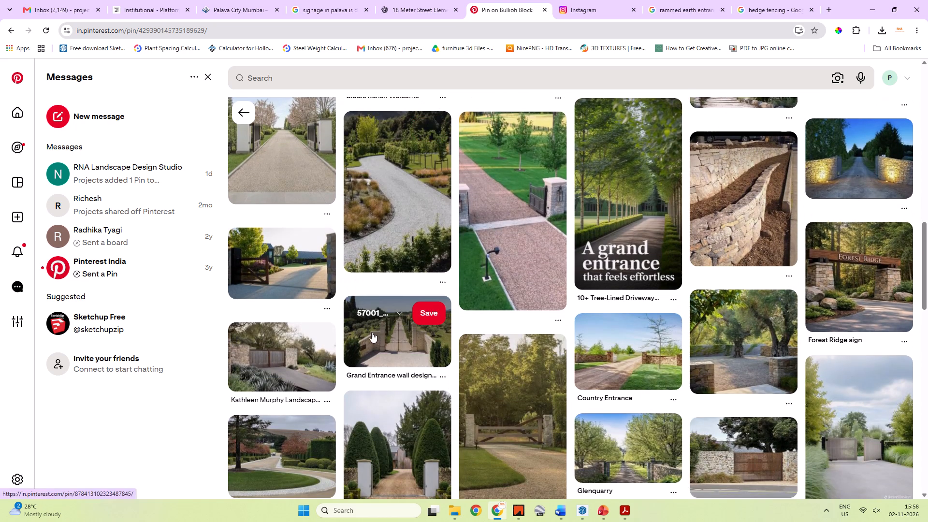
{"action": "scroll", "coordinate": [373, 329], "scroll_direction": "down", "scroll_amount": 3}
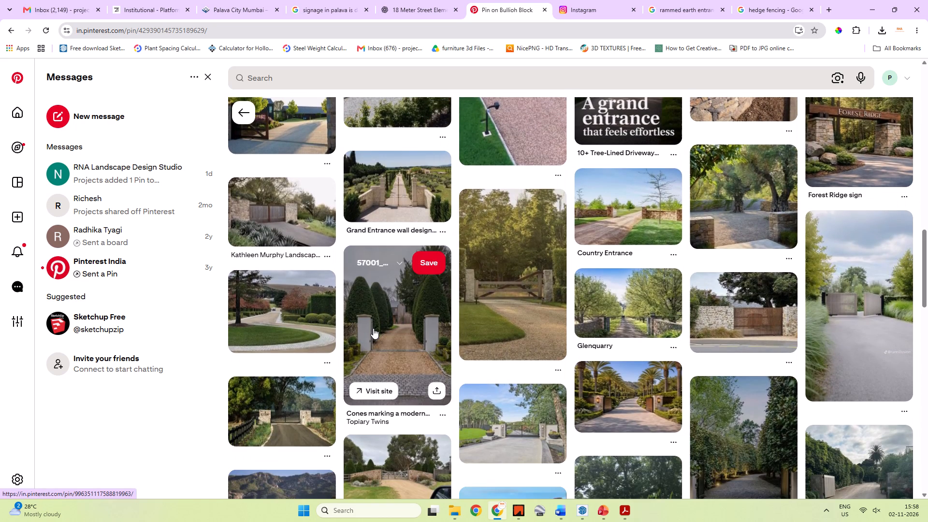
{"action": "scroll", "coordinate": [373, 328], "scroll_direction": "down", "scroll_amount": 6}
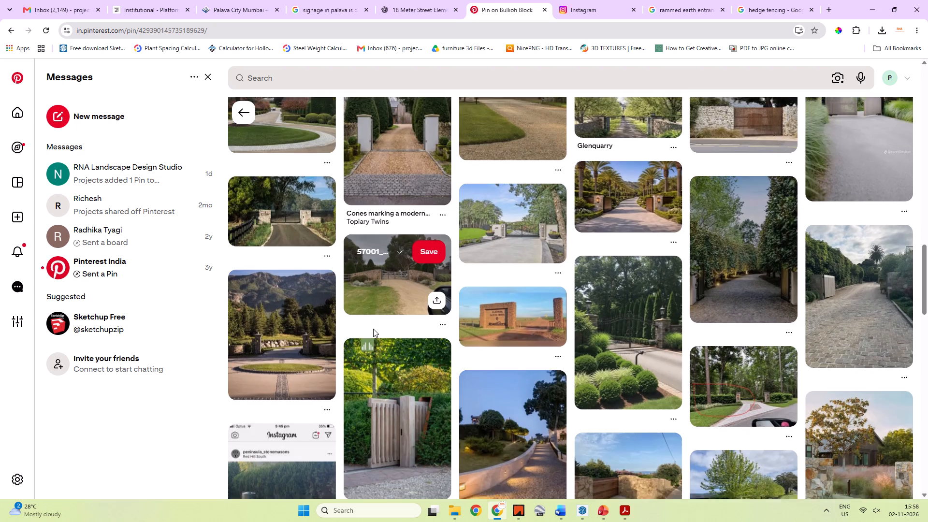
{"action": "scroll", "coordinate": [373, 329], "scroll_direction": "down", "scroll_amount": 2}
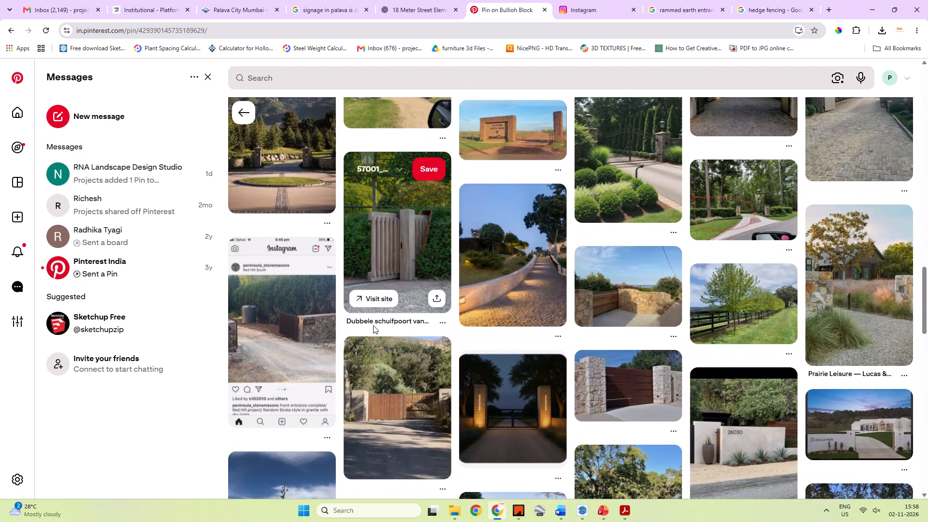
{"action": "scroll", "coordinate": [373, 325], "scroll_direction": "down", "scroll_amount": 9}
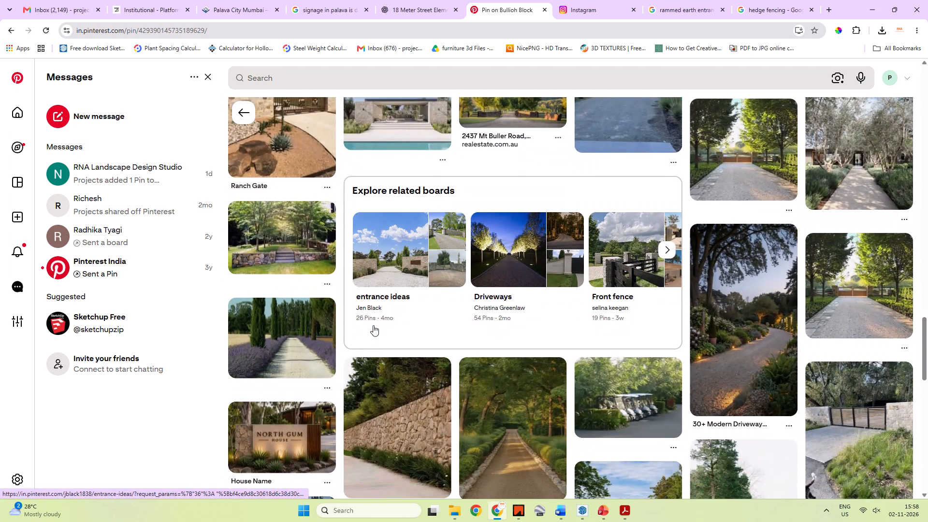
{"action": "scroll", "coordinate": [373, 325], "scroll_direction": "down", "scroll_amount": 8}
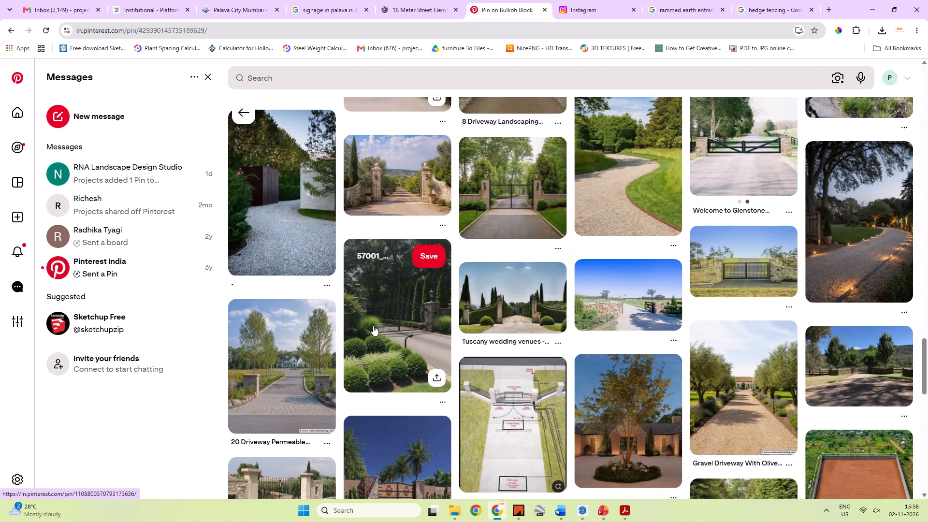
{"action": "scroll", "coordinate": [373, 325], "scroll_direction": "down", "scroll_amount": 3}
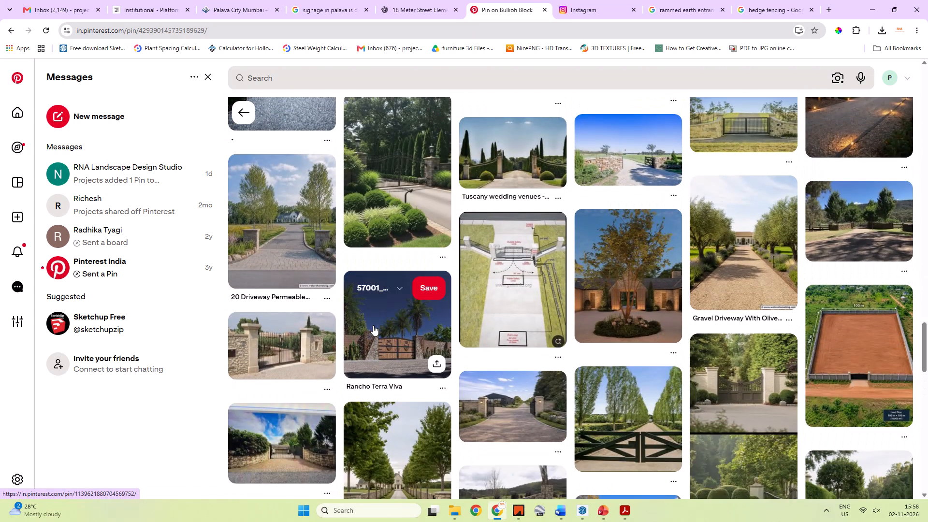
{"action": "scroll", "coordinate": [373, 325], "scroll_direction": "down", "scroll_amount": 3}
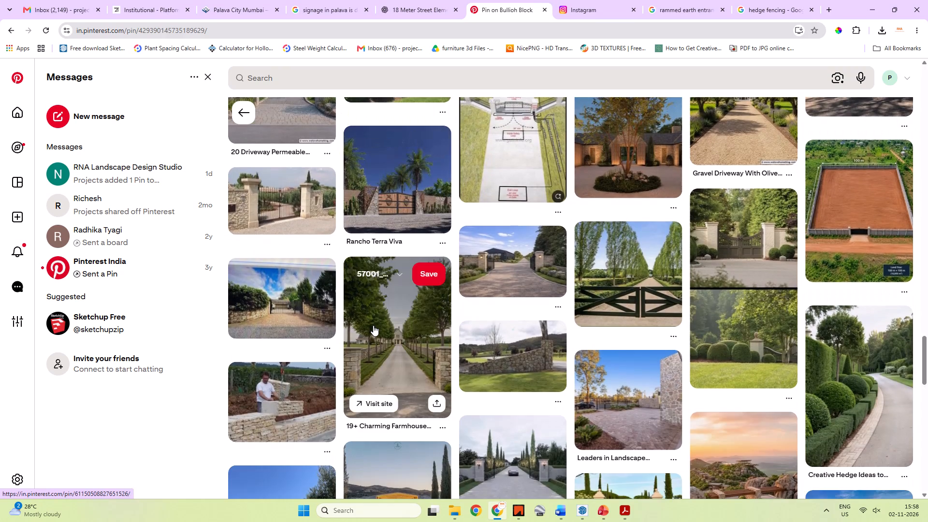
{"action": "scroll", "coordinate": [373, 325], "scroll_direction": "down", "scroll_amount": 3}
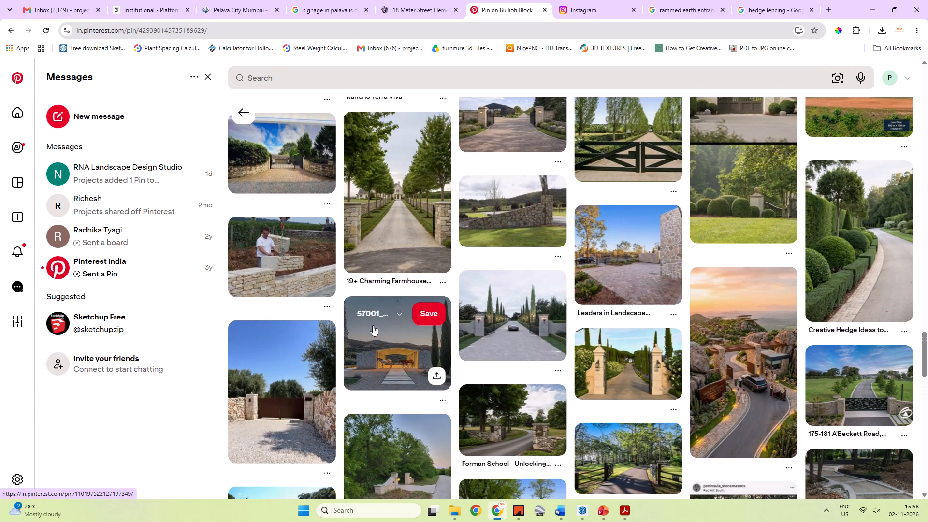
{"action": "scroll", "coordinate": [373, 325], "scroll_direction": "down", "scroll_amount": 7}
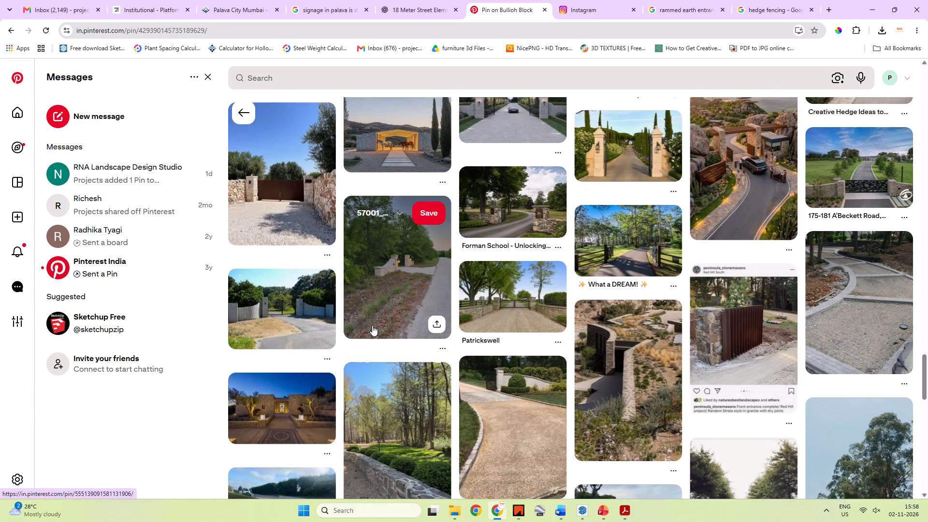
{"action": "scroll", "coordinate": [372, 324], "scroll_direction": "down", "scroll_amount": 7}
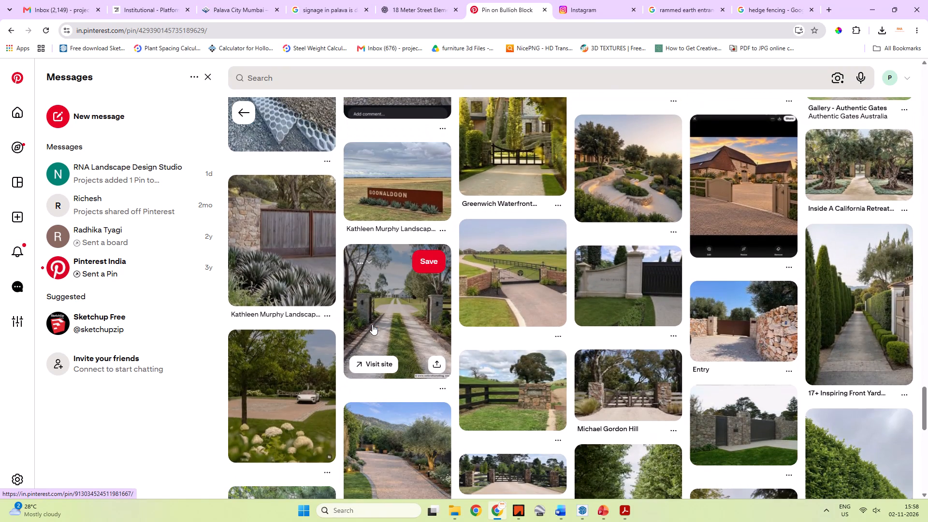
{"action": "scroll", "coordinate": [372, 324], "scroll_direction": "down", "scroll_amount": 3}
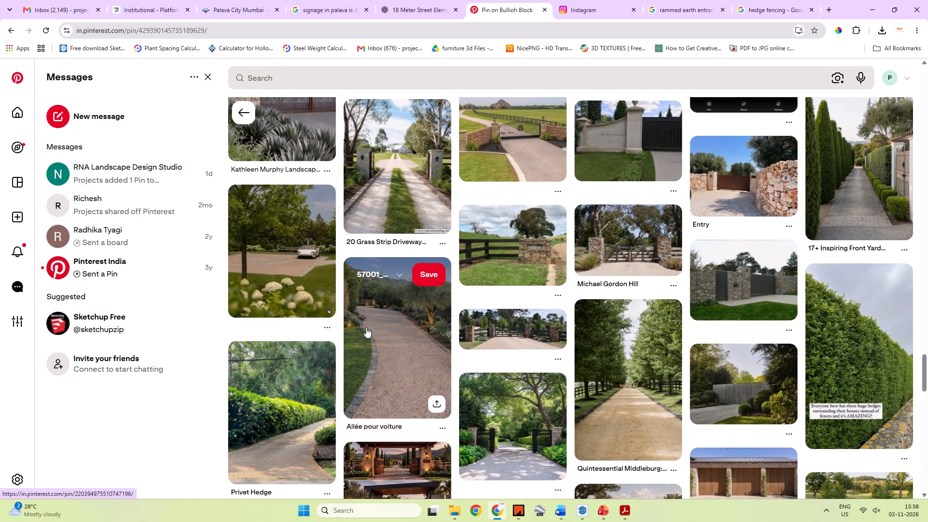
{"action": "scroll", "coordinate": [371, 327], "scroll_direction": "down", "scroll_amount": 2}
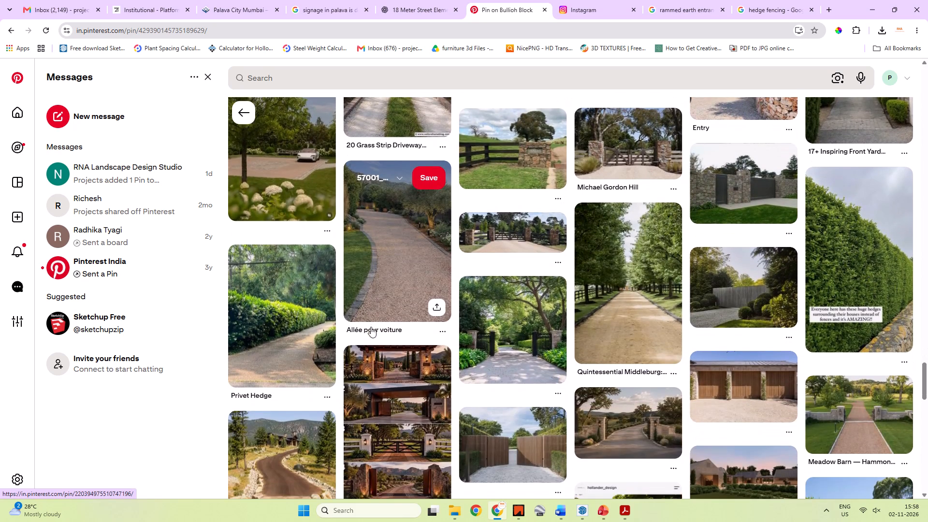
Open the Allée pour voiture pin and look through its related gravel driveway pins.
{"action": "left_click", "coordinate": [388, 256]}
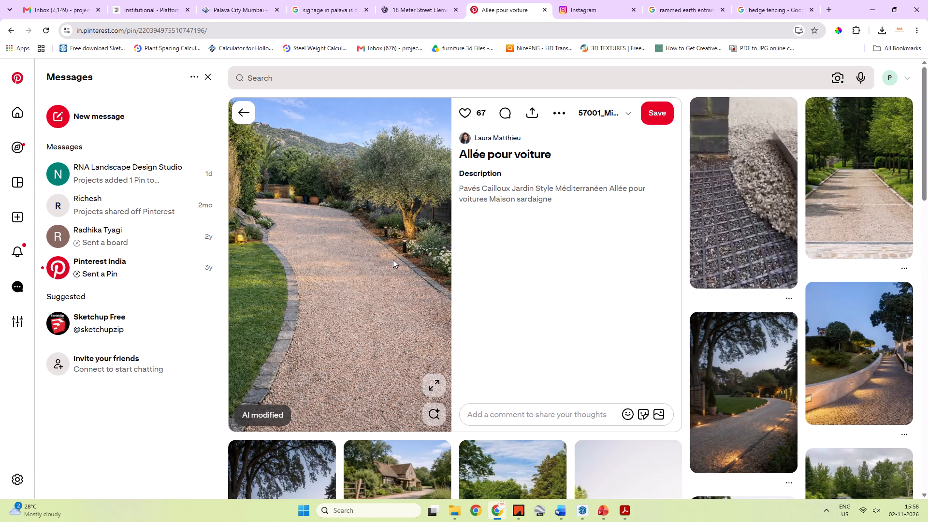
{"action": "scroll", "coordinate": [393, 260], "scroll_direction": "down", "scroll_amount": 5}
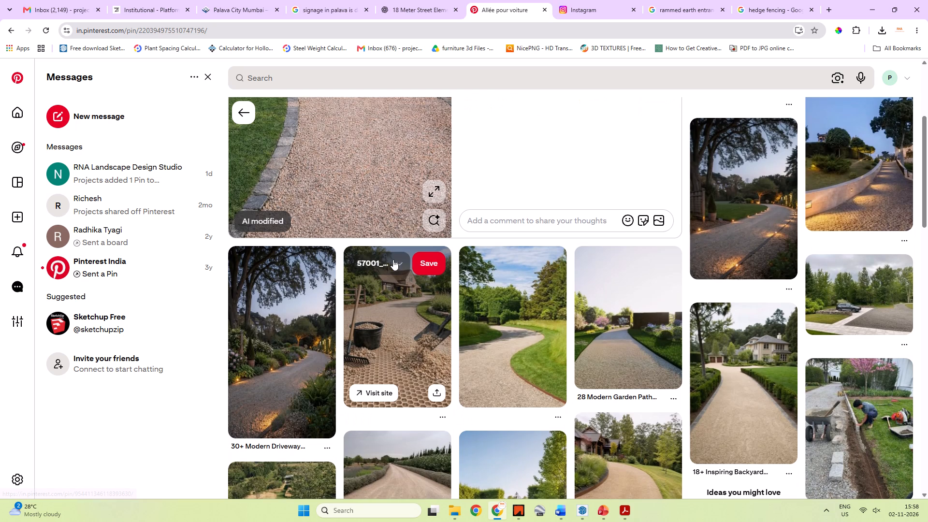
{"action": "scroll", "coordinate": [393, 260], "scroll_direction": "down", "scroll_amount": 3}
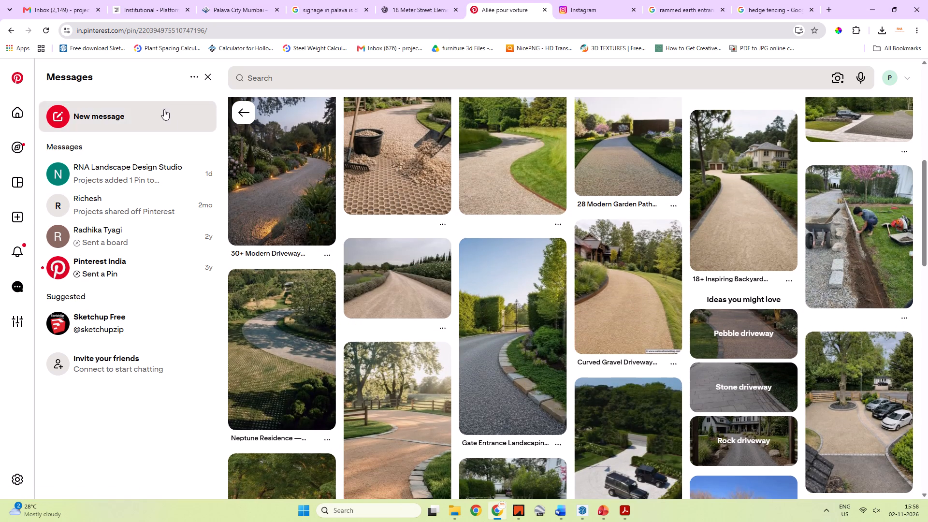
Return to the stone entrance wall pin's related pins and view the collage pin of five gated driveway entrances.
{"action": "left_click", "coordinate": [8, 33]}
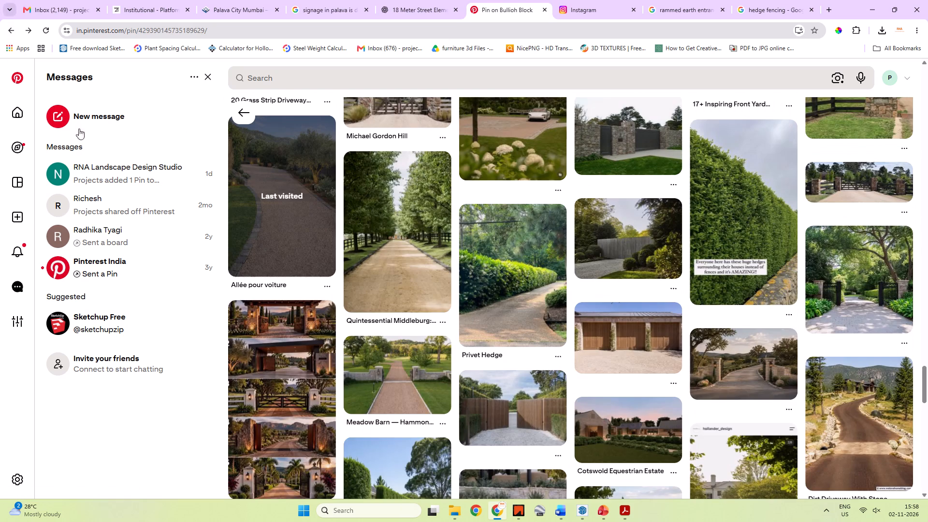
{"action": "scroll", "coordinate": [279, 320], "scroll_direction": "up", "scroll_amount": 6}
{"action": "scroll", "coordinate": [279, 309], "scroll_direction": "down", "scroll_amount": 7}
{"action": "left_click", "coordinate": [297, 324]}
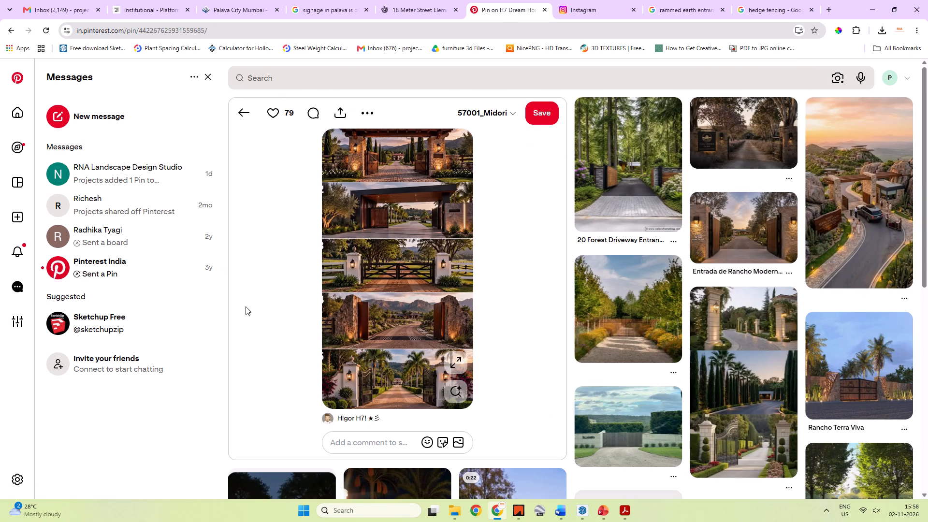
{"action": "left_click", "coordinate": [245, 305]}
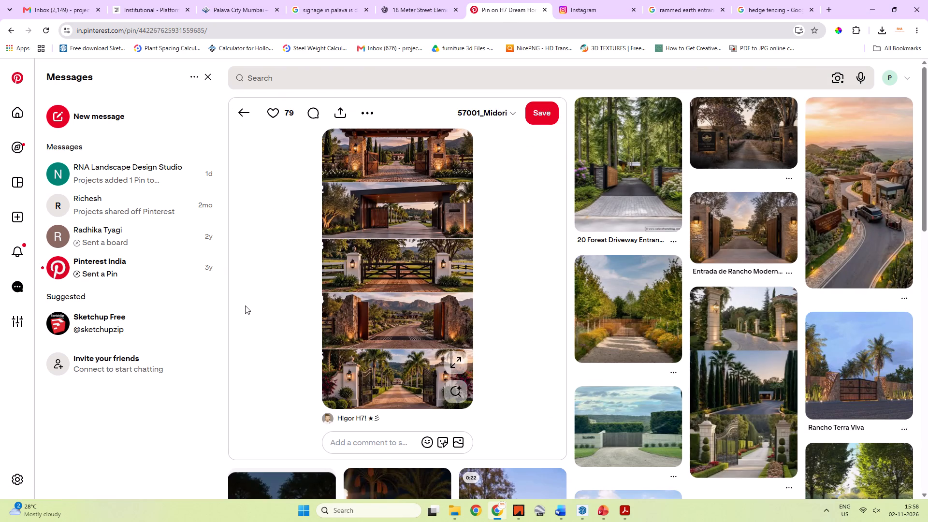
{"action": "left_click", "coordinate": [241, 110]}
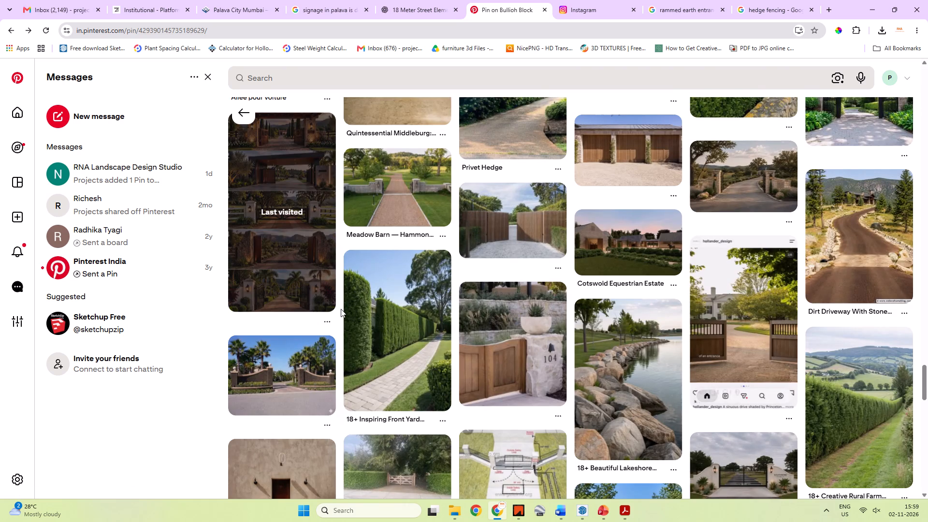
Look further through the stone entrance wall pin's related pins for gate, hedge and driveway portal references.
{"action": "scroll", "coordinate": [341, 309], "scroll_direction": "down", "scroll_amount": 8}
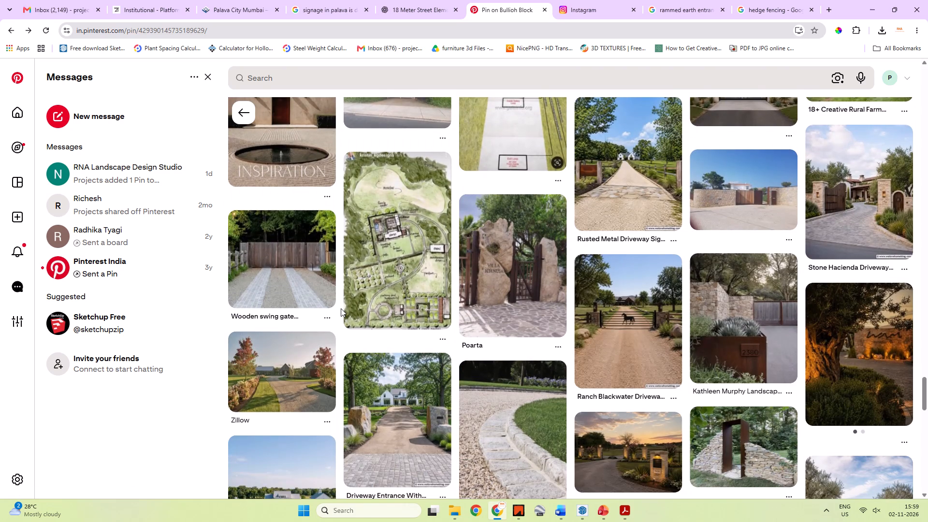
{"action": "scroll", "coordinate": [341, 308], "scroll_direction": "down", "scroll_amount": 5}
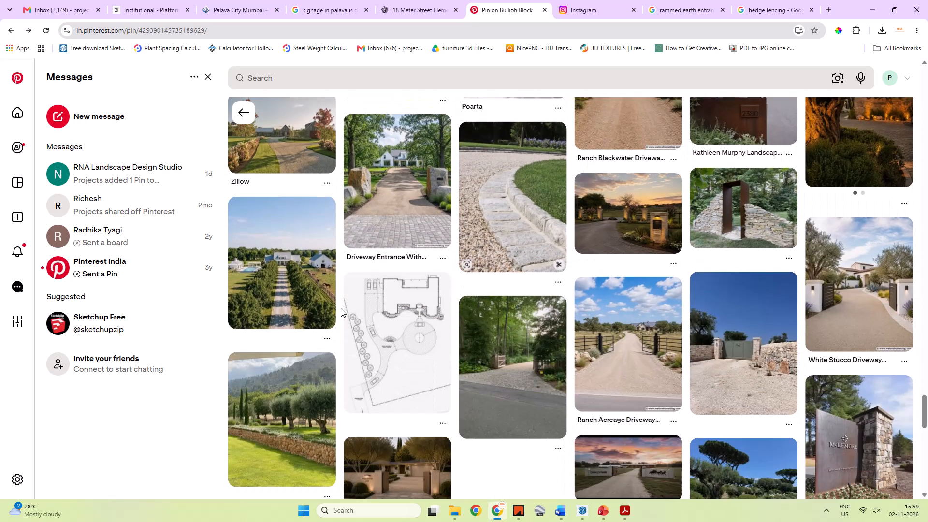
{"action": "scroll", "coordinate": [341, 308], "scroll_direction": "down", "scroll_amount": 3}
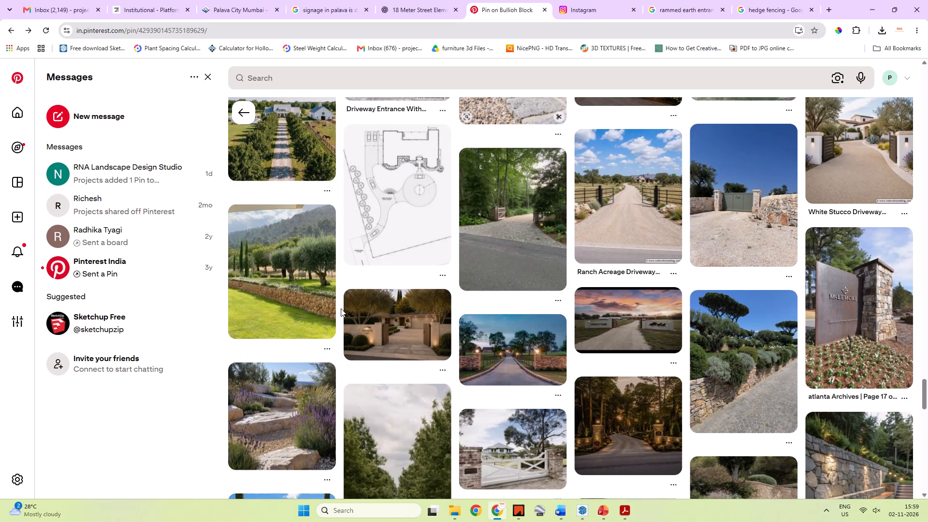
{"action": "scroll", "coordinate": [341, 306], "scroll_direction": "down", "scroll_amount": 2}
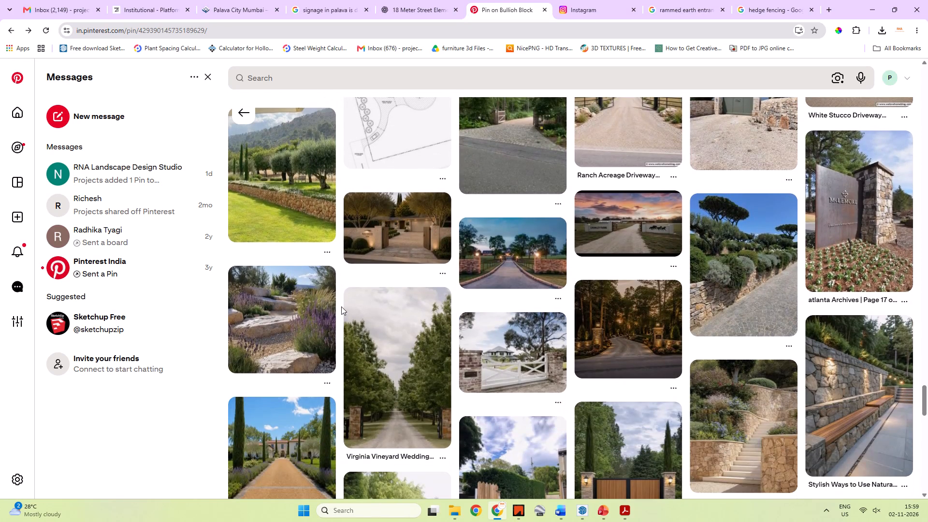
{"action": "scroll", "coordinate": [341, 306], "scroll_direction": "down", "scroll_amount": 5}
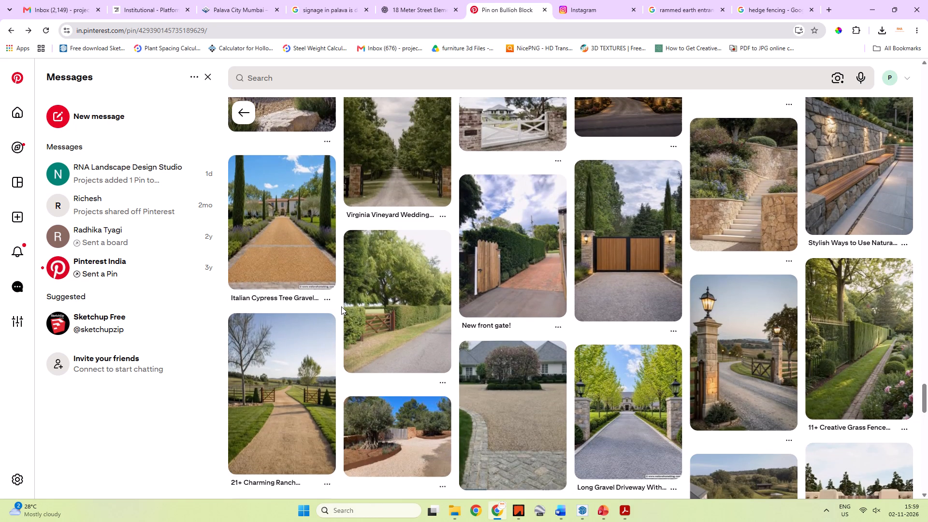
{"action": "scroll", "coordinate": [341, 306], "scroll_direction": "down", "scroll_amount": 4}
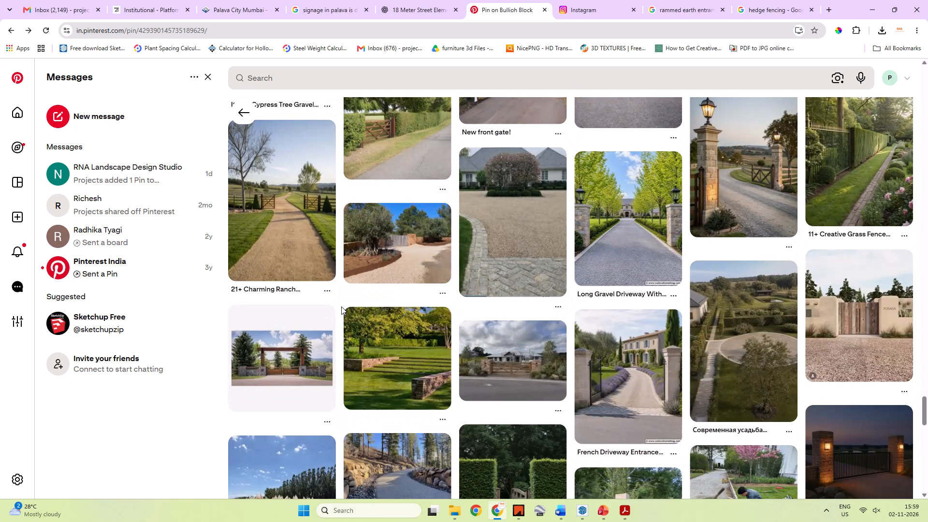
{"action": "scroll", "coordinate": [341, 306], "scroll_direction": "down", "scroll_amount": 6}
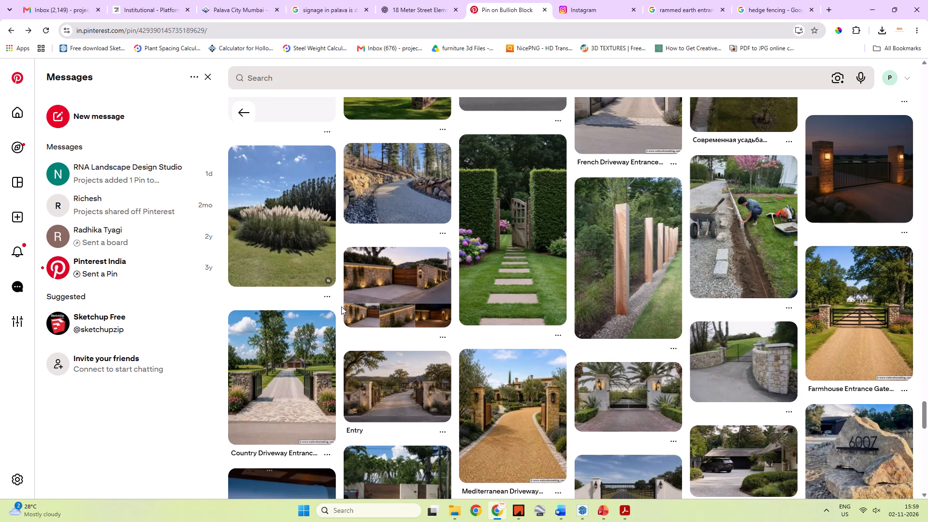
{"action": "scroll", "coordinate": [341, 306], "scroll_direction": "down", "scroll_amount": 5}
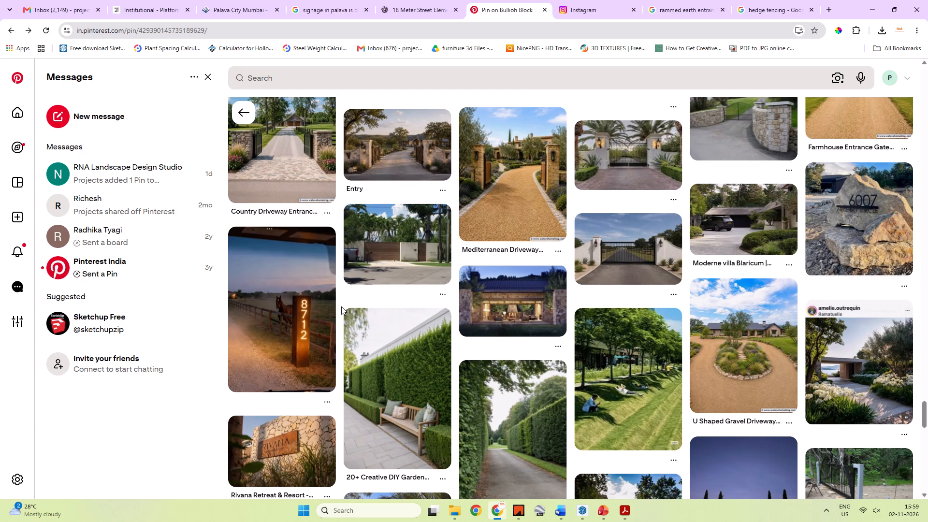
{"action": "scroll", "coordinate": [341, 306], "scroll_direction": "down", "scroll_amount": 4}
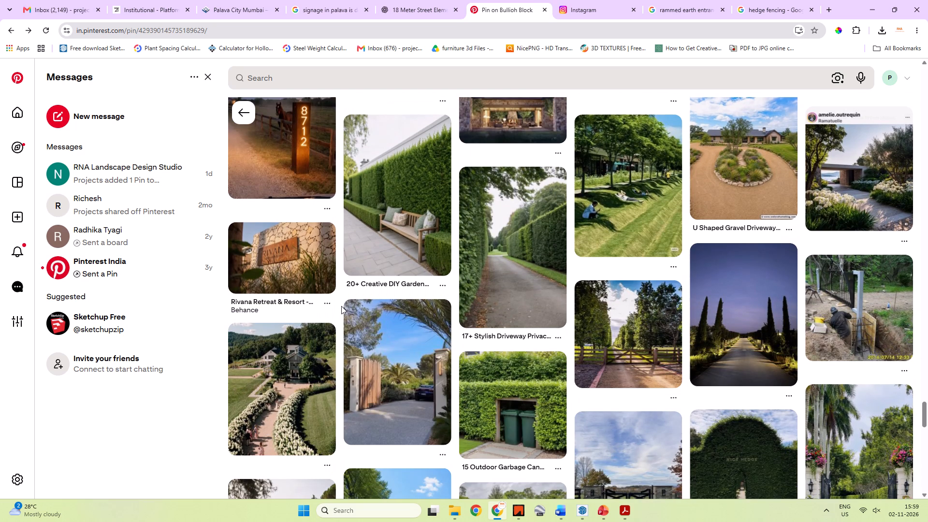
{"action": "scroll", "coordinate": [342, 305], "scroll_direction": "down", "scroll_amount": 2}
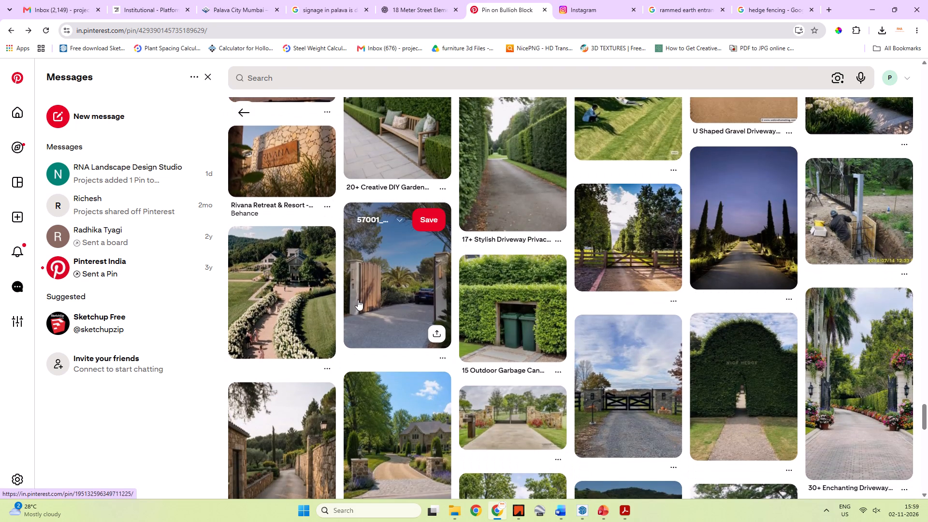
{"action": "scroll", "coordinate": [391, 316], "scroll_direction": "down", "scroll_amount": 4}
Open the 15 Outdoor Garbage Can Storage Ideas pin with the hedge wall niche and look through its related pins.
{"action": "left_click", "coordinate": [495, 130]}
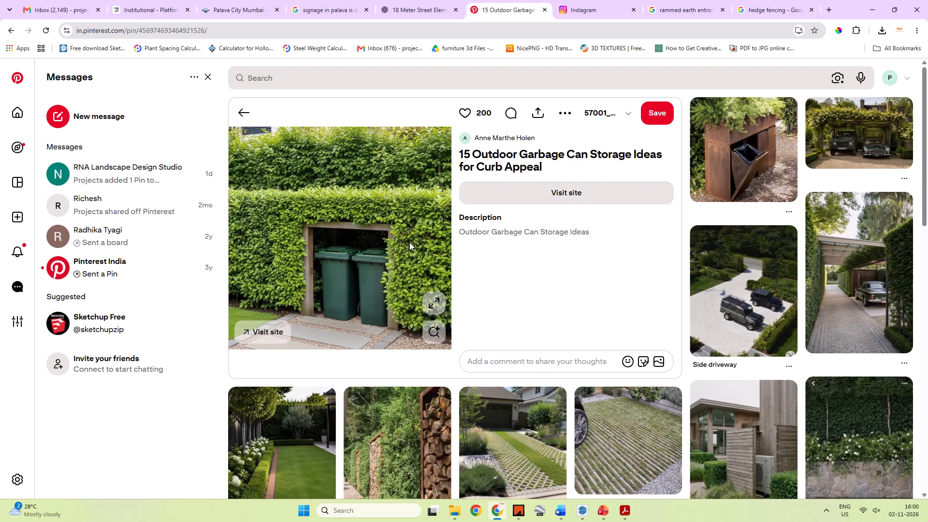
{"action": "scroll", "coordinate": [409, 242], "scroll_direction": "down", "scroll_amount": 5}
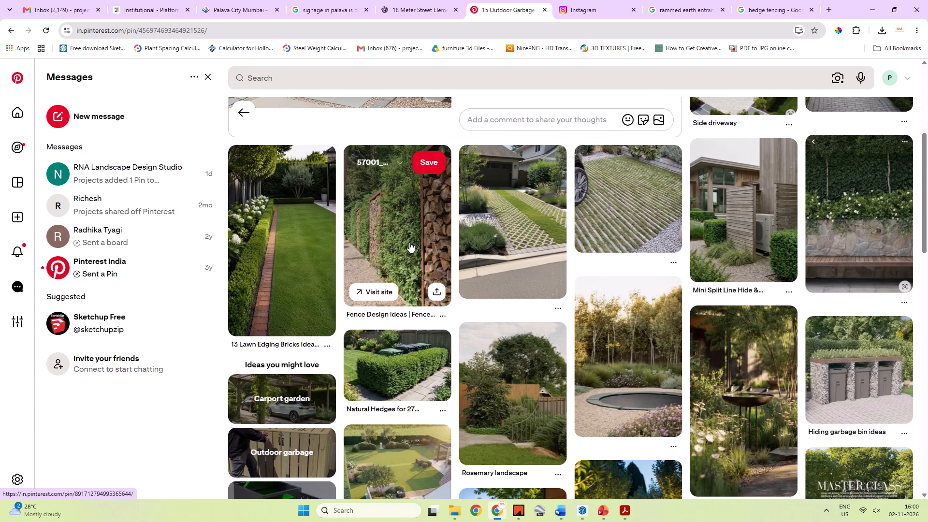
{"action": "scroll", "coordinate": [409, 242], "scroll_direction": "down", "scroll_amount": 3}
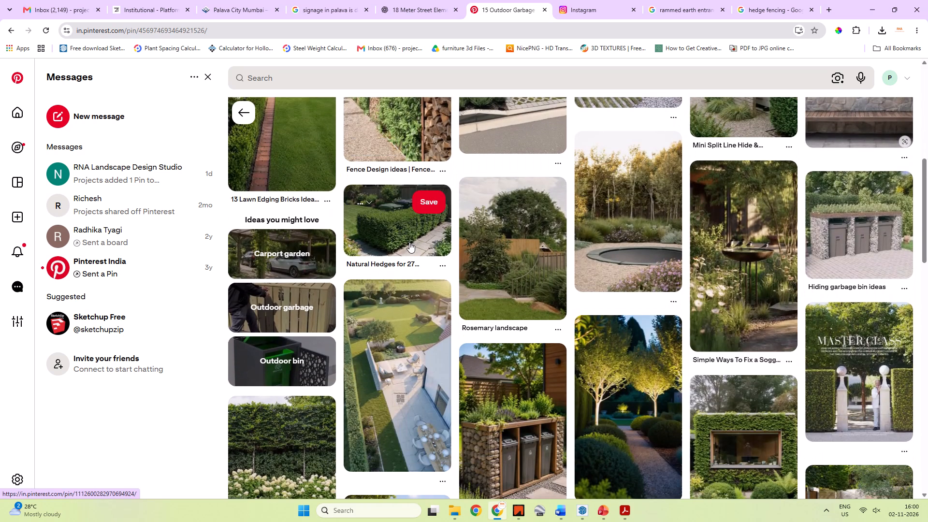
{"action": "scroll", "coordinate": [410, 243], "scroll_direction": "up", "scroll_amount": 7}
{"action": "left_click", "coordinate": [236, 115]}
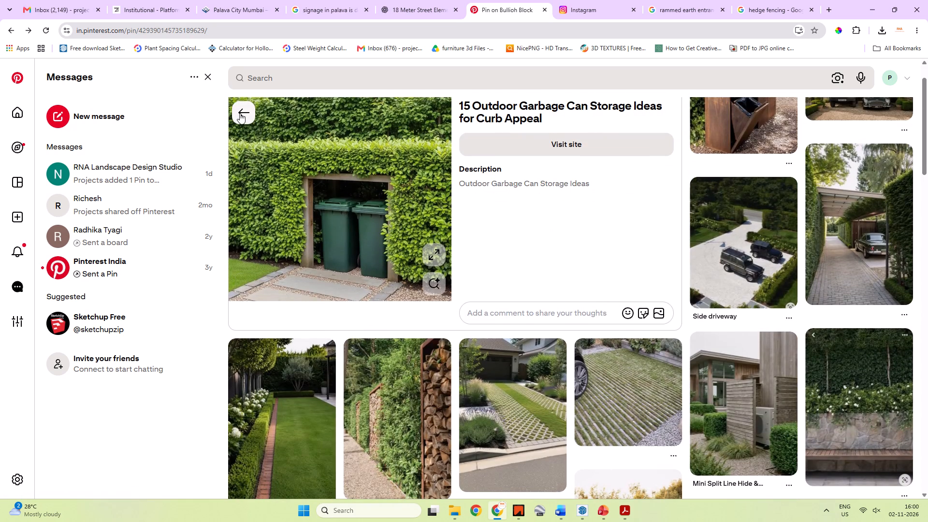
Return to the hedge fencing entrance results and open the white-walled hedge driveway pin, followed by its related Tour architectural hedges pin.
{"action": "left_click", "coordinate": [240, 113]}
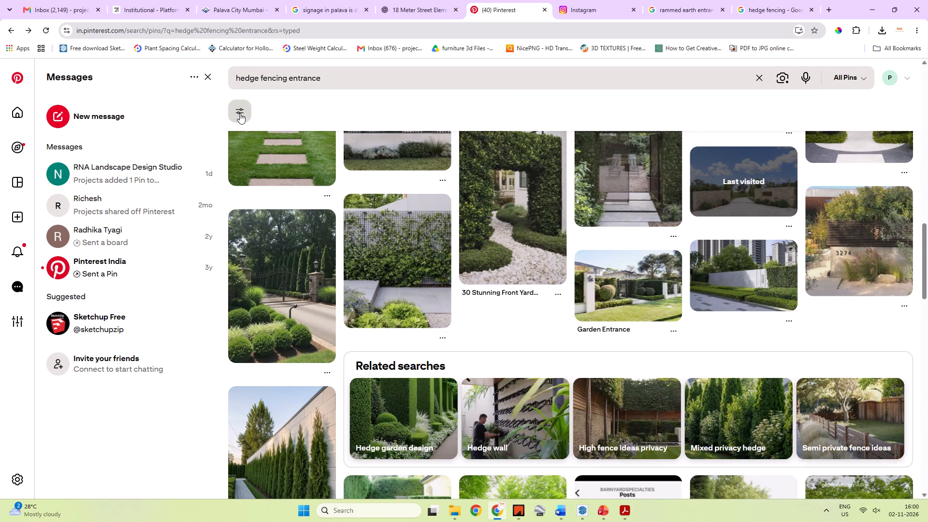
{"action": "scroll", "coordinate": [473, 378], "scroll_direction": "up", "scroll_amount": 15}
{"action": "scroll", "coordinate": [480, 362], "scroll_direction": "up", "scroll_amount": 11}
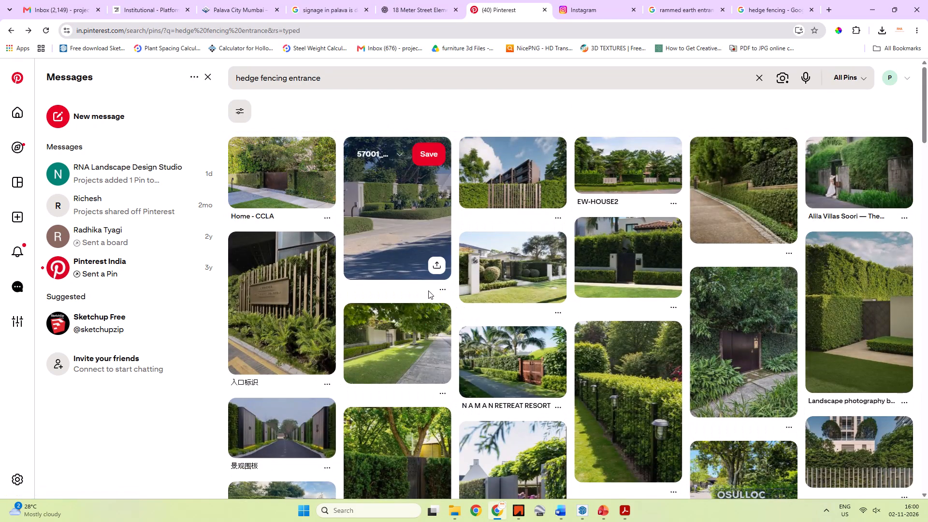
{"action": "left_click", "coordinate": [382, 220]}
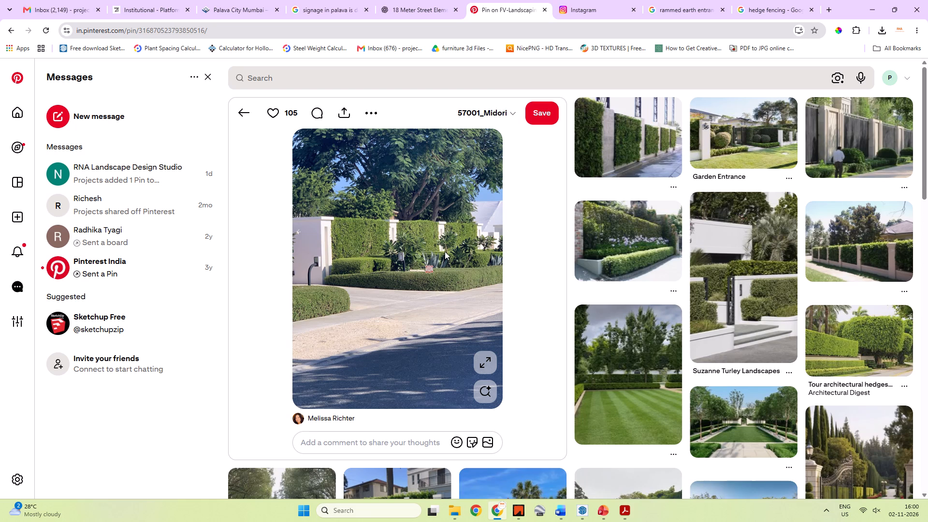
{"action": "left_click", "coordinate": [856, 343]}
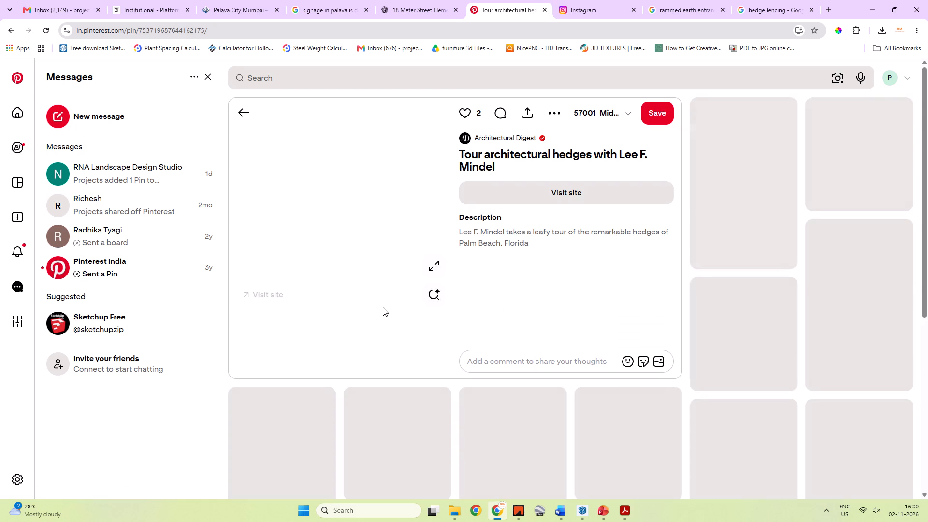
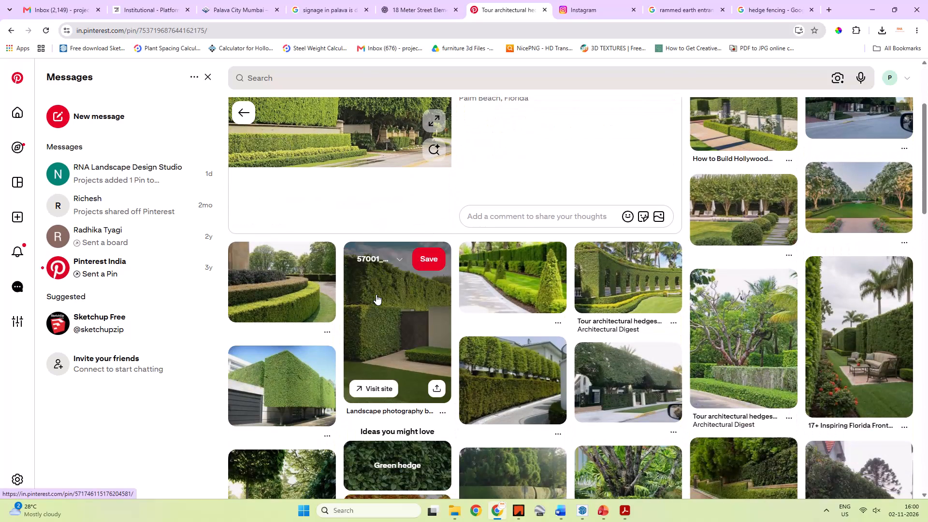
Look through the Tour architectural hedges pin's related pins, including the branching-tree hedge pin, for hedge wall and driveway entrance references.
{"action": "scroll", "coordinate": [377, 292], "scroll_direction": "down", "scroll_amount": 3}
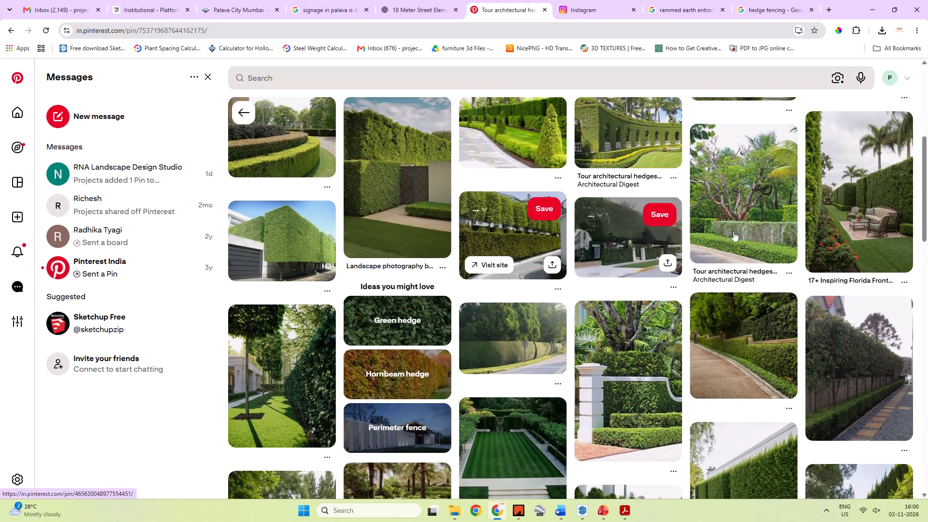
{"action": "left_click", "coordinate": [758, 210]}
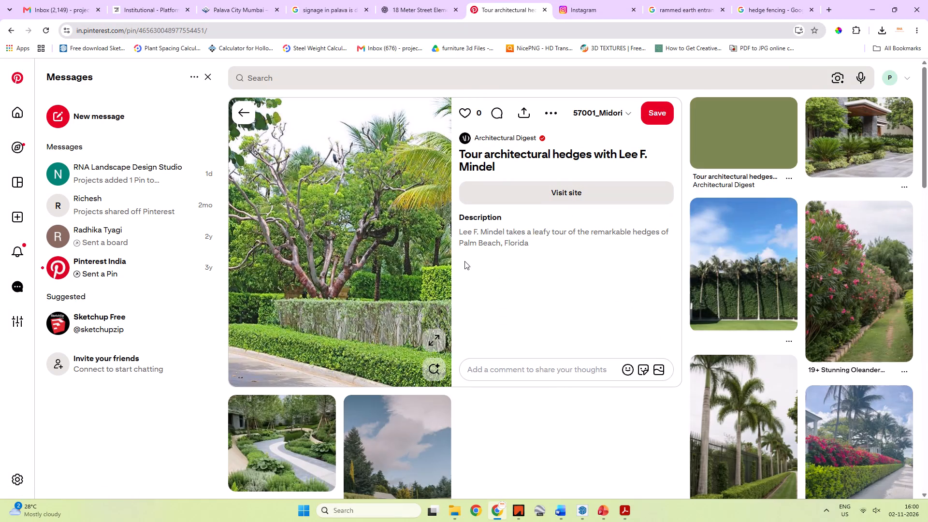
{"action": "left_click", "coordinate": [249, 111]}
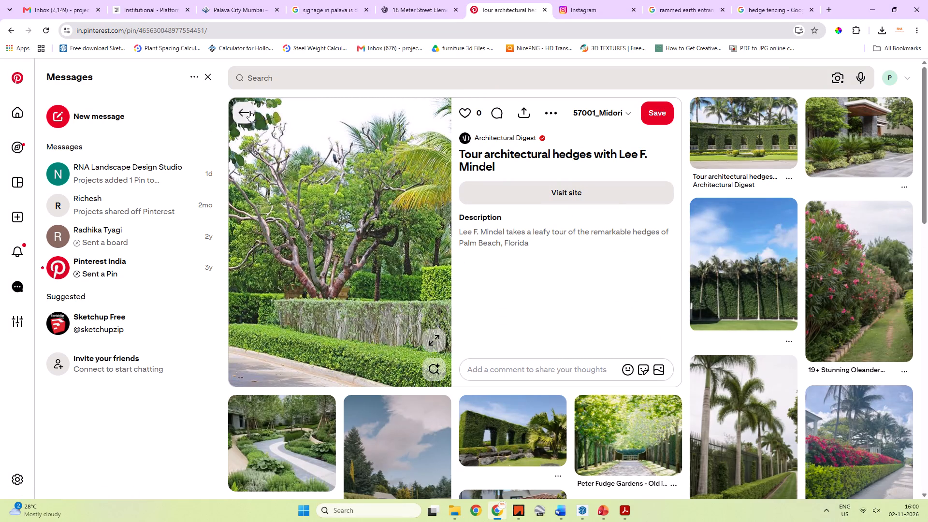
{"action": "scroll", "coordinate": [465, 308], "scroll_direction": "down", "scroll_amount": 6}
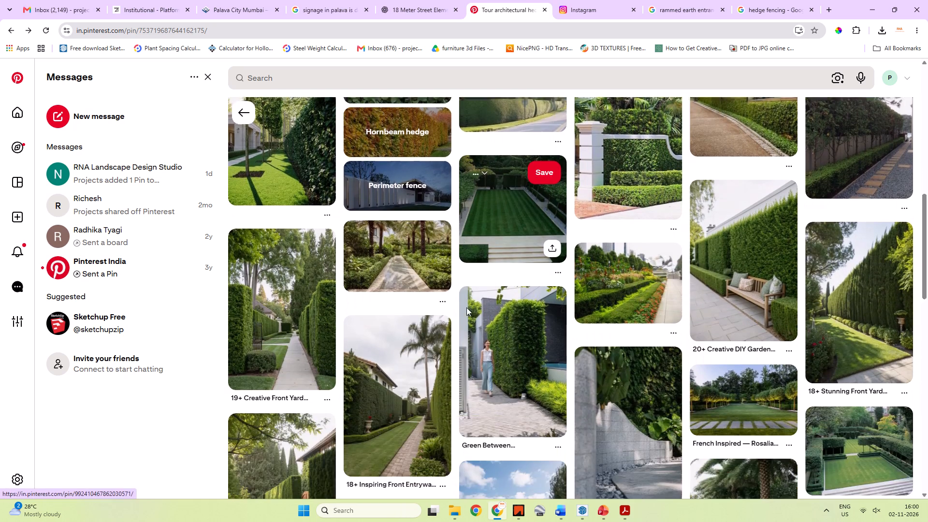
{"action": "scroll", "coordinate": [466, 307], "scroll_direction": "down", "scroll_amount": 7}
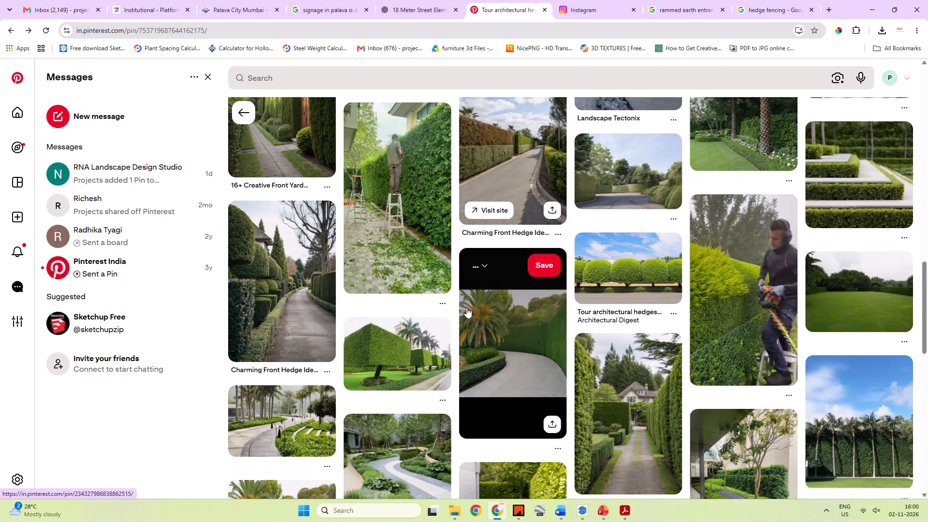
{"action": "scroll", "coordinate": [466, 307], "scroll_direction": "down", "scroll_amount": 10}
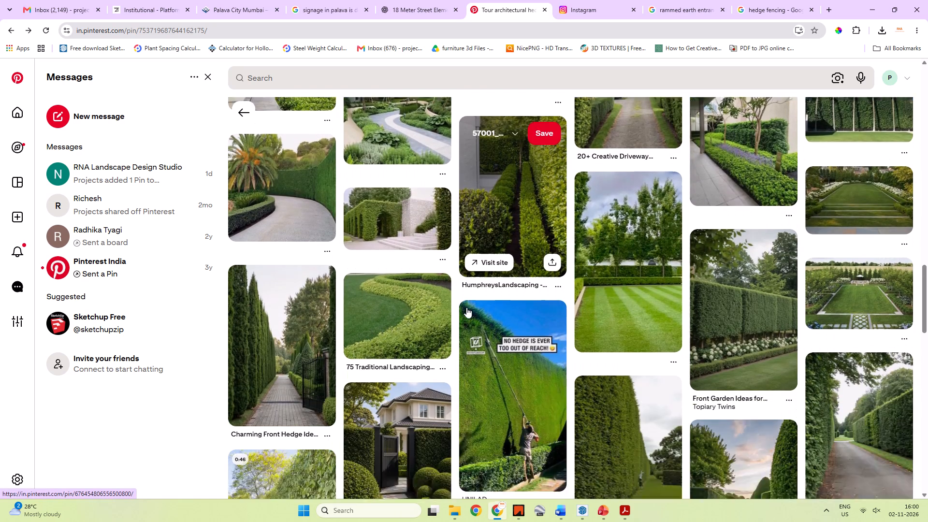
{"action": "scroll", "coordinate": [466, 307], "scroll_direction": "down", "scroll_amount": 4}
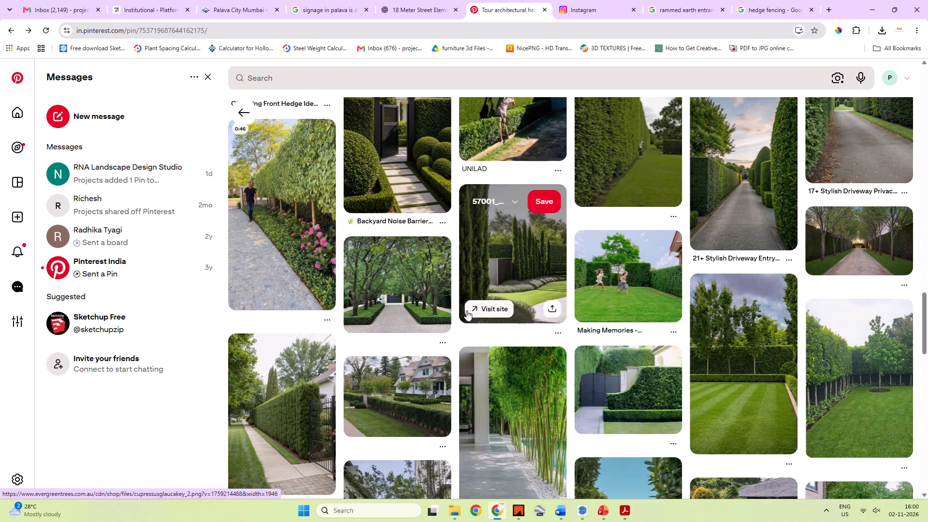
{"action": "scroll", "coordinate": [358, 229], "scroll_direction": "up", "scroll_amount": 14}
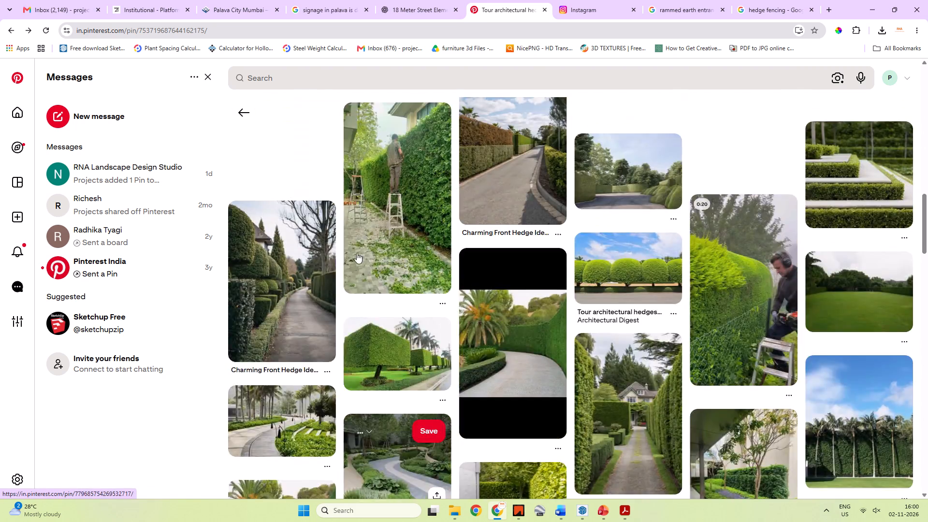
{"action": "scroll", "coordinate": [357, 253], "scroll_direction": "up", "scroll_amount": 14}
Switch to the Roads presentation in PowerPoint and review the slides from Pedestrian Infrastructure through Utilities and Drainage.
{"action": "key", "text": "alt+Tab"}
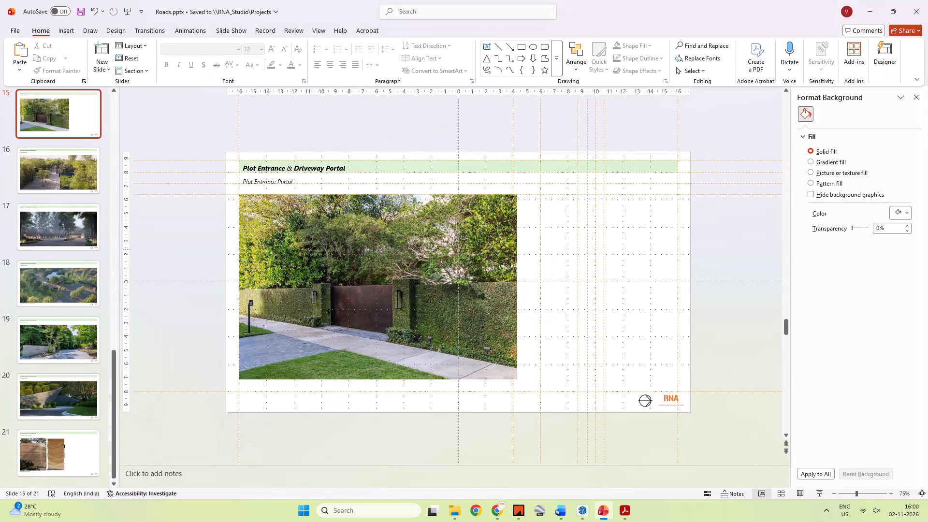
{"action": "left_click", "coordinate": [204, 243]}
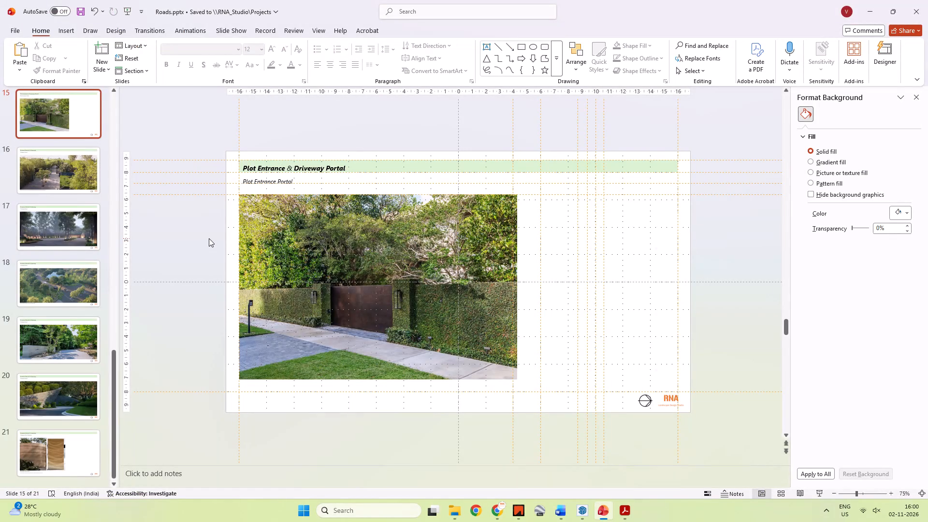
{"action": "scroll", "coordinate": [210, 235], "scroll_direction": "up", "scroll_amount": 5}
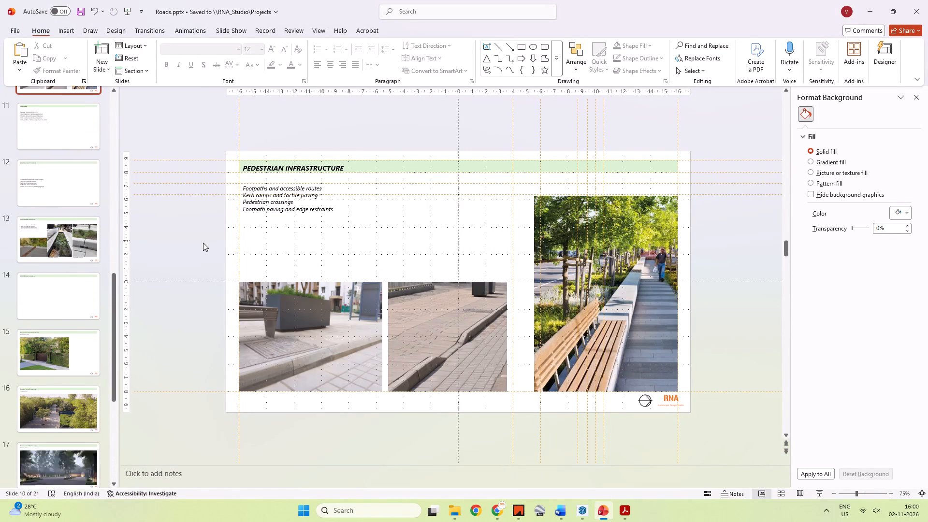
{"action": "scroll", "coordinate": [189, 320], "scroll_direction": "down", "scroll_amount": 2}
{"action": "left_click", "coordinate": [75, 339]}
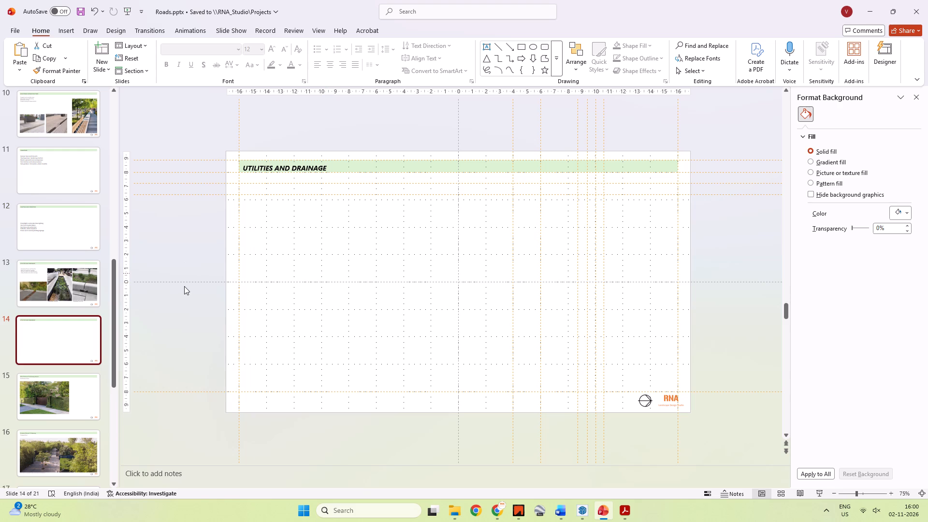
{"action": "key", "text": "alt+Tab"}
{"action": "key", "text": "alt+Tab"}
Save the Roads presentation and go back to the Plot Entrance Portal slide with the hedge wall gate image.
{"action": "key", "text": "ctrl+s"}
{"action": "left_click", "coordinate": [92, 391]}
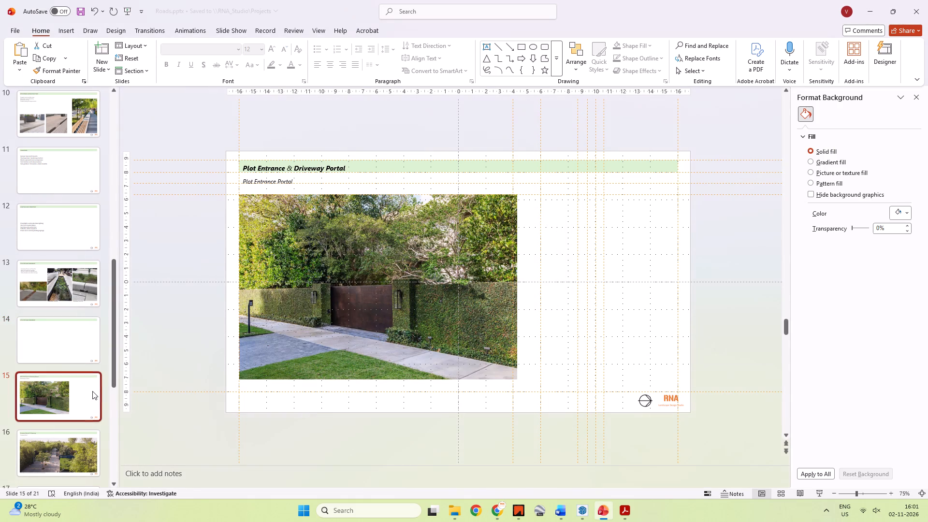
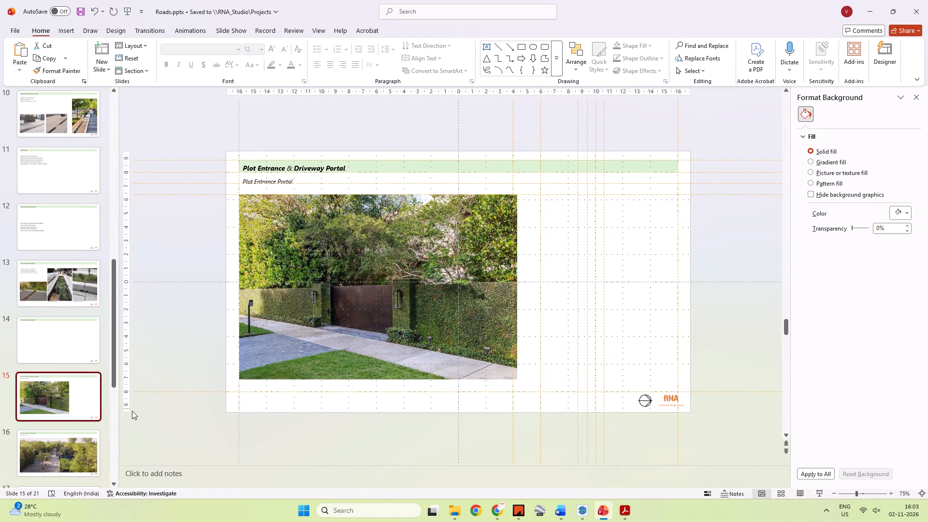
Switch to Chrome and look further through the hedge pin's related pins for hedge wall and driveway references.
{"action": "key", "text": "alt+Tab"}
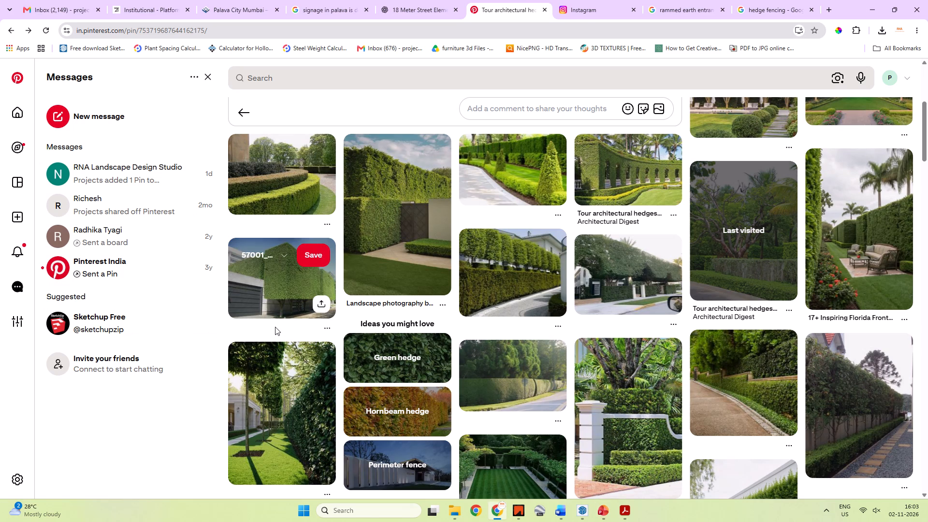
{"action": "scroll", "coordinate": [275, 327], "scroll_direction": "down", "scroll_amount": 7}
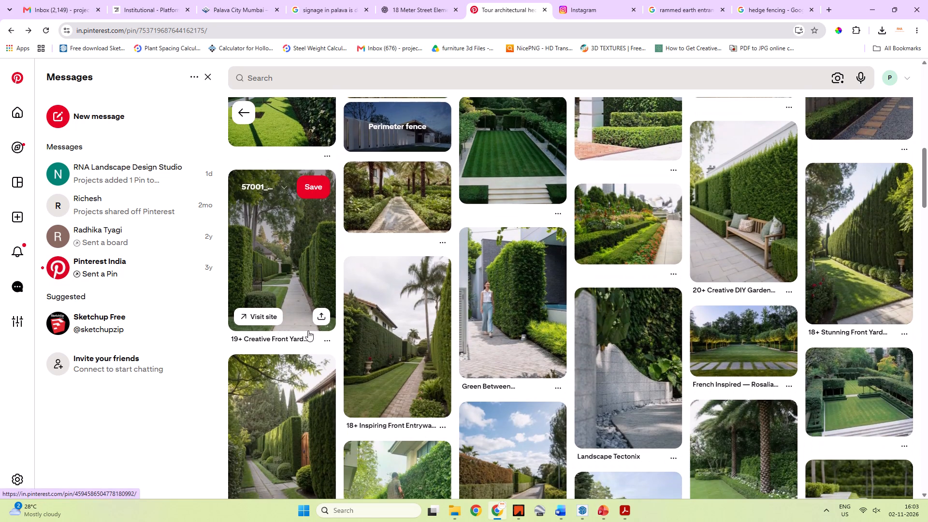
{"action": "scroll", "coordinate": [481, 312], "scroll_direction": "down", "scroll_amount": 7}
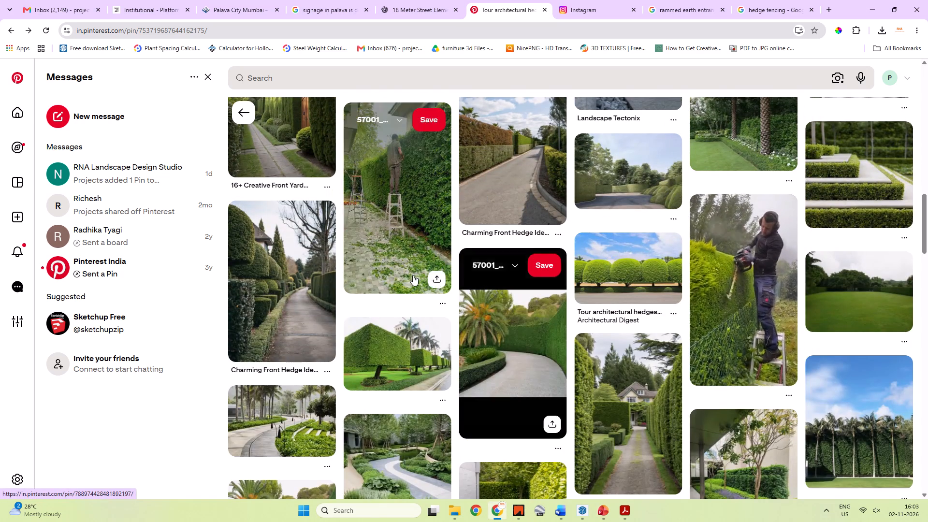
Close the Pinterest hedge, Instagram, rammed earth entrance and hedge fencing tabs, leaving a new blank tab open.
{"action": "left_click", "coordinate": [546, 9]}
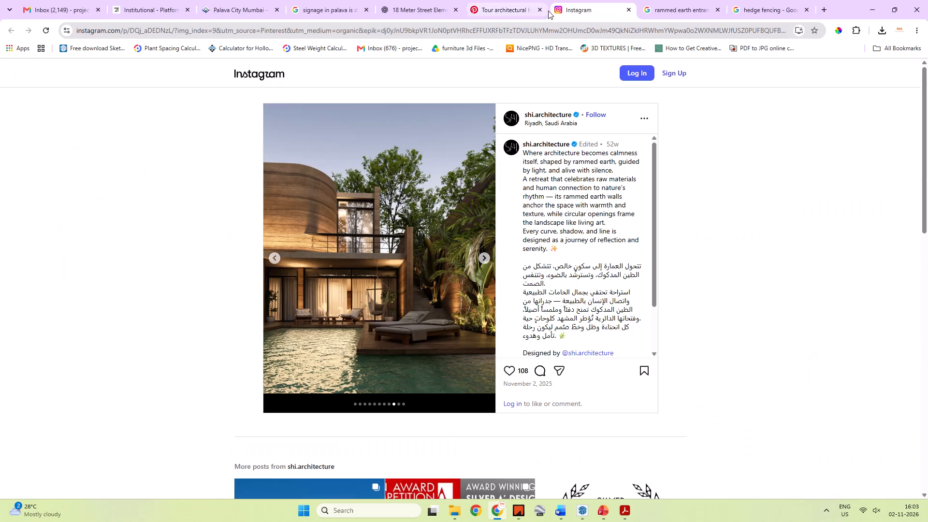
{"action": "left_click", "coordinate": [546, 10]}
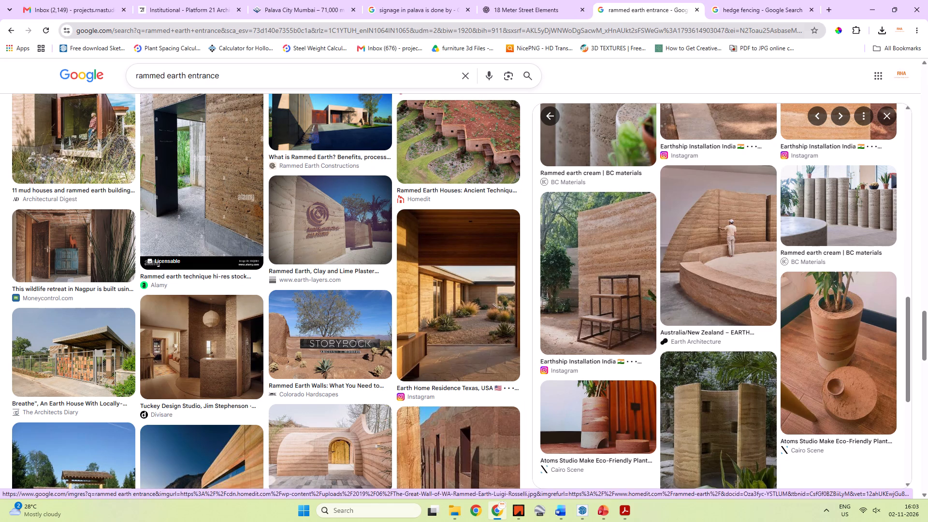
{"action": "left_click", "coordinate": [696, 9]}
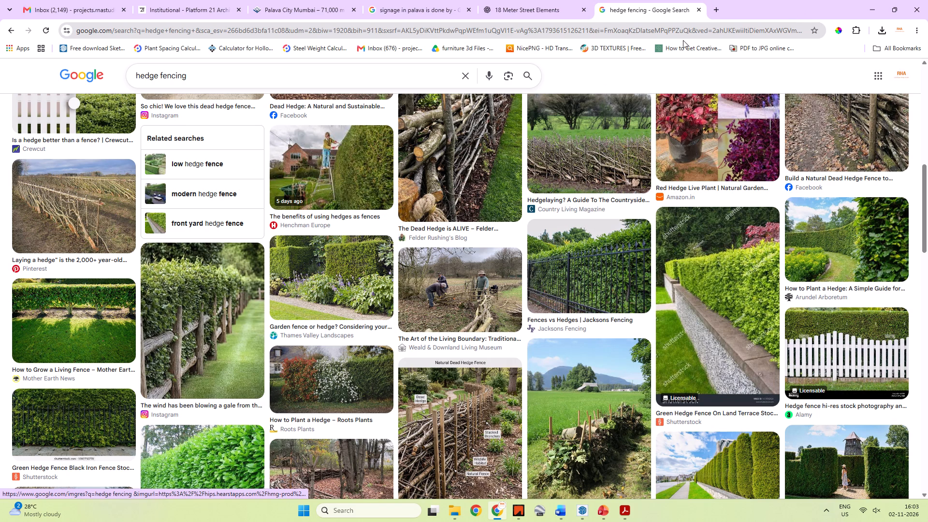
{"action": "left_click", "coordinate": [716, 5]}
{"action": "left_click", "coordinate": [695, 8]}
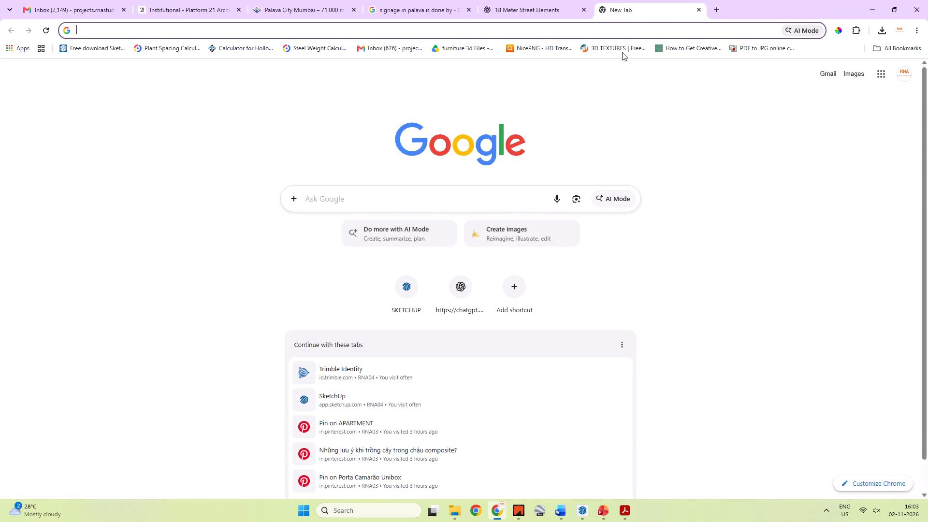
{"action": "left_click", "coordinate": [542, 20]}
{"action": "left_click", "coordinate": [548, 8]}
{"action": "left_click", "coordinate": [649, 15]}
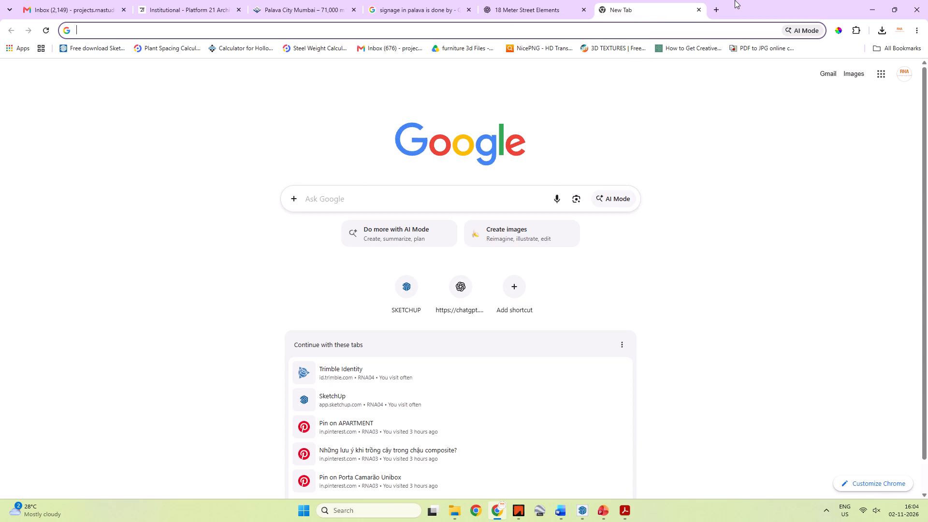
Search Google for hiren patel architects.
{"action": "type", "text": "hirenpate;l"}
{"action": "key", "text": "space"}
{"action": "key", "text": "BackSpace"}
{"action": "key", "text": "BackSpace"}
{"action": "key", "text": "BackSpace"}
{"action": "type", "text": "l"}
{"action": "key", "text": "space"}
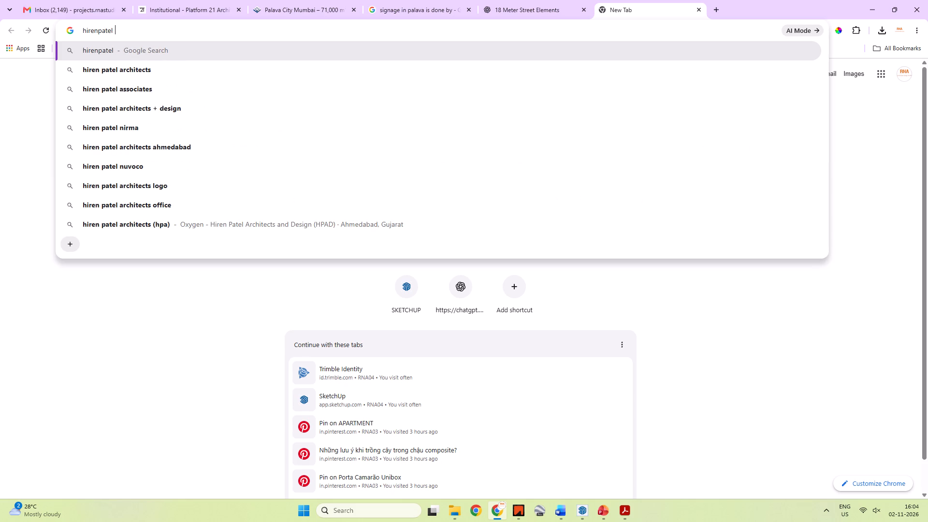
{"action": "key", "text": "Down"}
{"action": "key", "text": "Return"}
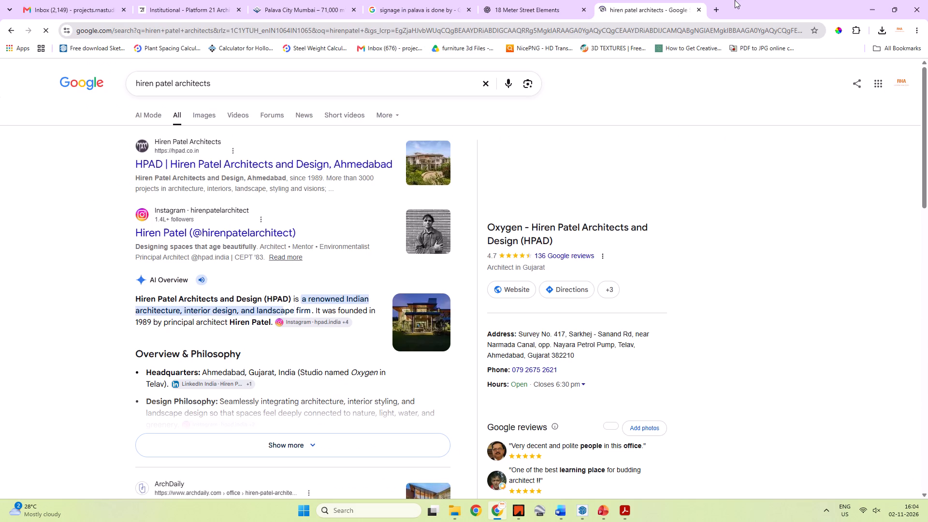
Open the HPAD Hiren Patel Architects and Design website in a new tab and go to its Projects page.
{"action": "right_click", "coordinate": [296, 169]}
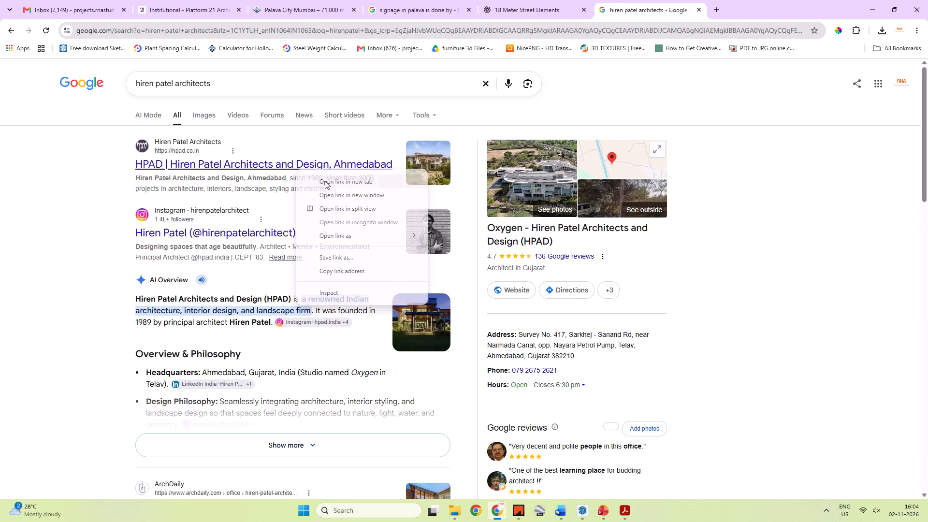
{"action": "left_click", "coordinate": [332, 180]}
{"action": "left_click", "coordinate": [759, 5]}
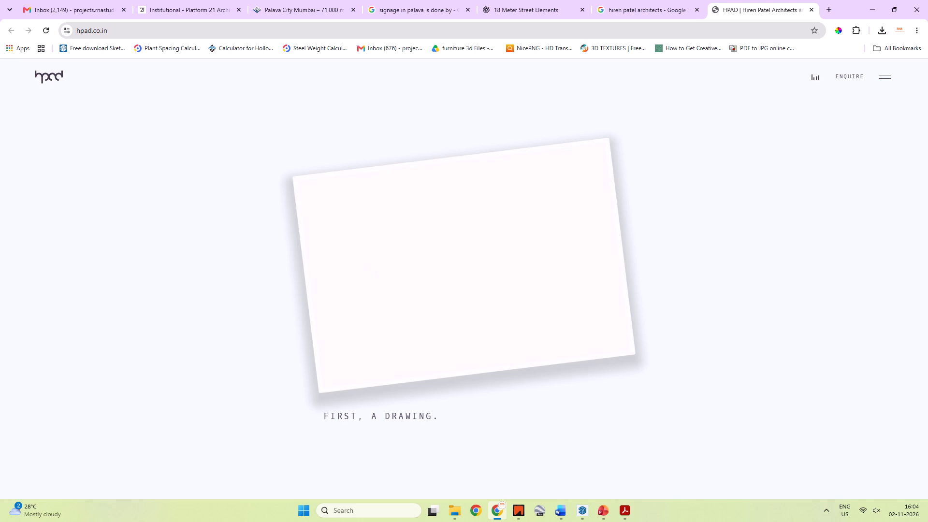
{"action": "double_click", "coordinate": [637, 287]}
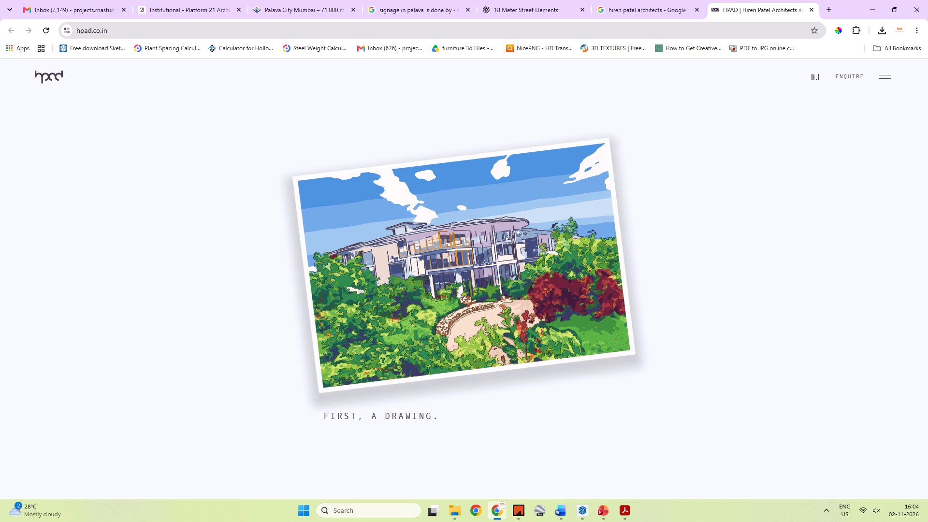
{"action": "left_click", "coordinate": [781, 275]}
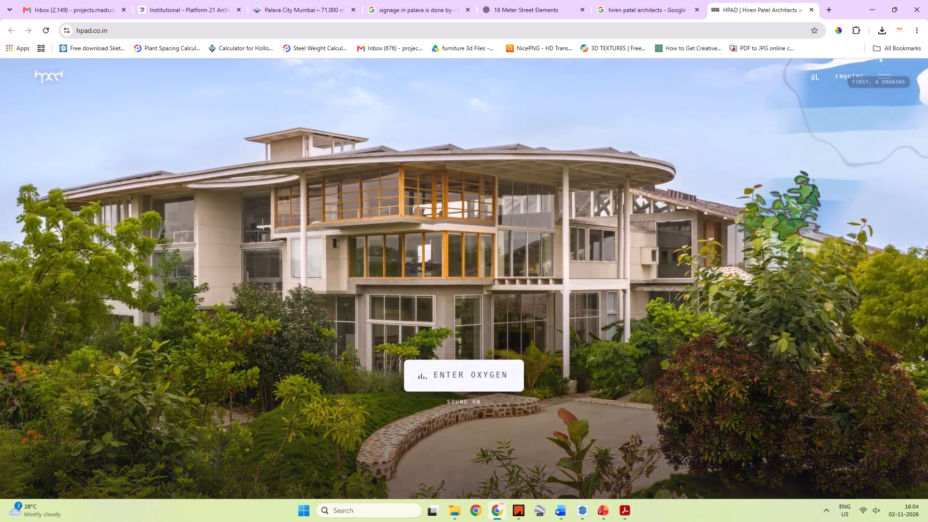
{"action": "left_click", "coordinate": [883, 83]}
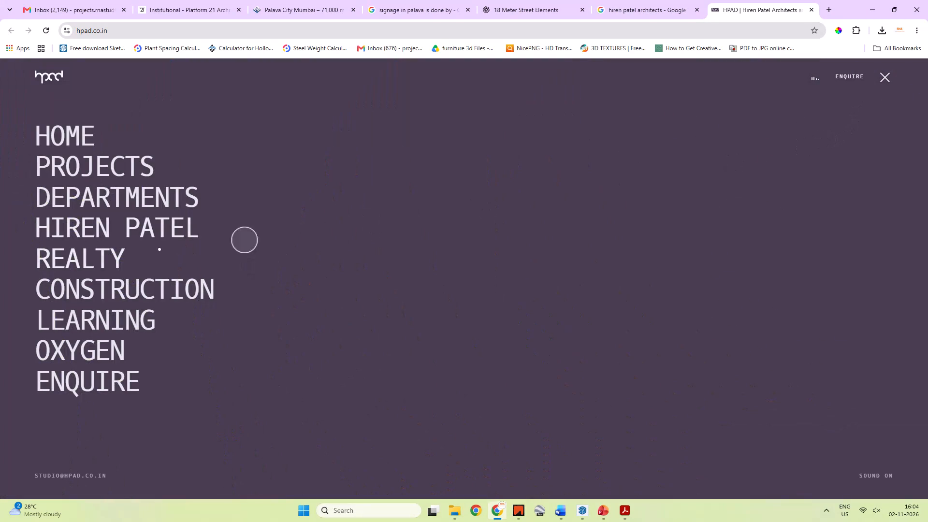
{"action": "left_click", "coordinate": [72, 175]}
Scan the project grid, look through the images of A House in Foothills, and return to the grid.
{"action": "scroll", "coordinate": [401, 319], "scroll_direction": "down", "scroll_amount": 2}
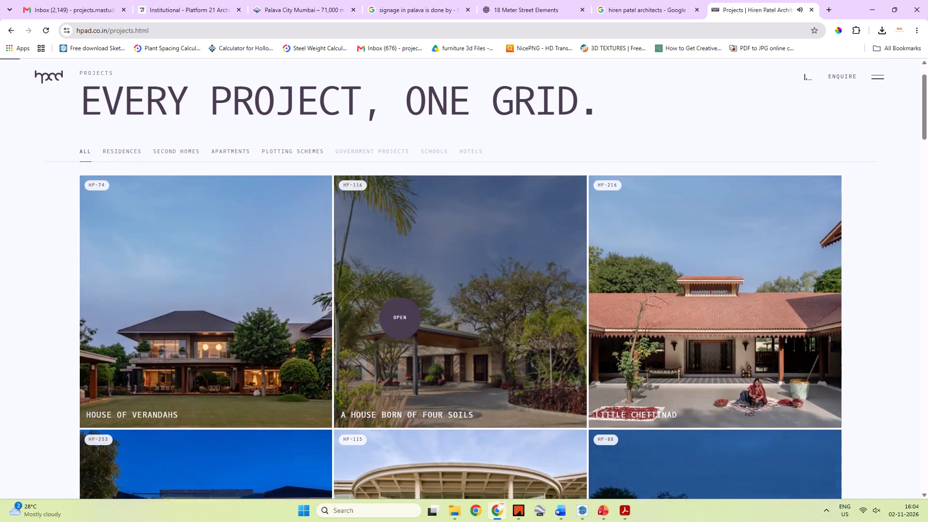
{"action": "scroll", "coordinate": [401, 319], "scroll_direction": "down", "scroll_amount": 12}
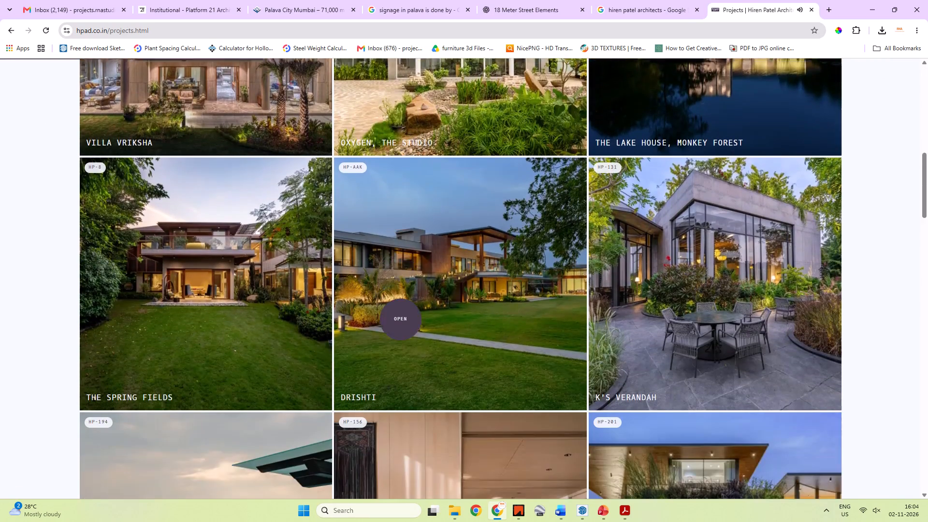
{"action": "scroll", "coordinate": [401, 319], "scroll_direction": "down", "scroll_amount": 10}
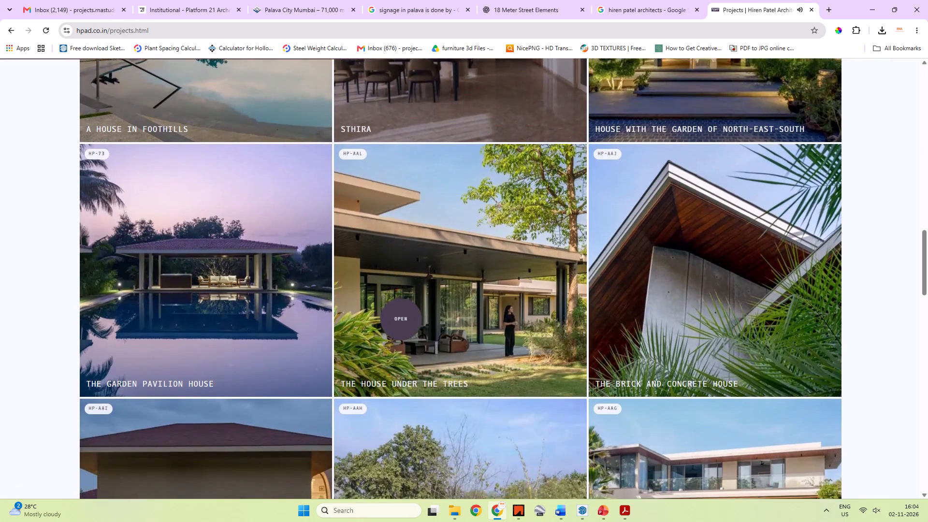
{"action": "scroll", "coordinate": [401, 319], "scroll_direction": "up", "scroll_amount": 3}
{"action": "left_click", "coordinate": [252, 213]}
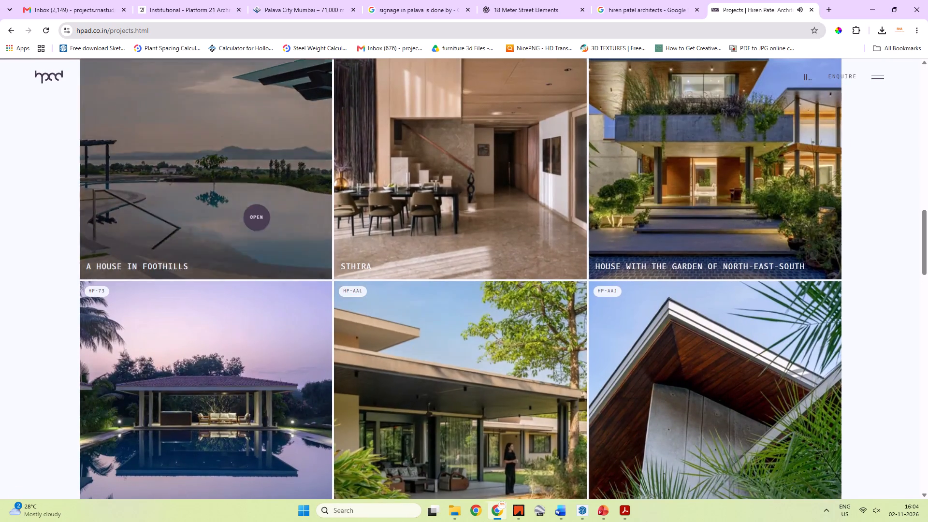
{"action": "scroll", "coordinate": [424, 302], "scroll_direction": "down", "scroll_amount": 14}
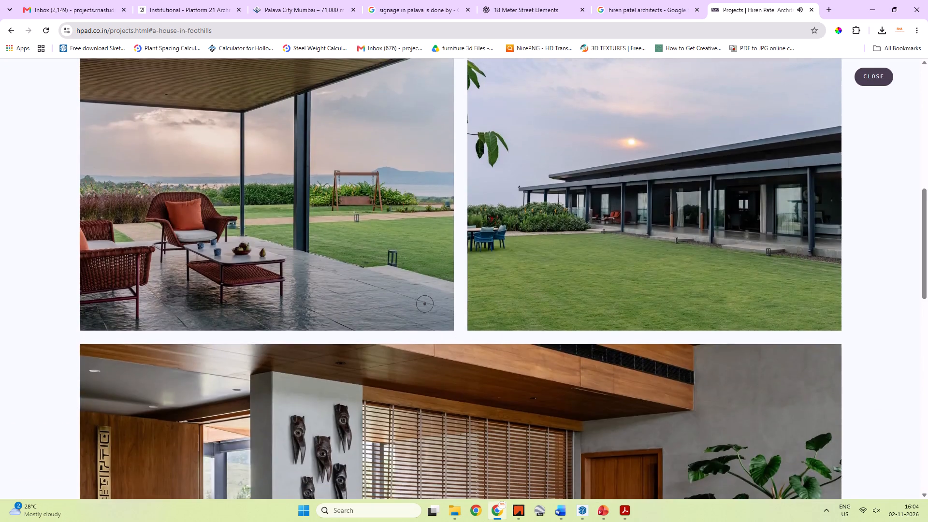
{"action": "scroll", "coordinate": [425, 304], "scroll_direction": "down", "scroll_amount": 19}
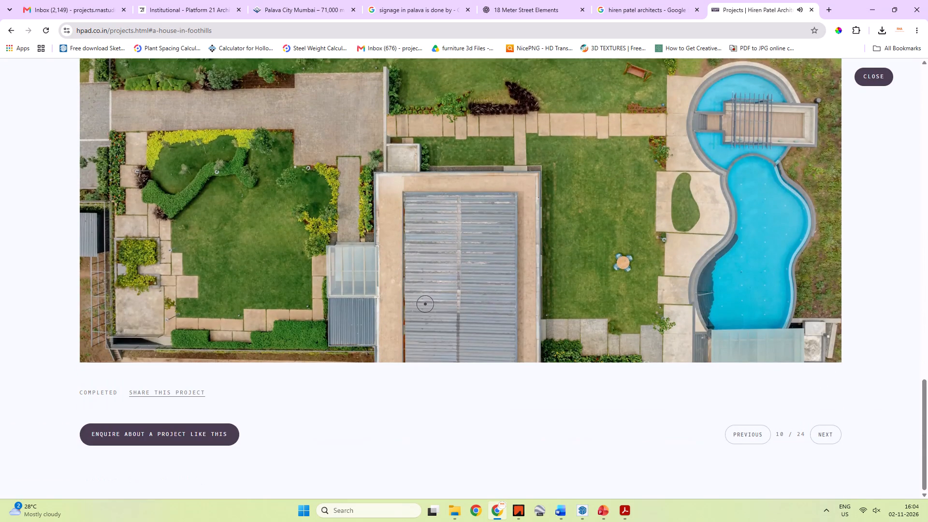
{"action": "key", "text": "Escape"}
{"action": "key", "text": "Escape"}
Continue down the project grid, look through the images of The Arched House, and return to the grid.
{"action": "scroll", "coordinate": [371, 312], "scroll_direction": "down", "scroll_amount": 6}
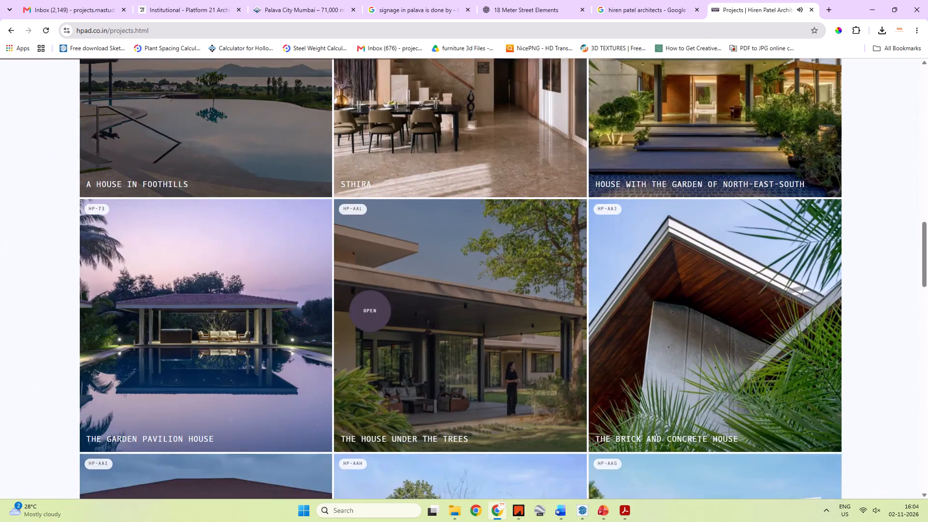
{"action": "scroll", "coordinate": [373, 314], "scroll_direction": "down", "scroll_amount": 10}
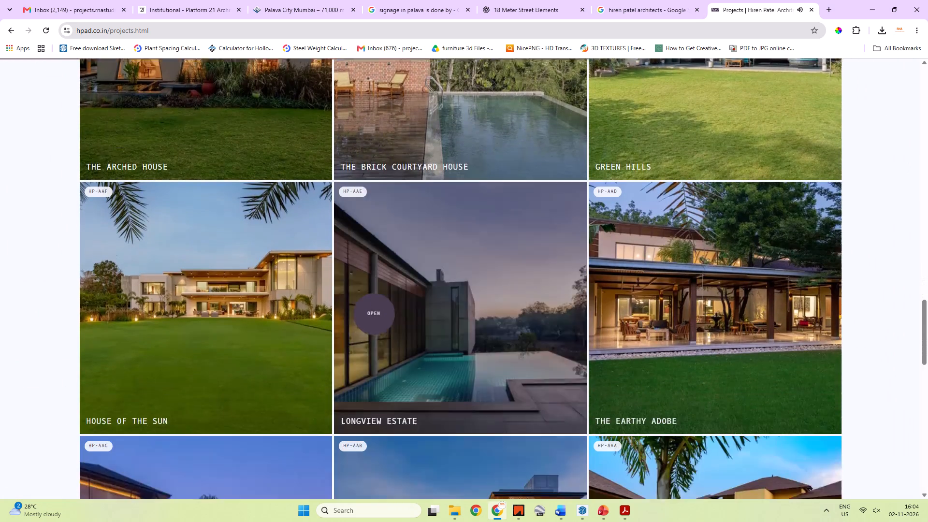
{"action": "scroll", "coordinate": [374, 314], "scroll_direction": "up", "scroll_amount": 6}
{"action": "left_click", "coordinate": [189, 199]}
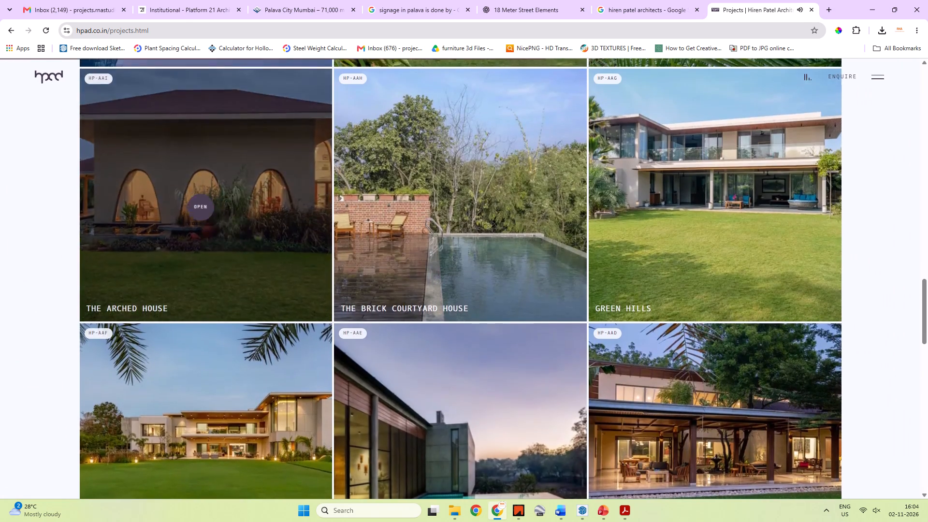
{"action": "scroll", "coordinate": [343, 280], "scroll_direction": "down", "scroll_amount": 18}
{"action": "scroll", "coordinate": [349, 285], "scroll_direction": "down", "scroll_amount": 19}
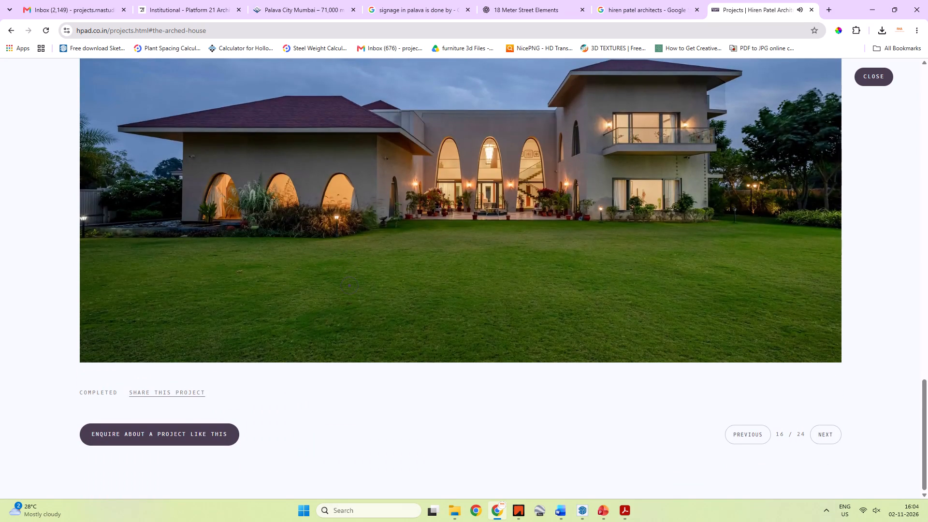
{"action": "key", "text": "Escape"}
Look through the remaining projects to the bottom of the page and back up for usable references.
{"action": "scroll", "coordinate": [349, 286], "scroll_direction": "down", "scroll_amount": 13}
{"action": "scroll", "coordinate": [410, 294], "scroll_direction": "down", "scroll_amount": 6}
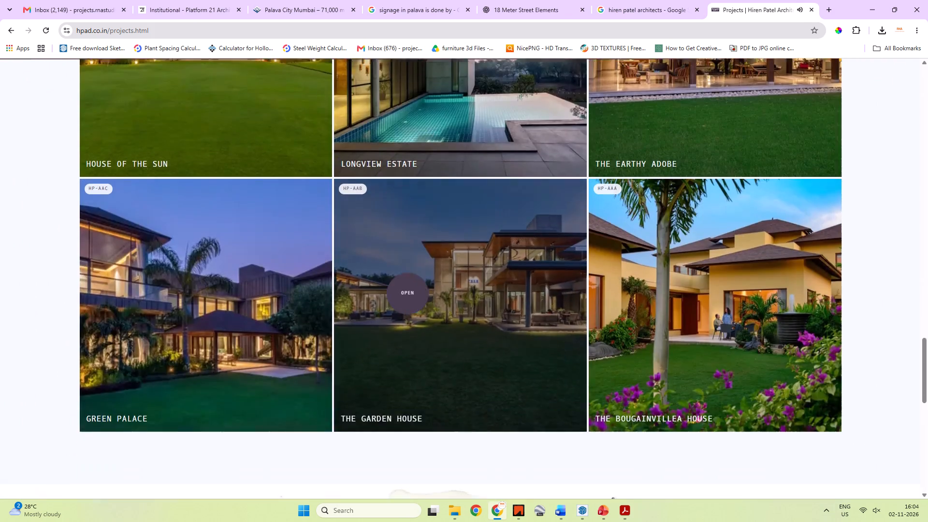
{"action": "scroll", "coordinate": [410, 294], "scroll_direction": "down", "scroll_amount": 18}
{"action": "scroll", "coordinate": [410, 295], "scroll_direction": "up", "scroll_amount": 3}
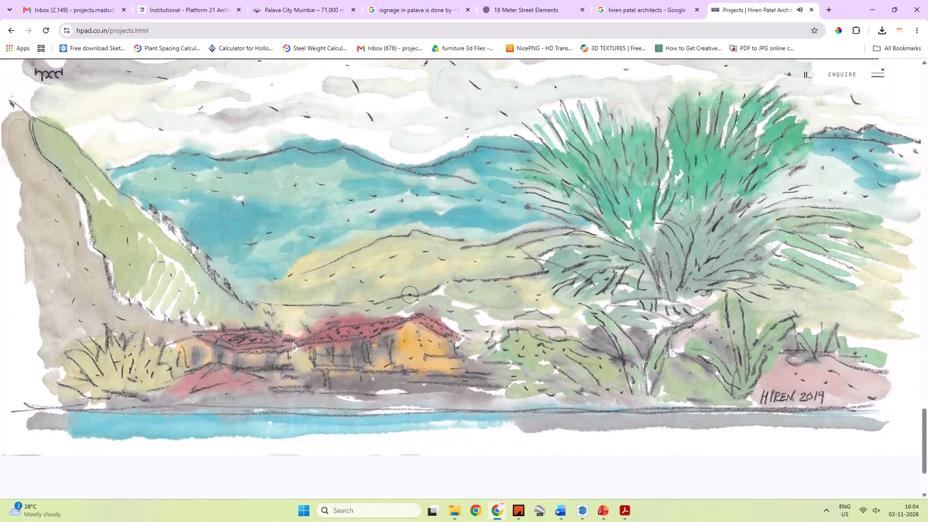
{"action": "scroll", "coordinate": [410, 295], "scroll_direction": "up", "scroll_amount": 9}
{"action": "scroll", "coordinate": [0, 269], "scroll_direction": "up", "scroll_amount": 14}
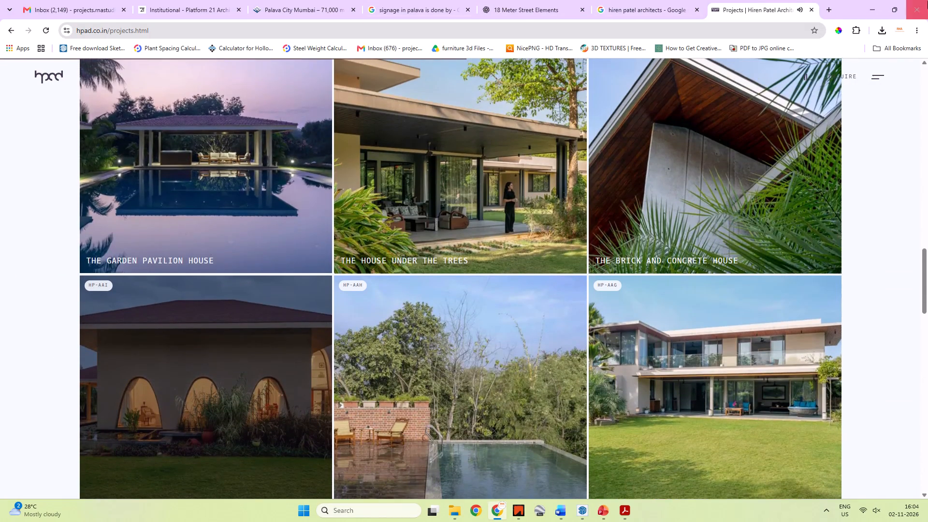
Close the HPAD projects page and return to the top of the Hiren Patel Architects search results.
{"action": "left_click", "coordinate": [813, 8]}
{"action": "scroll", "coordinate": [627, 242], "scroll_direction": "up", "scroll_amount": 7}
{"action": "scroll", "coordinate": [713, 206], "scroll_direction": "up", "scroll_amount": 4}
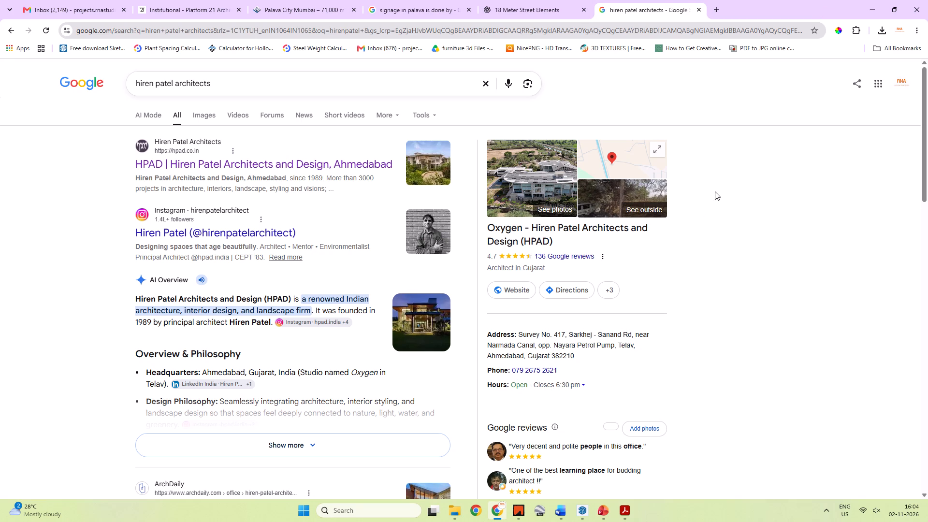
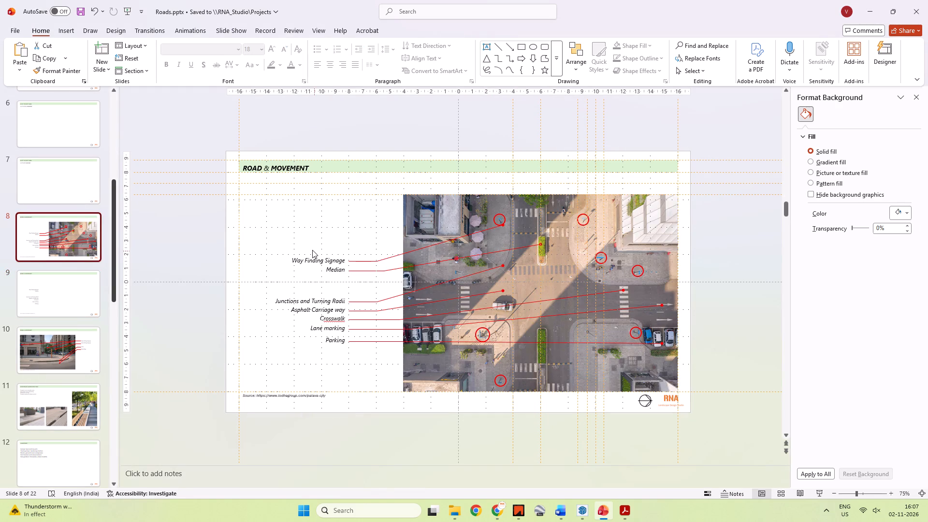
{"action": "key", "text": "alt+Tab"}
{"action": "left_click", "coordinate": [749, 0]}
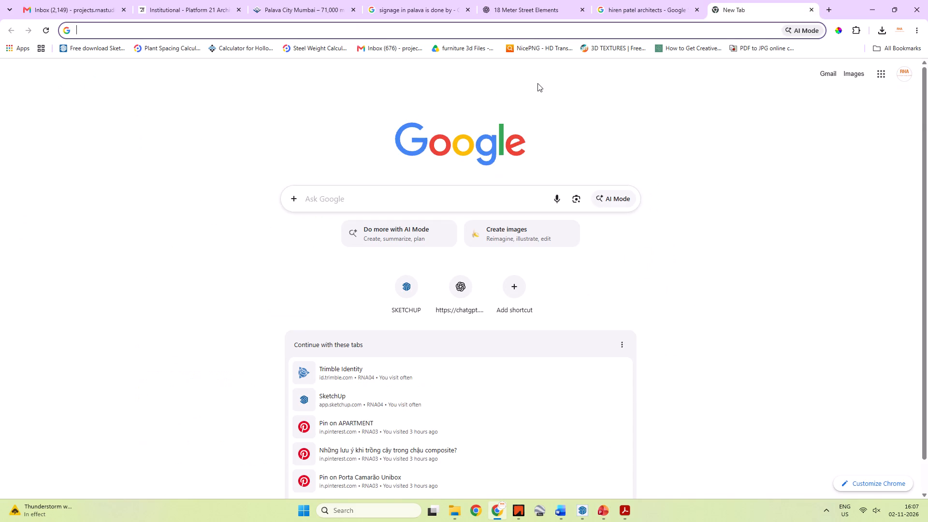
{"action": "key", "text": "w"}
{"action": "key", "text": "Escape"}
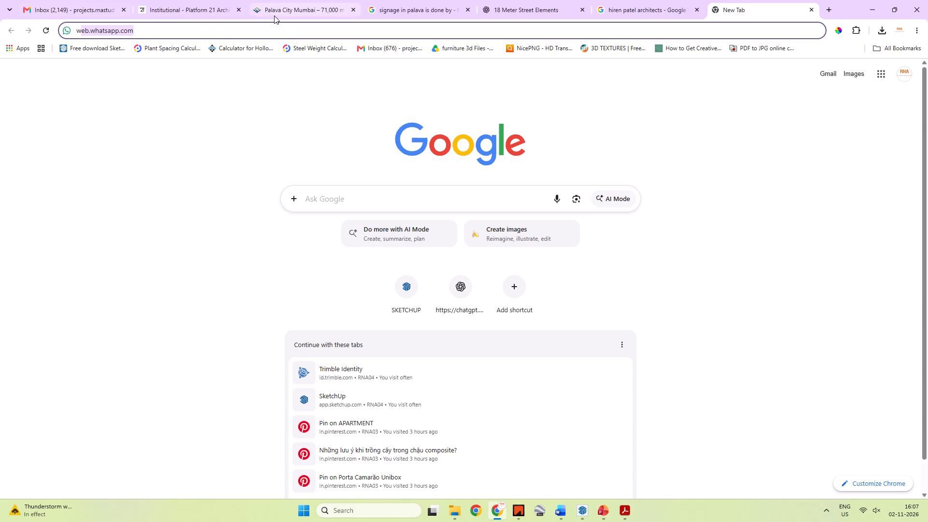
Open Pinterest from the recently visited pins and search it for "way finding signage".
{"action": "left_click", "coordinate": [332, 431]}
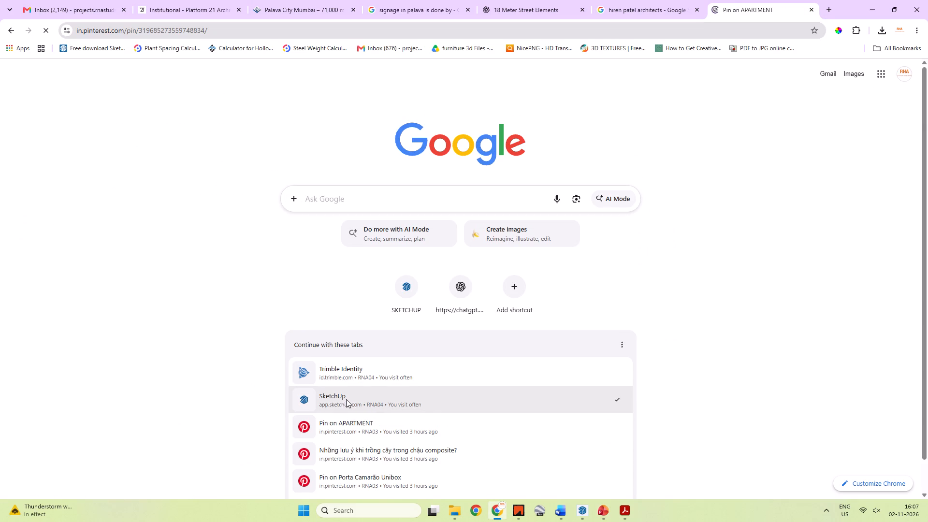
{"action": "left_click", "coordinate": [148, 71]}
{"action": "key", "text": "w"}
{"action": "key", "text": "a"}
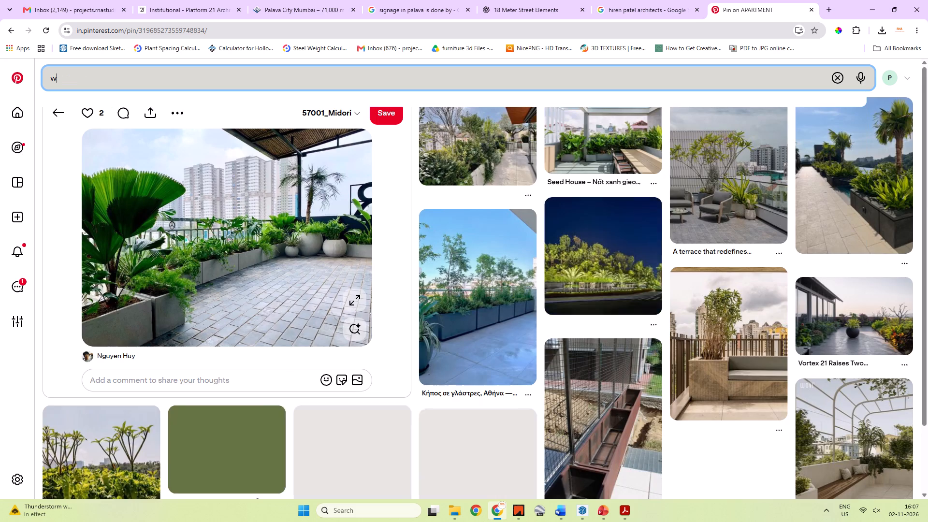
{"action": "key", "text": "y"}
{"action": "key", "text": "space"}
{"action": "type", "text": "findinfg"}
{"action": "key", "text": "BackSpace"}
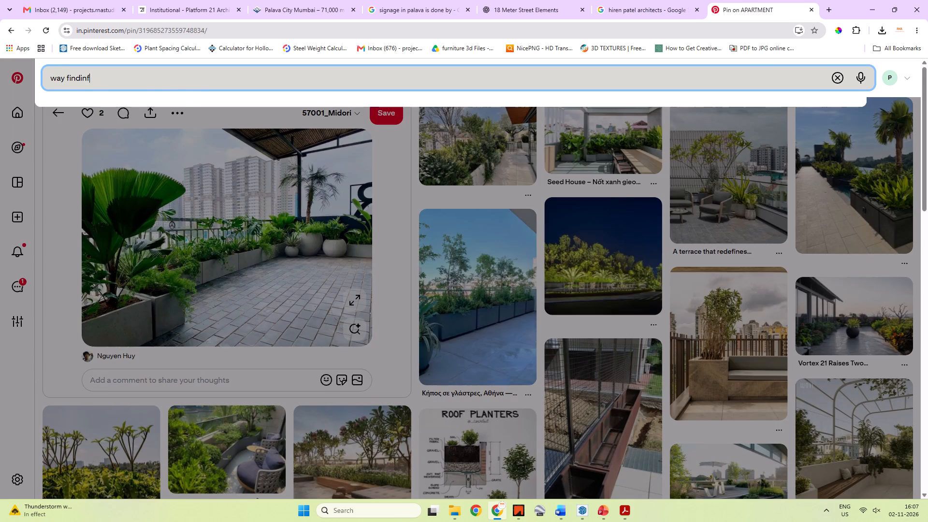
{"action": "key", "text": "BackSpace"}
{"action": "type", "text": "d"}
{"action": "key", "text": "space"}
{"action": "key", "text": "BackSpace"}
{"action": "key", "text": "f"}
{"action": "key", "text": "BackSpace"}
{"action": "key", "text": "BackSpace"}
{"action": "type", "text": "f"}
{"action": "key", "text": "space"}
{"action": "key", "text": "BackSpace"}
{"action": "key", "text": "BackSpace"}
{"action": "type", "text": "g s"}
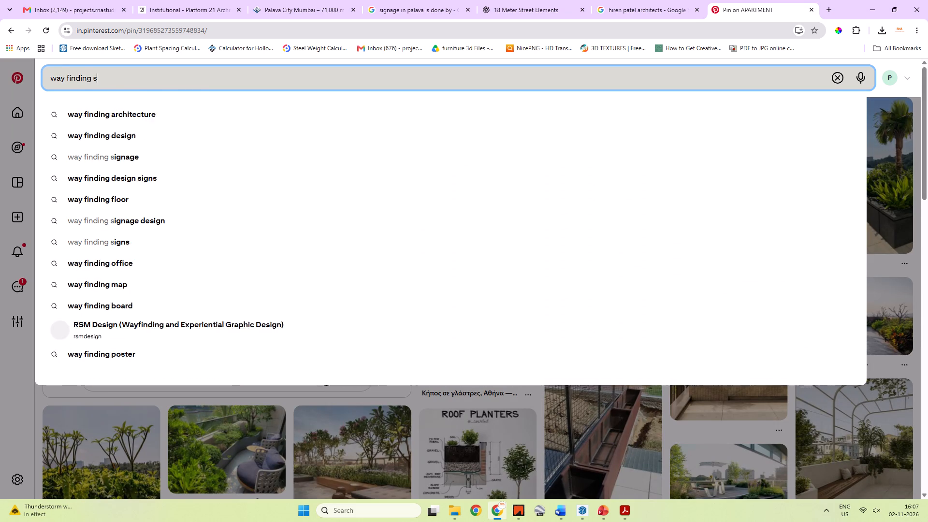
{"action": "key", "text": "Down"}
{"action": "key", "text": "space"}
{"action": "key", "text": "Return"}
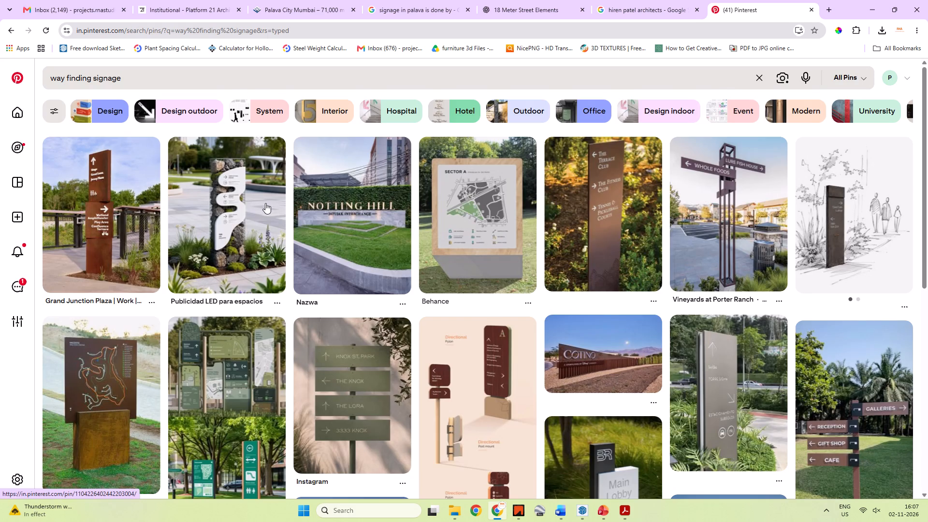
Narrow the Pinterest search to "way finding signage palava", scan the signage pins, and rerun it with the exact spelling.
{"action": "left_click", "coordinate": [170, 80]}
{"action": "key", "text": "space"}
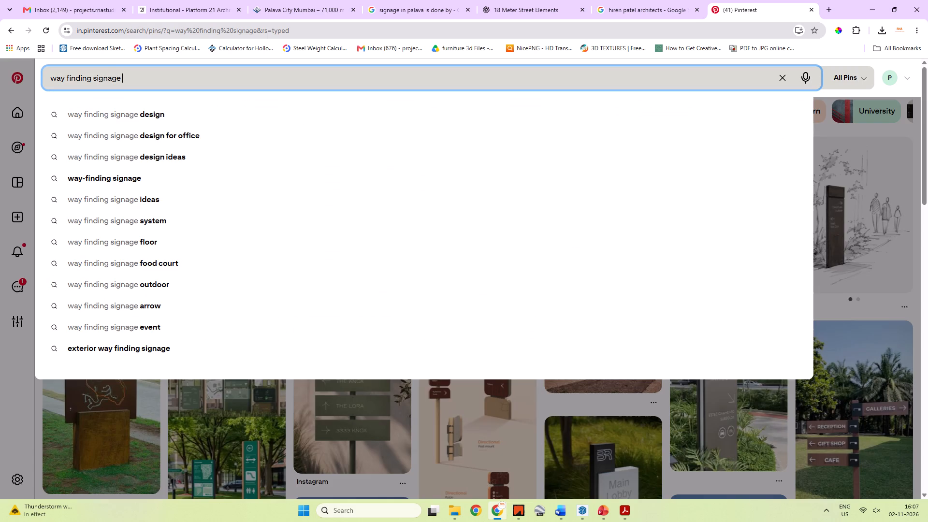
{"action": "type", "text": "palava"}
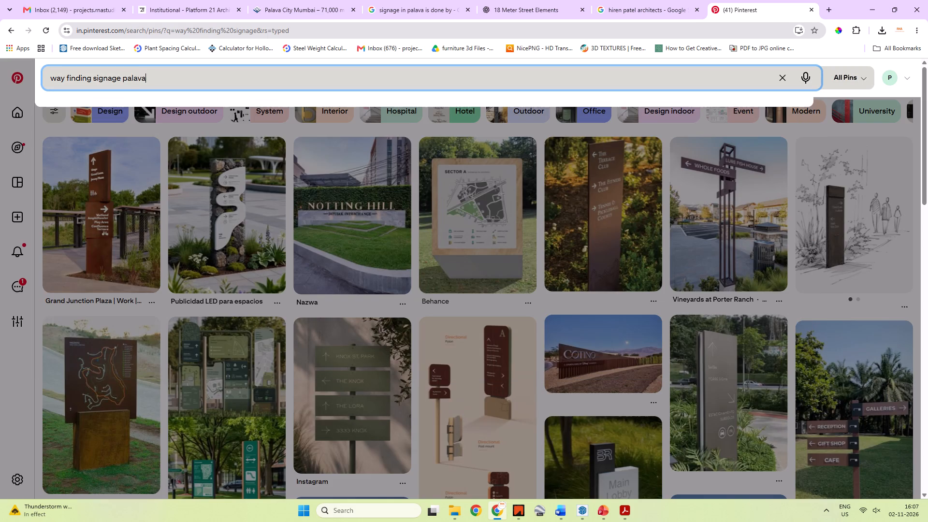
{"action": "key", "text": "space"}
{"action": "key", "text": "Return"}
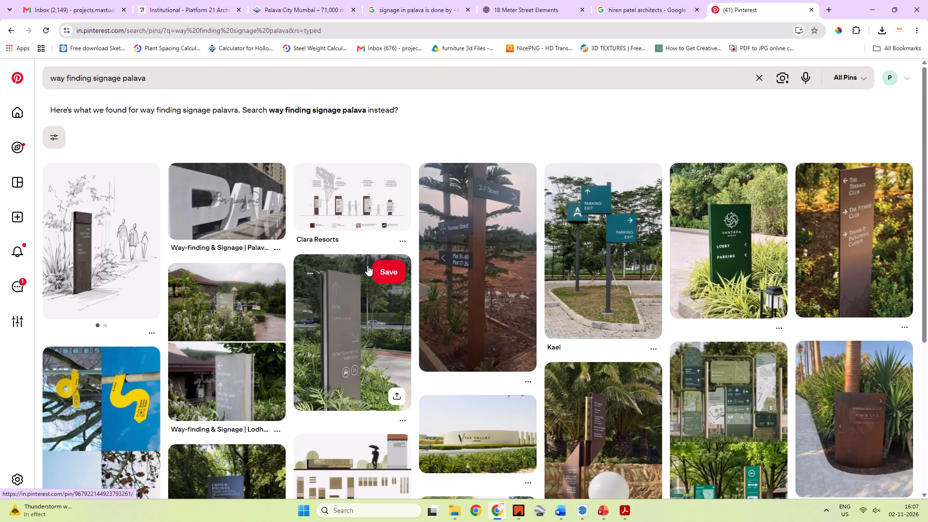
{"action": "scroll", "coordinate": [369, 266], "scroll_direction": "down", "scroll_amount": 3}
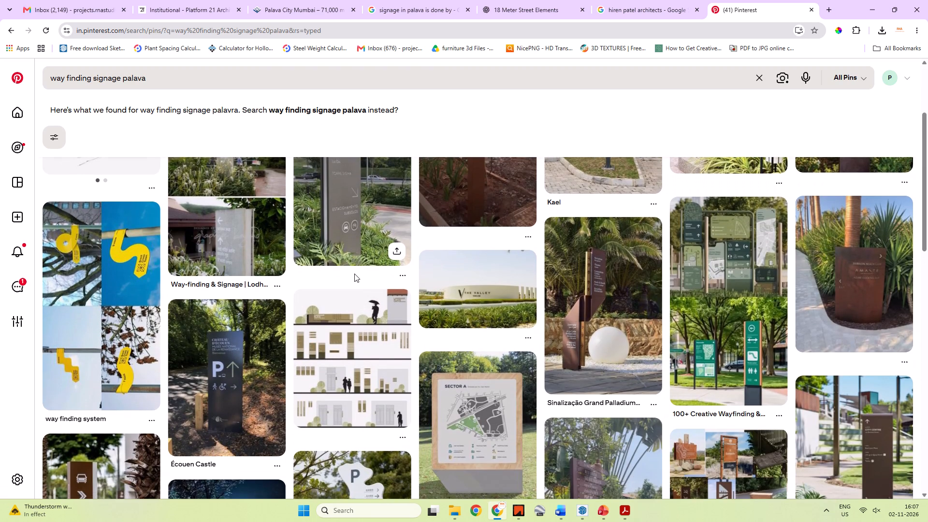
{"action": "scroll", "coordinate": [354, 274], "scroll_direction": "down", "scroll_amount": 4}
{"action": "scroll", "coordinate": [355, 276], "scroll_direction": "up", "scroll_amount": 8}
{"action": "left_click", "coordinate": [197, 71]}
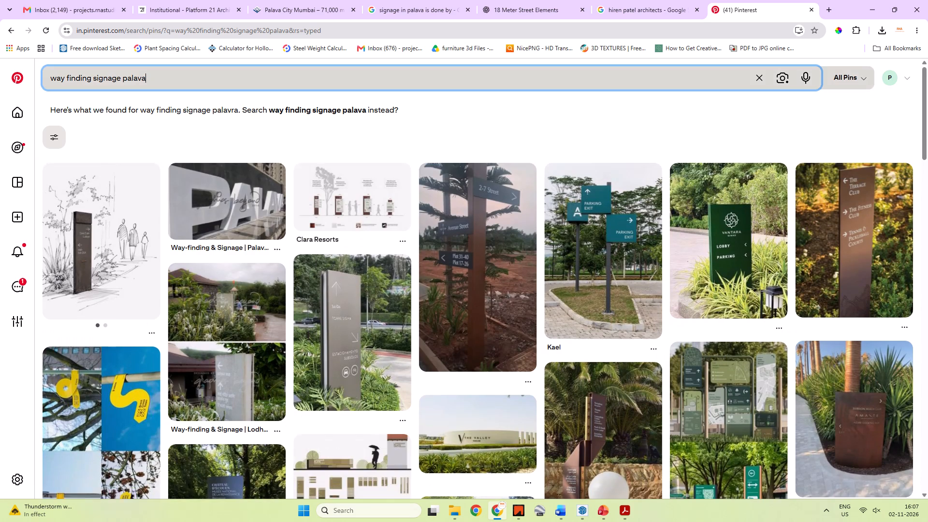
{"action": "left_click", "coordinate": [312, 119]}
{"action": "left_click", "coordinate": [314, 112]}
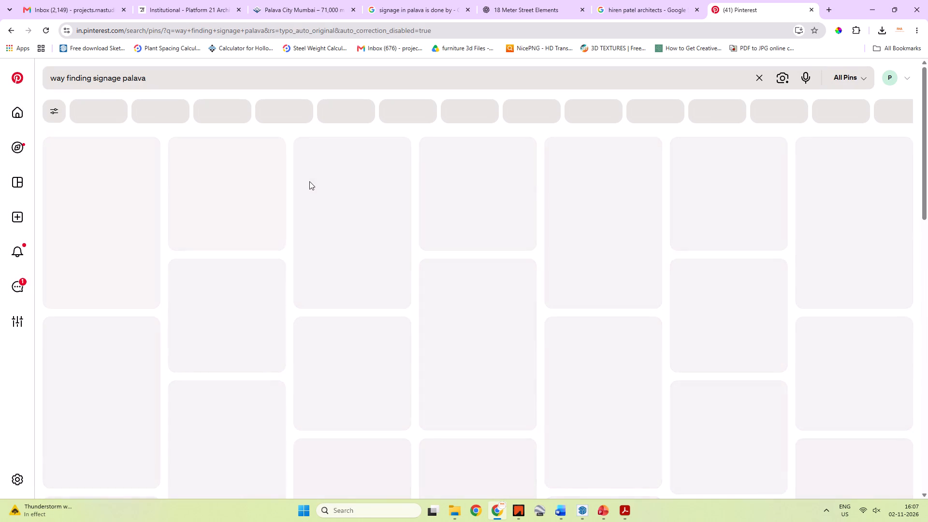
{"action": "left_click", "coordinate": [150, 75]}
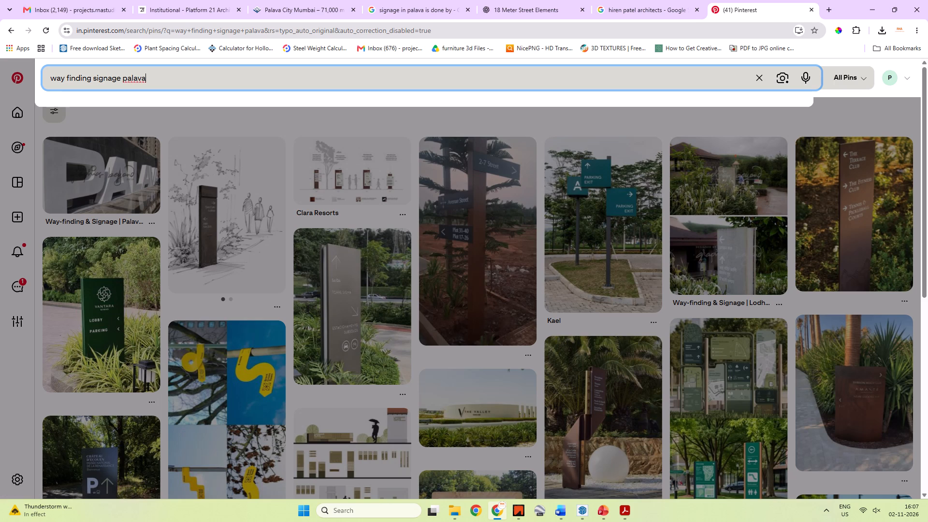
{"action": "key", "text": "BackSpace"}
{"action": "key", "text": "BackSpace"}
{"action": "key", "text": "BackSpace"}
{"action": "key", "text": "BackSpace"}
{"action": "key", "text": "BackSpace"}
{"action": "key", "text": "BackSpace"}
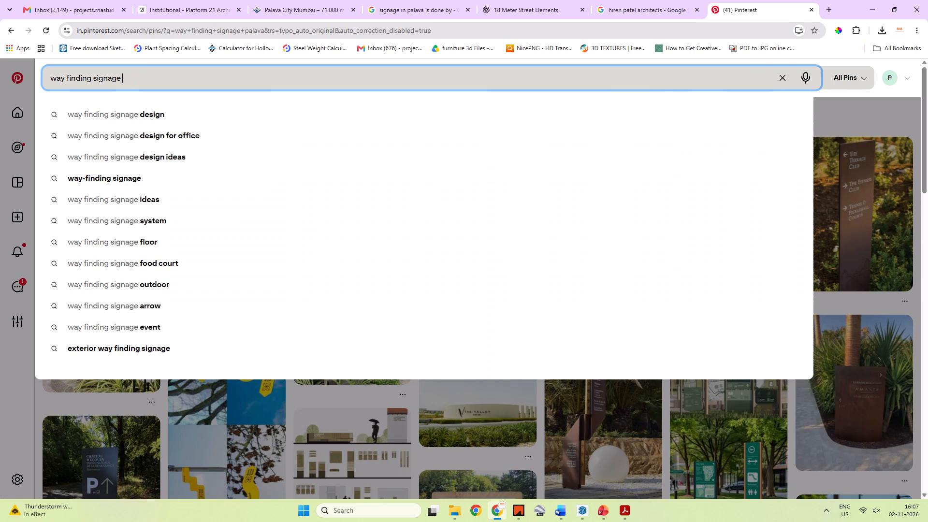
Open Google Maps in a new tab and search for "palava city".
{"action": "left_click", "coordinate": [826, 11]}
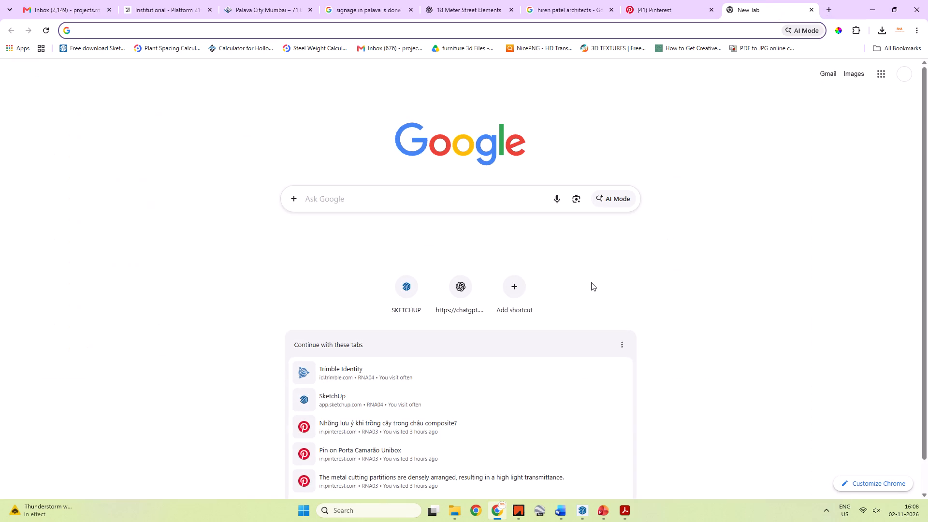
{"action": "left_click", "coordinate": [881, 81]}
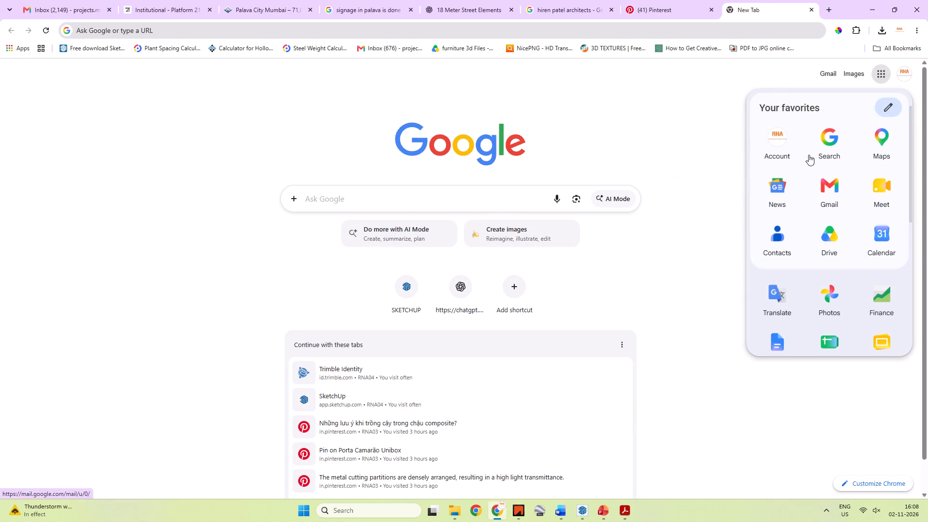
{"action": "left_click", "coordinate": [879, 131]}
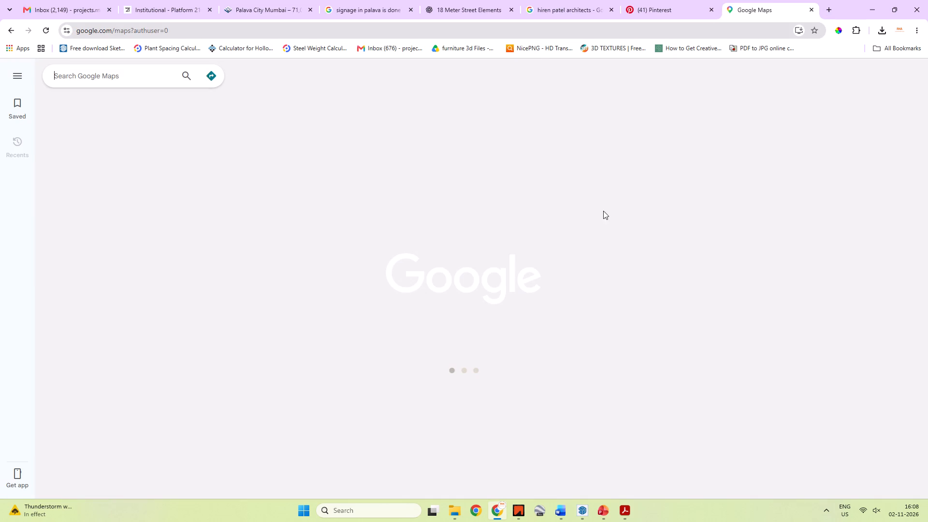
{"action": "type", "text": "palava city"}
{"action": "key", "text": "space"}
{"action": "key", "text": "Return"}
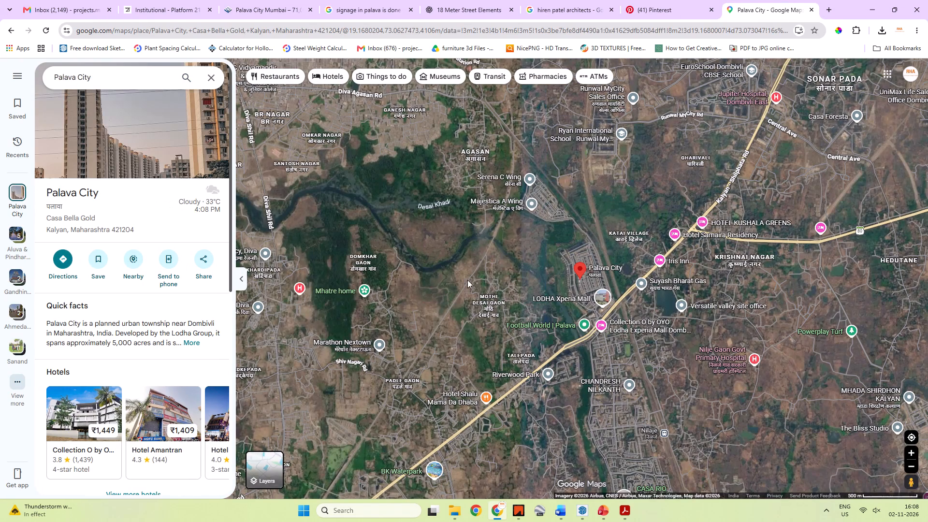
Zoom in around the Palava City marker, try Street View imagery near Casa Bella Gold, and exit back to the map.
{"action": "scroll", "coordinate": [530, 263], "scroll_direction": "up", "scroll_amount": 19}
{"action": "left_click_drag", "start_coordinate": [660, 341], "coordinate": [499, 232]}
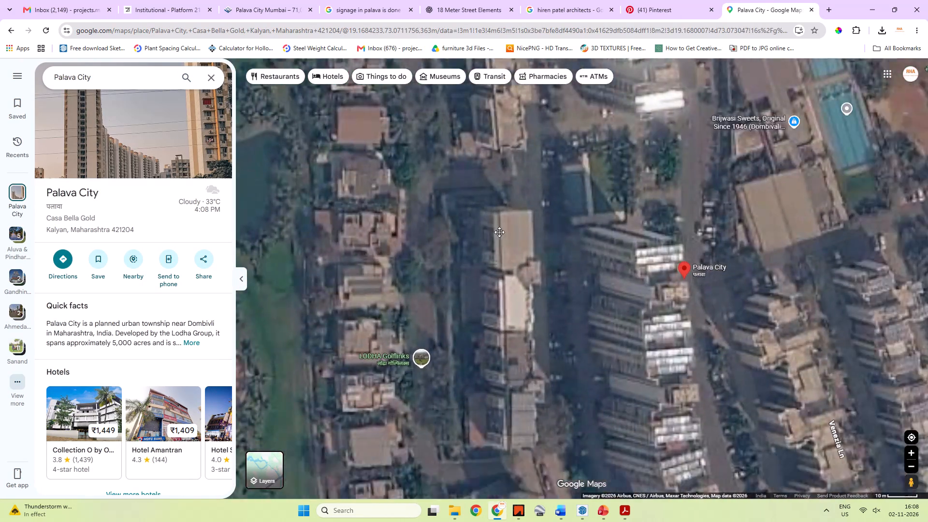
{"action": "left_click_drag", "start_coordinate": [499, 232], "coordinate": [466, 208]}
{"action": "left_click_drag", "start_coordinate": [572, 275], "coordinate": [432, 219]}
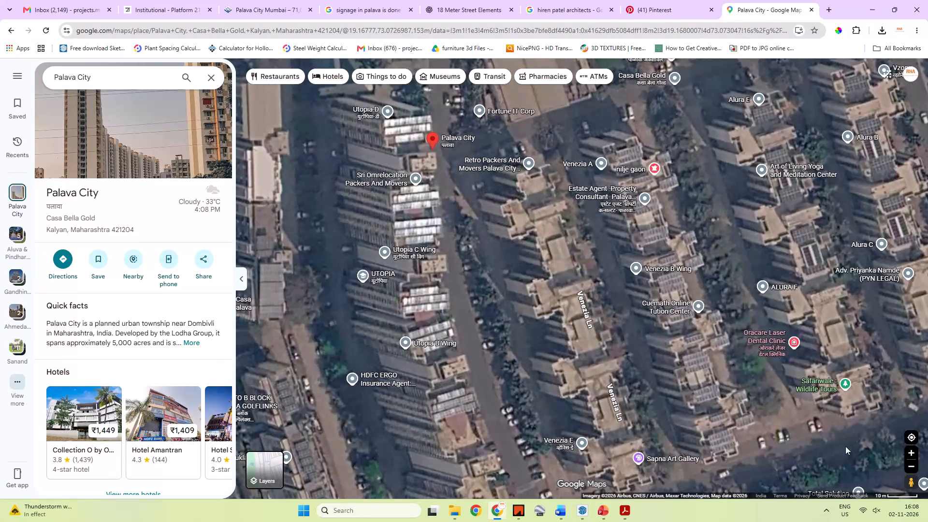
{"action": "left_click_drag", "start_coordinate": [911, 479], "coordinate": [550, 170]}
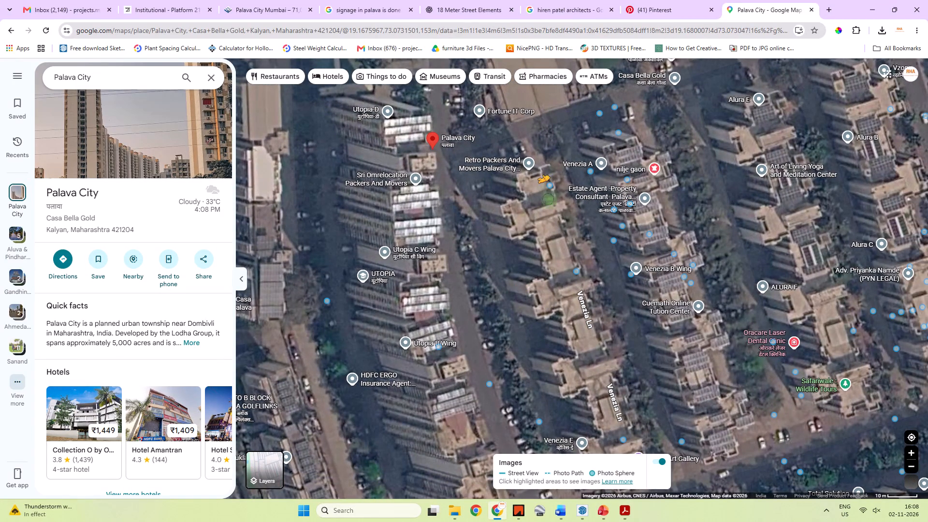
{"action": "left_click_drag", "start_coordinate": [550, 170], "coordinate": [605, 100]}
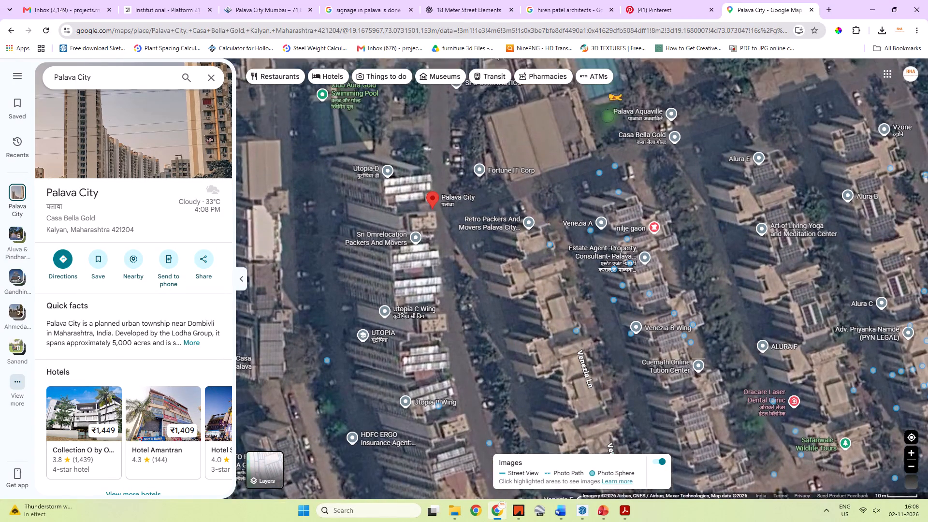
{"action": "left_click_drag", "start_coordinate": [605, 100], "coordinate": [600, 260]}
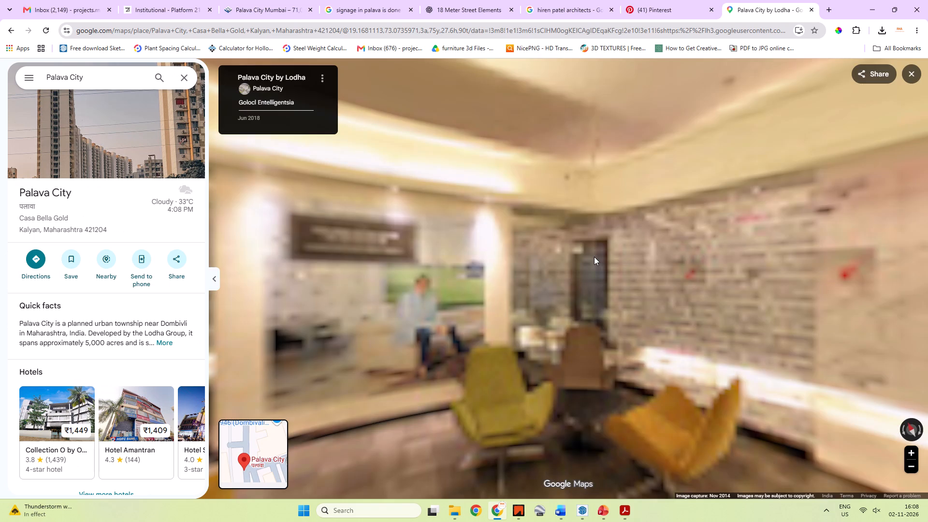
{"action": "left_click", "coordinate": [902, 72]}
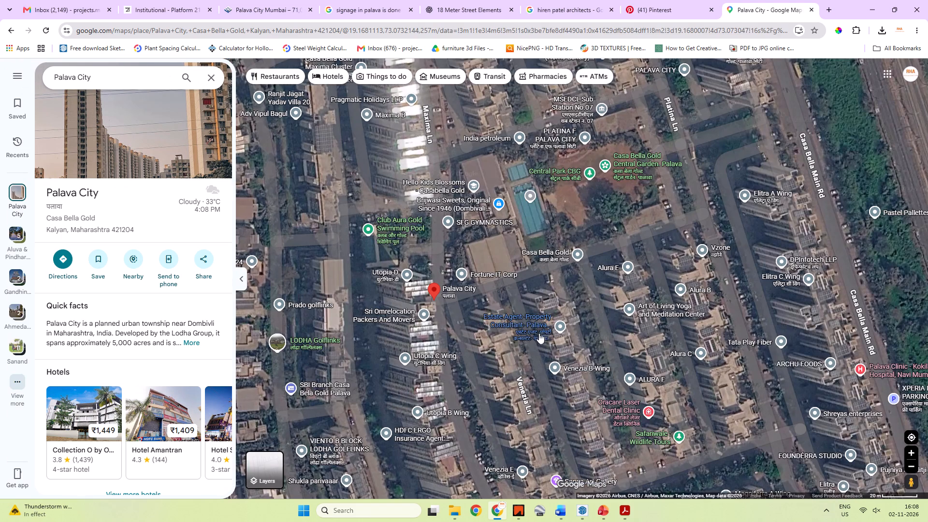
Enter Street View on Casa Bella Main Rd, look around at the kerbs, parking bays and trees, and return to the map.
{"action": "left_click_drag", "start_coordinate": [535, 330], "coordinate": [430, 231]}
{"action": "left_click_drag", "start_coordinate": [909, 477], "coordinate": [783, 290]}
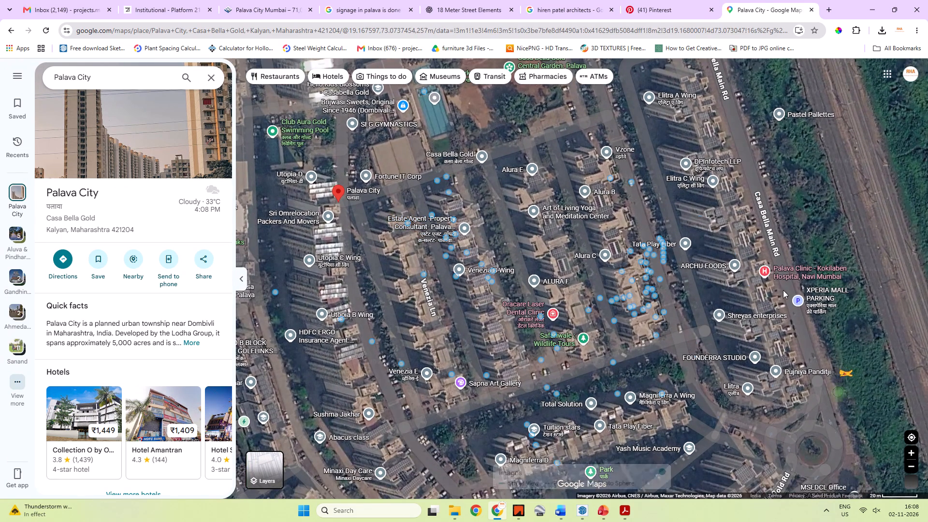
{"action": "left_click_drag", "start_coordinate": [783, 290], "coordinate": [749, 126]}
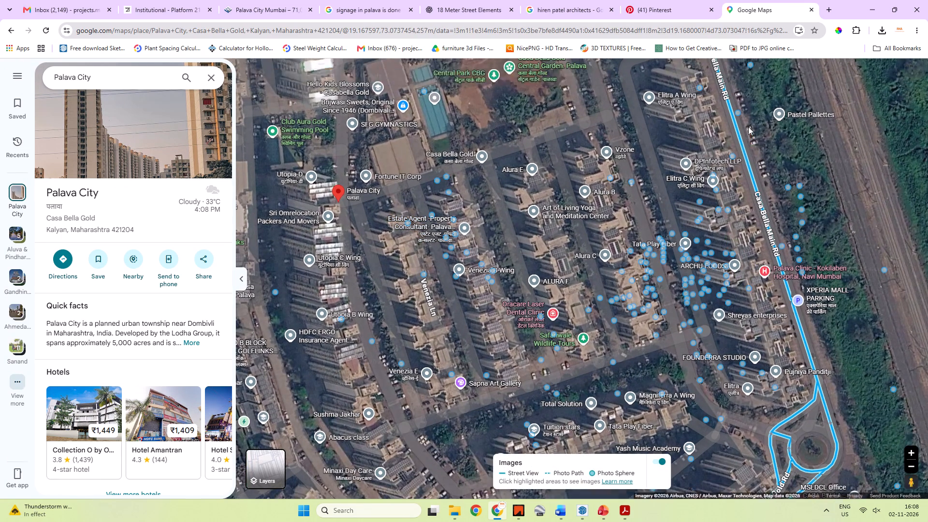
{"action": "left_click_drag", "start_coordinate": [713, 297], "coordinate": [407, 280]}
{"action": "left_click_drag", "start_coordinate": [537, 295], "coordinate": [535, 299]}
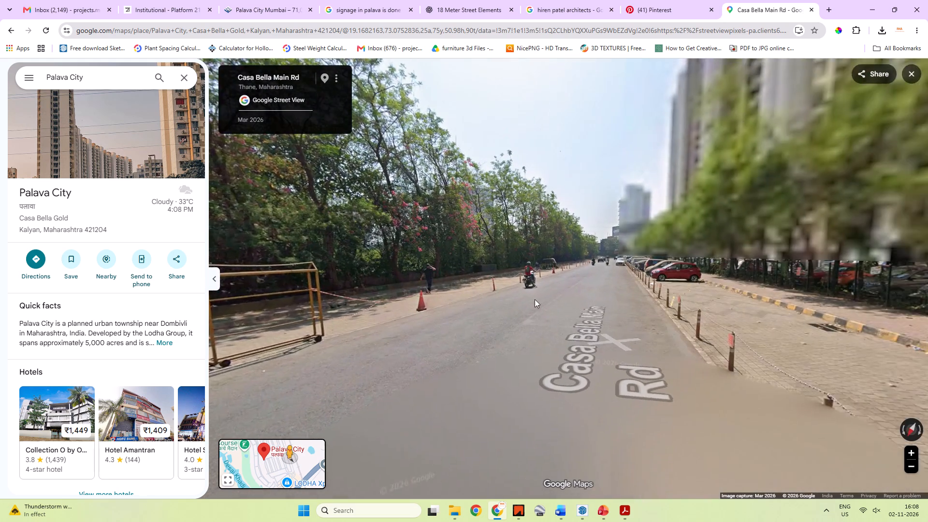
{"action": "left_click_drag", "start_coordinate": [535, 299], "coordinate": [443, 358]}
{"action": "left_click_drag", "start_coordinate": [575, 342], "coordinate": [288, 296]}
{"action": "left_click_drag", "start_coordinate": [530, 262], "coordinate": [447, 247]}
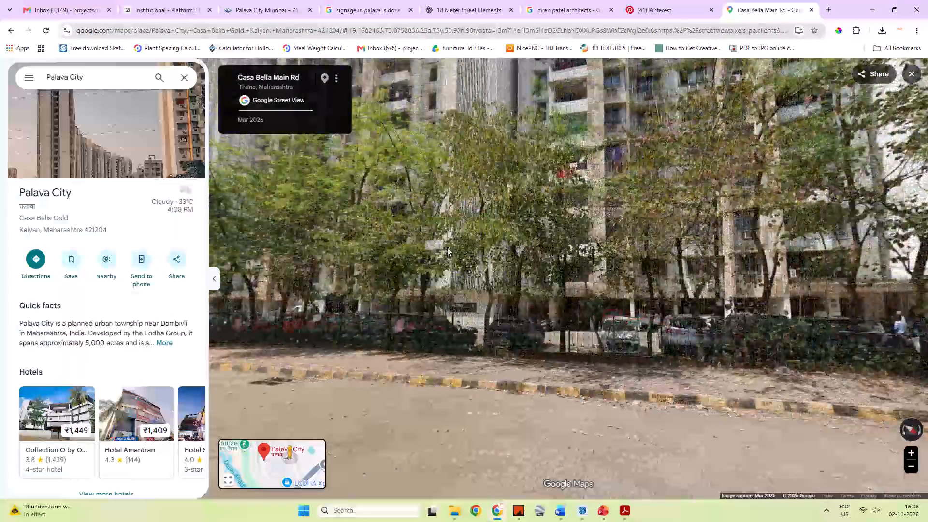
{"action": "left_click_drag", "start_coordinate": [530, 257], "coordinate": [414, 251]}
{"action": "left_click_drag", "start_coordinate": [493, 265], "coordinate": [435, 261]}
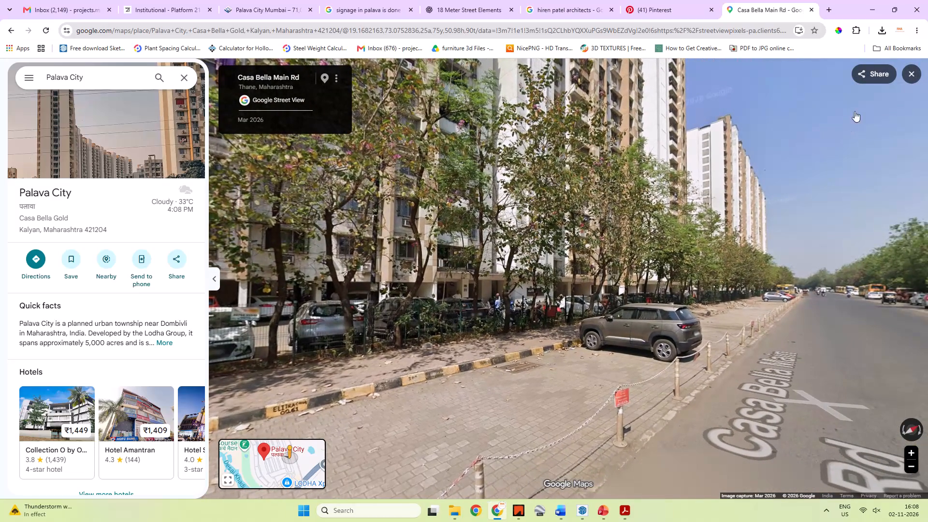
{"action": "left_click", "coordinate": [909, 64]}
Follow the Palava City satellite map south to the Casa Bella Gold Rd roundabouts and enter Street View at the one near Xperia Mall.
{"action": "left_click_drag", "start_coordinate": [535, 299], "coordinate": [507, 134]}
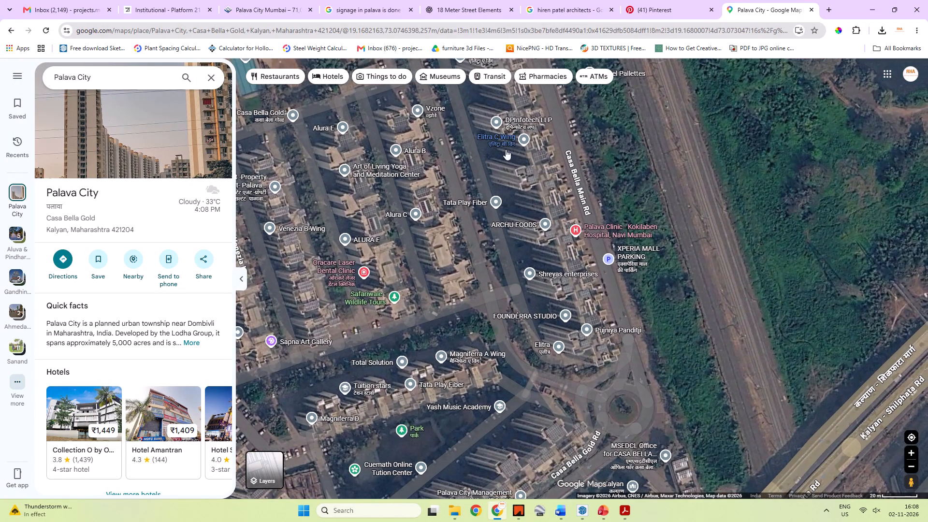
{"action": "scroll", "coordinate": [511, 194], "scroll_direction": "down", "scroll_amount": 5}
{"action": "left_click_drag", "start_coordinate": [459, 218], "coordinate": [511, 247]}
{"action": "scroll", "coordinate": [507, 297], "scroll_direction": "up", "scroll_amount": 4}
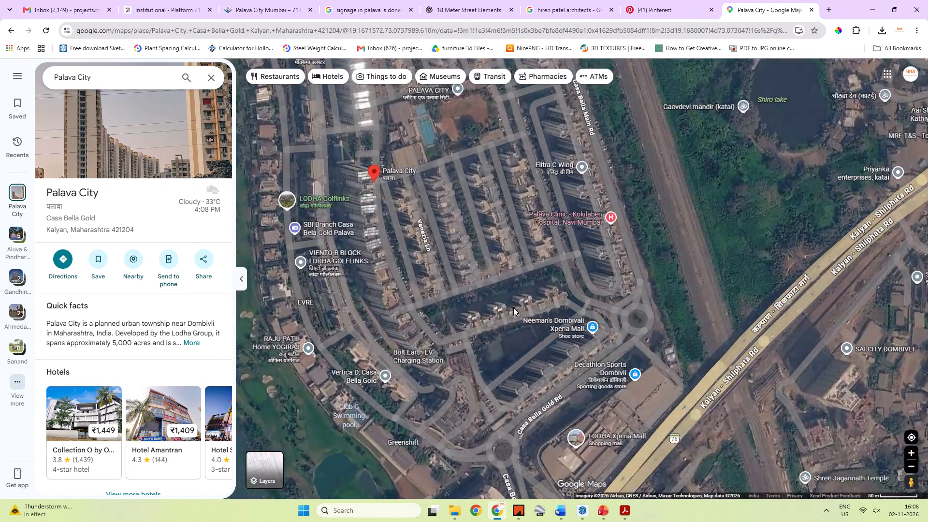
{"action": "scroll", "coordinate": [513, 307], "scroll_direction": "up", "scroll_amount": 5}
{"action": "left_click_drag", "start_coordinate": [506, 322], "coordinate": [573, 245]}
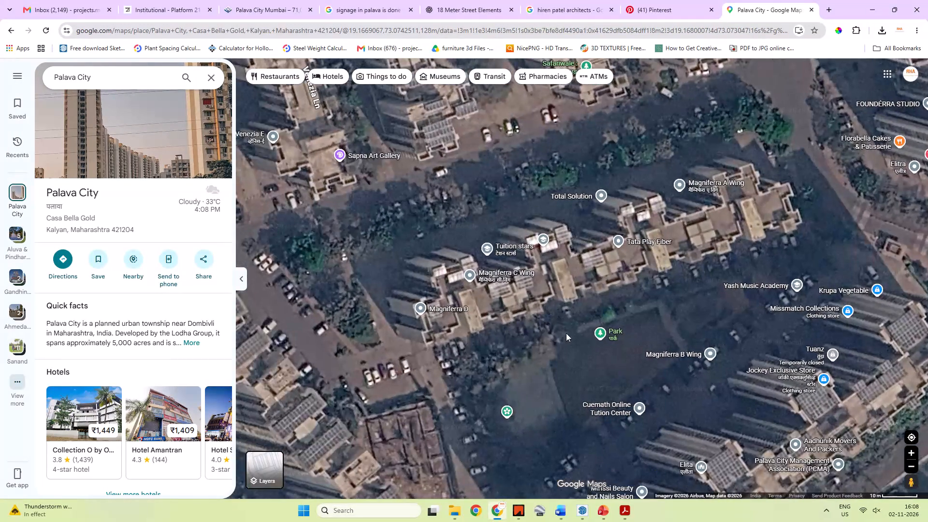
{"action": "left_click_drag", "start_coordinate": [567, 329], "coordinate": [598, 251]}
{"action": "left_click_drag", "start_coordinate": [515, 361], "coordinate": [523, 235]}
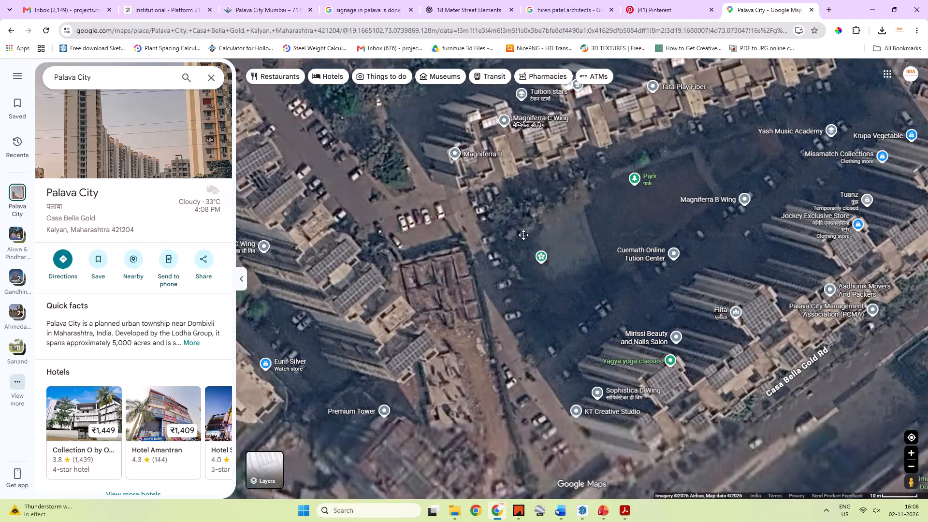
{"action": "left_click_drag", "start_coordinate": [523, 235], "coordinate": [525, 220]}
{"action": "scroll", "coordinate": [518, 249], "scroll_direction": "down", "scroll_amount": 3}
{"action": "left_click_drag", "start_coordinate": [521, 267], "coordinate": [510, 221]}
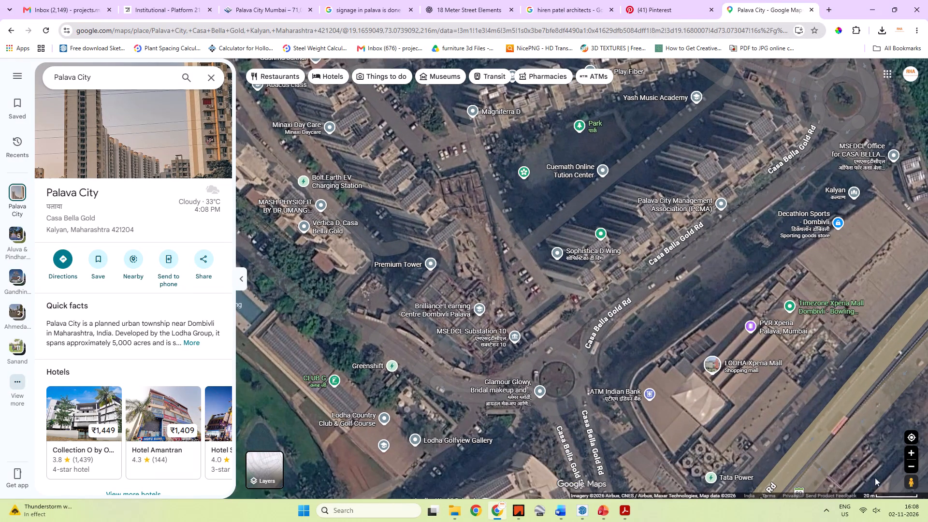
{"action": "left_click_drag", "start_coordinate": [909, 479], "coordinate": [533, 330]}
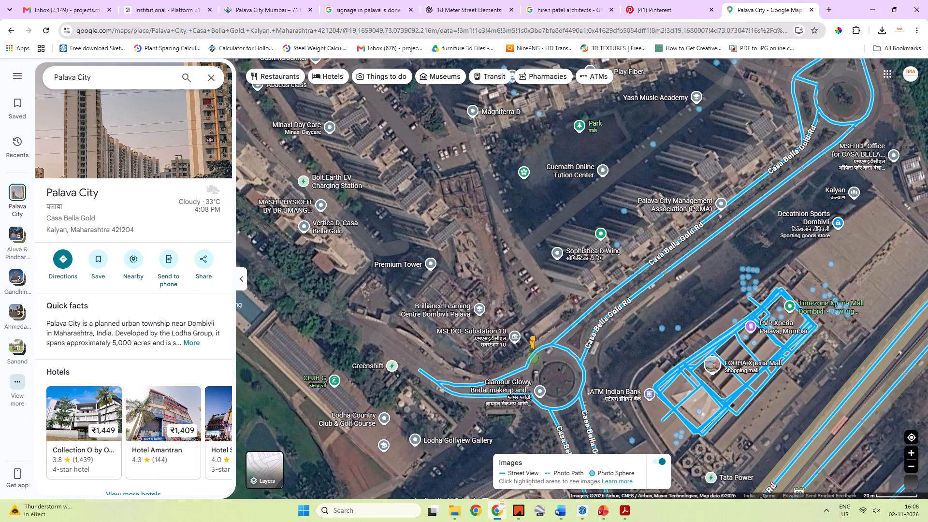
{"action": "left_click_drag", "start_coordinate": [533, 330], "coordinate": [733, 124]}
{"action": "left_click_drag", "start_coordinate": [733, 124], "coordinate": [797, 249]}
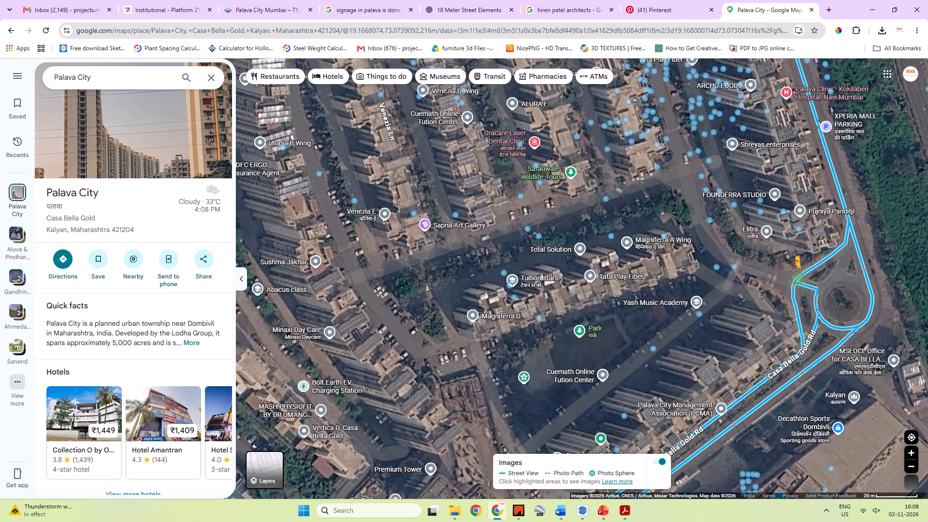
{"action": "left_click_drag", "start_coordinate": [797, 249], "coordinate": [797, 248]}
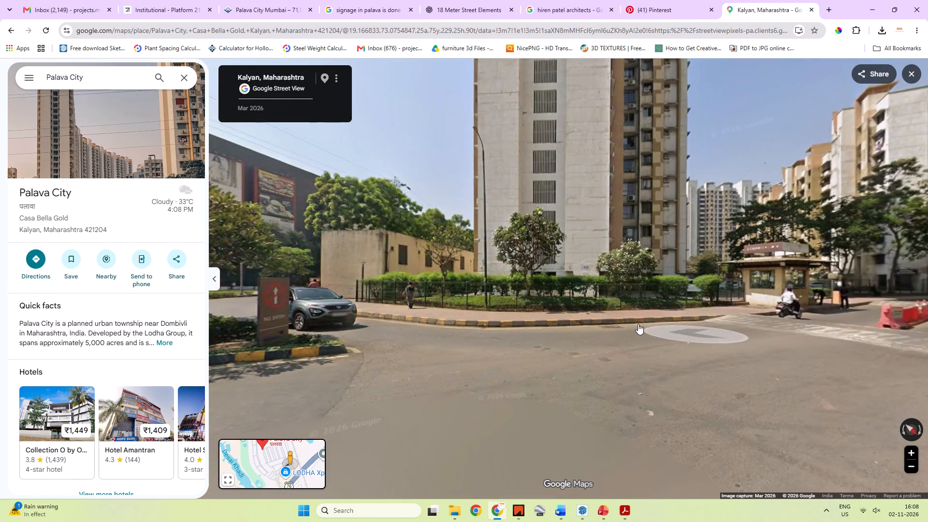
Look around the roundabout junction in Street View, examining the entry gate, kerbs, planted medians, footpaths and road signs.
{"action": "left_click_drag", "start_coordinate": [629, 329], "coordinate": [397, 339]}
{"action": "left_click", "coordinate": [519, 331]}
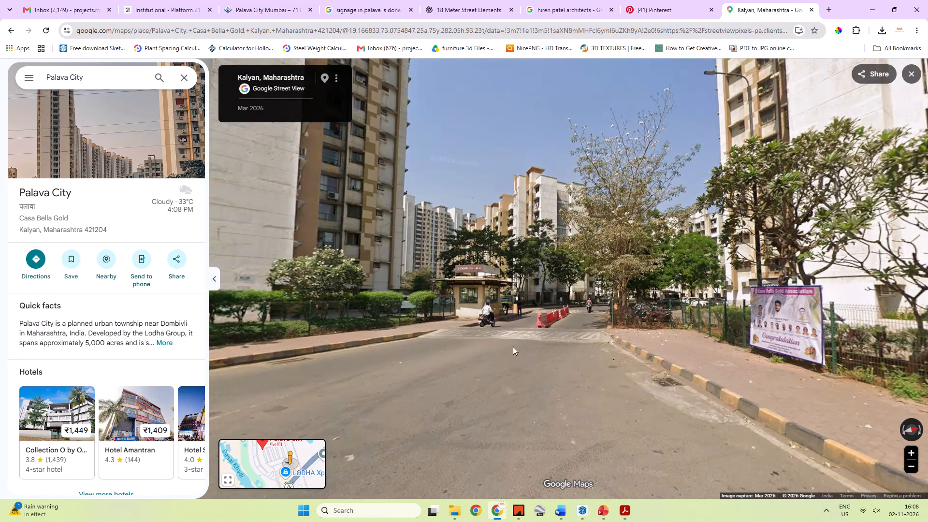
{"action": "left_click_drag", "start_coordinate": [445, 359], "coordinate": [584, 365]}
{"action": "left_click_drag", "start_coordinate": [540, 358], "coordinate": [652, 379]}
{"action": "left_click_drag", "start_coordinate": [581, 376], "coordinate": [649, 333]}
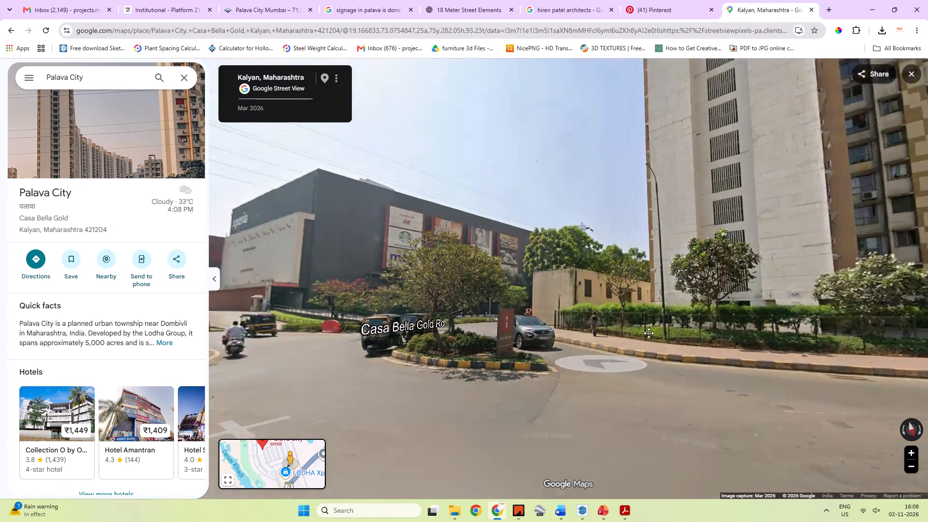
{"action": "left_click_drag", "start_coordinate": [649, 333], "coordinate": [699, 311]}
{"action": "left_click_drag", "start_coordinate": [655, 322], "coordinate": [761, 347]}
{"action": "left_click_drag", "start_coordinate": [528, 351], "coordinate": [625, 348]}
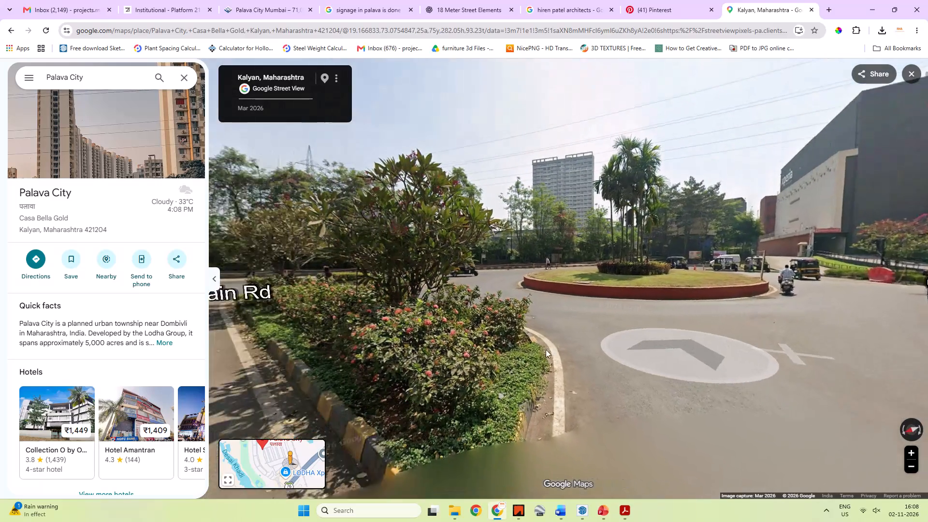
{"action": "left_click_drag", "start_coordinate": [546, 350], "coordinate": [816, 315]}
{"action": "left_click_drag", "start_coordinate": [633, 321], "coordinate": [744, 320]}
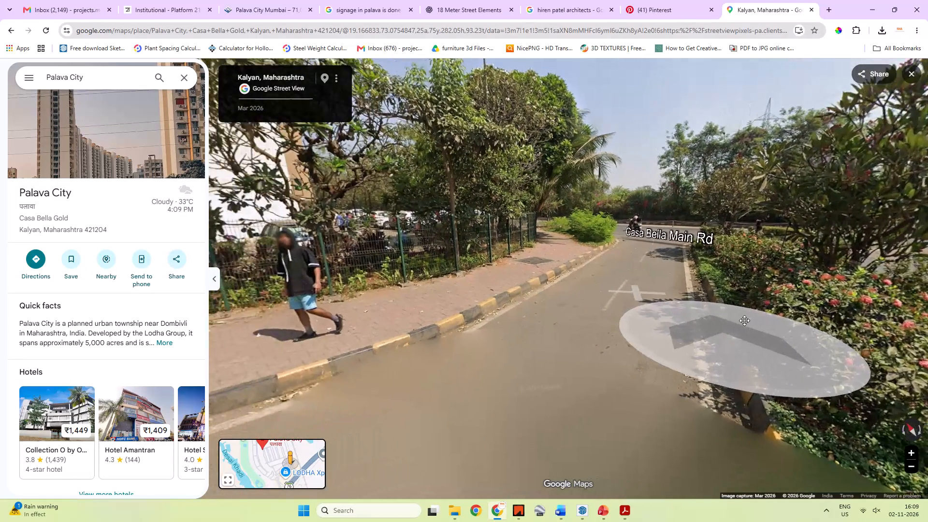
{"action": "left_click_drag", "start_coordinate": [744, 320], "coordinate": [361, 319]}
{"action": "left_click_drag", "start_coordinate": [569, 337], "coordinate": [125, 306]}
{"action": "left_click_drag", "start_coordinate": [383, 305], "coordinate": [205, 358]}
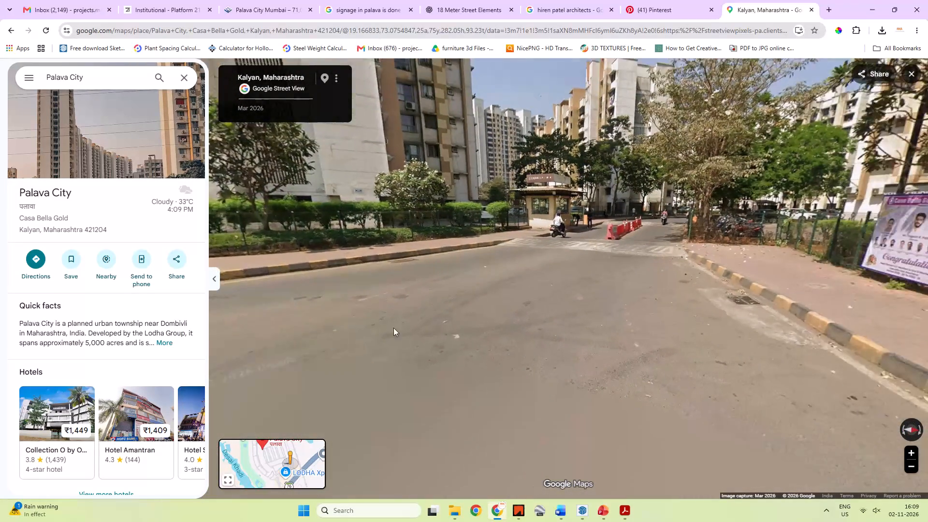
{"action": "left_click_drag", "start_coordinate": [400, 326], "coordinate": [335, 339]}
{"action": "left_click_drag", "start_coordinate": [758, 356], "coordinate": [428, 332]}
{"action": "left_click_drag", "start_coordinate": [538, 333], "coordinate": [509, 349]}
Advance in Street View onto Casa Bella Main Rd, look along its verge and parking edge, and close the Maps tab.
{"action": "left_click", "coordinate": [565, 280]}
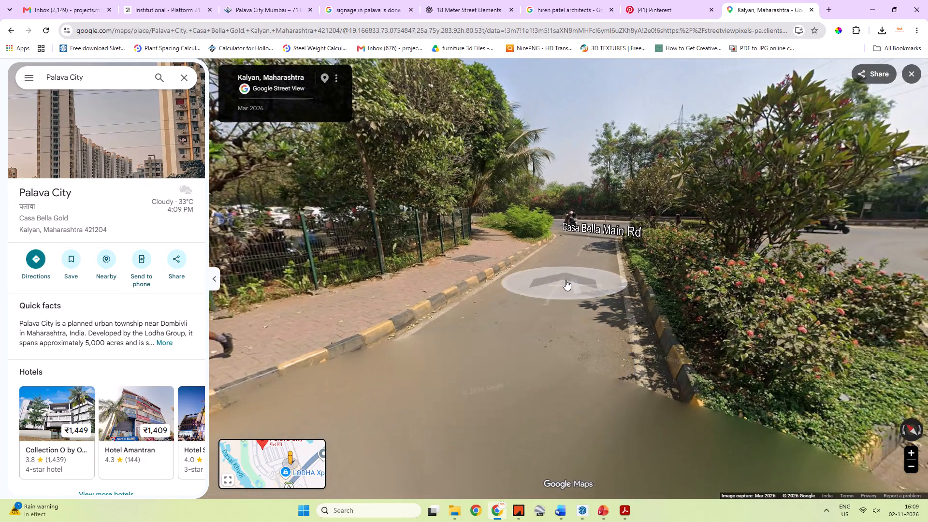
{"action": "left_click", "coordinate": [569, 278]}
{"action": "left_click", "coordinate": [496, 290]}
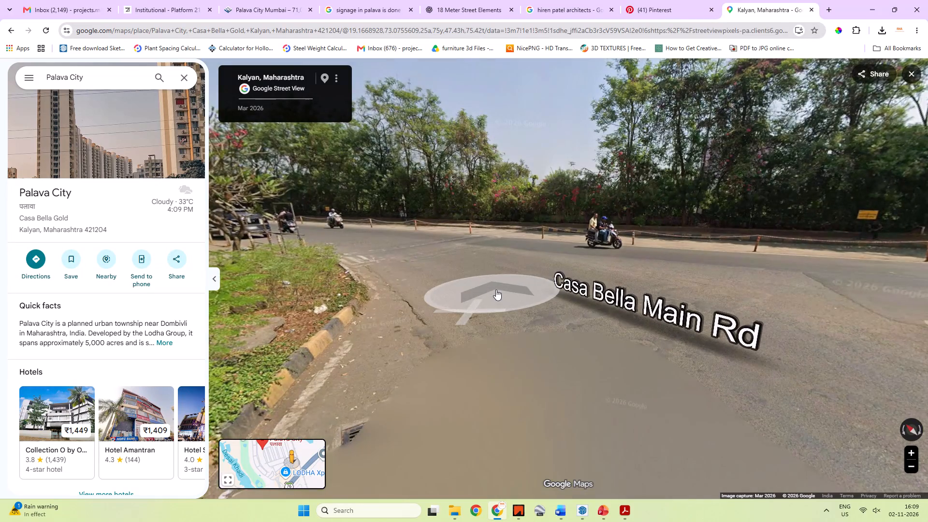
{"action": "left_click_drag", "start_coordinate": [319, 250], "coordinate": [615, 348]}
{"action": "left_click_drag", "start_coordinate": [585, 349], "coordinate": [586, 312]}
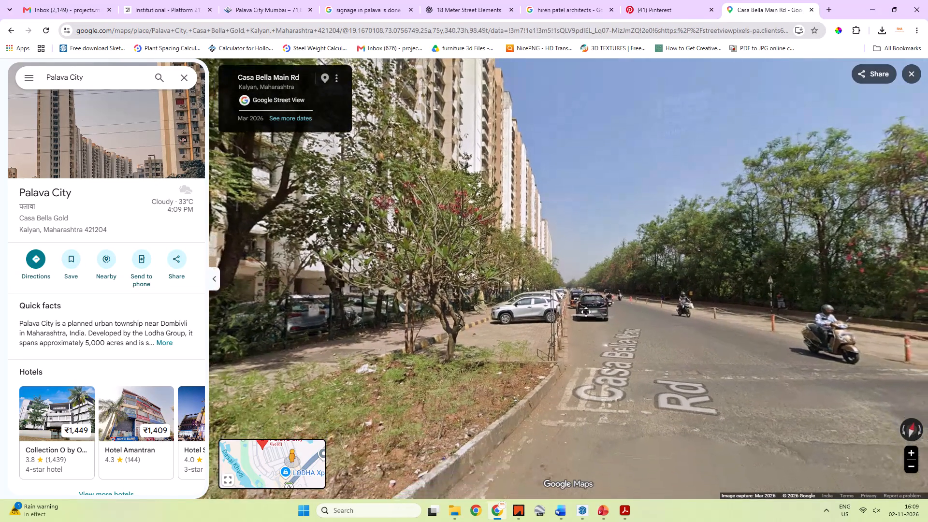
{"action": "left_click_drag", "start_coordinate": [586, 312], "coordinate": [578, 295]}
{"action": "left_click", "coordinate": [815, 5]}
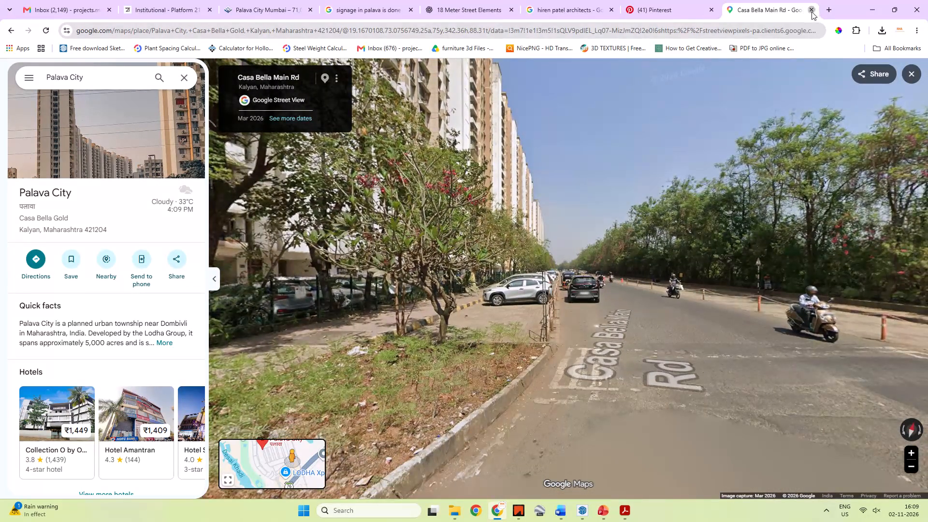
{"action": "left_click", "coordinate": [848, 121]}
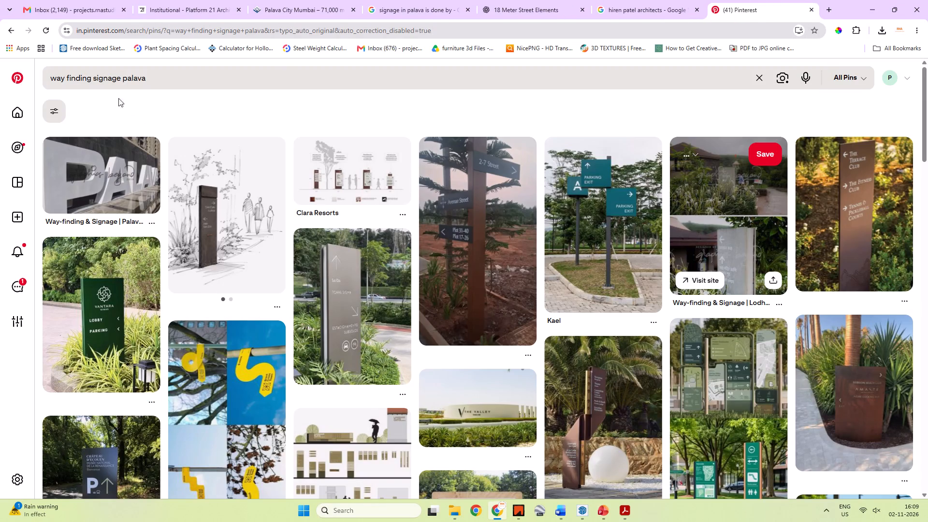
Broaden the Pinterest search to "way finding signage" by removing the word palava.
{"action": "left_click_drag", "start_coordinate": [172, 76], "coordinate": [92, 84]}
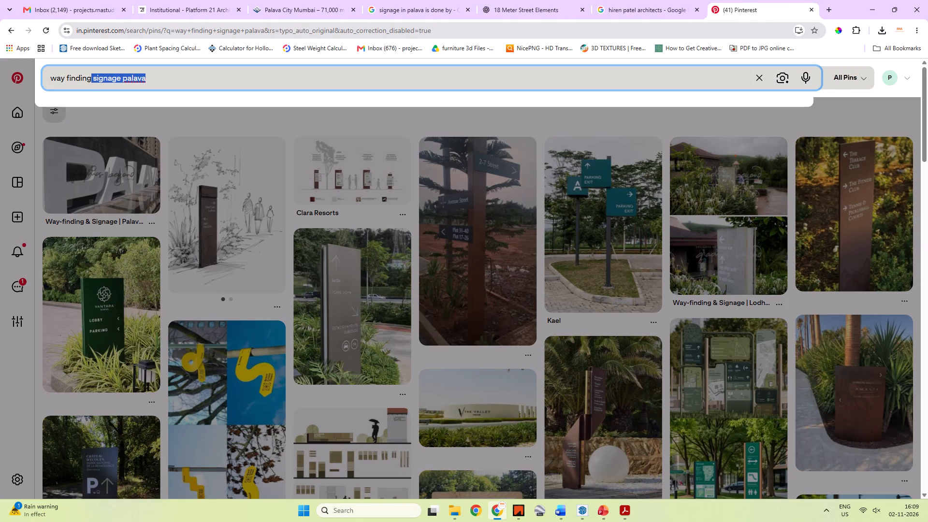
{"action": "left_click_drag", "start_coordinate": [92, 84], "coordinate": [122, 86]}
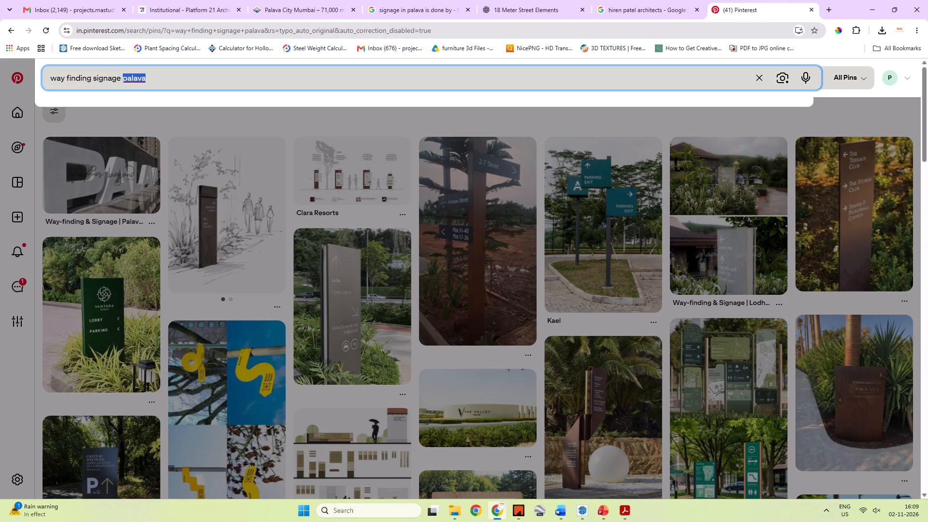
{"action": "key", "text": "BackSpace"}
{"action": "key", "text": "Return"}
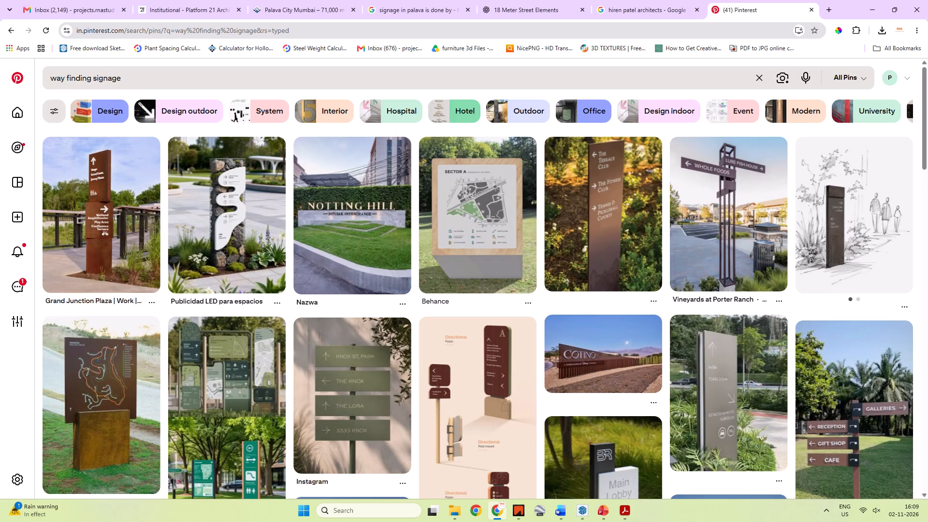
Refine the Pinterest search to "way finding signage street" and scan the signage pins.
{"action": "left_click", "coordinate": [142, 77]}
{"action": "key", "text": "space"}
{"action": "type", "text": "s"}
{"action": "key", "text": "t"}
{"action": "type", "text": "reet"}
{"action": "key", "text": "space"}
{"action": "key", "text": "Return"}
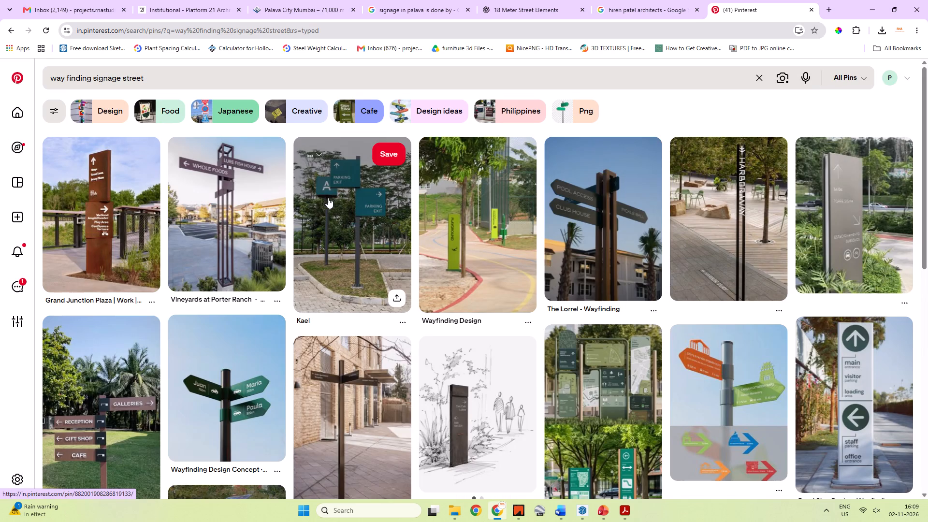
{"action": "scroll", "coordinate": [327, 197], "scroll_direction": "down", "scroll_amount": 2}
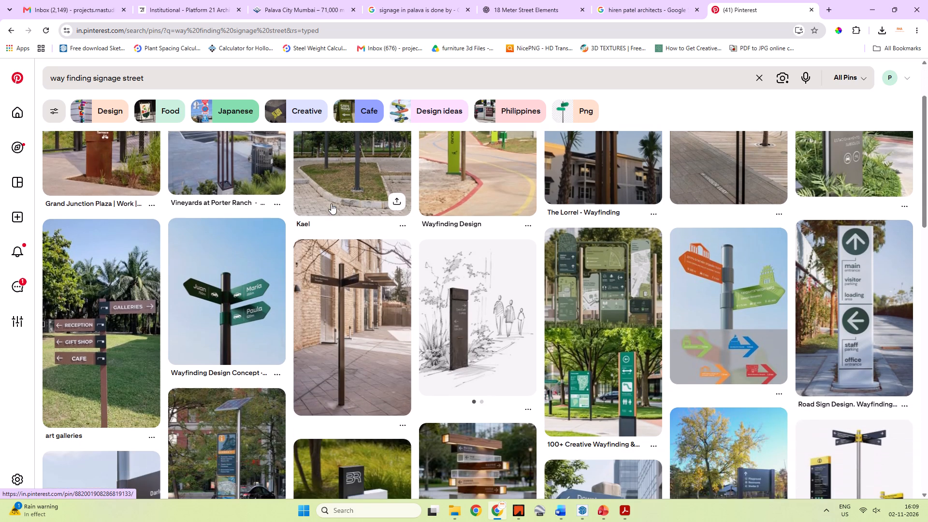
{"action": "scroll", "coordinate": [331, 203], "scroll_direction": "down", "scroll_amount": 2}
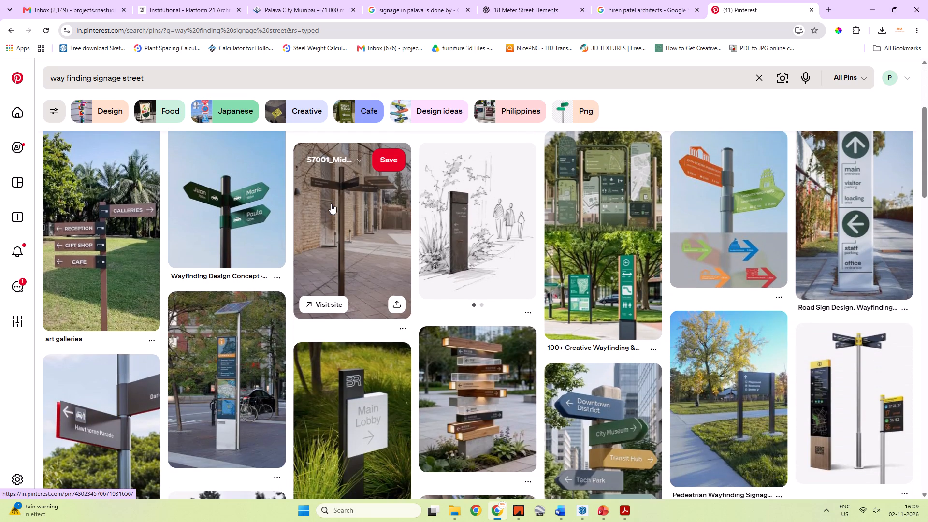
Extend the Pinterest search to "way finding signage street directions" and scan the directional sign pins.
{"action": "left_click", "coordinate": [180, 75]}
{"action": "key", "text": "space"}
{"action": "type", "text": "directii"}
{"action": "key", "text": "BackSpace"}
{"action": "key", "text": "p"}
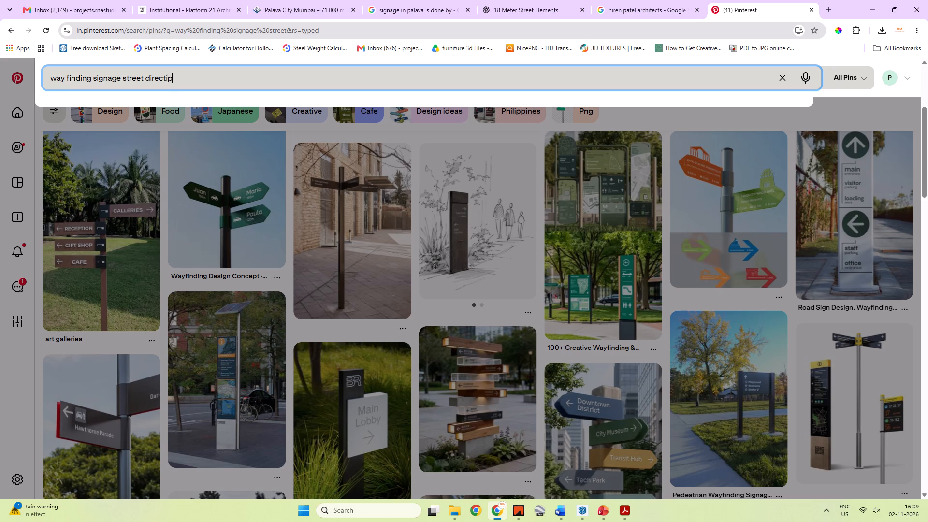
{"action": "key", "text": "BackSpace"}
{"action": "type", "text": "ons"}
{"action": "key", "text": "space"}
{"action": "key", "text": "Return"}
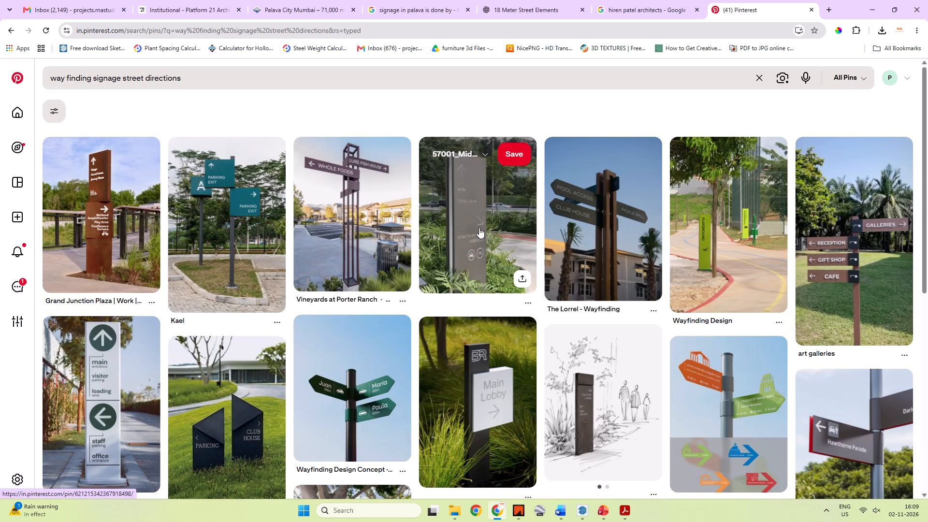
{"action": "scroll", "coordinate": [505, 261], "scroll_direction": "down", "scroll_amount": 4}
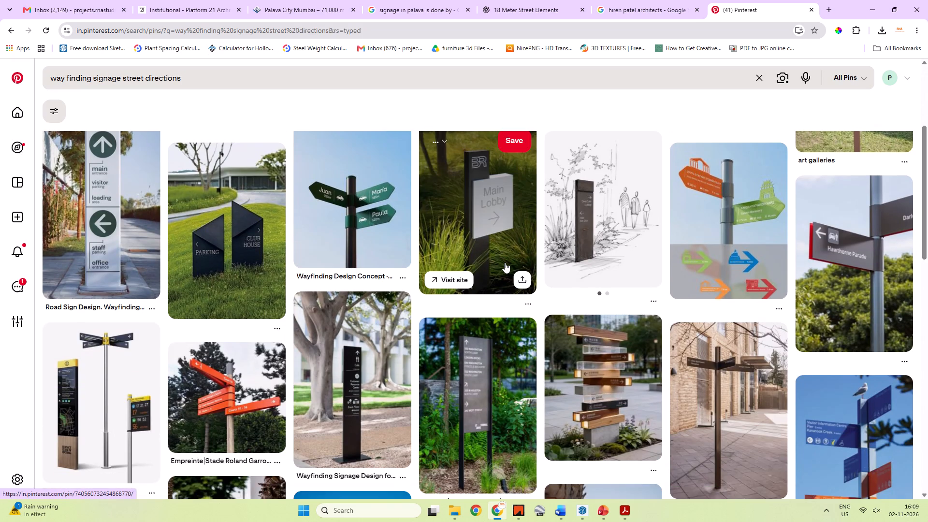
{"action": "scroll", "coordinate": [505, 262], "scroll_direction": "down", "scroll_amount": 3}
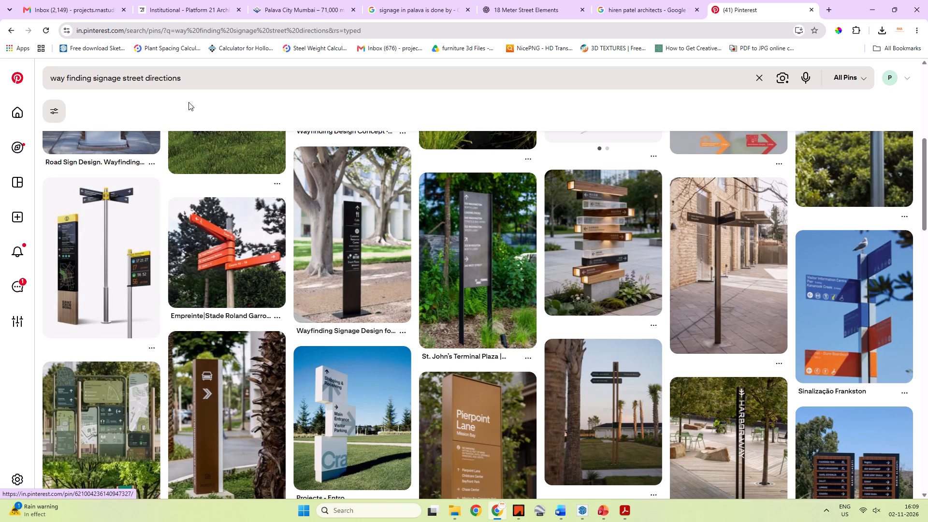
Add "mumbai" to the Pinterest street directions search and scan the pins for local signage references.
{"action": "left_click", "coordinate": [222, 77]}
{"action": "key", "text": "space"}
{"action": "type", "text": "mumbai"}
{"action": "key", "text": "space"}
{"action": "key", "text": "Return"}
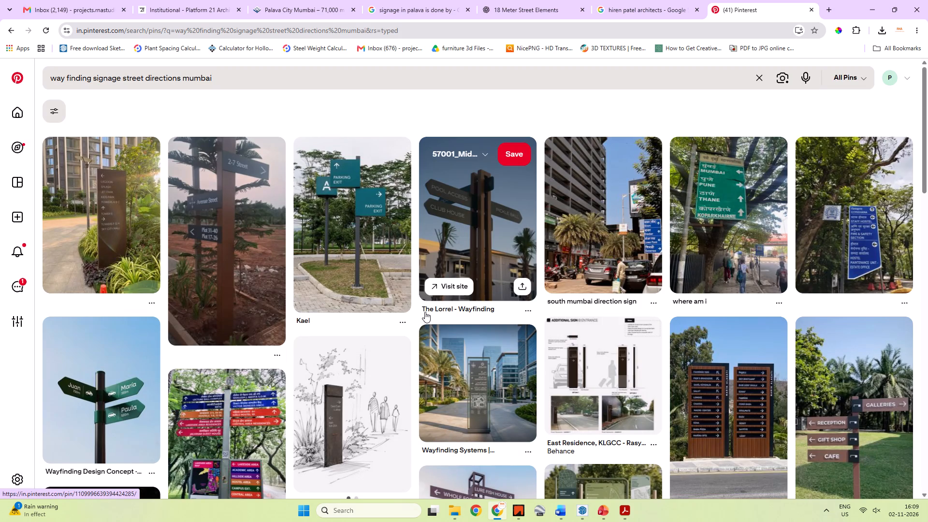
{"action": "scroll", "coordinate": [379, 289], "scroll_direction": "down", "scroll_amount": 3}
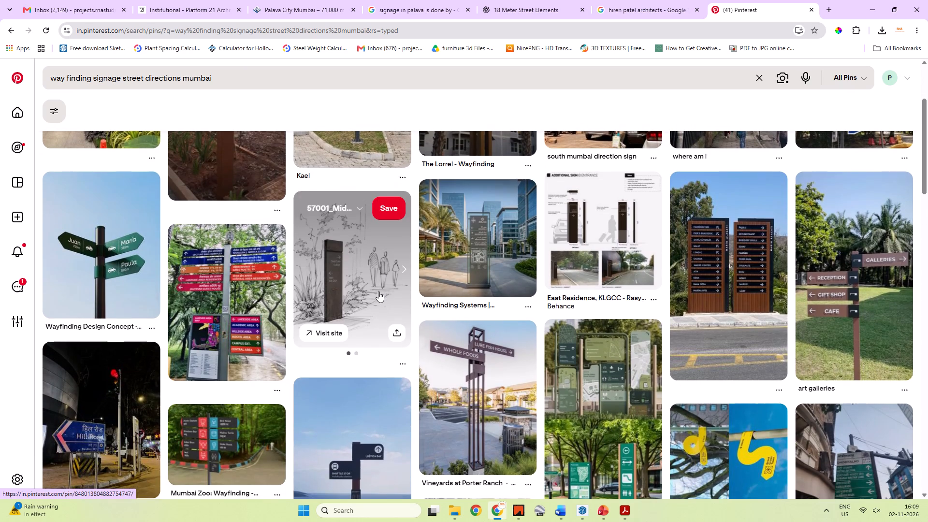
{"action": "scroll", "coordinate": [378, 291], "scroll_direction": "down", "scroll_amount": 6}
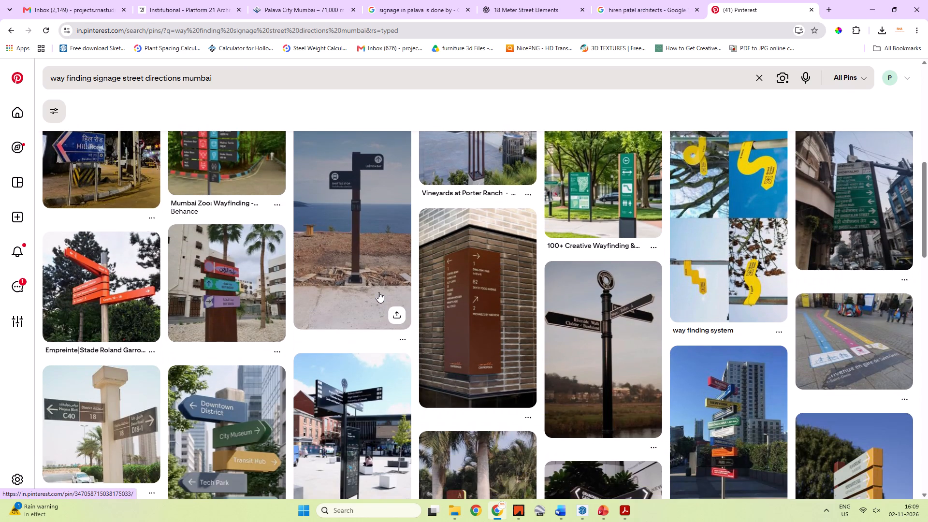
{"action": "scroll", "coordinate": [378, 292], "scroll_direction": "up", "scroll_amount": 5}
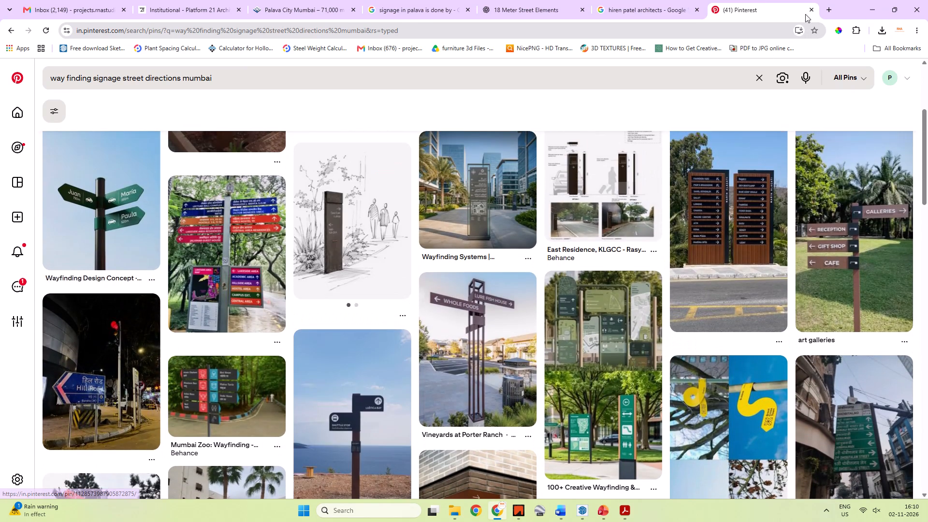
Search Google for "wayfinding design mumbai" in a new tab.
{"action": "left_click", "coordinate": [822, 5]}
{"action": "type", "text": "wa"}
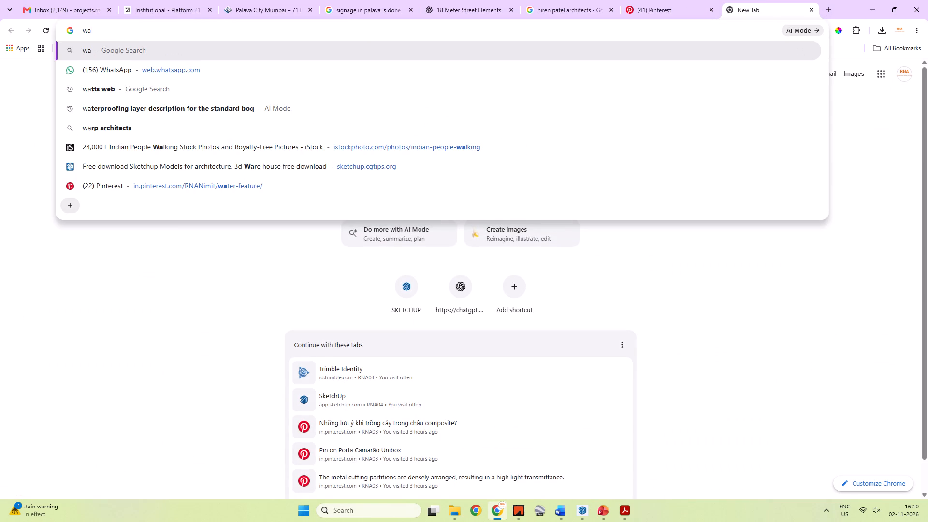
{"action": "type", "text": "yfib"}
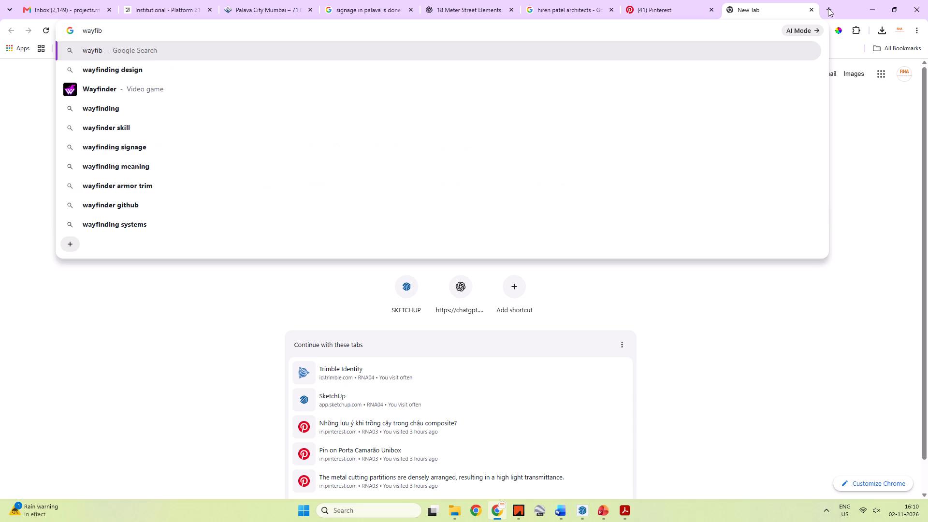
{"action": "key", "text": "Down"}
{"action": "key", "text": "space"}
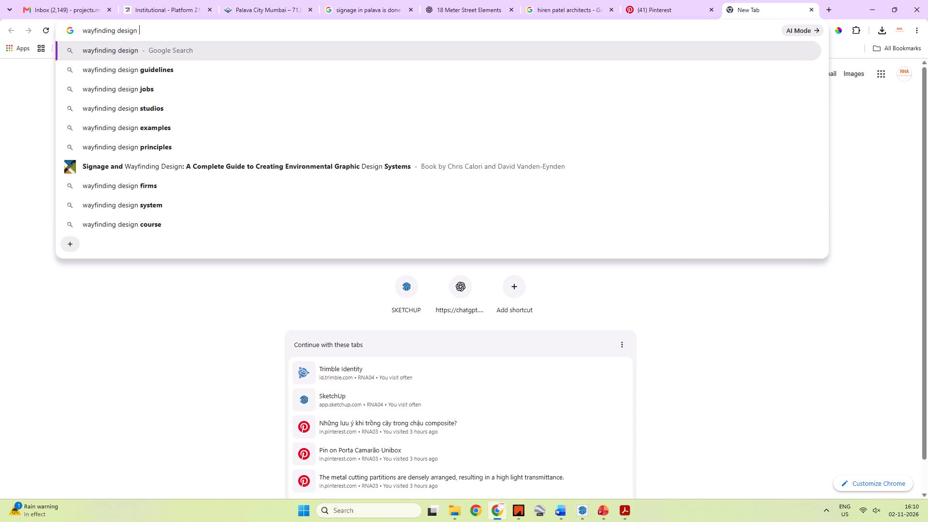
{"action": "key", "text": "m"}
{"action": "type", "text": "umbai"}
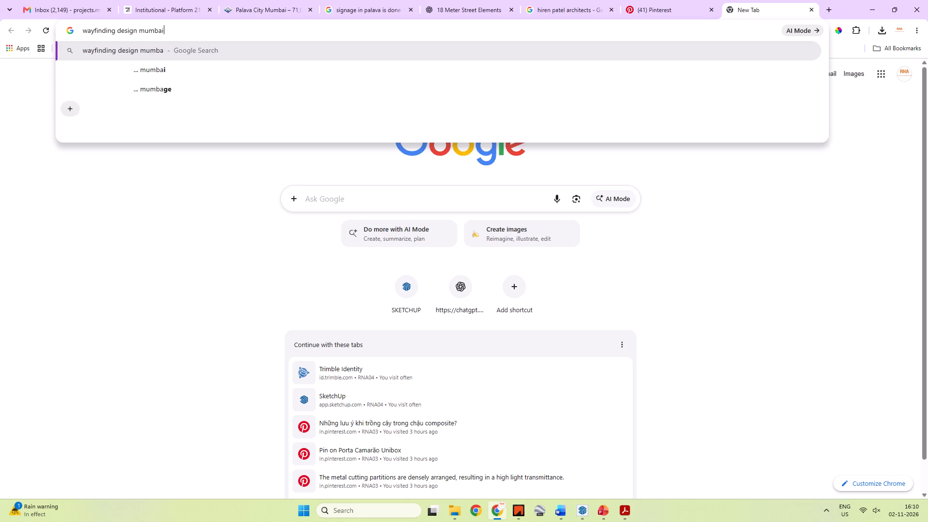
{"action": "key", "text": "space"}
{"action": "key", "text": "Return"}
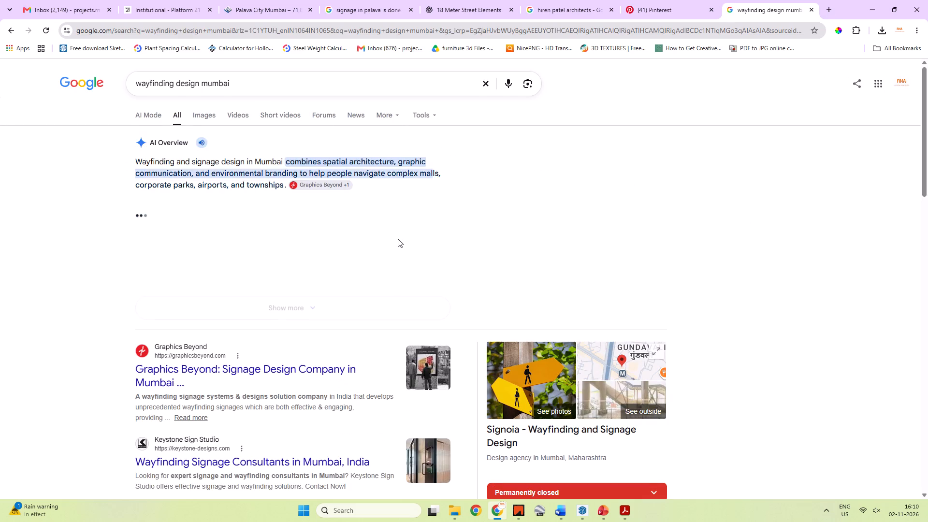
Open Keystone Sign Studio's Wayfinding Signage Consultants result in a new tab and scan its completed signage and wayfinding projects.
{"action": "scroll", "coordinate": [398, 239], "scroll_direction": "down", "scroll_amount": 2}
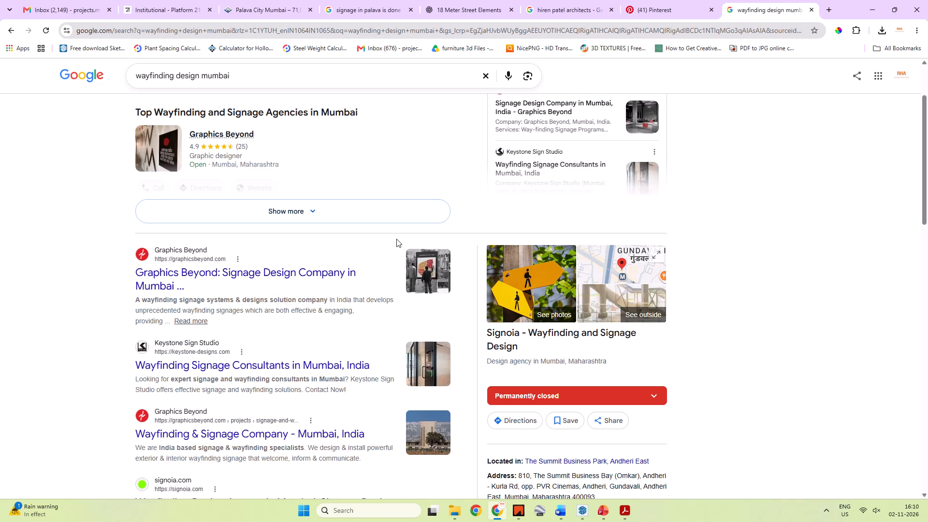
{"action": "scroll", "coordinate": [394, 245], "scroll_direction": "down", "scroll_amount": 2}
{"action": "right_click", "coordinate": [294, 271]}
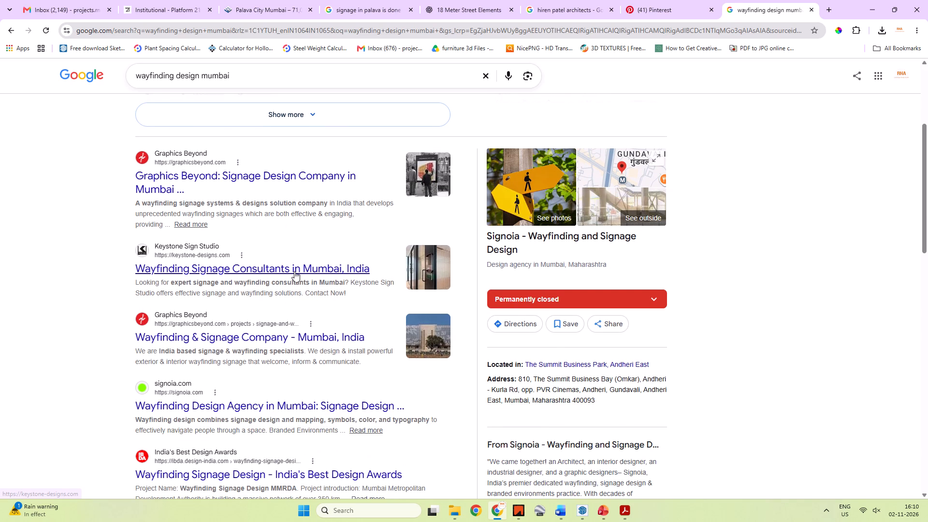
{"action": "left_click", "coordinate": [336, 281]}
{"action": "left_click", "coordinate": [796, 12]}
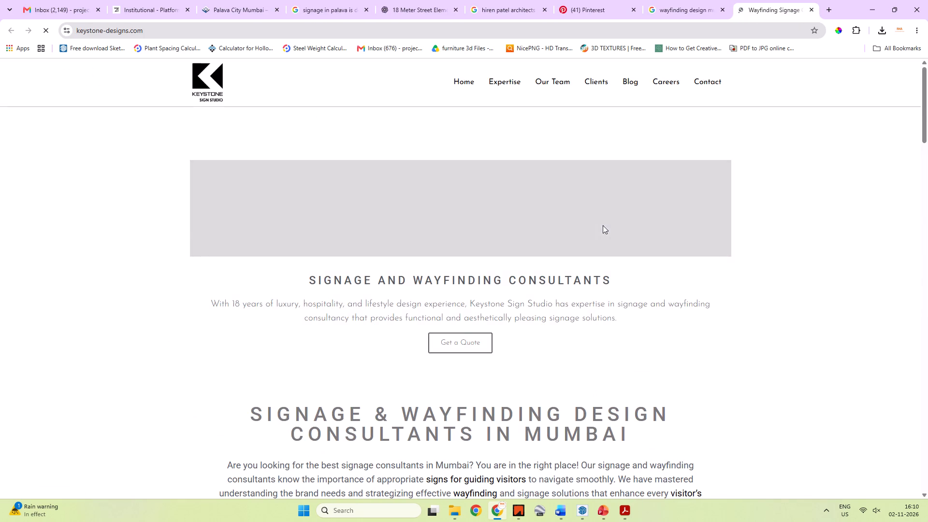
{"action": "scroll", "coordinate": [589, 234], "scroll_direction": "down", "scroll_amount": 6}
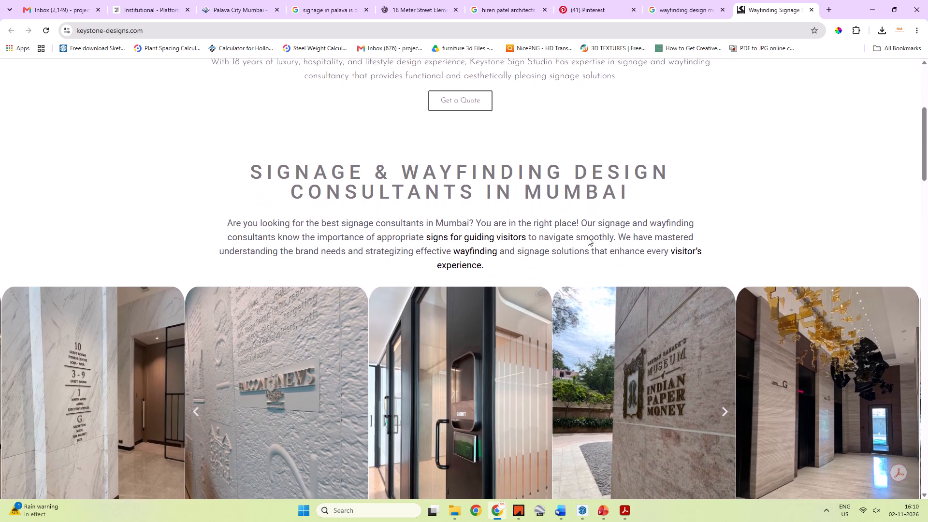
{"action": "scroll", "coordinate": [588, 237], "scroll_direction": "down", "scroll_amount": 8}
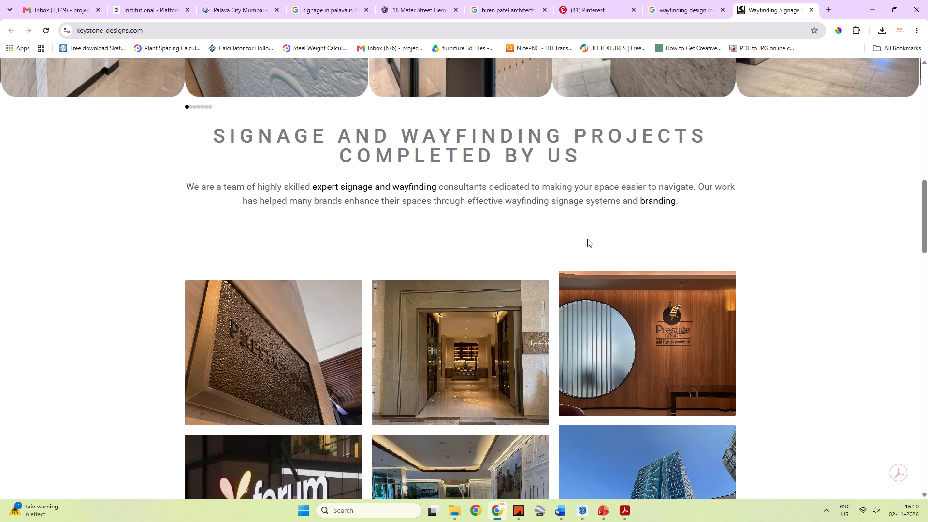
{"action": "scroll", "coordinate": [587, 240], "scroll_direction": "down", "scroll_amount": 12}
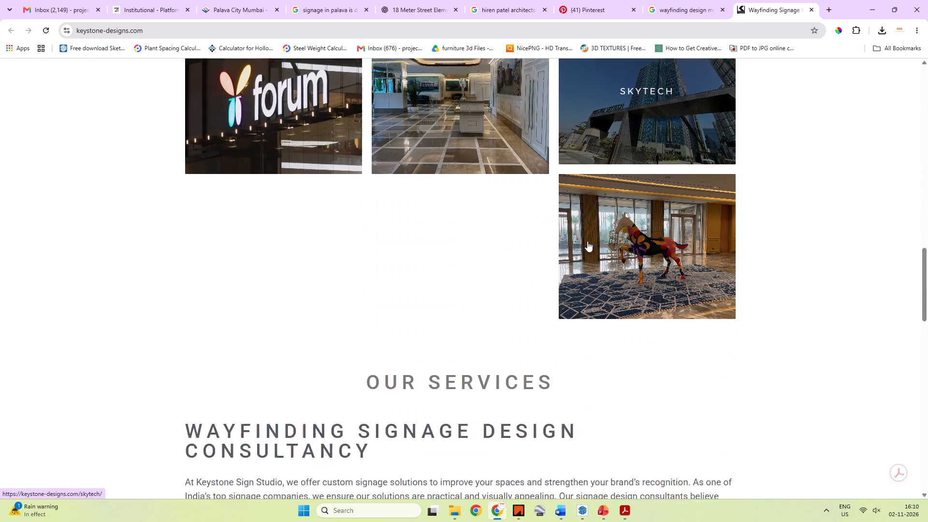
Review the Keystone site's consultancy services and client logos, and close the site to return to the search results.
{"action": "scroll", "coordinate": [587, 241], "scroll_direction": "down", "scroll_amount": 15}
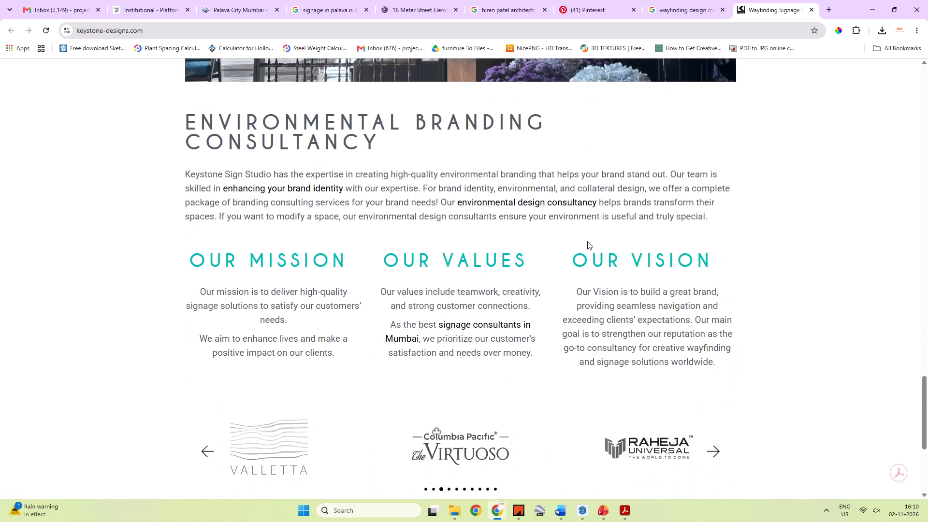
{"action": "scroll", "coordinate": [587, 241], "scroll_direction": "down", "scroll_amount": 5}
{"action": "scroll", "coordinate": [587, 241], "scroll_direction": "up", "scroll_amount": 2}
{"action": "scroll", "coordinate": [587, 241], "scroll_direction": "down", "scroll_amount": 5}
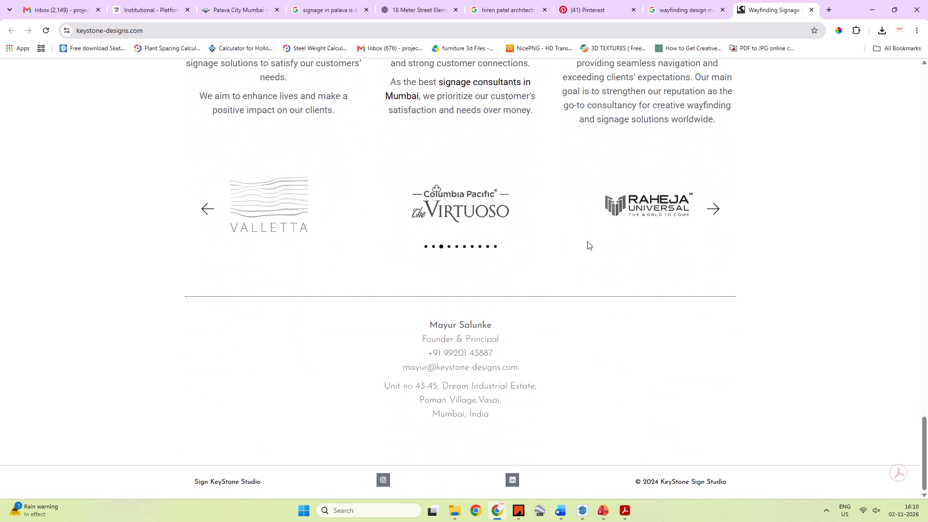
{"action": "left_click", "coordinate": [721, 207]}
{"action": "left_click", "coordinate": [721, 207]}
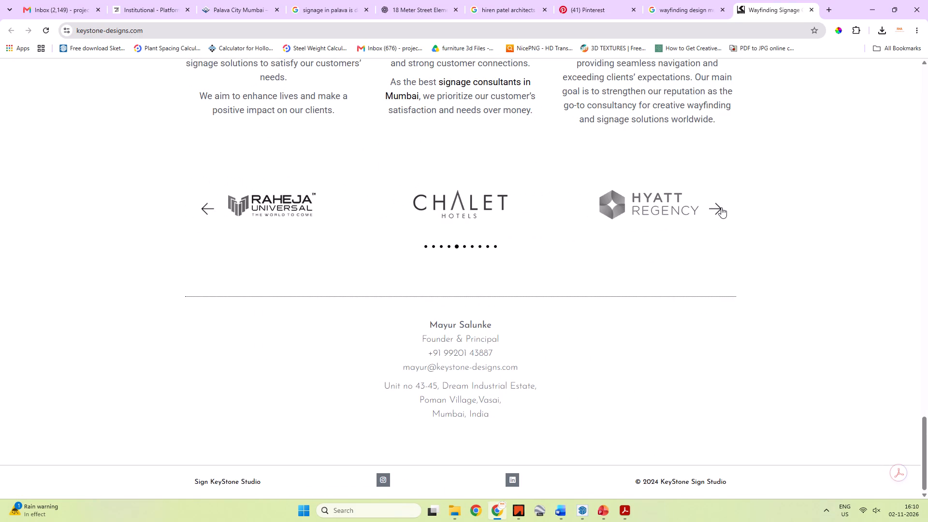
{"action": "scroll", "coordinate": [633, 244], "scroll_direction": "up", "scroll_amount": 20}
{"action": "scroll", "coordinate": [633, 244], "scroll_direction": "up", "scroll_amount": 13}
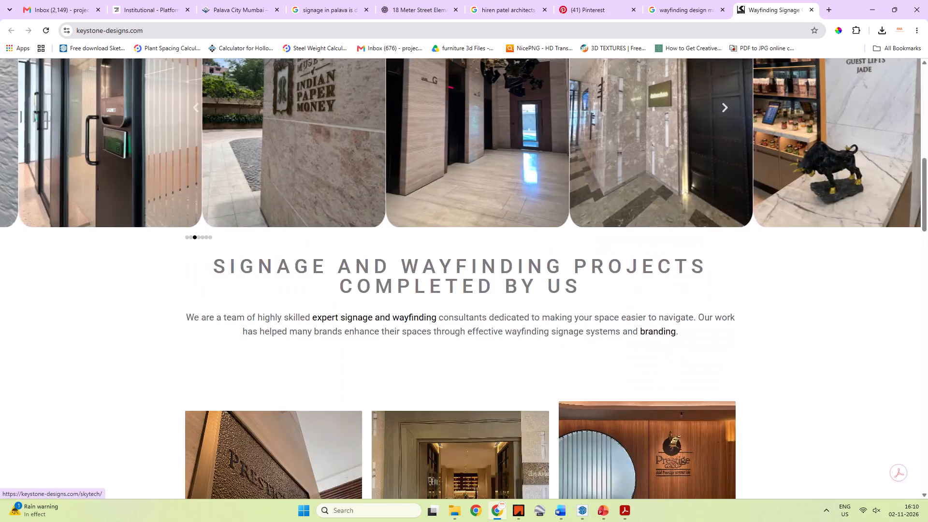
{"action": "scroll", "coordinate": [621, 262], "scroll_direction": "up", "scroll_amount": 17}
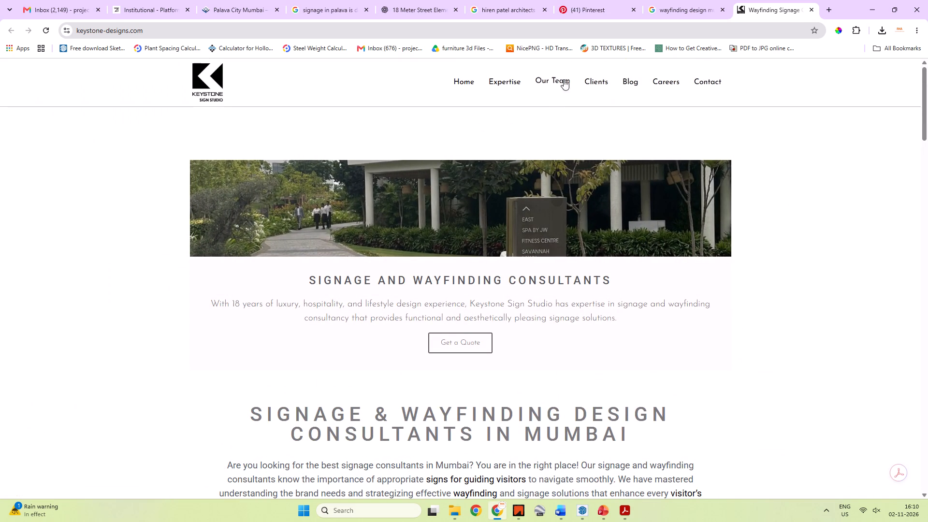
{"action": "left_click", "coordinate": [687, 8]}
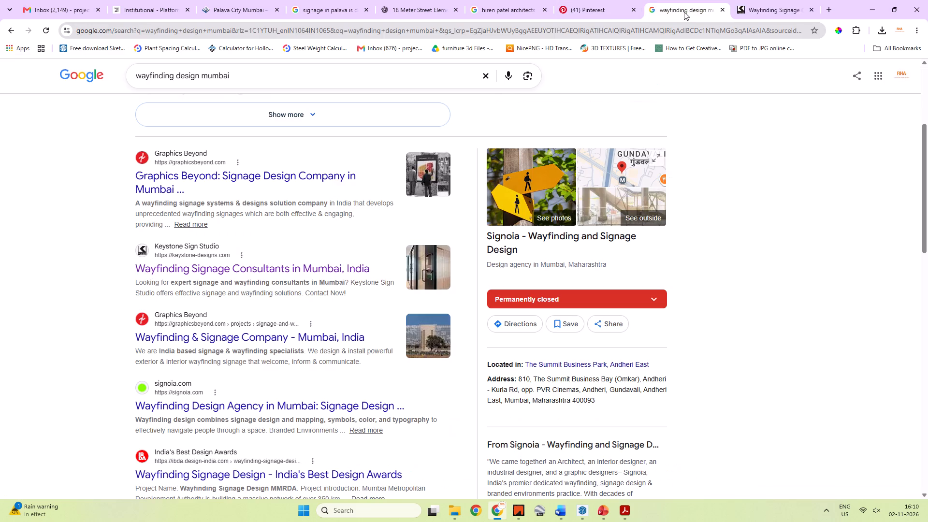
{"action": "left_click", "coordinate": [810, 10]}
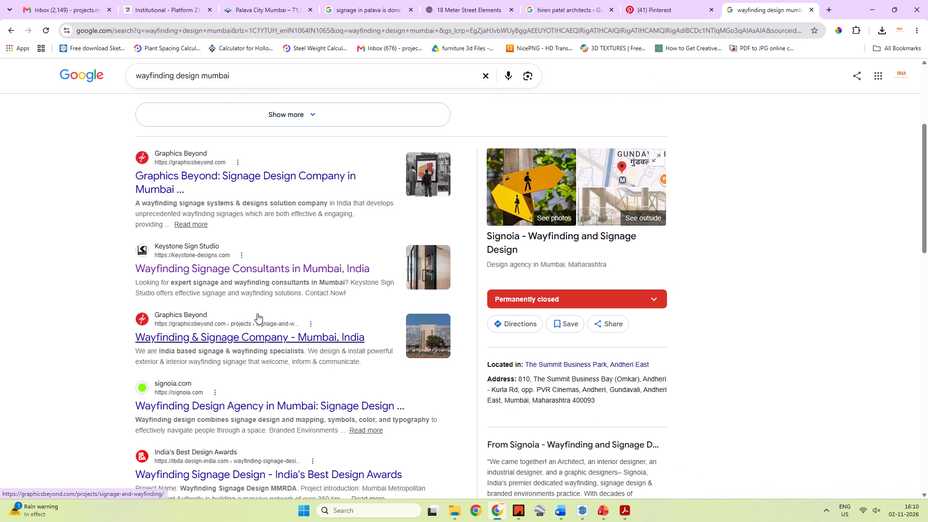
Open the Signoia wayfinding design agency result in a new tab and scan its homepage for project work and services.
{"action": "scroll", "coordinate": [253, 322], "scroll_direction": "down", "scroll_amount": 2}
{"action": "right_click", "coordinate": [262, 314]}
{"action": "left_click", "coordinate": [296, 325]}
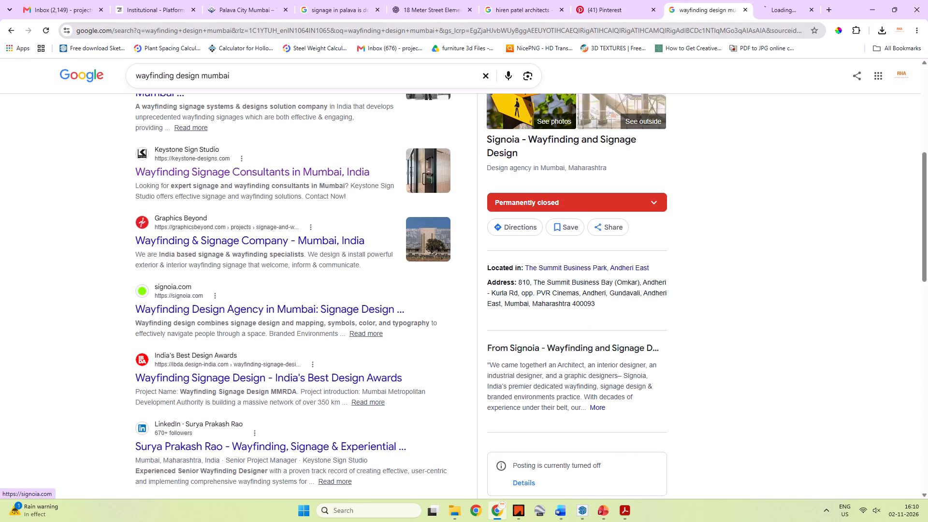
{"action": "left_click", "coordinate": [769, 2]}
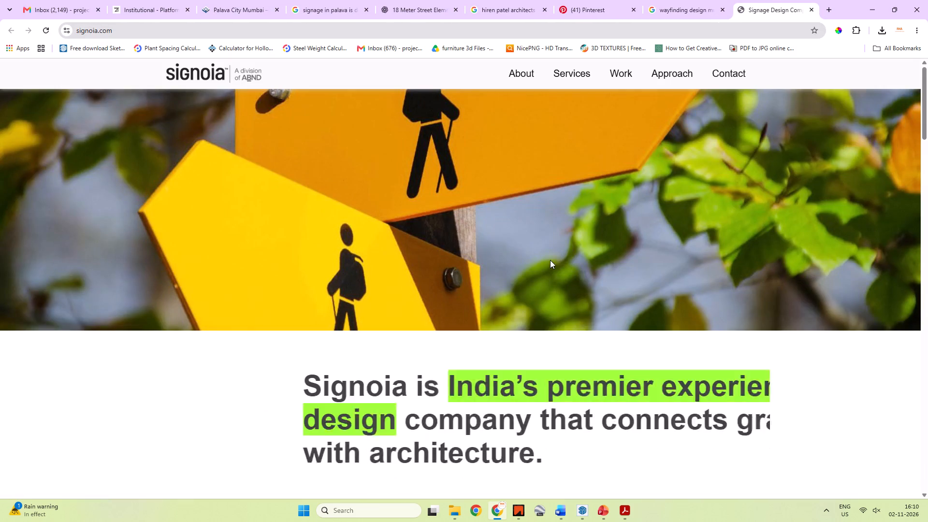
{"action": "scroll", "coordinate": [432, 270], "scroll_direction": "down", "scroll_amount": 3}
{"action": "scroll", "coordinate": [432, 275], "scroll_direction": "up", "scroll_amount": 5}
{"action": "scroll", "coordinate": [433, 275], "scroll_direction": "down", "scroll_amount": 6}
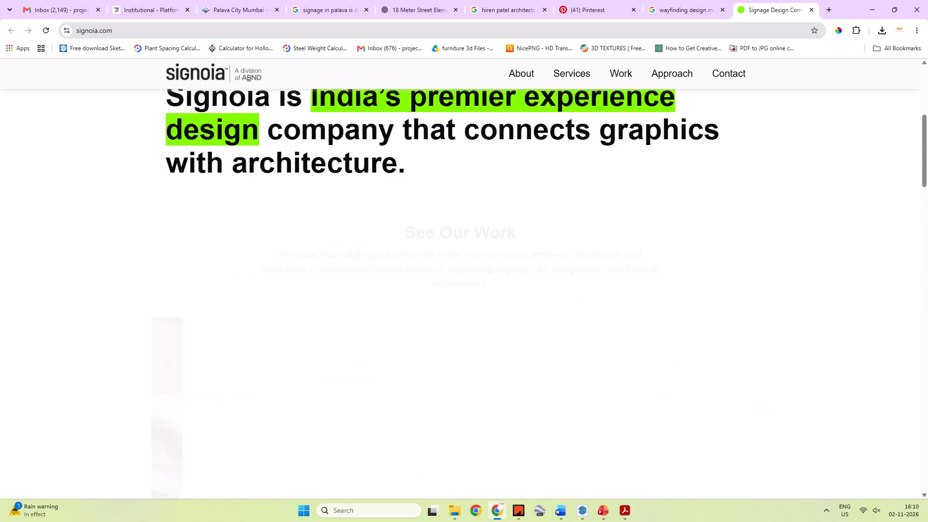
{"action": "scroll", "coordinate": [433, 276], "scroll_direction": "down", "scroll_amount": 11}
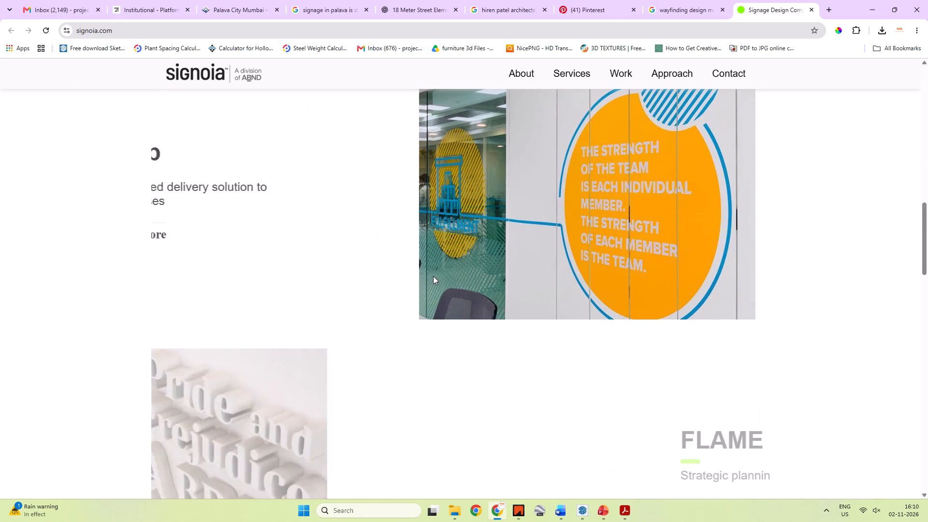
{"action": "scroll", "coordinate": [433, 276], "scroll_direction": "down", "scroll_amount": 12}
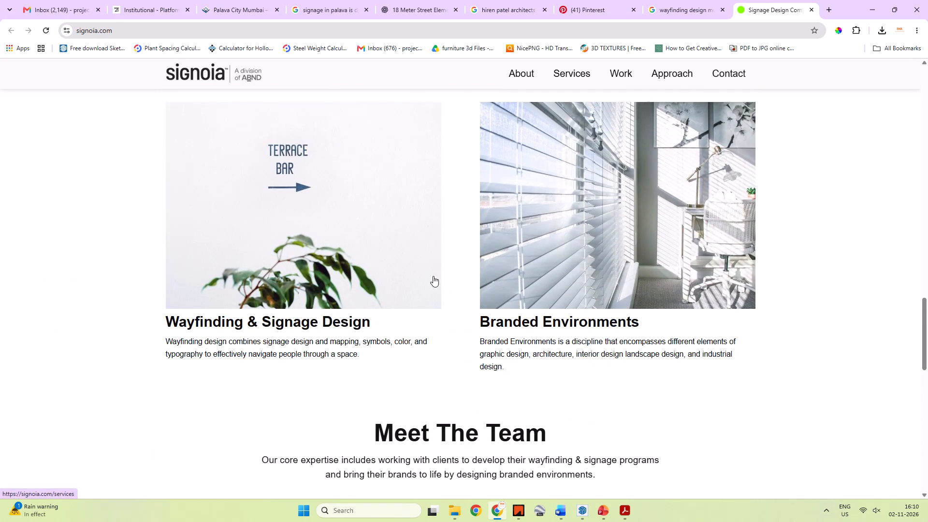
Review Signoia's Wayfinding & Signage Design service page and close the site to return to the search results.
{"action": "left_click", "coordinate": [375, 245]}
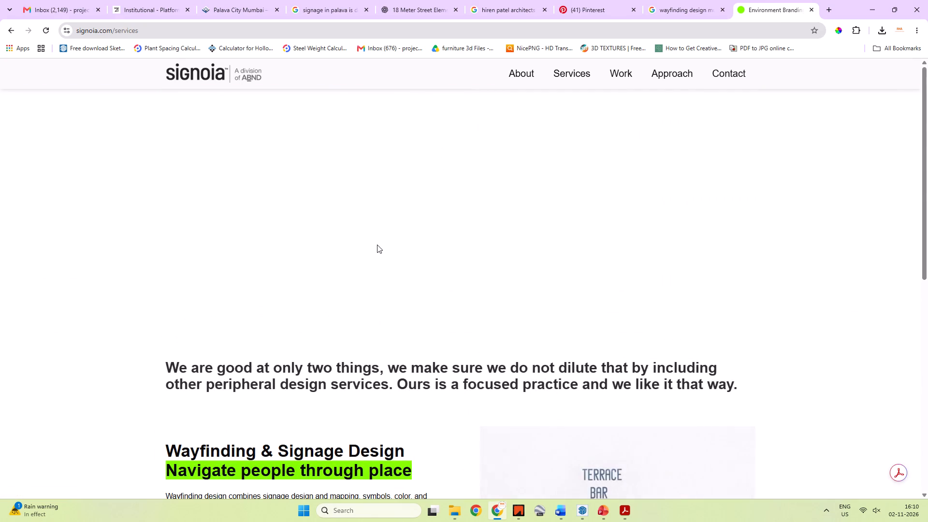
{"action": "scroll", "coordinate": [378, 244], "scroll_direction": "down", "scroll_amount": 20}
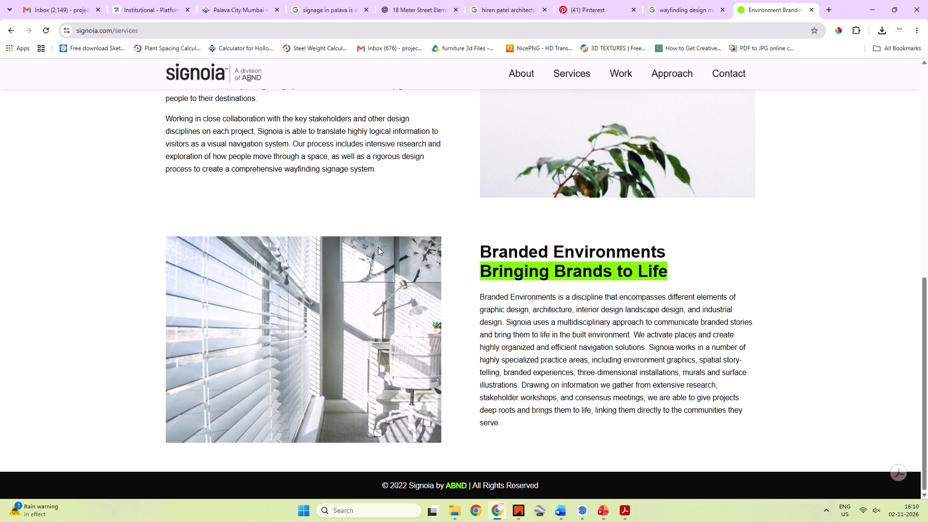
{"action": "left_click", "coordinate": [6, 28]}
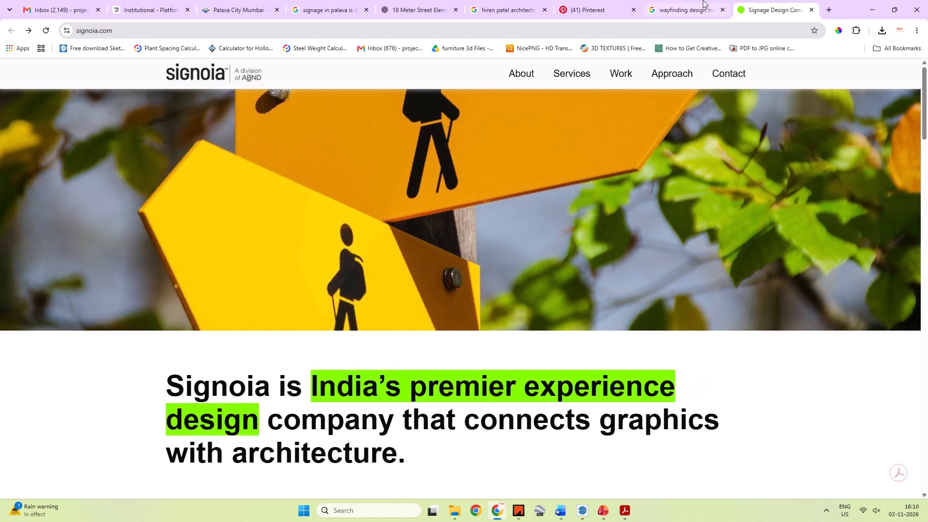
{"action": "left_click", "coordinate": [649, 3]}
{"action": "left_click", "coordinate": [782, 7]}
{"action": "left_click", "coordinate": [825, 7]}
{"action": "left_click", "coordinate": [813, 9]}
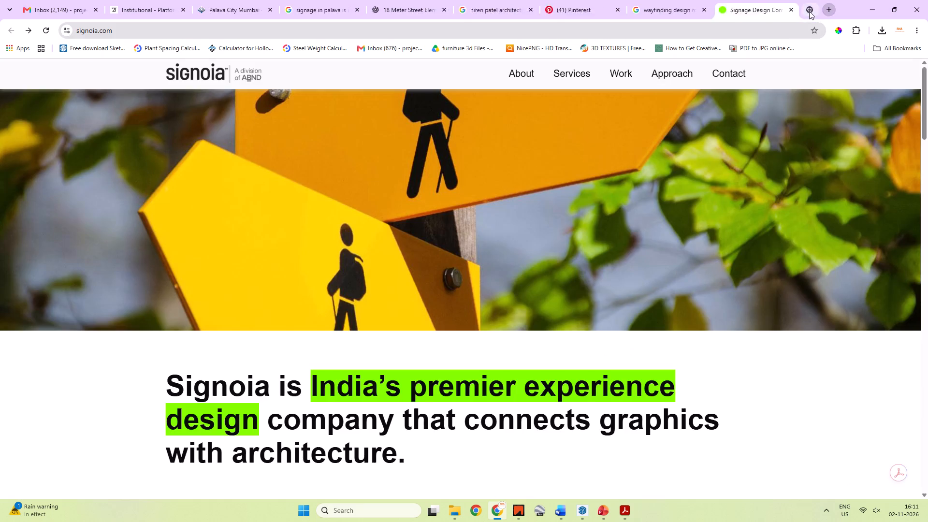
{"action": "left_click", "coordinate": [815, 11]}
Open the India's Best Design Awards result on Wayfinding Signage Design in a new tab and examine the MMRDA project page.
{"action": "scroll", "coordinate": [571, 264], "scroll_direction": "down", "scroll_amount": 5}
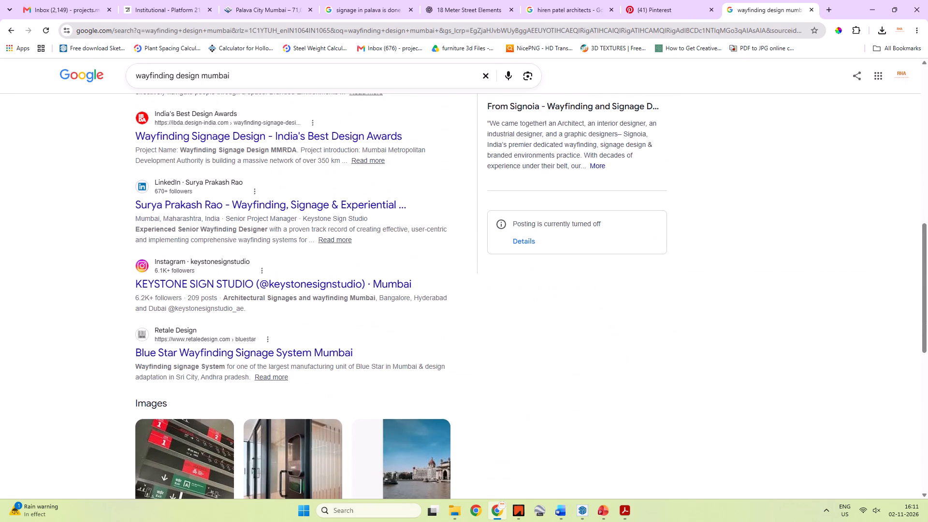
{"action": "right_click", "coordinate": [214, 136]}
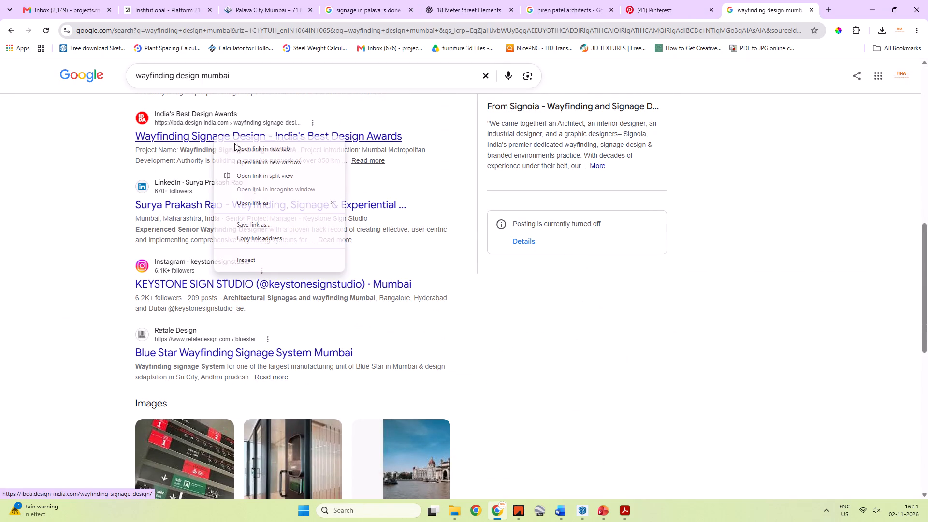
{"action": "left_click", "coordinate": [242, 145]}
{"action": "left_click", "coordinate": [778, 7]}
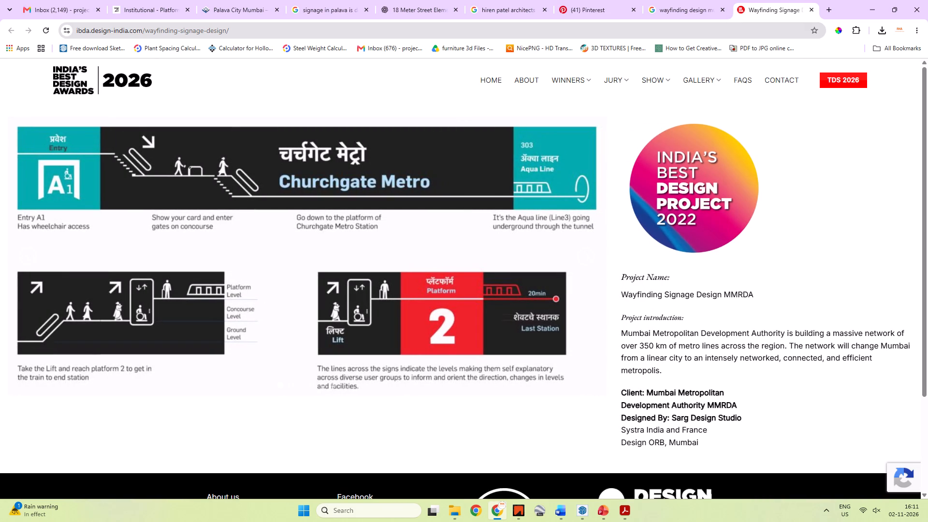
{"action": "scroll", "coordinate": [372, 211], "scroll_direction": "down", "scroll_amount": 6}
{"action": "scroll", "coordinate": [363, 219], "scroll_direction": "up", "scroll_amount": 6}
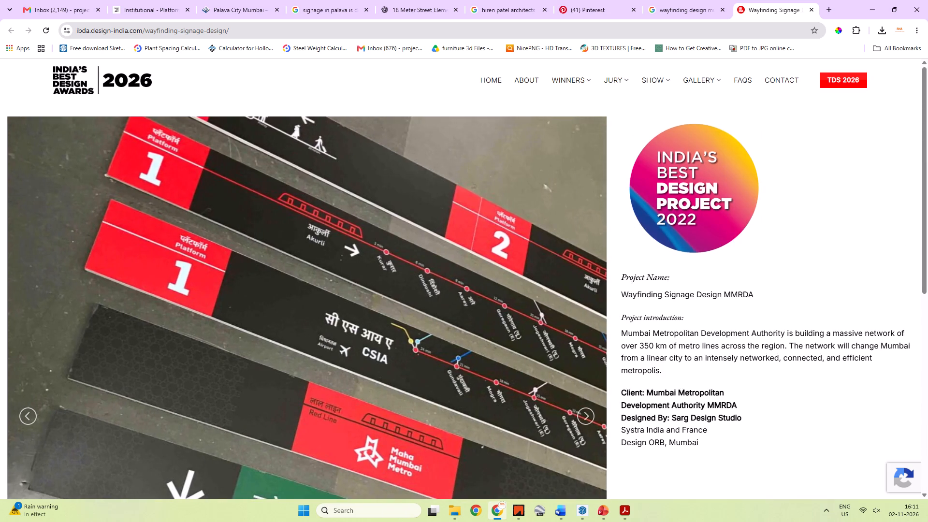
{"action": "scroll", "coordinate": [362, 228], "scroll_direction": "down", "scroll_amount": 9}
{"action": "scroll", "coordinate": [386, 254], "scroll_direction": "up", "scroll_amount": 6}
Browse the MMRDA project's image gallery for metro wayfinding signage references.
{"action": "left_click_drag", "start_coordinate": [427, 272], "coordinate": [417, 272]}
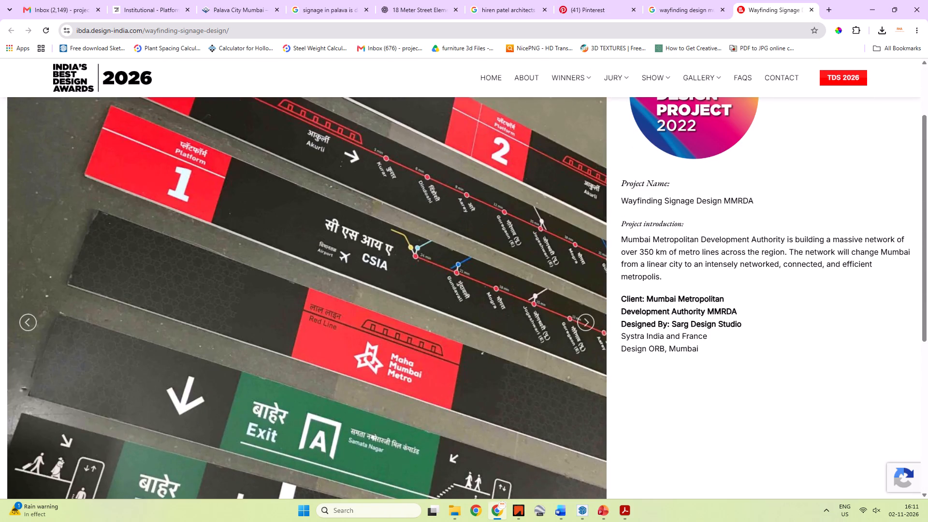
{"action": "left_click_drag", "start_coordinate": [417, 272], "coordinate": [221, 252]}
{"action": "left_click_drag", "start_coordinate": [391, 278], "coordinate": [234, 256]}
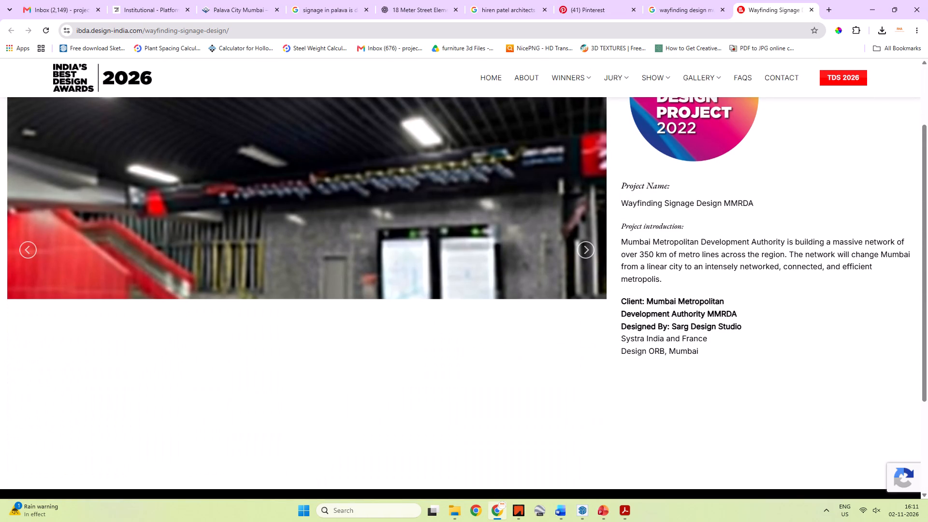
{"action": "left_click_drag", "start_coordinate": [471, 293], "coordinate": [261, 269]}
{"action": "left_click_drag", "start_coordinate": [418, 271], "coordinate": [178, 256]}
{"action": "left_click_drag", "start_coordinate": [412, 279], "coordinate": [221, 260]}
{"action": "scroll", "coordinate": [390, 283], "scroll_direction": "down", "scroll_amount": 5}
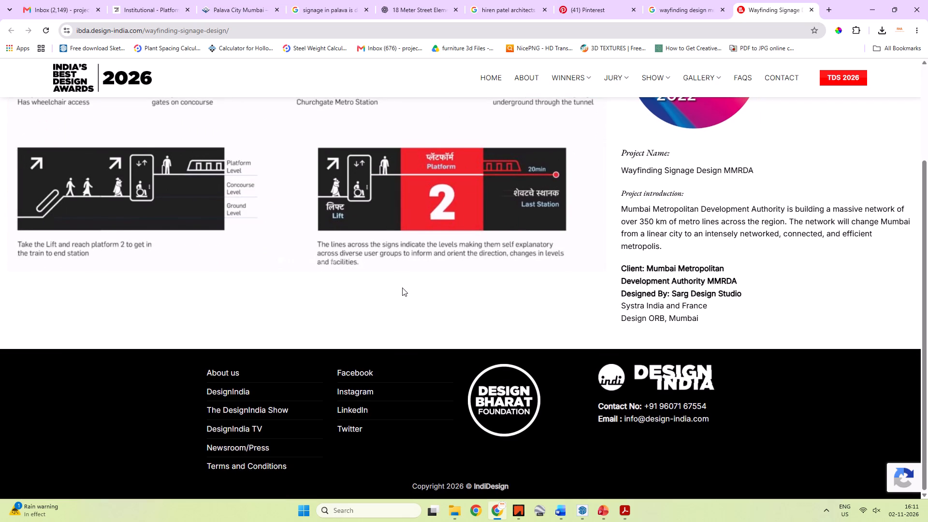
{"action": "scroll", "coordinate": [400, 285], "scroll_direction": "up", "scroll_amount": 10}
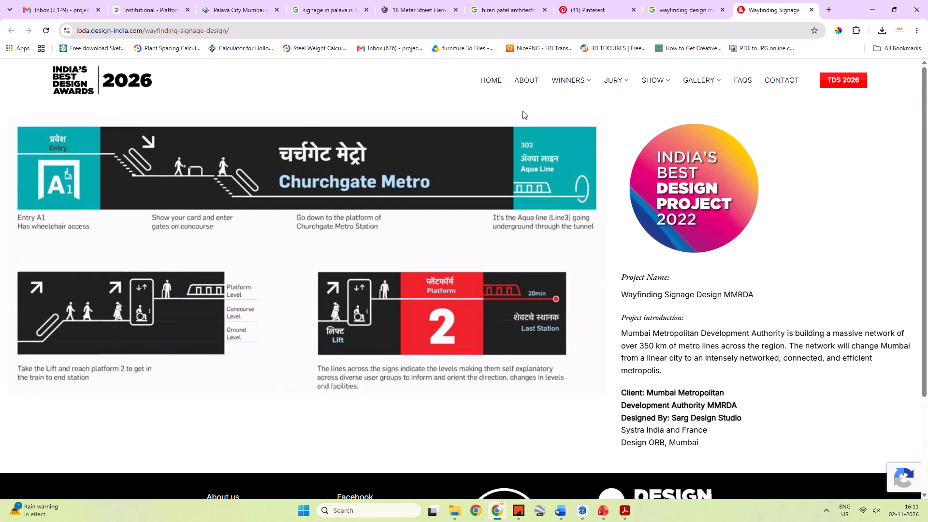
Look over the awards site's 2025 winners showcase and close the site to return to the search results.
{"action": "left_click", "coordinate": [571, 126]}
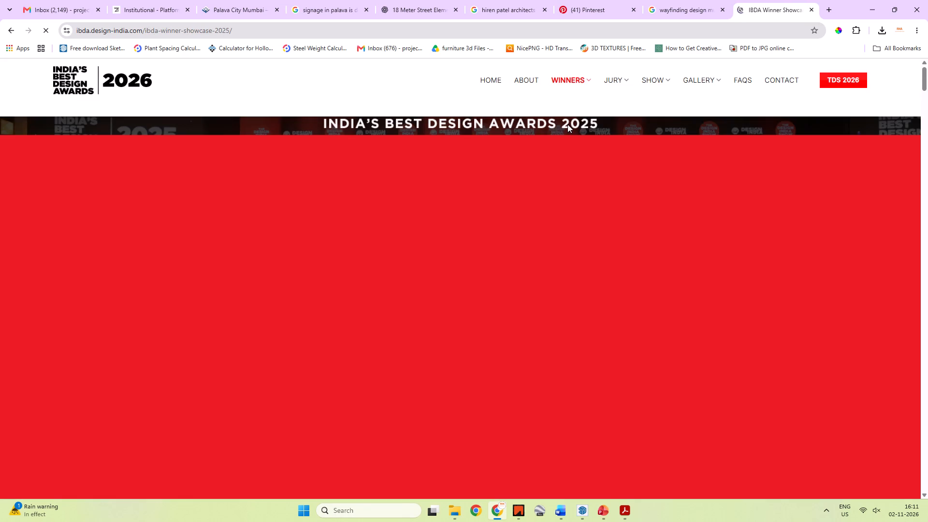
{"action": "left_click", "coordinate": [701, 81]}
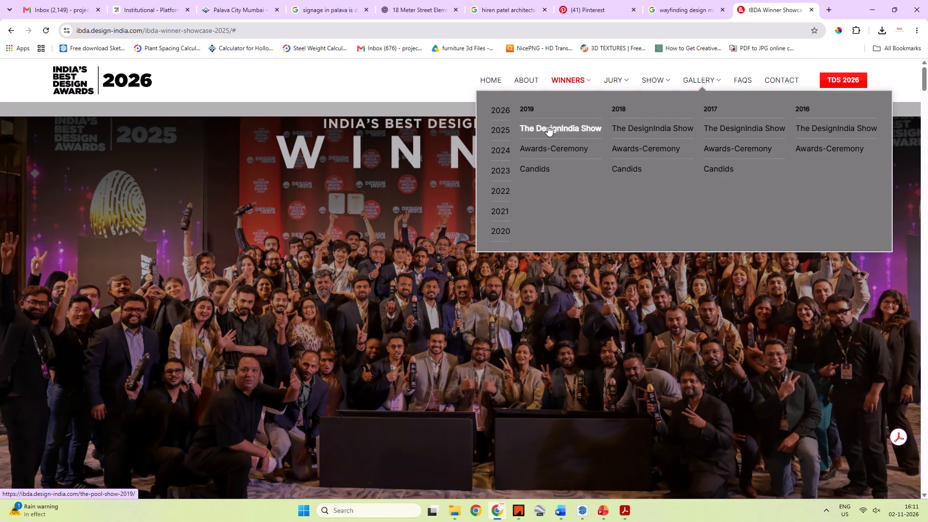
{"action": "key", "text": "Escape"}
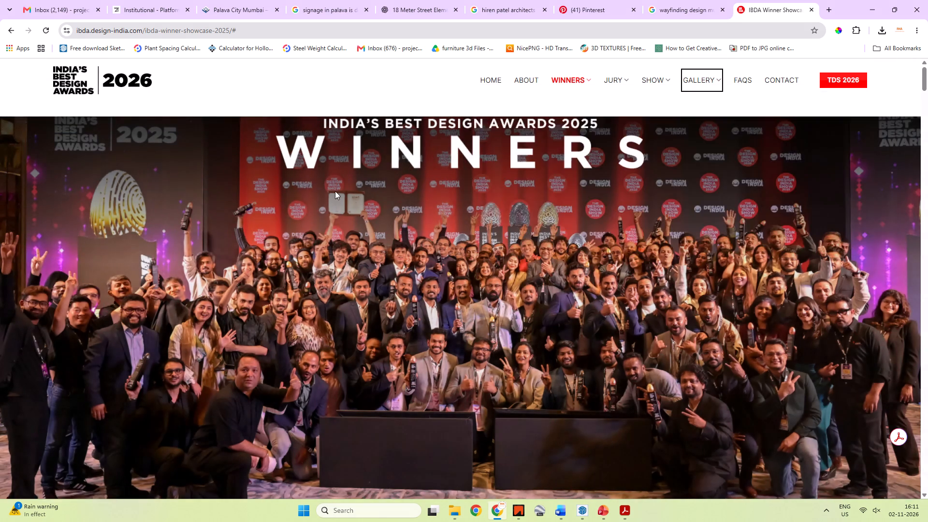
{"action": "scroll", "coordinate": [335, 191], "scroll_direction": "down", "scroll_amount": 20}
{"action": "scroll", "coordinate": [335, 191], "scroll_direction": "down", "scroll_amount": 1}
{"action": "scroll", "coordinate": [337, 187], "scroll_direction": "up", "scroll_amount": 3}
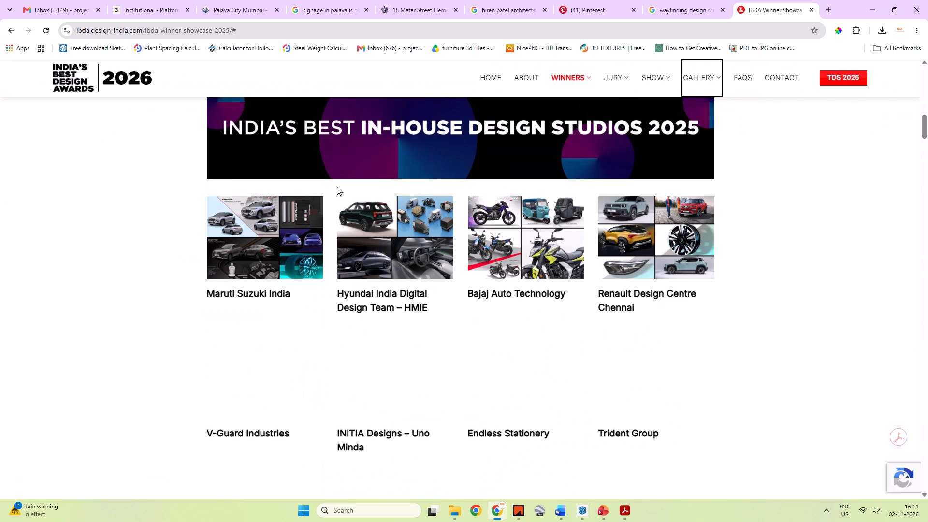
{"action": "left_click", "coordinate": [812, 12]}
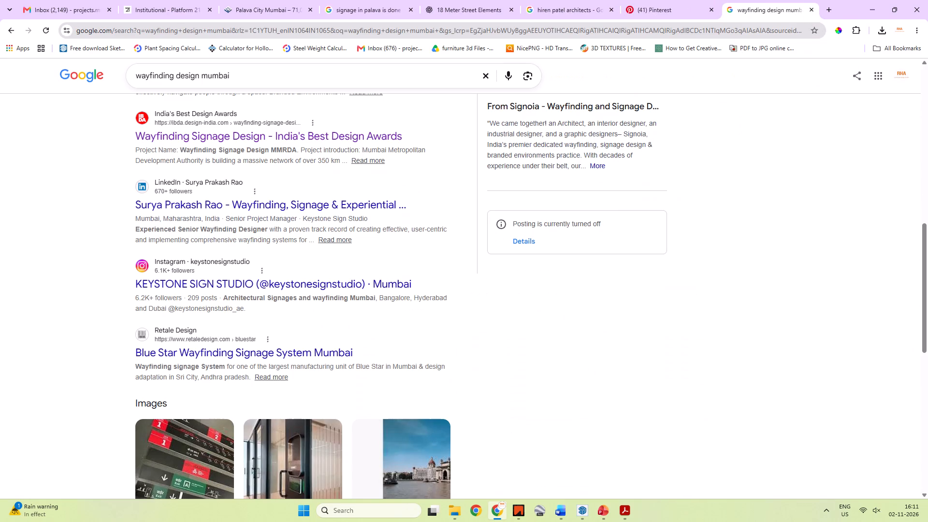
Scan the remaining results and image thumbnails, and refine the search to "wayfinding design mumbai street".
{"action": "scroll", "coordinate": [230, 221], "scroll_direction": "down", "scroll_amount": 3}
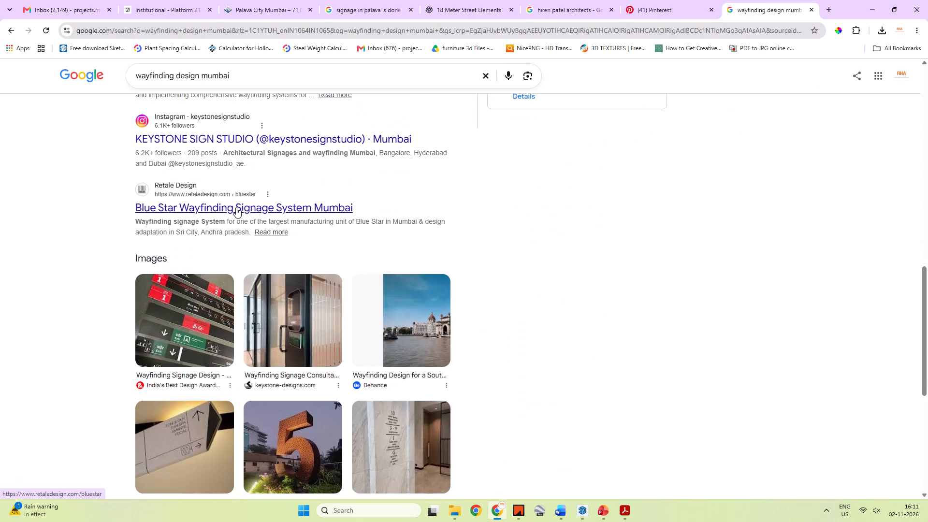
{"action": "scroll", "coordinate": [236, 207], "scroll_direction": "down", "scroll_amount": 3}
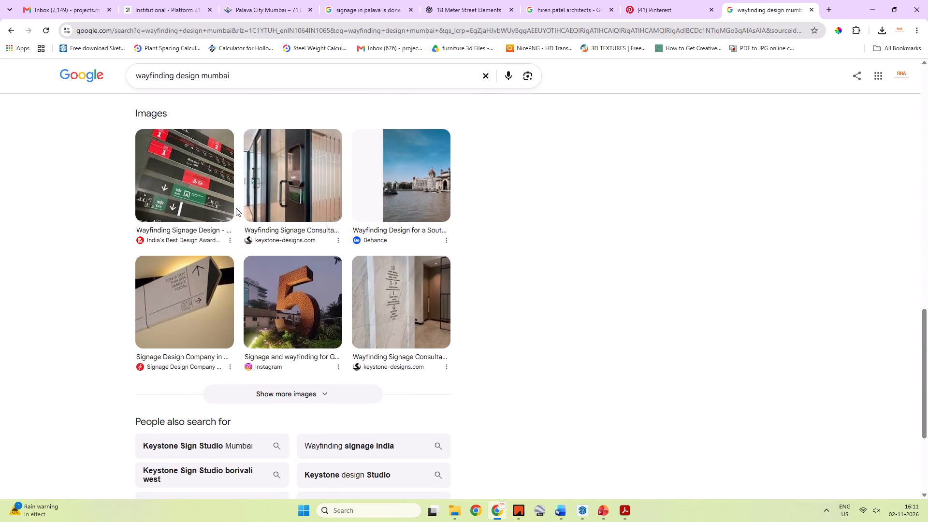
{"action": "scroll", "coordinate": [236, 208], "scroll_direction": "up", "scroll_amount": 6}
{"action": "scroll", "coordinate": [219, 128], "scroll_direction": "up", "scroll_amount": 6}
{"action": "left_click", "coordinate": [254, 77]}
{"action": "key", "text": "space"}
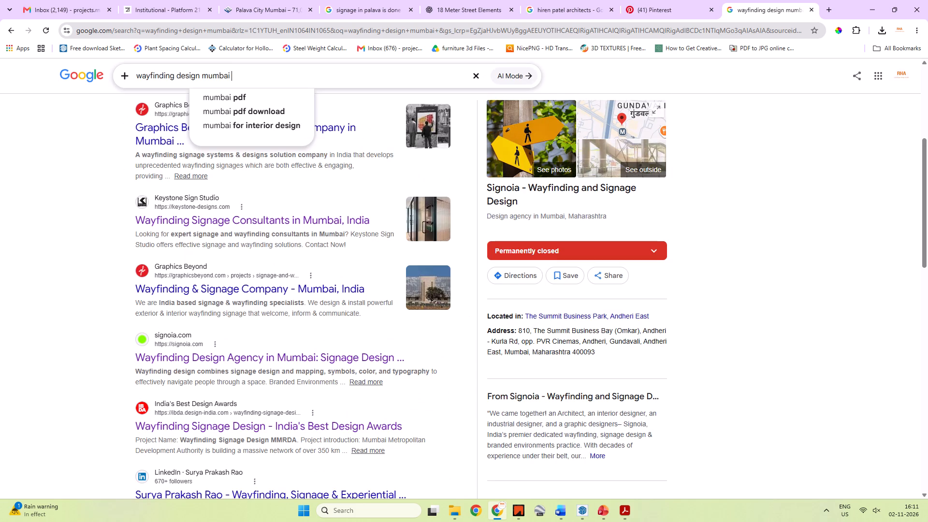
{"action": "type", "text": "streer"}
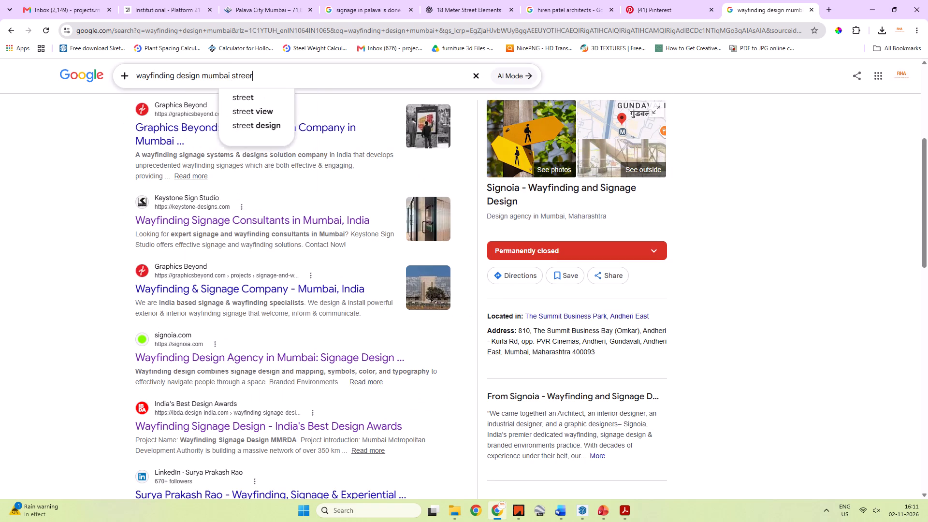
{"action": "key", "text": "space"}
{"action": "key", "text": "Return"}
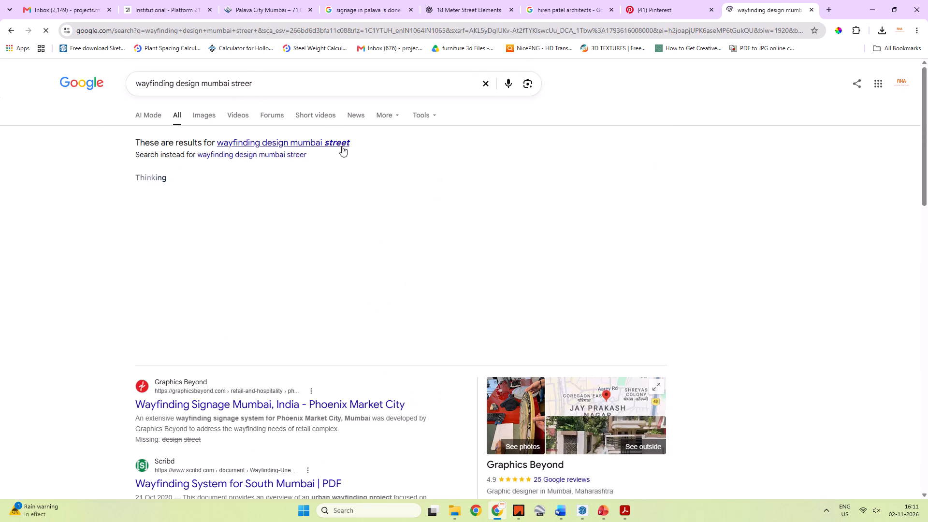
{"action": "left_click", "coordinate": [339, 141]}
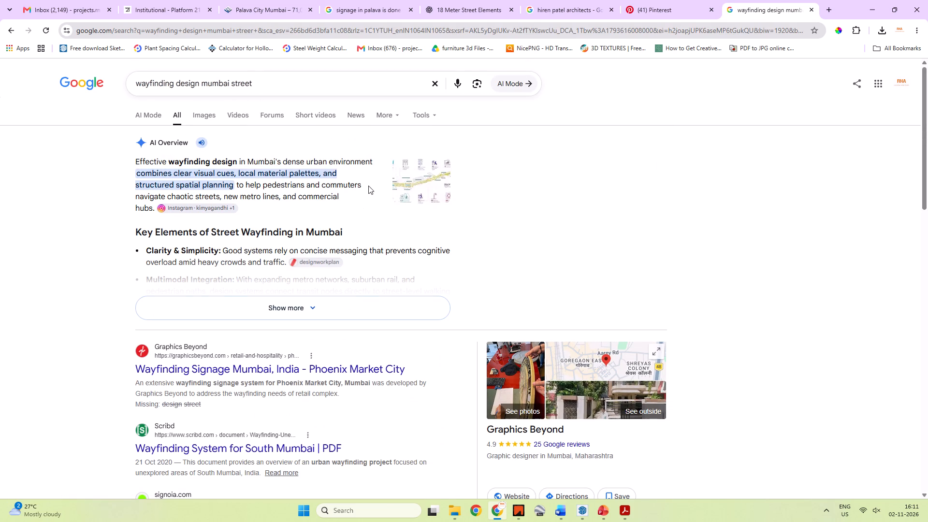
Preview the One Green Mile streetscape image from the AI Overview.
{"action": "left_click", "coordinate": [419, 169]}
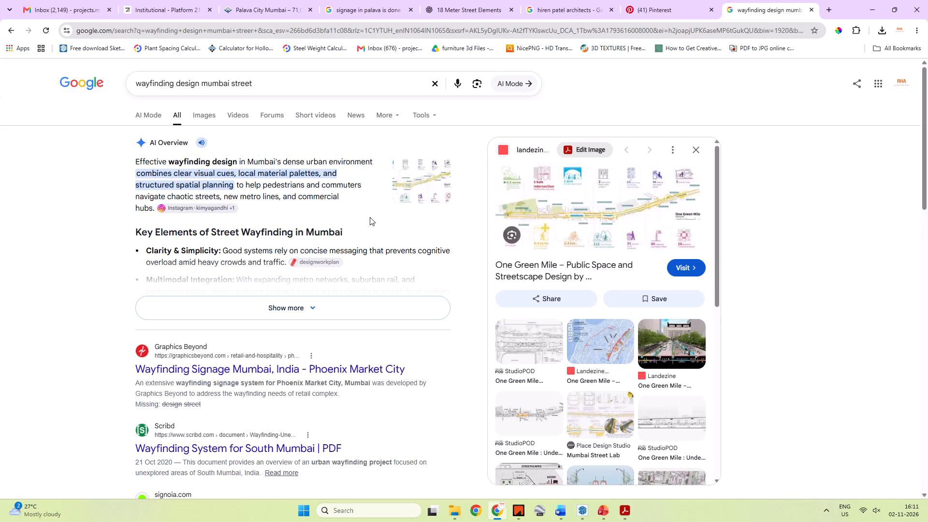
Open Graphics Beyond's Phoenix Market City wayfinding signage result in a new tab and scan the project page.
{"action": "scroll", "coordinate": [370, 217], "scroll_direction": "down", "scroll_amount": 4}
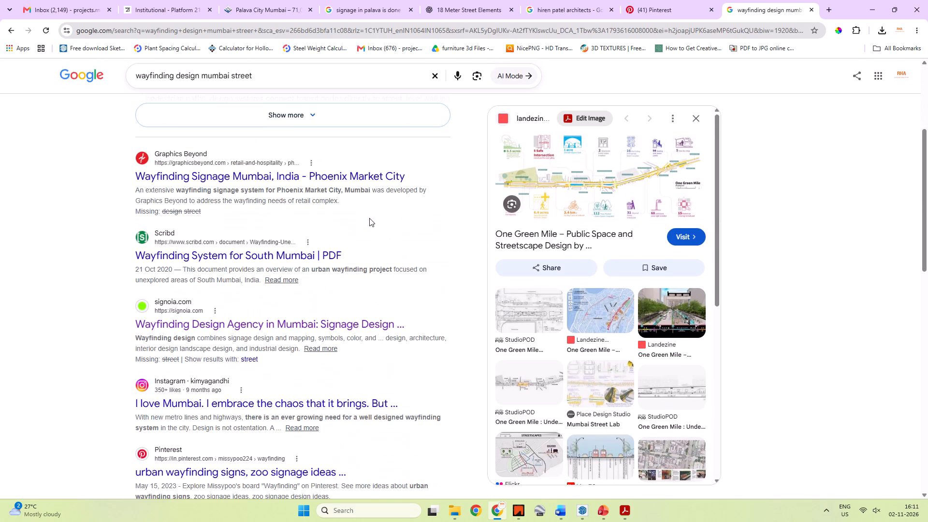
{"action": "right_click", "coordinate": [291, 179]}
{"action": "left_click", "coordinate": [315, 187]}
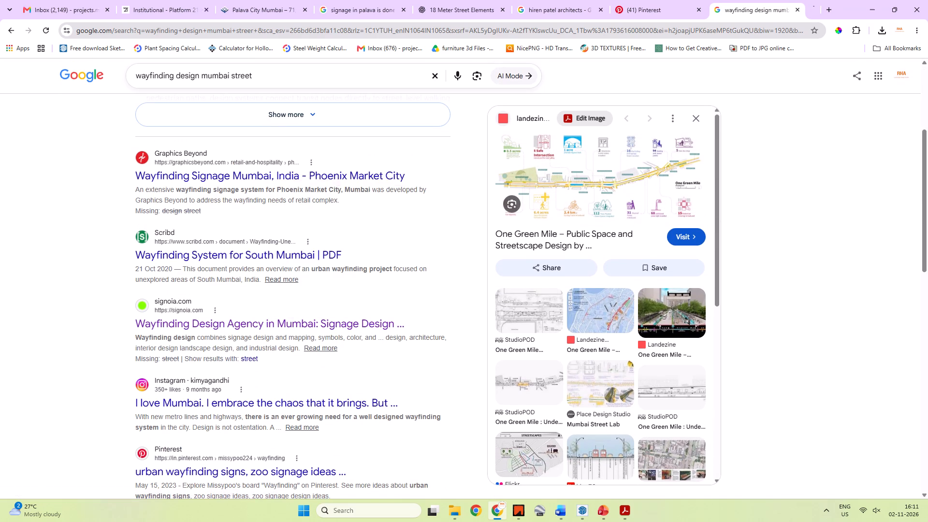
{"action": "left_click", "coordinate": [759, 11]}
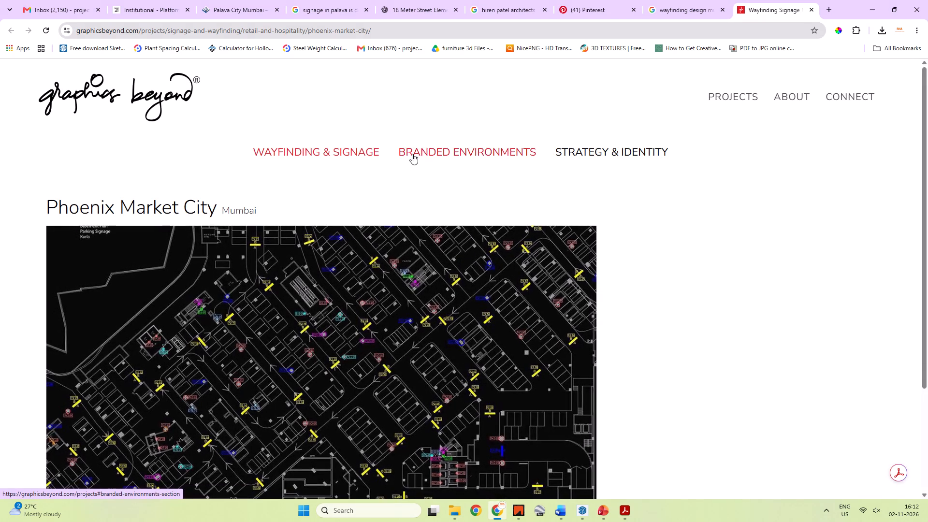
{"action": "scroll", "coordinate": [407, 162], "scroll_direction": "down", "scroll_amount": 9}
{"action": "scroll", "coordinate": [475, 239], "scroll_direction": "down", "scroll_amount": 6}
{"action": "scroll", "coordinate": [475, 239], "scroll_direction": "up", "scroll_amount": 1}
Browse the first half of the Phoenix Market City gallery for the site plan, totem designs and signage construction details.
{"action": "left_click_drag", "start_coordinate": [475, 266], "coordinate": [310, 266]}
{"action": "left_click_drag", "start_coordinate": [326, 277], "coordinate": [195, 271]}
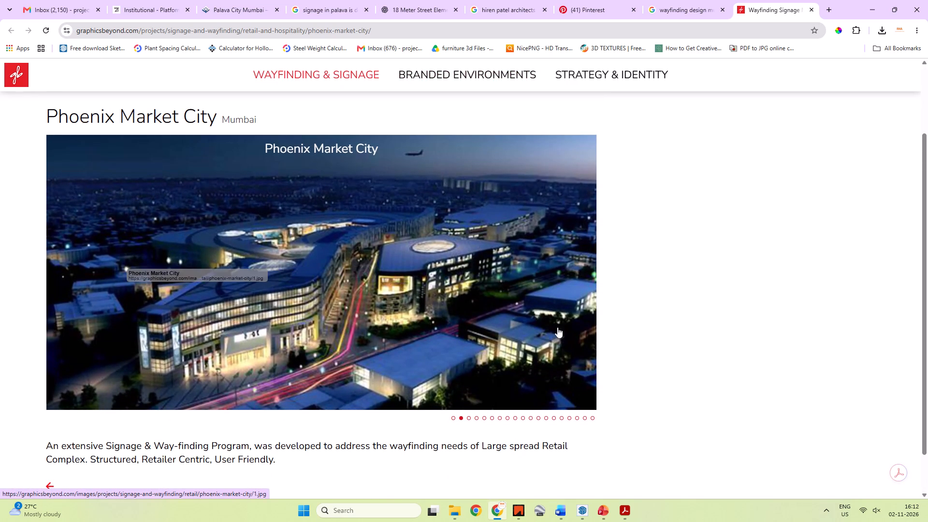
{"action": "left_click_drag", "start_coordinate": [564, 257], "coordinate": [341, 233]}
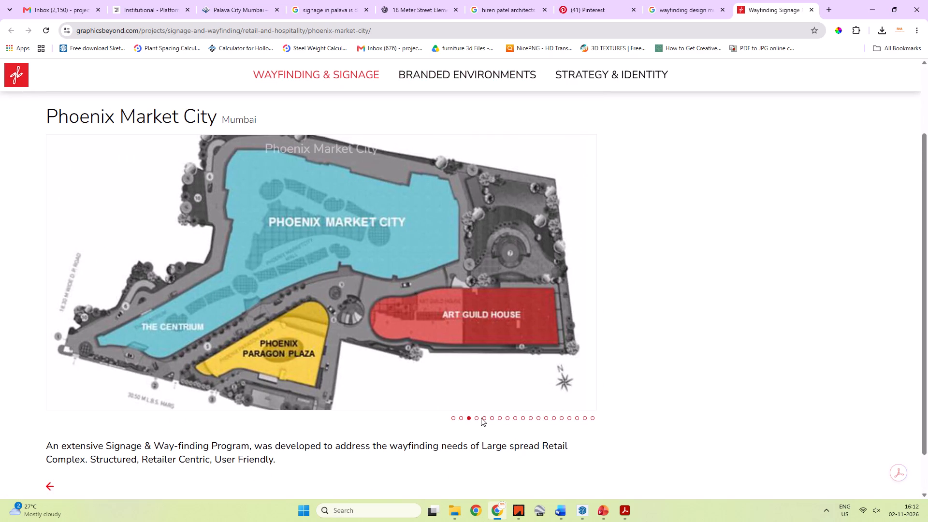
{"action": "left_click", "coordinate": [477, 418]}
{"action": "left_click", "coordinate": [482, 417]}
{"action": "left_click", "coordinate": [482, 417]}
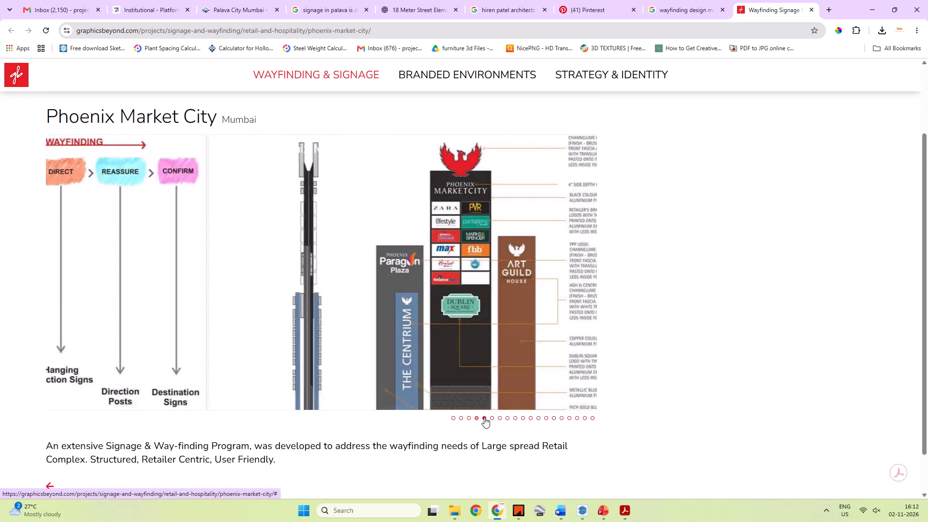
{"action": "left_click", "coordinate": [491, 417]}
{"action": "left_click", "coordinate": [498, 418]}
{"action": "left_click", "coordinate": [501, 418]}
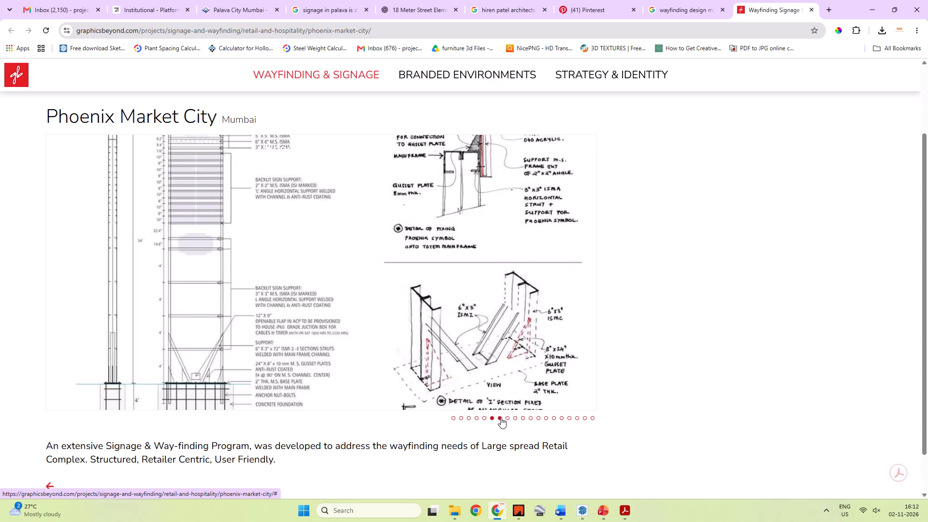
{"action": "left_click", "coordinate": [504, 418]}
{"action": "left_click", "coordinate": [508, 418]}
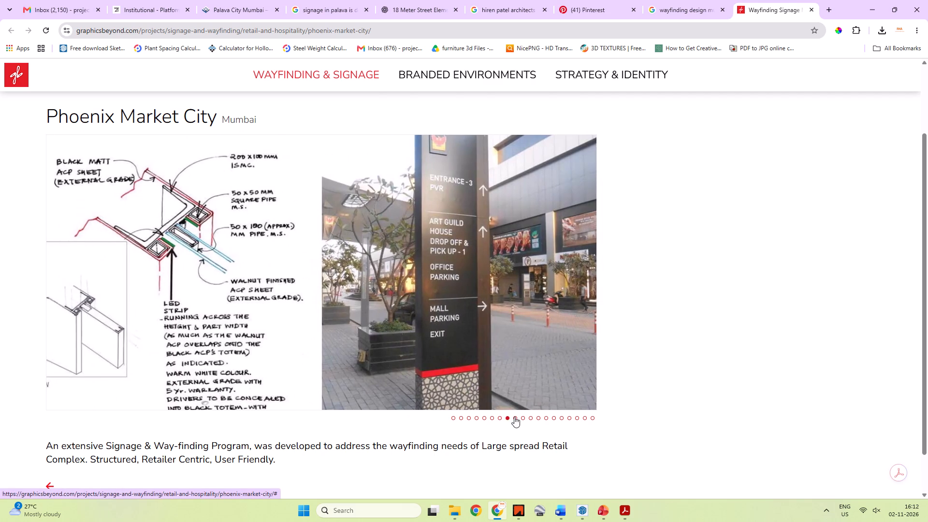
{"action": "left_click", "coordinate": [514, 417]}
{"action": "left_click", "coordinate": [505, 417]}
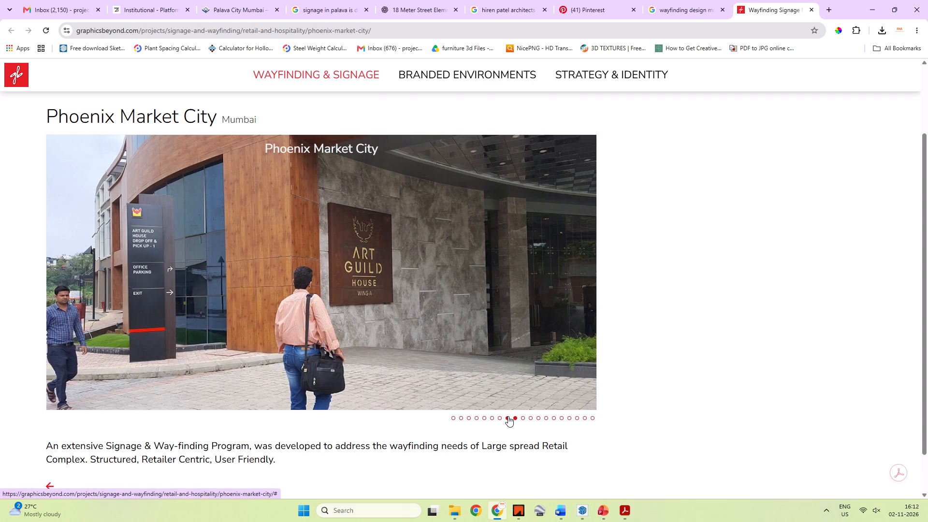
Browse the rest of the Phoenix Market City gallery for entrance, directory and parking signage photos and the signage family overview.
{"action": "left_click", "coordinate": [525, 418]}
{"action": "left_click", "coordinate": [522, 418]}
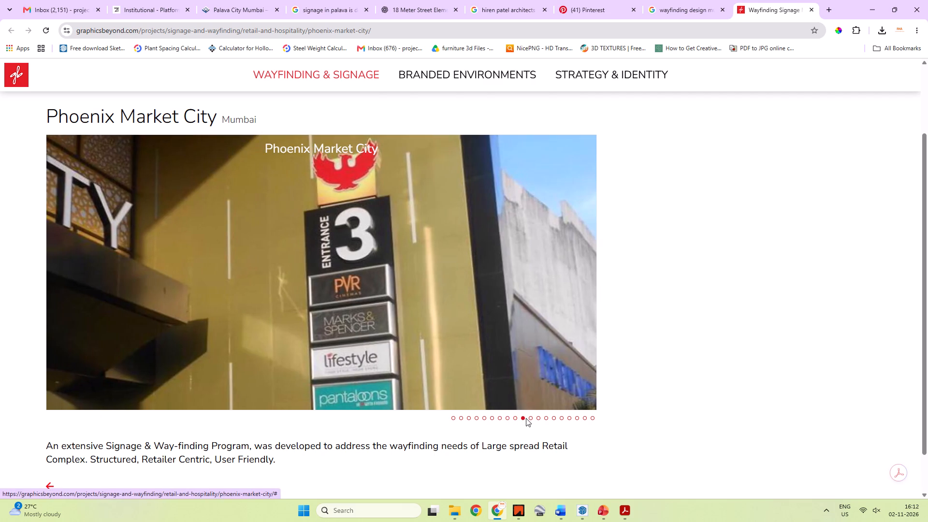
{"action": "left_click", "coordinate": [529, 418]}
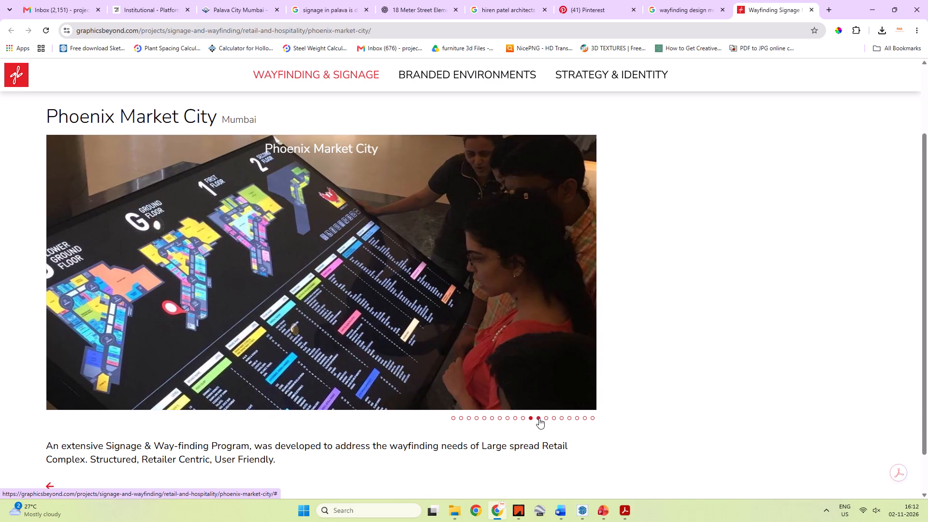
{"action": "left_click", "coordinate": [539, 418]}
{"action": "left_click", "coordinate": [545, 418]}
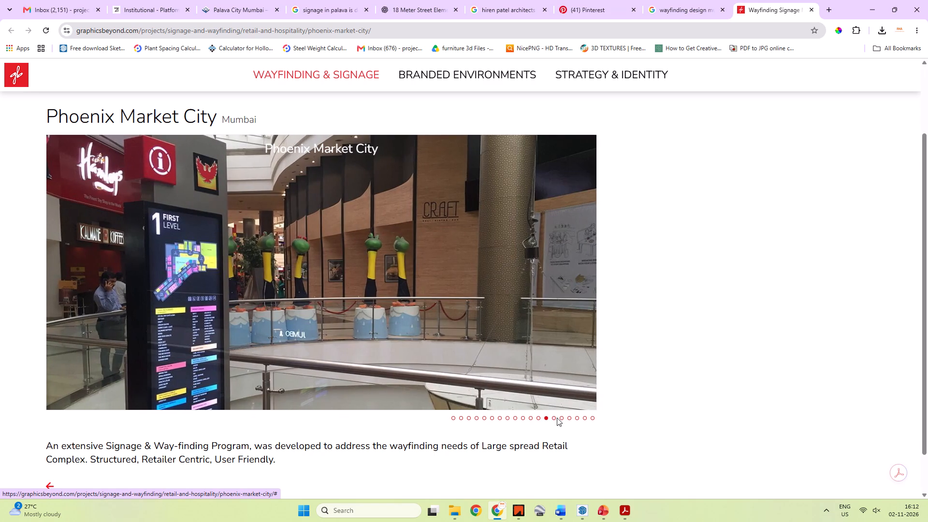
{"action": "left_click", "coordinate": [557, 417]}
{"action": "left_click", "coordinate": [554, 417]}
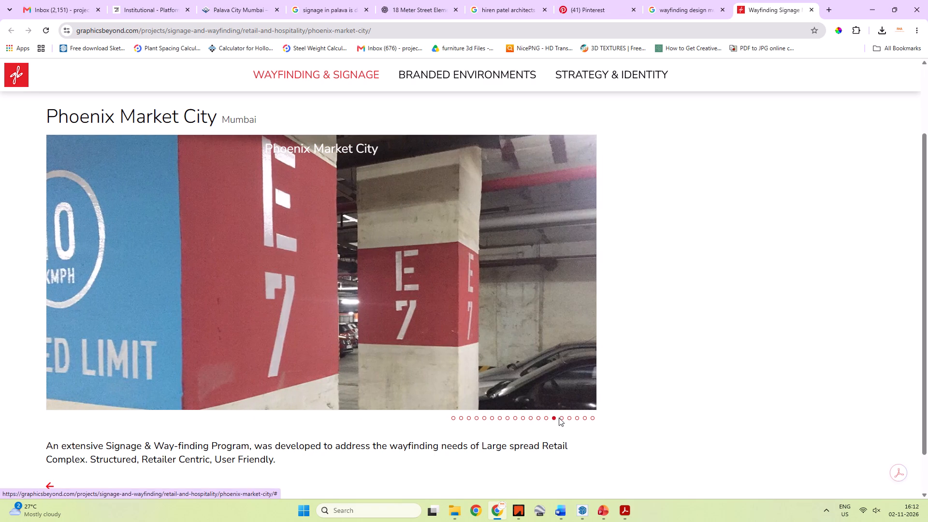
{"action": "left_click", "coordinate": [559, 418]}
{"action": "left_click", "coordinate": [560, 418]}
{"action": "left_click", "coordinate": [570, 418]}
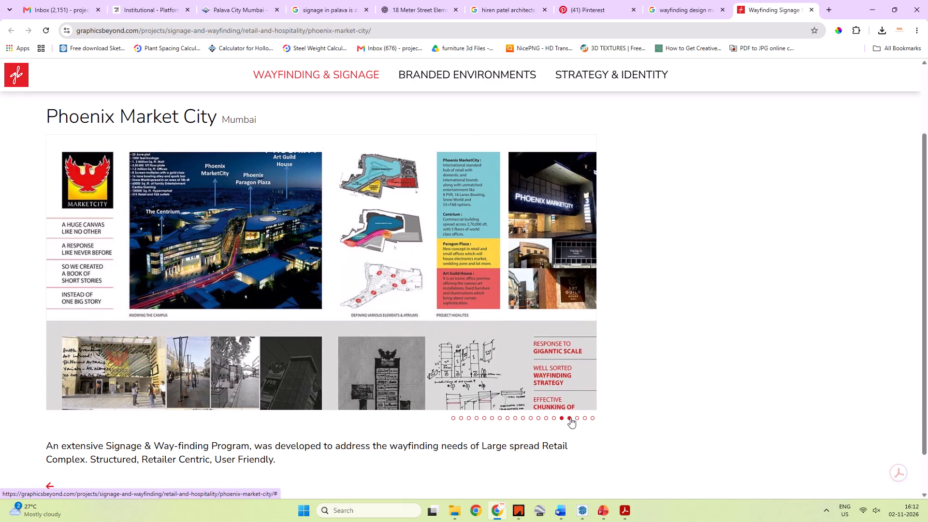
{"action": "scroll", "coordinate": [575, 404], "scroll_direction": "up", "scroll_amount": 6}
{"action": "scroll", "coordinate": [572, 356], "scroll_direction": "down", "scroll_amount": 4}
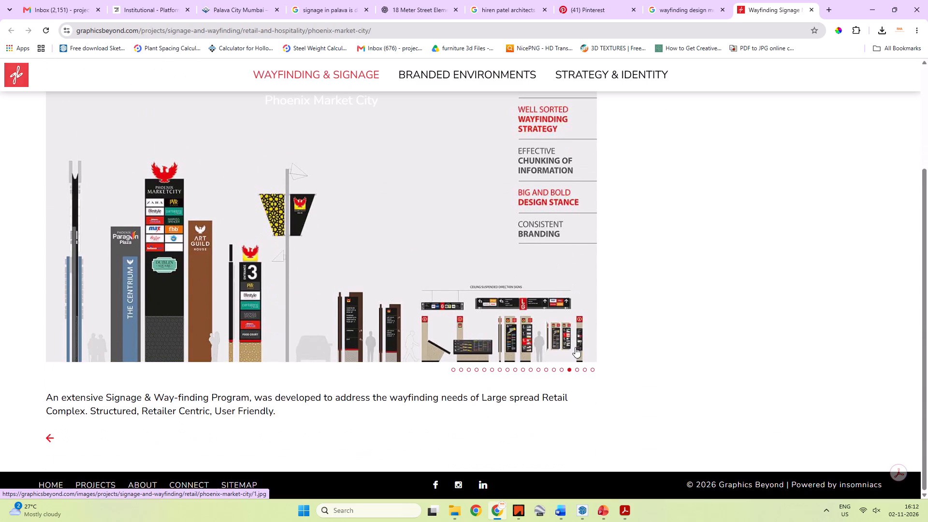
{"action": "scroll", "coordinate": [582, 350], "scroll_direction": "up", "scroll_amount": 11}
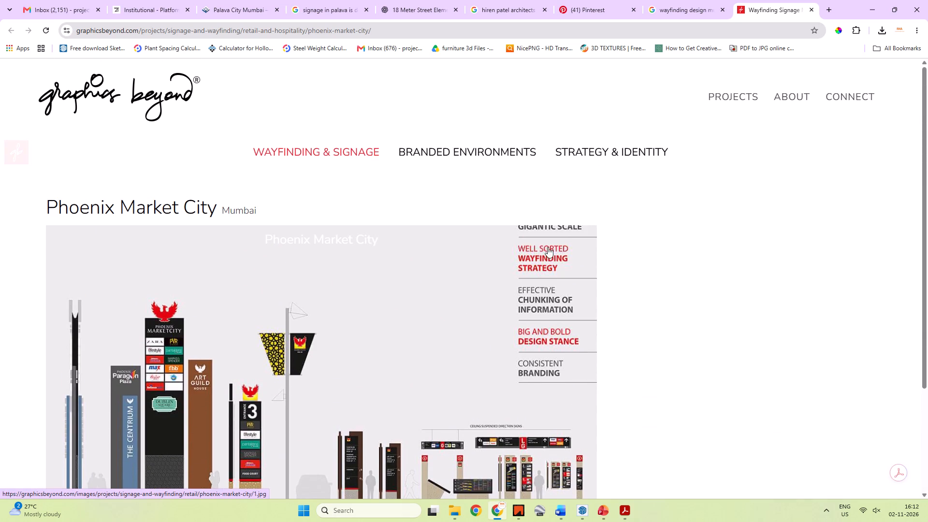
Open Graphics Beyond's Branded Environments projects and scan them and the Strategy & Identity projects for signage references.
{"action": "left_click", "coordinate": [448, 149]}
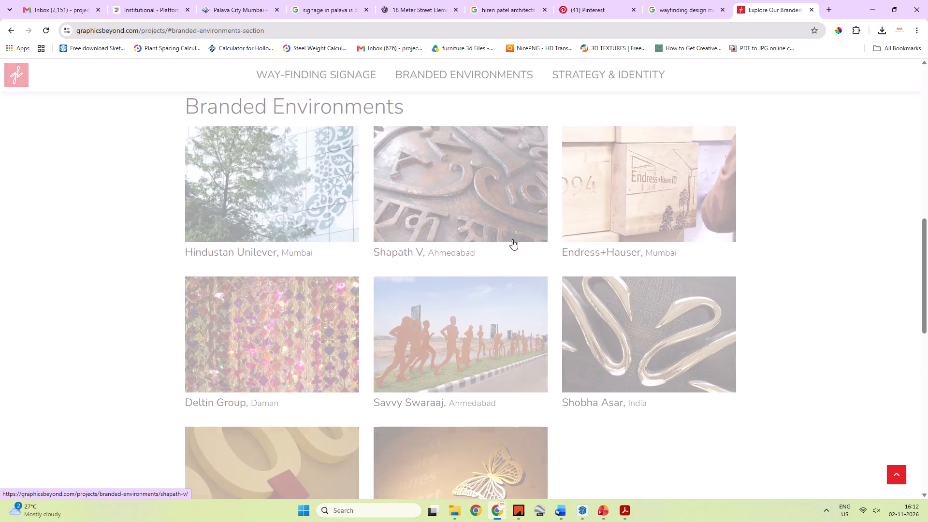
{"action": "scroll", "coordinate": [203, 229], "scroll_direction": "down", "scroll_amount": 1}
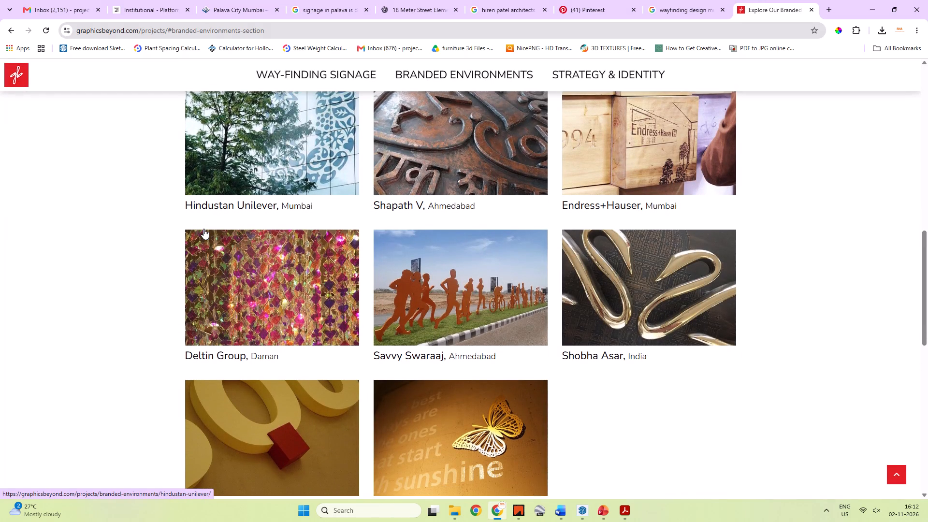
{"action": "scroll", "coordinate": [203, 229], "scroll_direction": "down", "scroll_amount": 8}
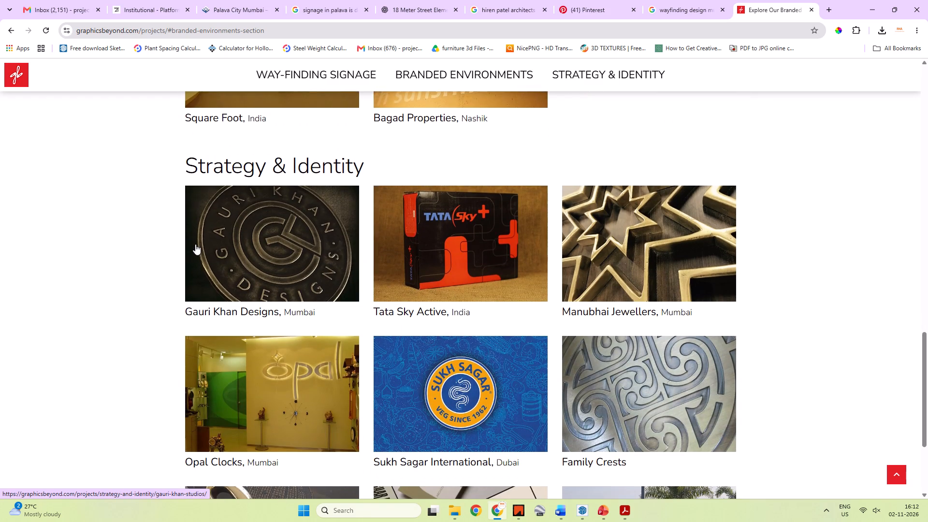
{"action": "scroll", "coordinate": [195, 244], "scroll_direction": "down", "scroll_amount": 5}
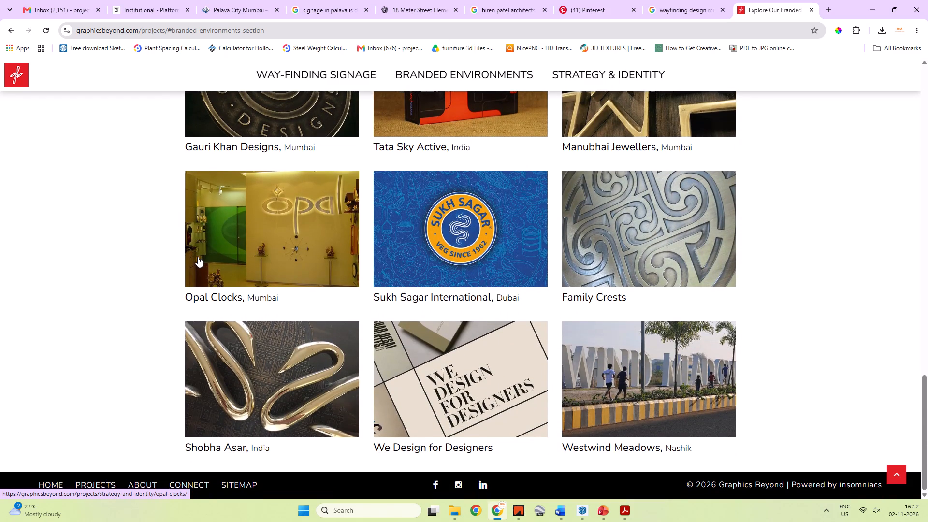
Open Graphics Beyond's Westwind Meadows, Nashik project and browse its description and gallery for street-side lettering and branding references.
{"action": "left_click", "coordinate": [643, 362]}
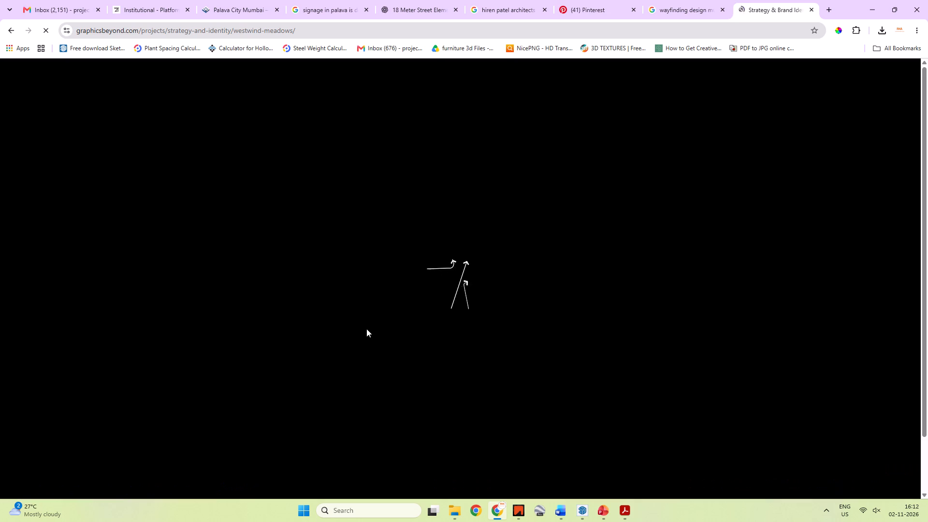
{"action": "scroll", "coordinate": [366, 329], "scroll_direction": "down", "scroll_amount": 12}
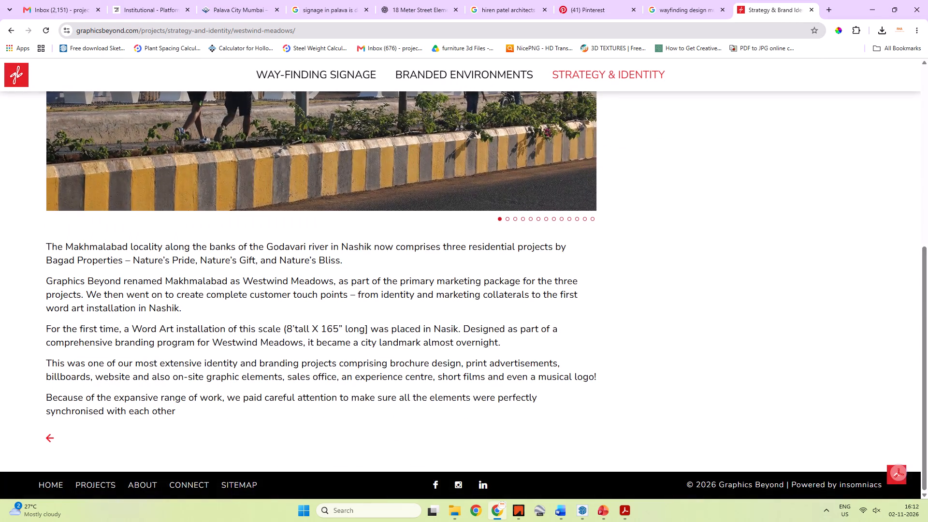
{"action": "scroll", "coordinate": [366, 329], "scroll_direction": "up", "scroll_amount": 4}
{"action": "left_click_drag", "start_coordinate": [474, 300], "coordinate": [164, 282]}
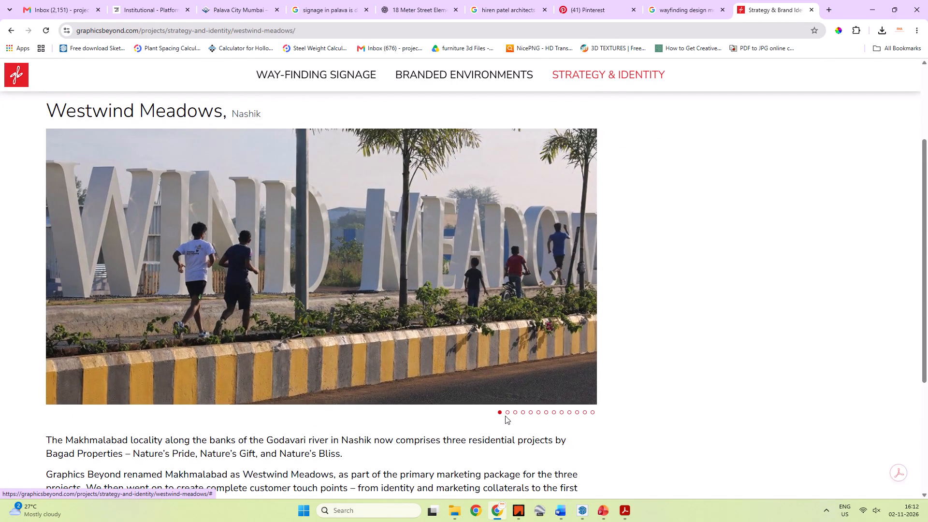
{"action": "left_click", "coordinate": [507, 410]}
{"action": "left_click", "coordinate": [508, 410]}
{"action": "left_click", "coordinate": [514, 411]}
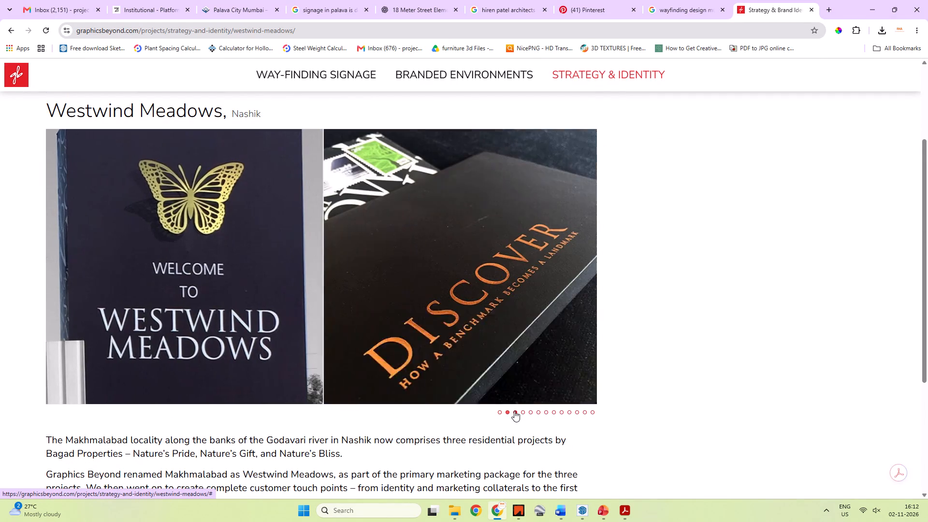
{"action": "left_click", "coordinate": [520, 411]}
{"action": "left_click", "coordinate": [524, 411]}
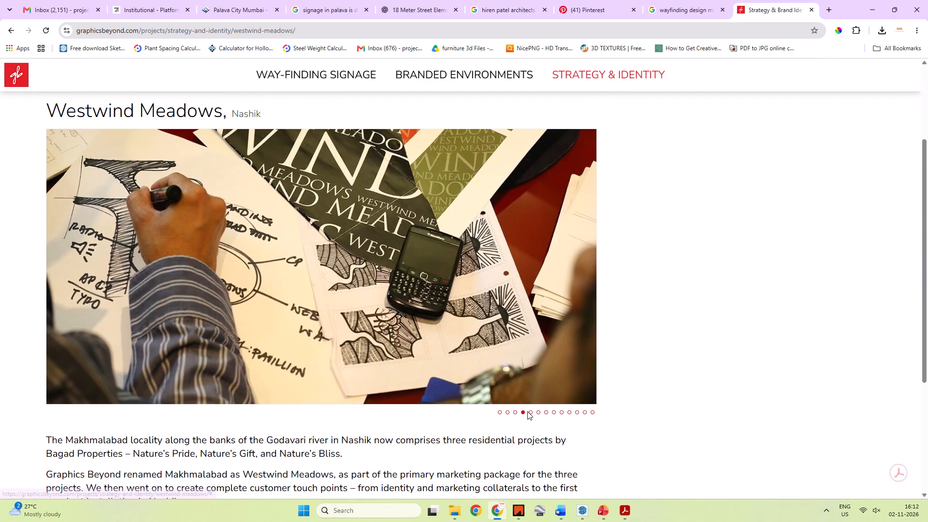
{"action": "left_click", "coordinate": [527, 411]}
{"action": "left_click", "coordinate": [529, 412]}
{"action": "left_click", "coordinate": [538, 411]}
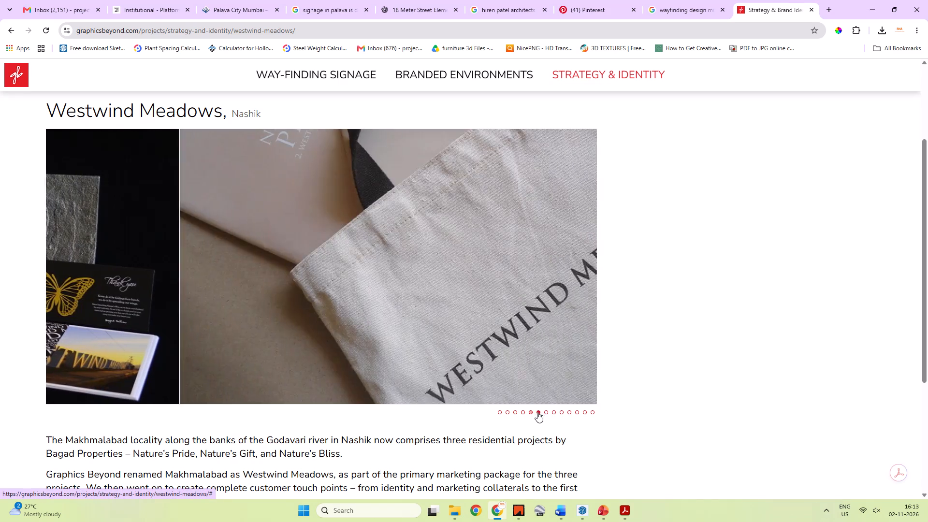
{"action": "left_click", "coordinate": [546, 412]}
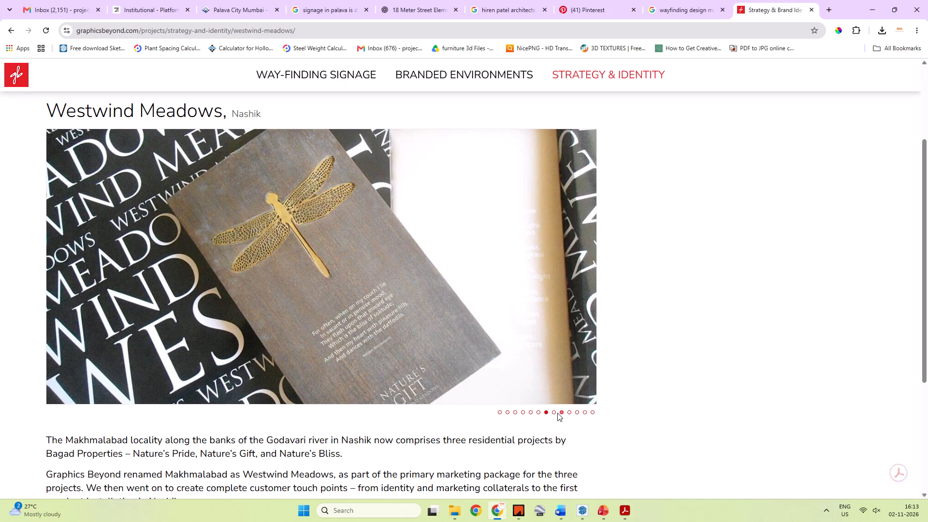
{"action": "double_click", "coordinate": [557, 413]}
{"action": "left_click", "coordinate": [561, 413]}
{"action": "key", "text": "Escape"}
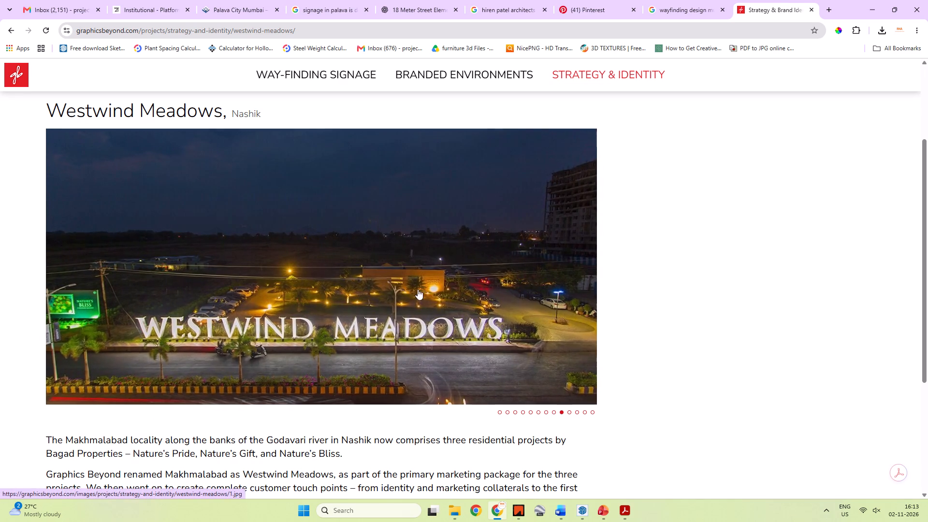
Return to Graphics Beyond's projects list, scan back to the Way-finding Signage projects, and close the site.
{"action": "left_click", "coordinate": [1, 36]}
{"action": "scroll", "coordinate": [348, 266], "scroll_direction": "up", "scroll_amount": 6}
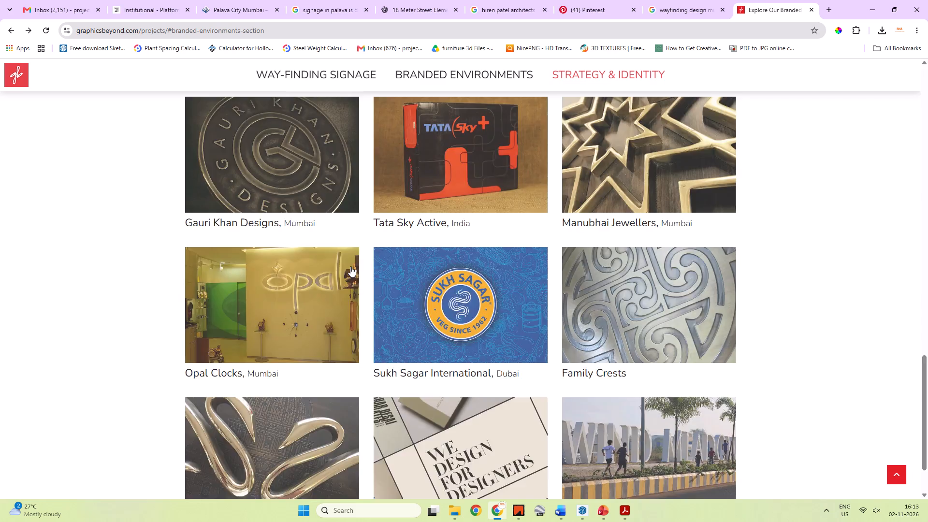
{"action": "scroll", "coordinate": [348, 272], "scroll_direction": "up", "scroll_amount": 20}
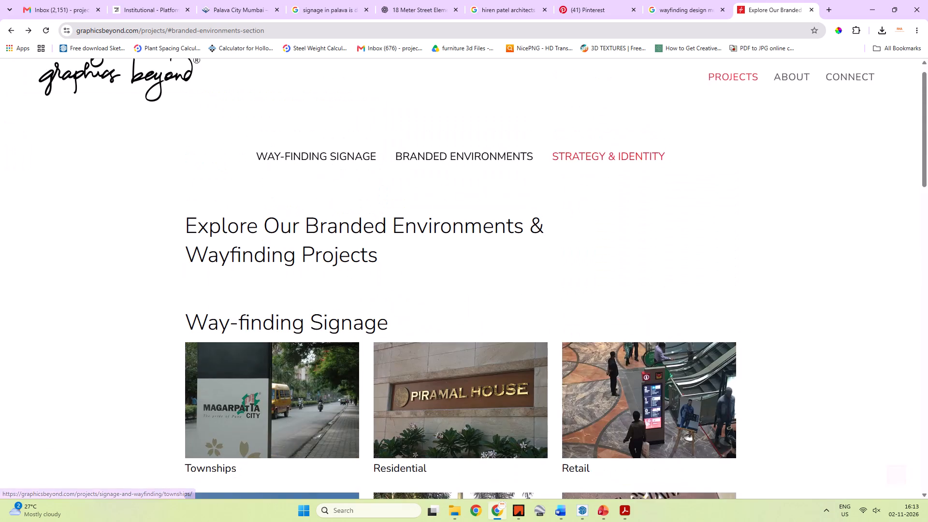
{"action": "scroll", "coordinate": [348, 269], "scroll_direction": "up", "scroll_amount": 4}
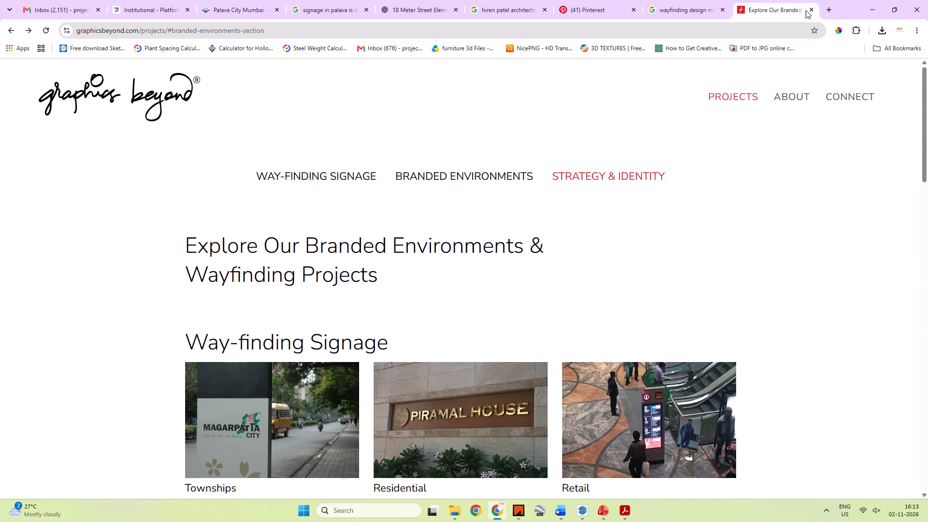
{"action": "left_click", "coordinate": [811, 11]}
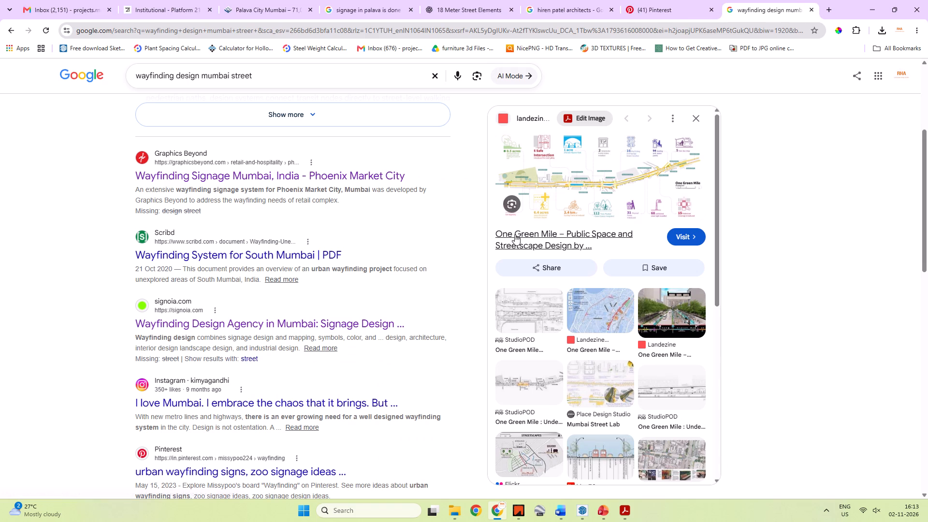
Try to open Landezine's One Green Mile streetscape article, and scan the related streetscape images in the search results.
{"action": "left_click", "coordinate": [514, 236]}
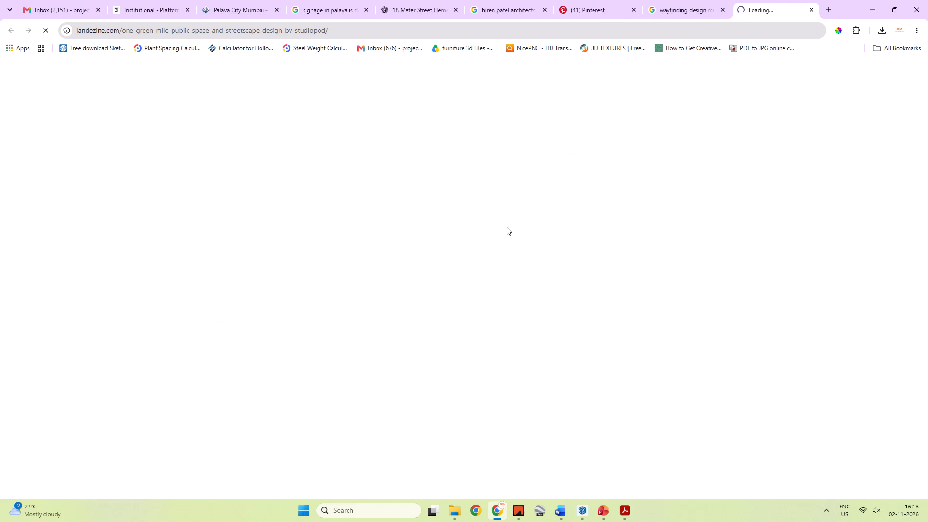
{"action": "left_click", "coordinate": [690, 8]}
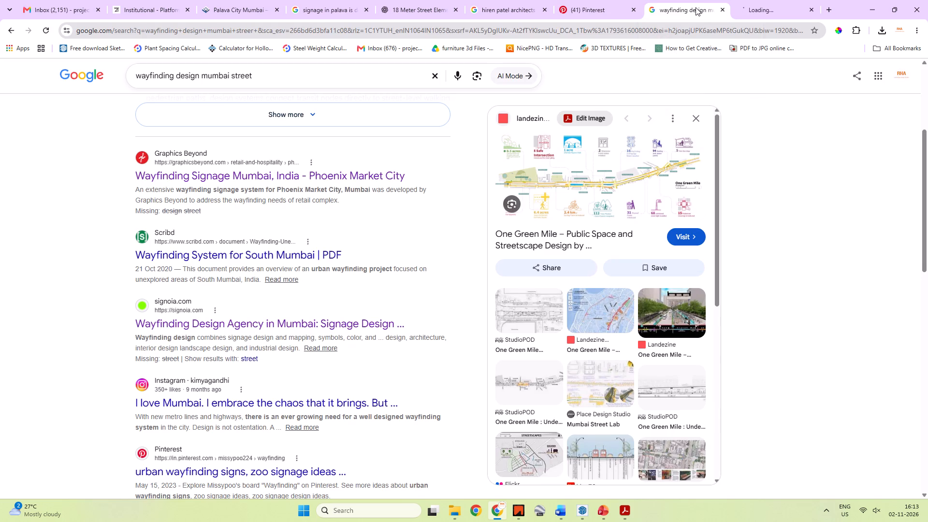
{"action": "left_click", "coordinate": [793, 12]}
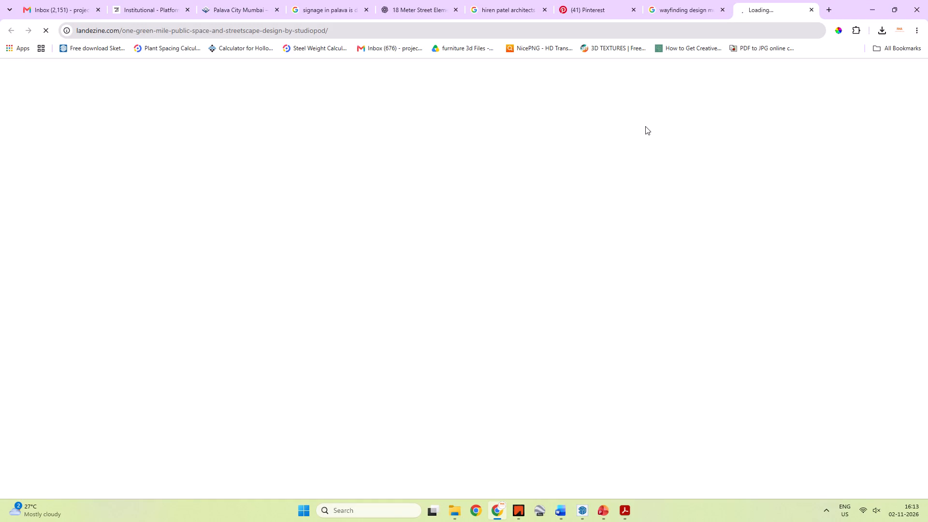
{"action": "left_click", "coordinate": [687, 1]}
{"action": "left_click", "coordinate": [765, 11]}
{"action": "left_click", "coordinate": [809, 13]}
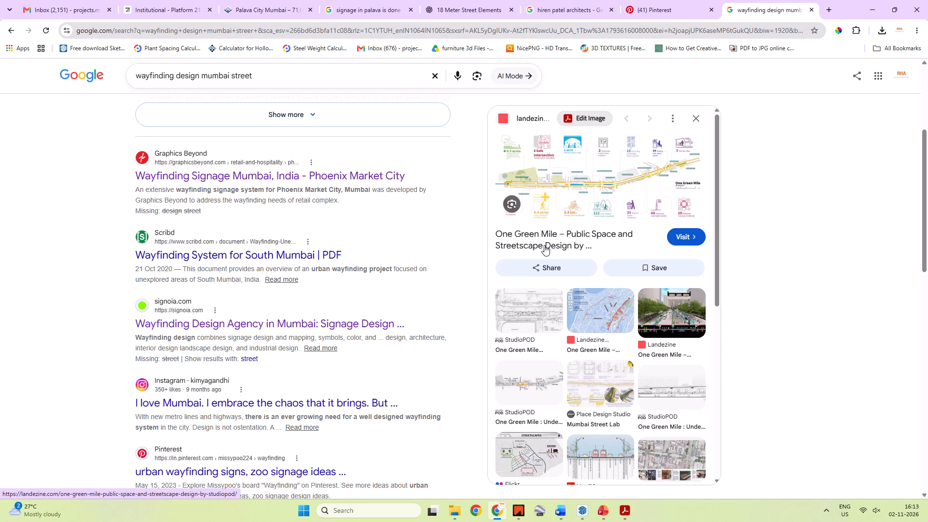
{"action": "scroll", "coordinate": [544, 245], "scroll_direction": "down", "scroll_amount": 3}
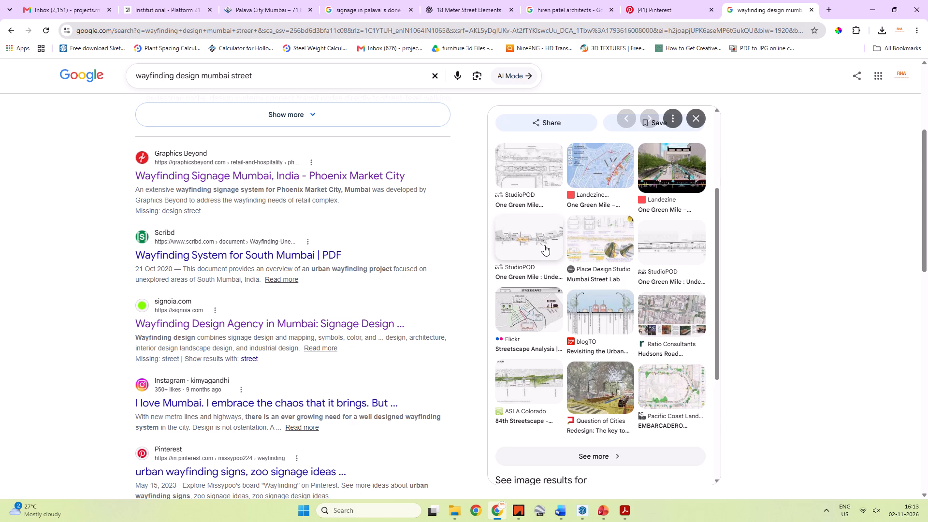
{"action": "scroll", "coordinate": [623, 37], "scroll_direction": "up", "scroll_amount": 4}
{"action": "left_click", "coordinate": [655, 0]}
{"action": "left_click", "coordinate": [764, 0]}
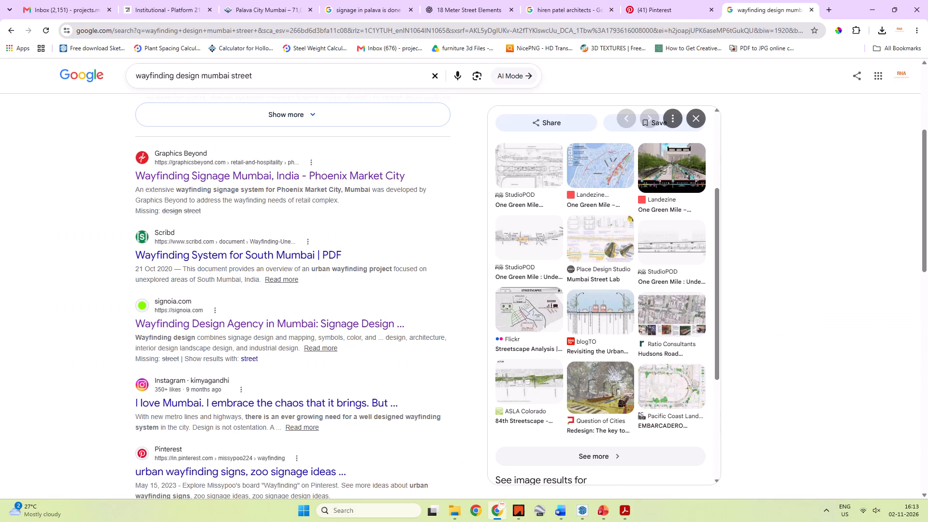
Change the Google search to "wayfinding signage" and show its image results.
{"action": "left_click", "coordinate": [301, 67]}
{"action": "key", "text": "ctrl+a"}
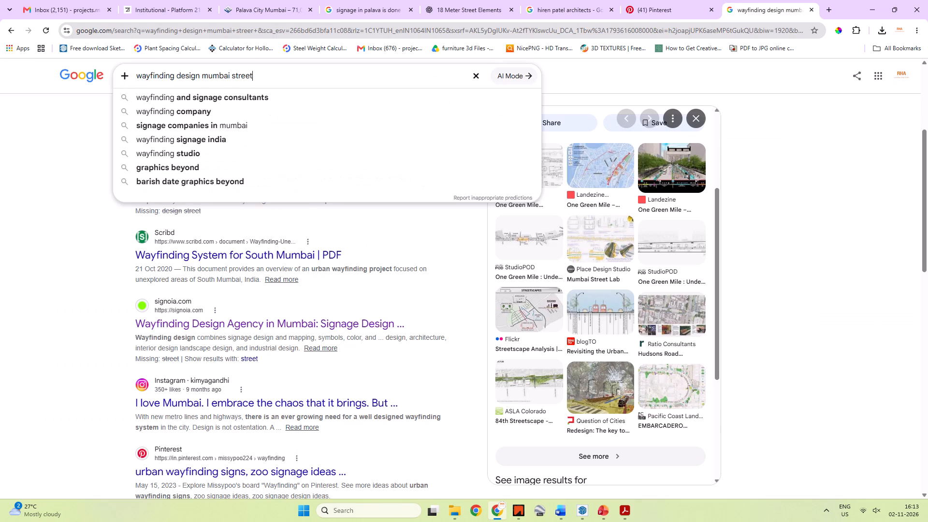
{"action": "key", "text": "Right"}
{"action": "key", "text": "BackSpace"}
{"action": "key", "text": "BackSpace"}
{"action": "key", "text": "BackSpace"}
{"action": "key", "text": "BackSpace"}
{"action": "key", "text": "BackSpace"}
{"action": "key", "text": "BackSpace"}
{"action": "key", "text": "BackSpace"}
{"action": "key", "text": "BackSpace"}
{"action": "key", "text": "BackSpace"}
{"action": "key", "text": "BackSpace"}
{"action": "key", "text": "BackSpace"}
{"action": "key", "text": "BackSpace"}
{"action": "key", "text": "BackSpace"}
{"action": "key", "text": "BackSpace"}
{"action": "key", "text": "BackSpace"}
{"action": "key", "text": "BackSpace"}
{"action": "key", "text": "BackSpace"}
{"action": "key", "text": "BackSpace"}
{"action": "key", "text": "BackSpace"}
{"action": "key", "text": "BackSpace"}
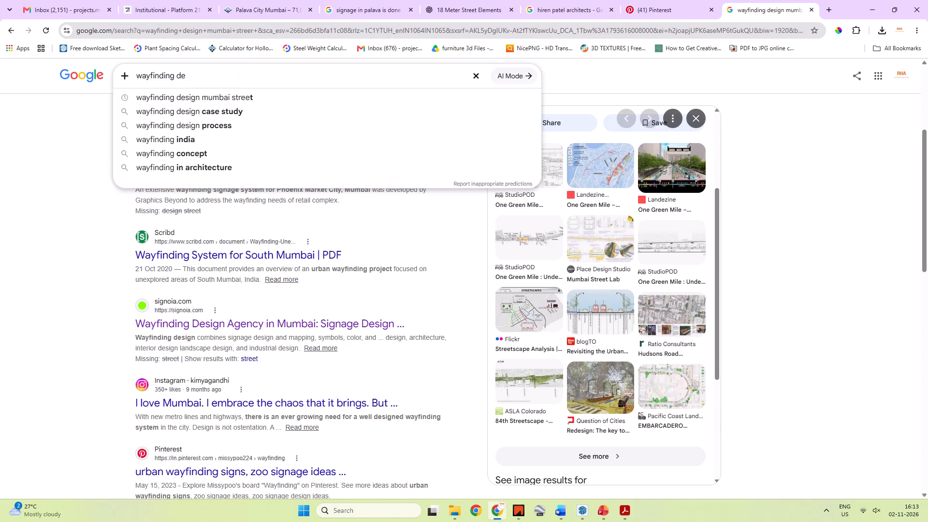
{"action": "key", "text": "space"}
{"action": "type", "text": "signage"}
{"action": "key", "text": "space"}
{"action": "key", "text": "Return"}
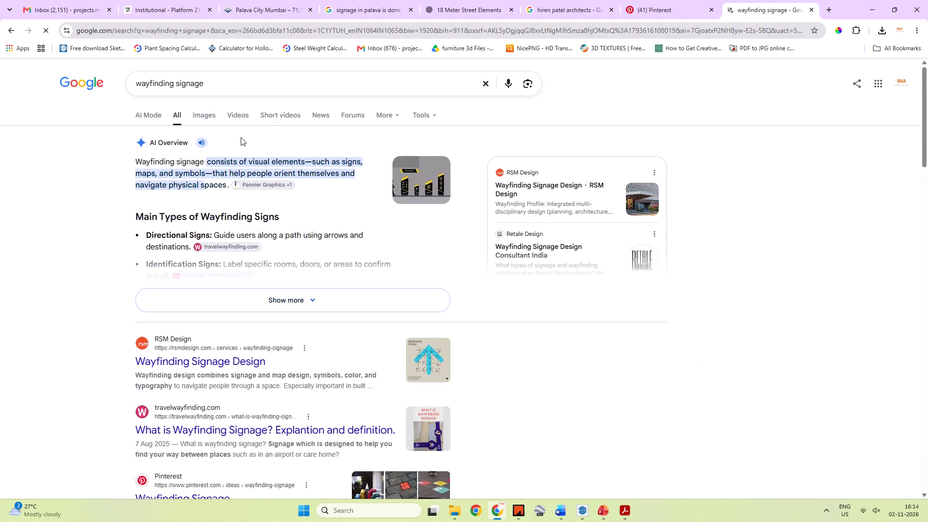
{"action": "left_click", "coordinate": [204, 122]}
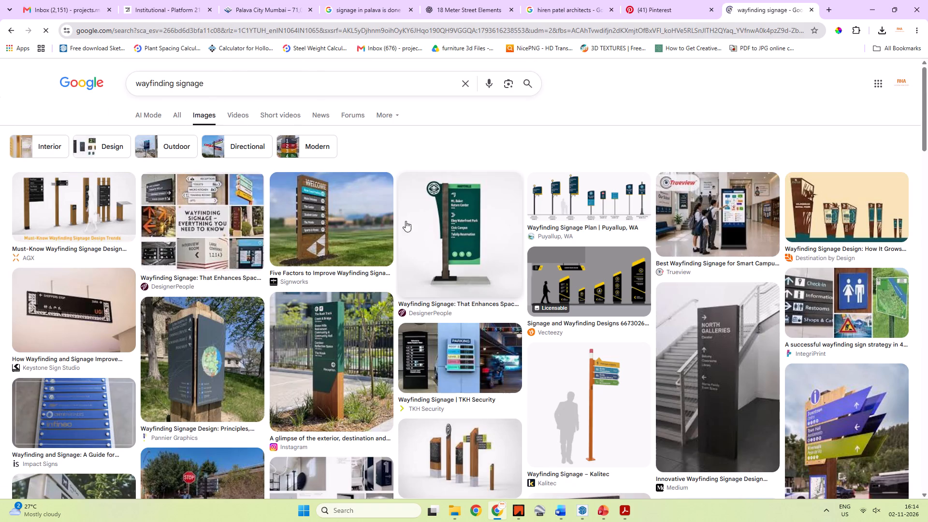
Refine the image search to "wayfinding signage outdoor" and scan the results for totem and directional sign designs.
{"action": "left_click", "coordinate": [230, 80]}
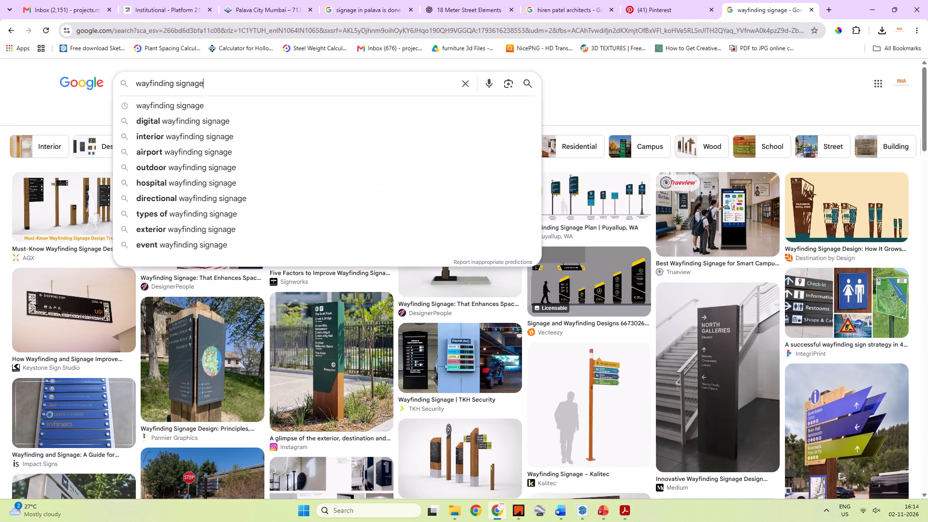
{"action": "key", "text": "space"}
{"action": "type", "text": "outdoor"}
{"action": "key", "text": "space"}
{"action": "key", "text": "Return"}
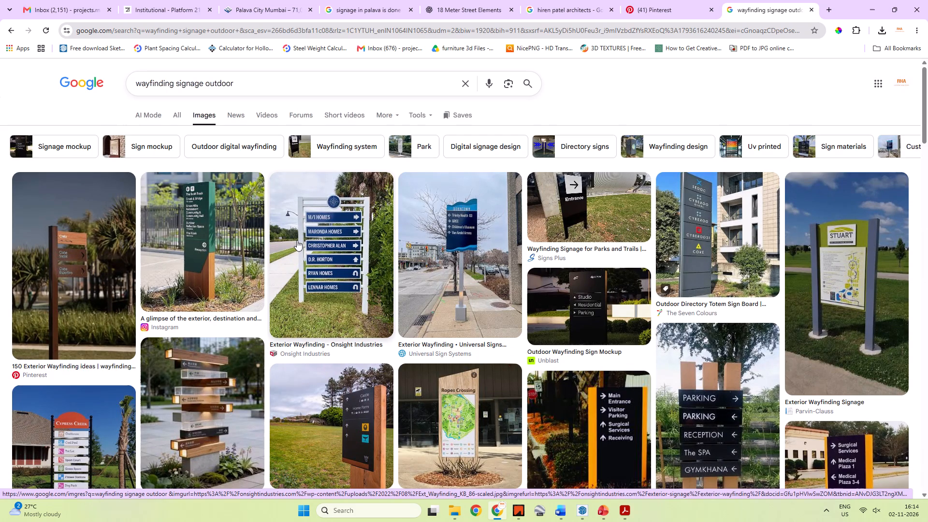
{"action": "scroll", "coordinate": [297, 240], "scroll_direction": "down", "scroll_amount": 4}
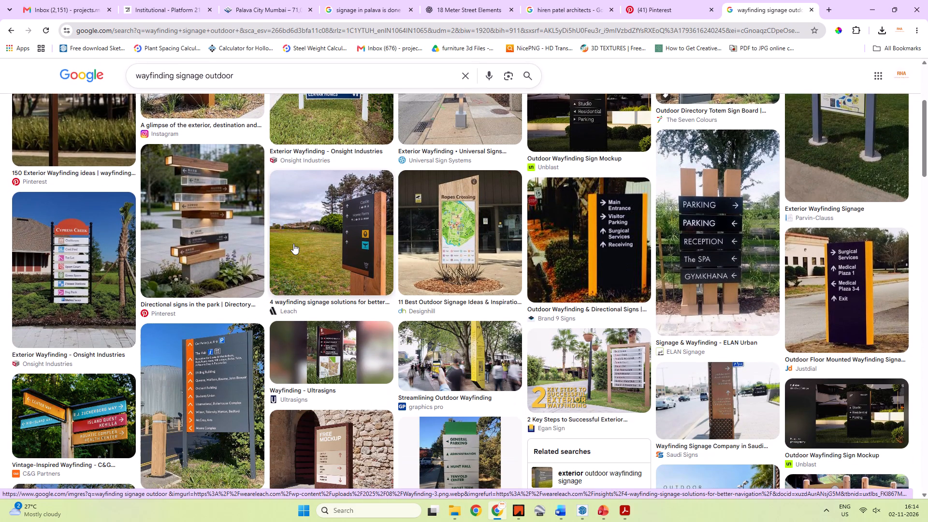
{"action": "scroll", "coordinate": [293, 244], "scroll_direction": "down", "scroll_amount": 2}
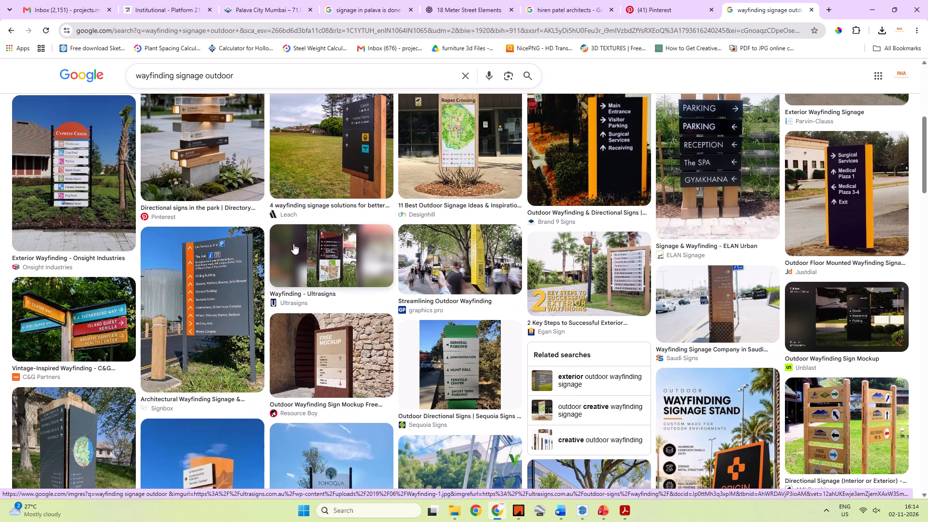
{"action": "scroll", "coordinate": [293, 244], "scroll_direction": "down", "scroll_amount": 4}
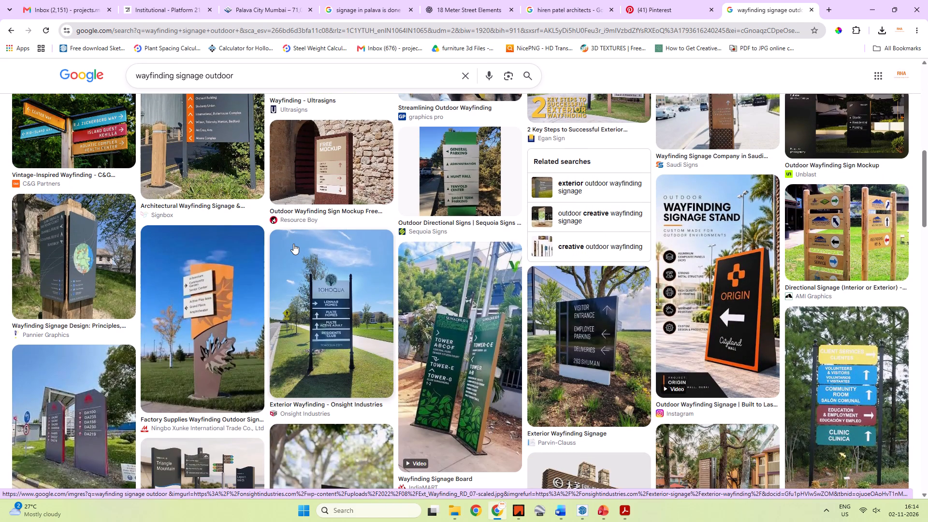
{"action": "scroll", "coordinate": [293, 244], "scroll_direction": "up", "scroll_amount": 12}
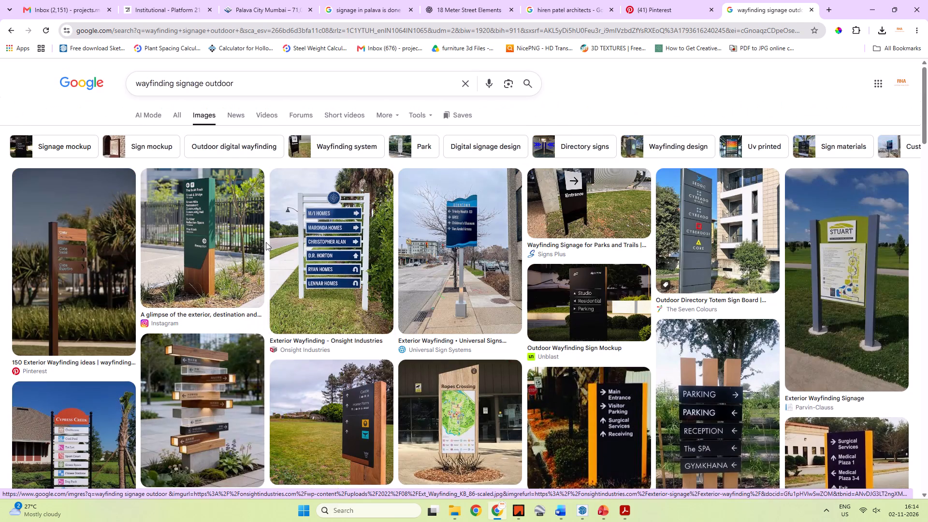
{"action": "scroll", "coordinate": [265, 241], "scroll_direction": "up", "scroll_amount": 7}
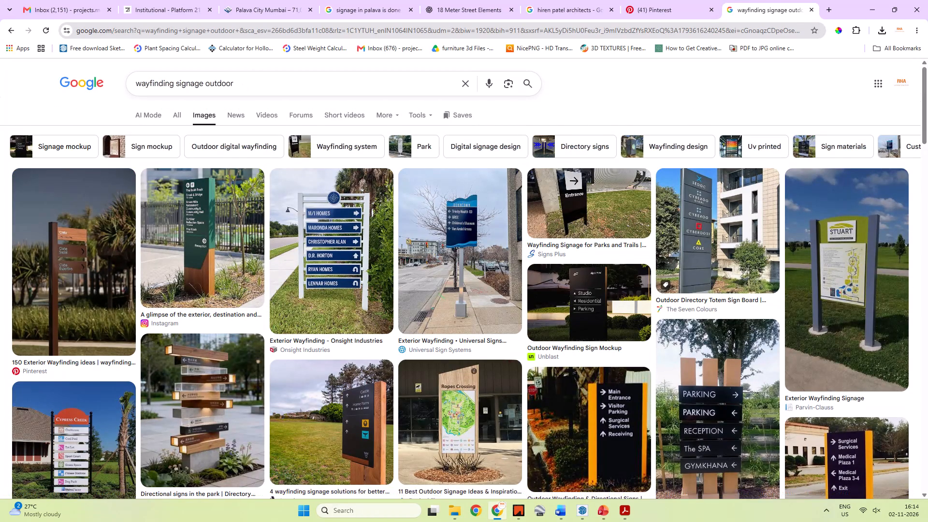
Refine the image search to "wayfinding signage outdoor residential".
{"action": "left_click", "coordinate": [261, 80]}
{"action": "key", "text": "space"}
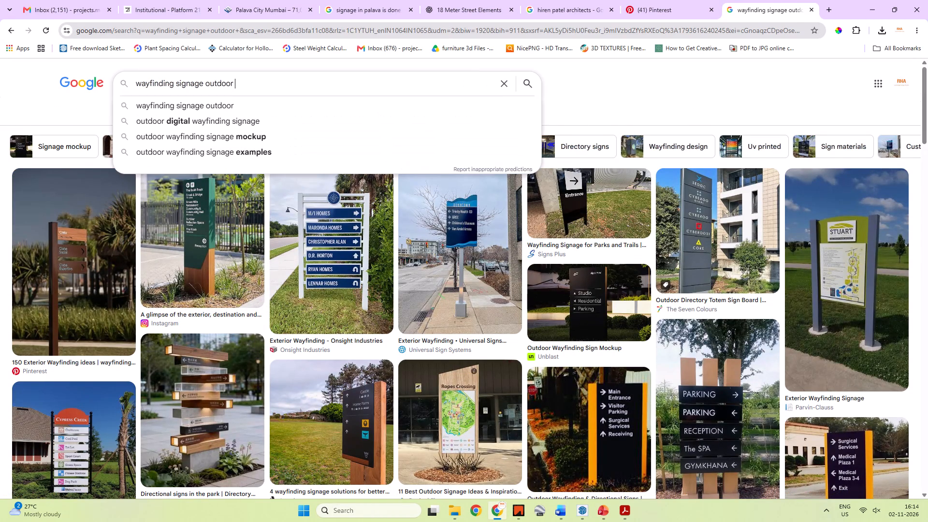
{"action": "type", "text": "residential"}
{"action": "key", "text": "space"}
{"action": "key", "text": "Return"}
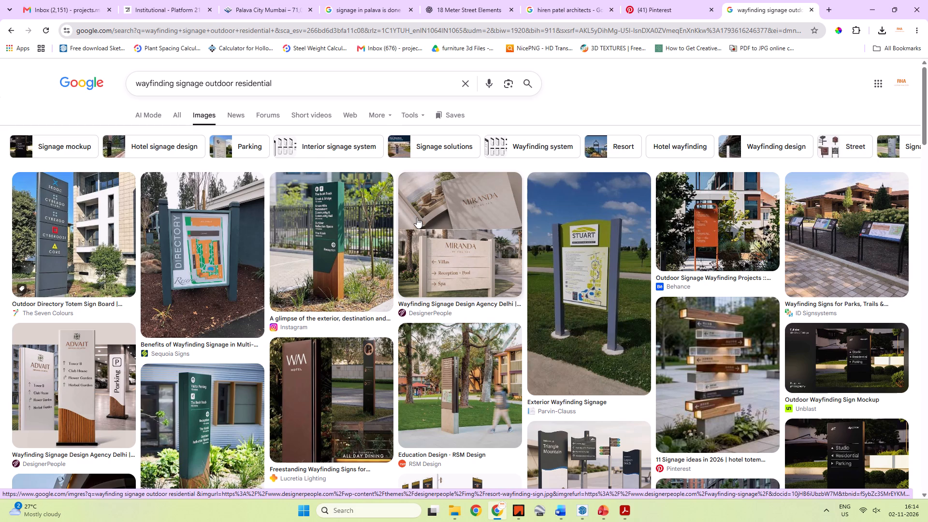
Scan the residential outdoor wayfinding image results for pylon, totem and directional sign designs.
{"action": "scroll", "coordinate": [417, 220], "scroll_direction": "down", "scroll_amount": 5}
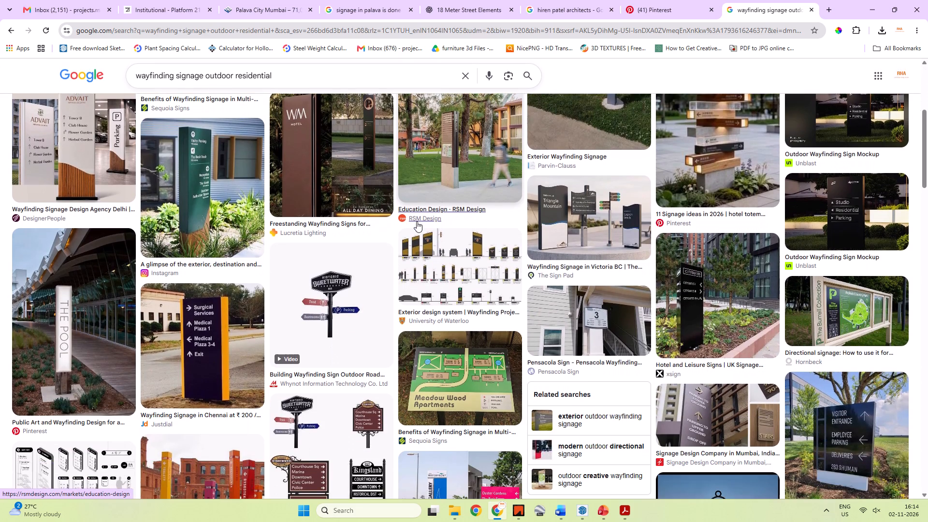
{"action": "scroll", "coordinate": [417, 221], "scroll_direction": "down", "scroll_amount": 3}
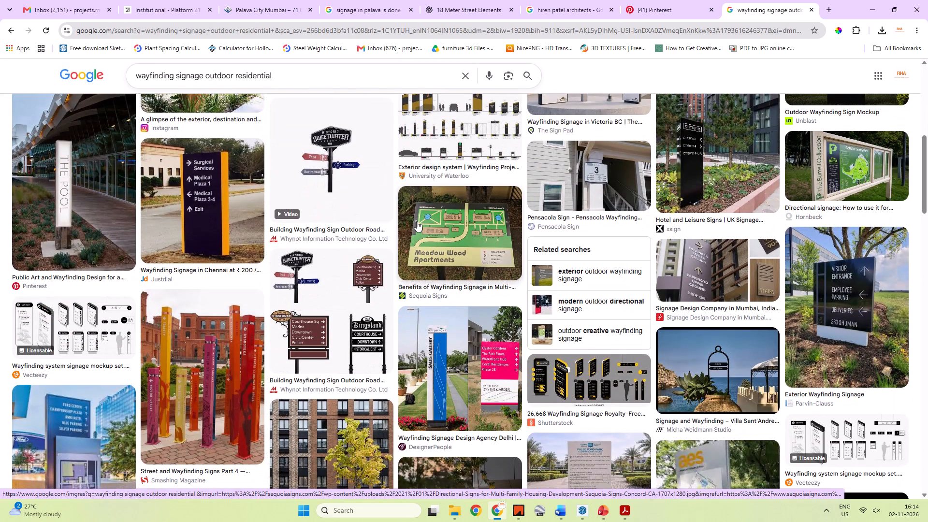
{"action": "scroll", "coordinate": [417, 221], "scroll_direction": "up", "scroll_amount": 2}
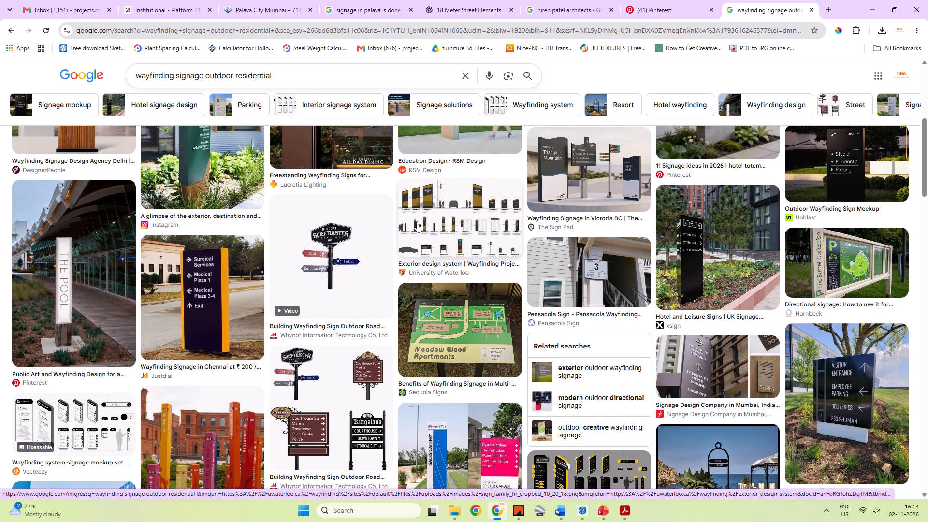
{"action": "scroll", "coordinate": [422, 239], "scroll_direction": "up", "scroll_amount": 5}
{"action": "scroll", "coordinate": [435, 248], "scroll_direction": "down", "scroll_amount": 5}
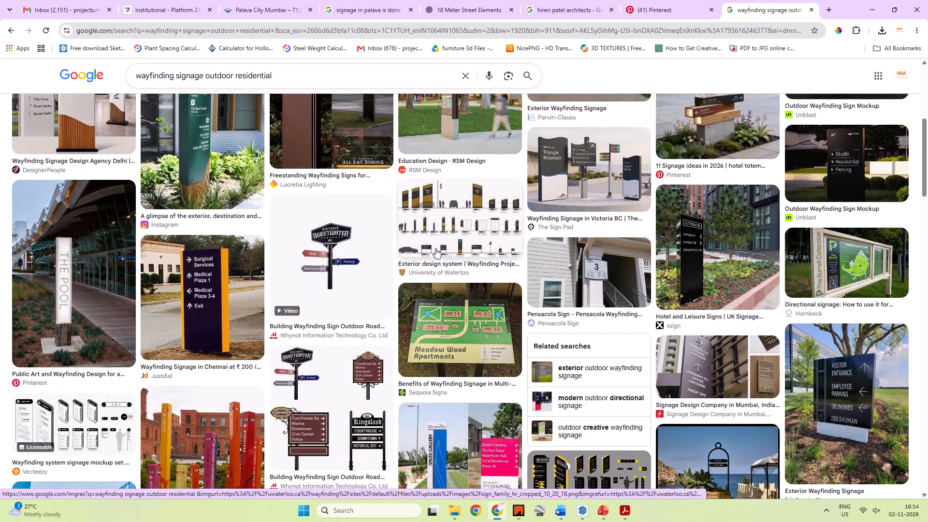
{"action": "scroll", "coordinate": [435, 248], "scroll_direction": "down", "scroll_amount": 11}
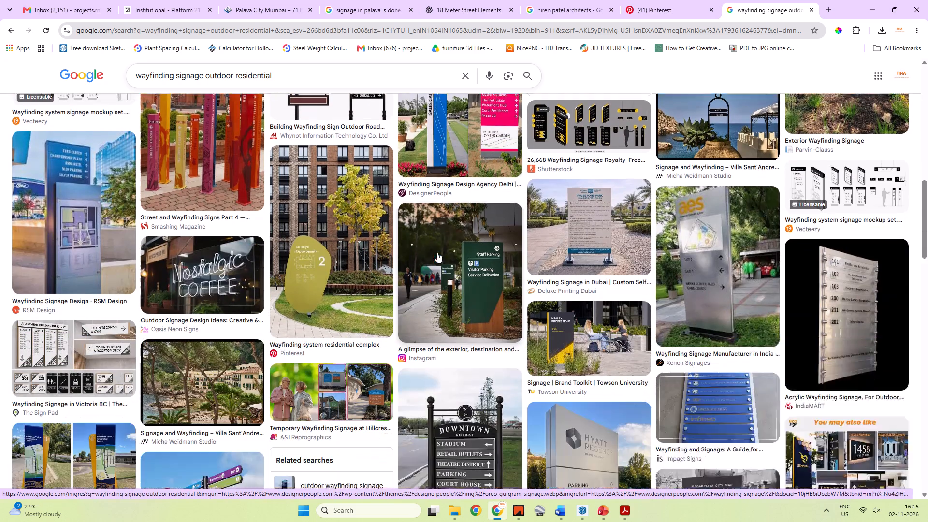
{"action": "scroll", "coordinate": [437, 253], "scroll_direction": "up", "scroll_amount": 2}
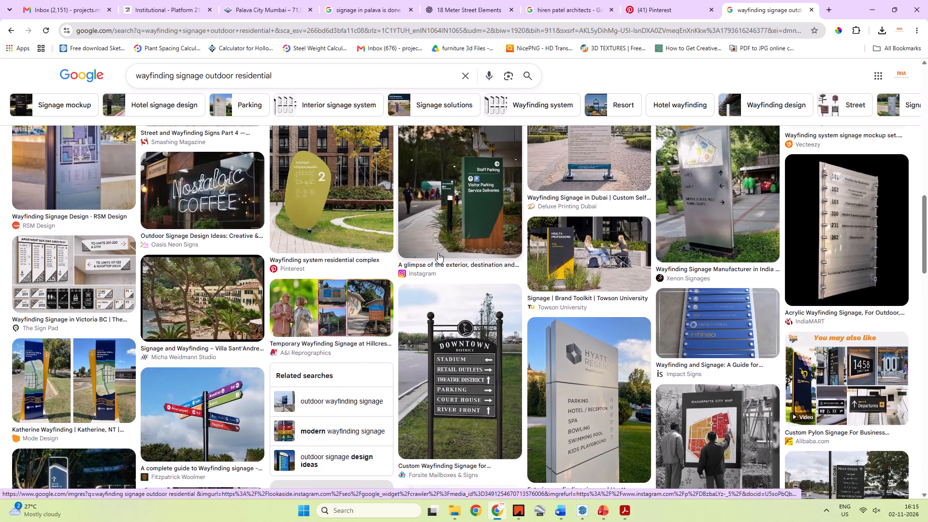
{"action": "scroll", "coordinate": [438, 253], "scroll_direction": "down", "scroll_amount": 8}
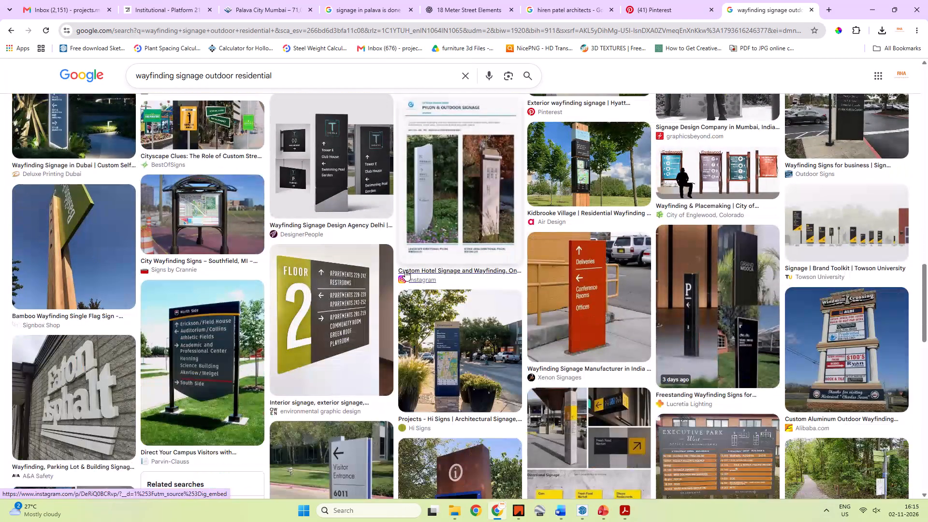
Preview the Instagram pylon signs, Hi Signs' downtown map totem and the related green-and-timber totem, and return to the image results.
{"action": "left_click", "coordinate": [427, 192]}
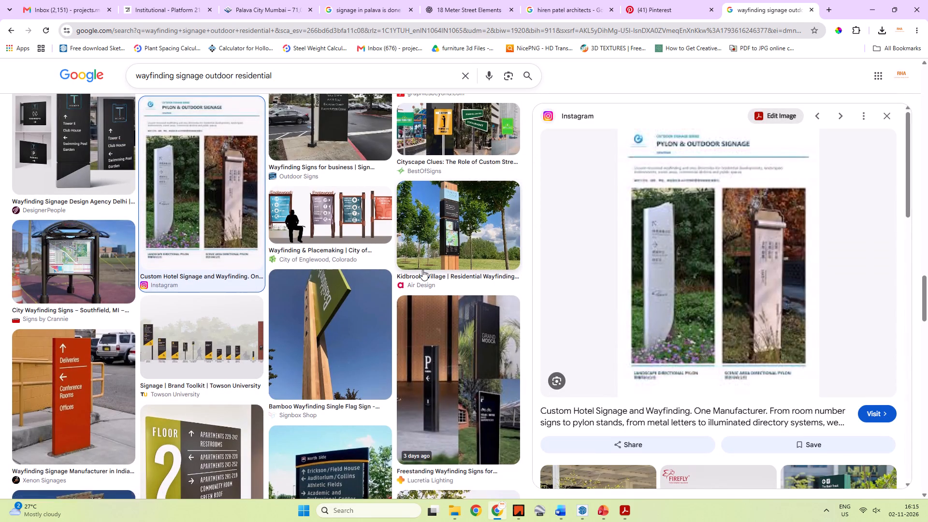
{"action": "scroll", "coordinate": [422, 270], "scroll_direction": "down", "scroll_amount": 4}
{"action": "left_click", "coordinate": [450, 356]}
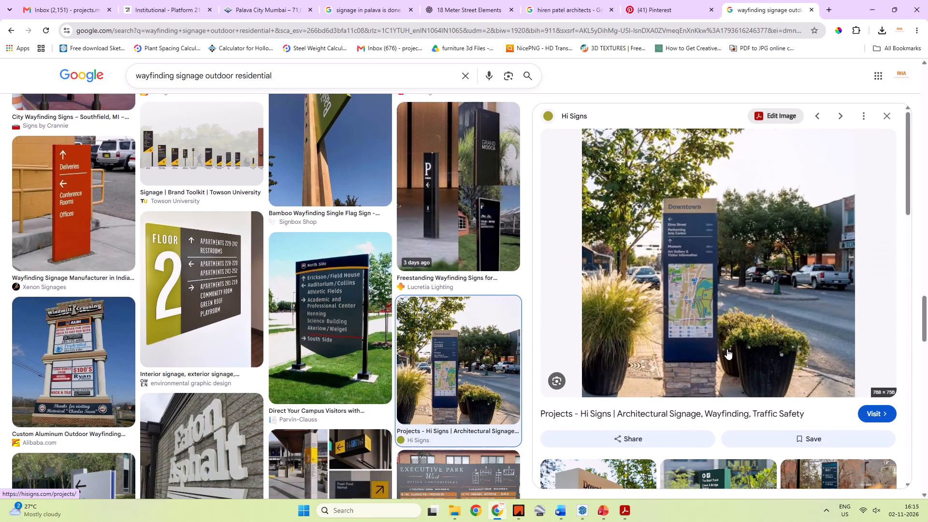
{"action": "scroll", "coordinate": [693, 323], "scroll_direction": "down", "scroll_amount": 4}
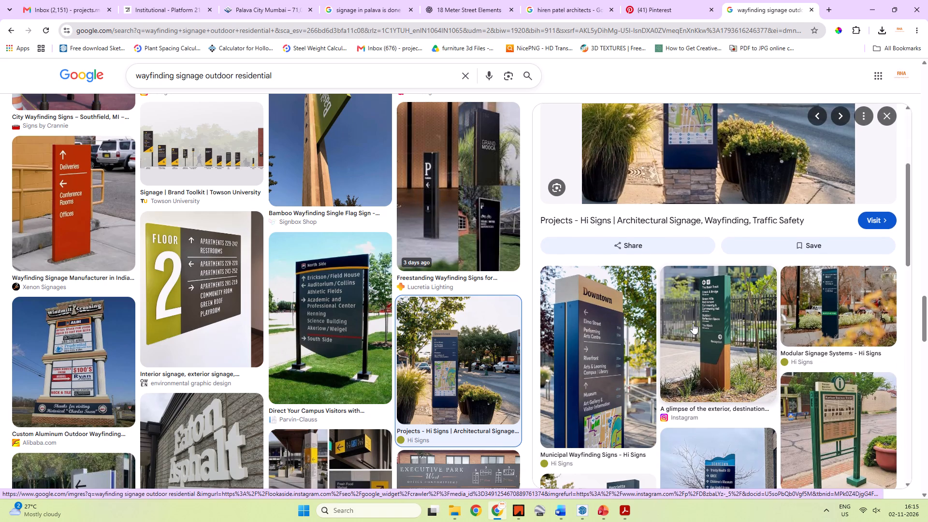
{"action": "left_click", "coordinate": [712, 314]}
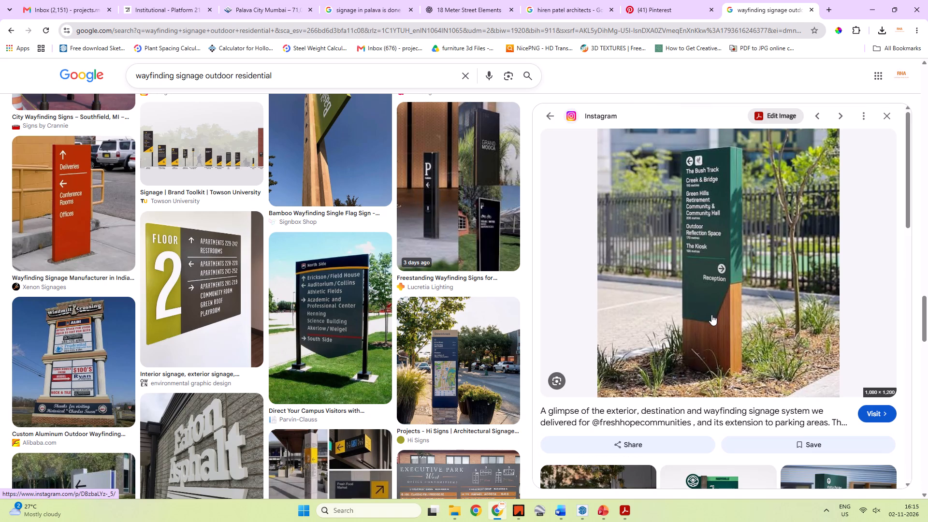
{"action": "key", "text": "Escape"}
{"action": "scroll", "coordinate": [699, 311], "scroll_direction": "down", "scroll_amount": 5}
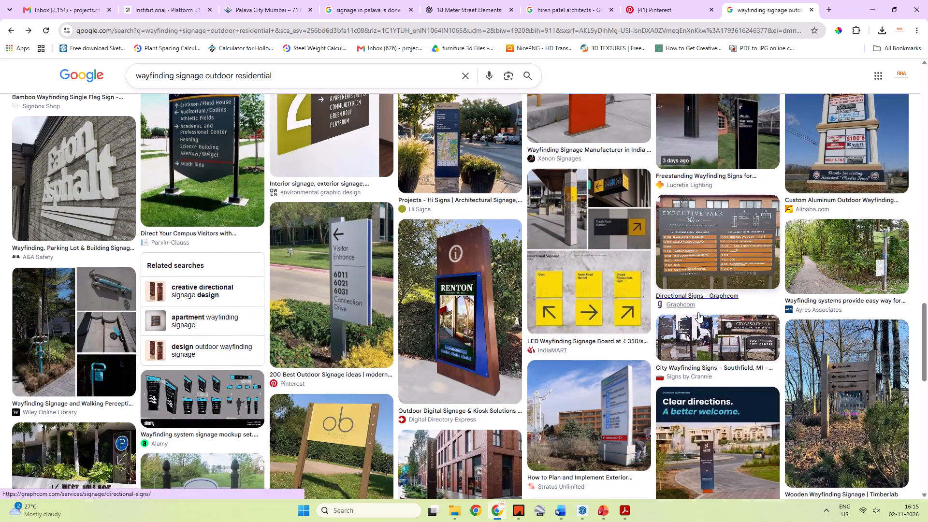
Narrow the image search to "wayfinding signage outdoor residential small" and scan the results for compact sign designs.
{"action": "scroll", "coordinate": [655, 297], "scroll_direction": "up", "scroll_amount": 5}
{"action": "left_click", "coordinate": [291, 75]}
{"action": "key", "text": "space"}
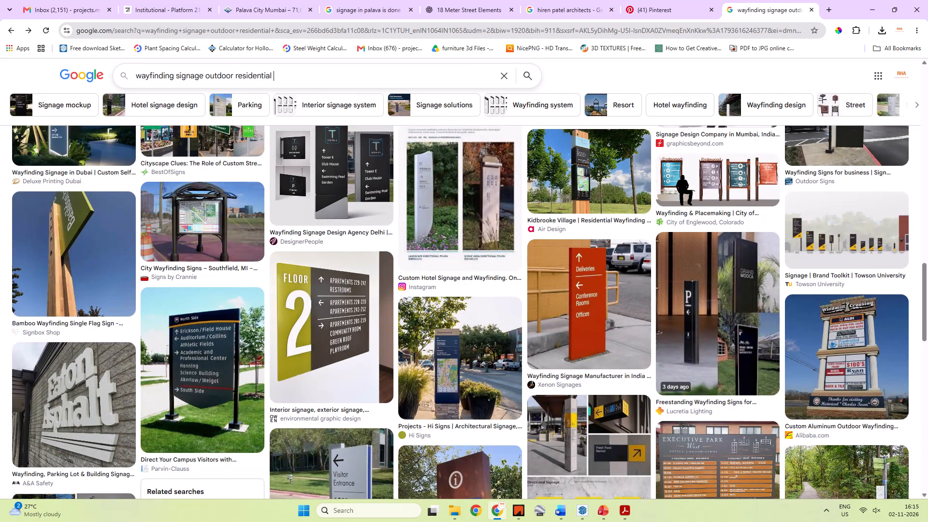
{"action": "type", "text": "small"}
{"action": "key", "text": "space"}
{"action": "key", "text": "Return"}
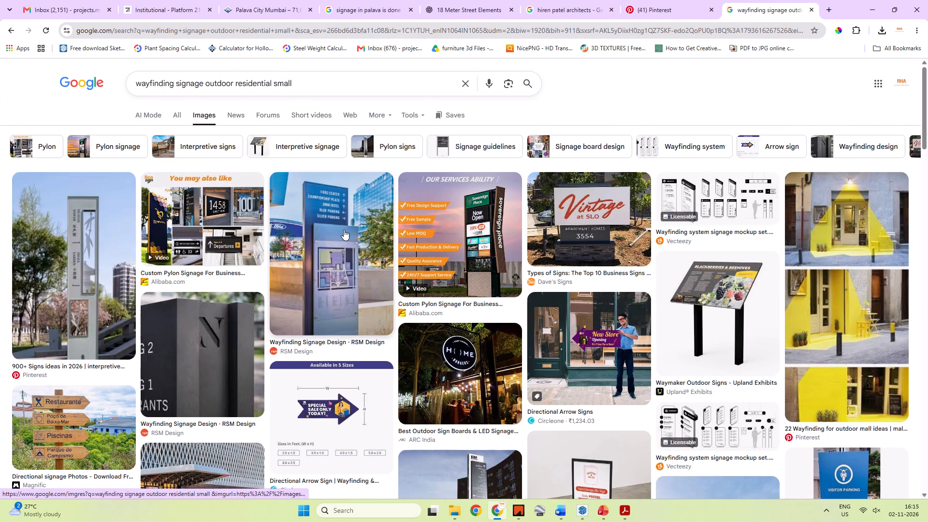
{"action": "scroll", "coordinate": [344, 232], "scroll_direction": "down", "scroll_amount": 4}
{"action": "scroll", "coordinate": [343, 242], "scroll_direction": "up", "scroll_amount": 1}
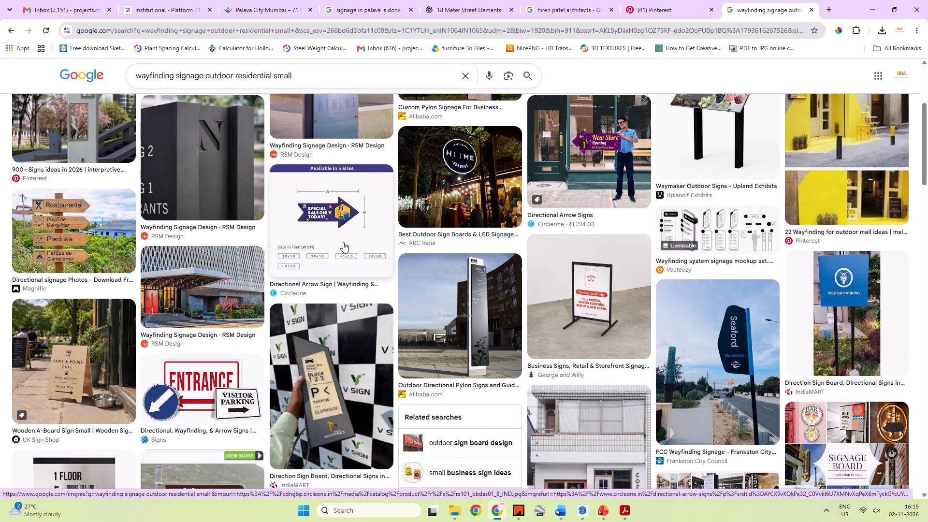
{"action": "scroll", "coordinate": [343, 242], "scroll_direction": "up", "scroll_amount": 2}
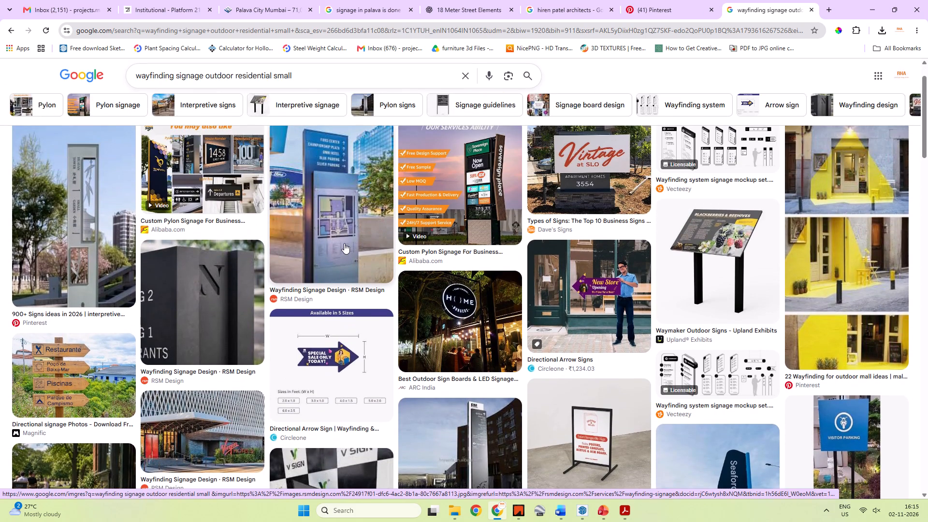
{"action": "scroll", "coordinate": [344, 243], "scroll_direction": "down", "scroll_amount": 6}
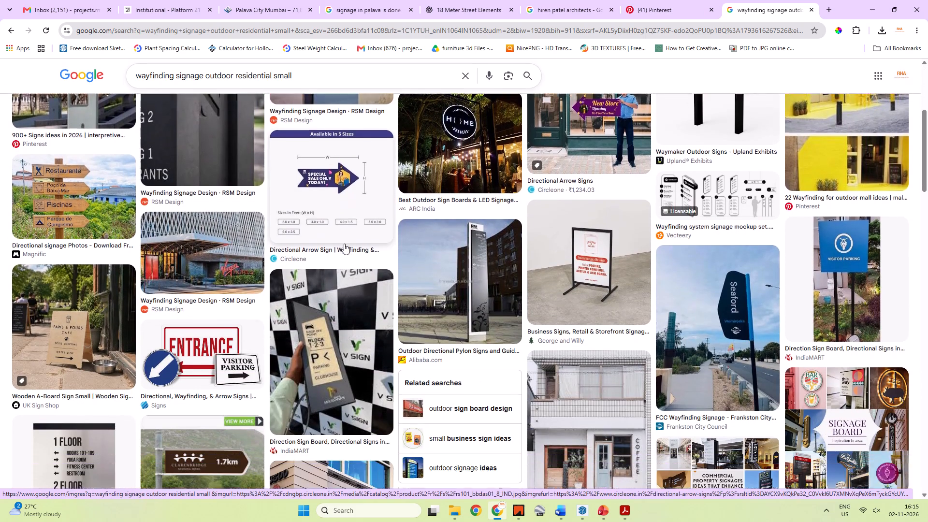
{"action": "scroll", "coordinate": [344, 244], "scroll_direction": "down", "scroll_amount": 7}
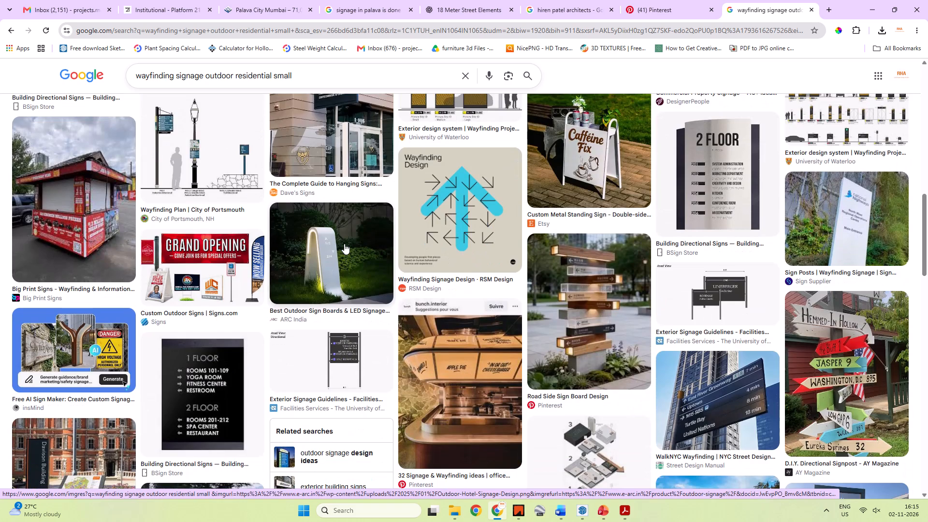
{"action": "scroll", "coordinate": [344, 244], "scroll_direction": "down", "scroll_amount": 4}
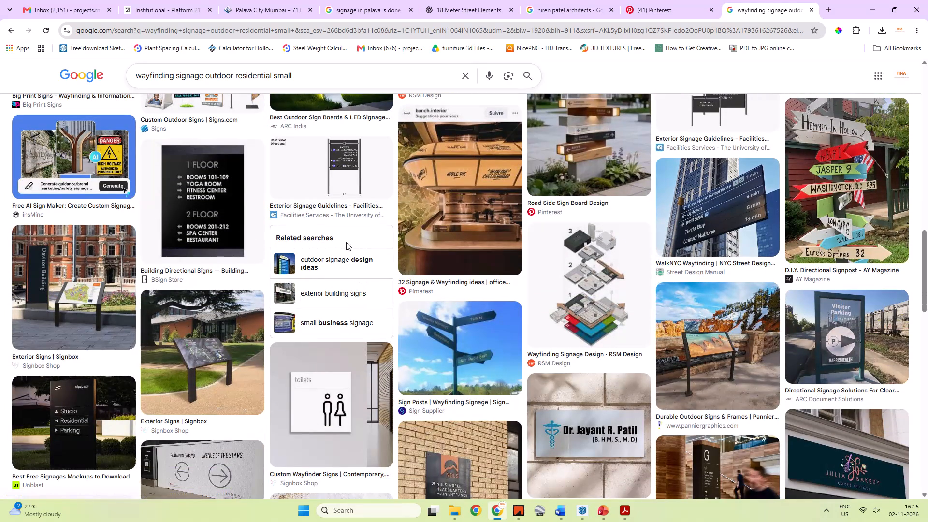
{"action": "scroll", "coordinate": [346, 242], "scroll_direction": "down", "scroll_amount": 3}
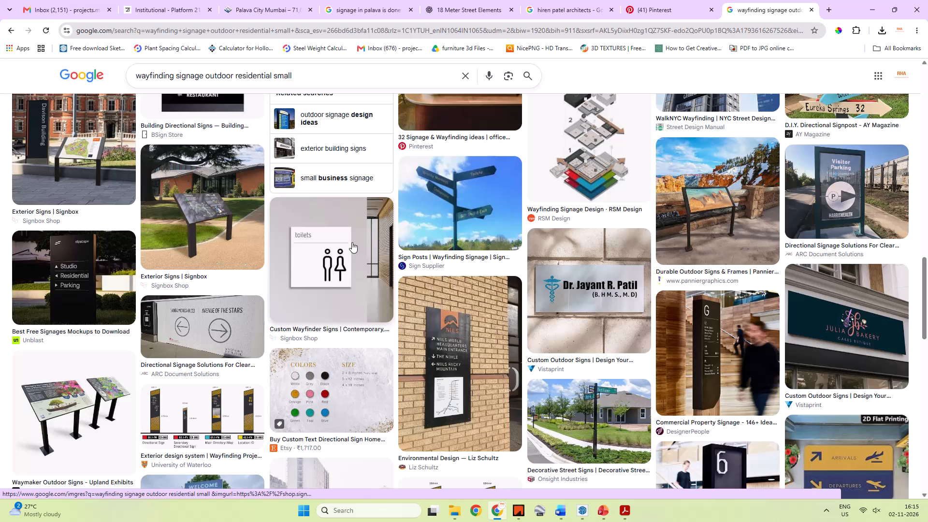
Replace the image search with "wayfinder", correcting its spelling.
{"action": "left_click_drag", "start_coordinate": [323, 74], "coordinate": [174, 80]}
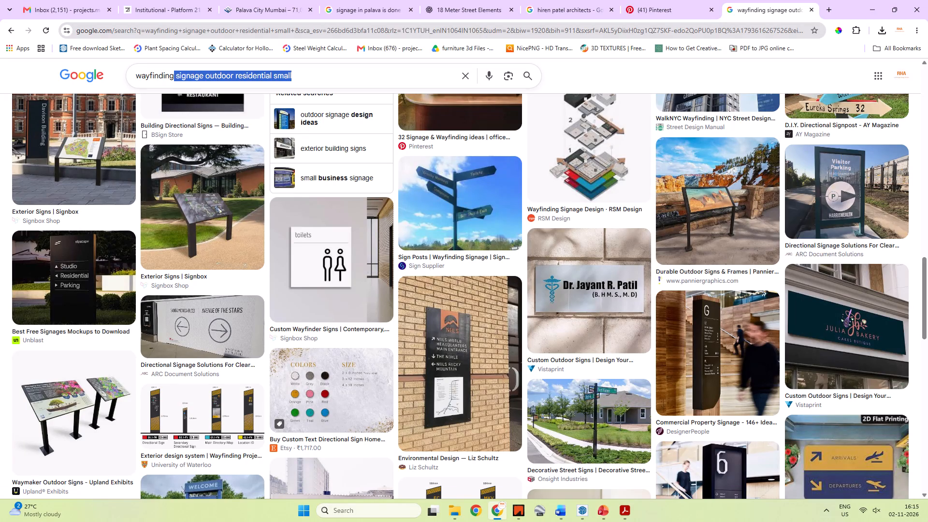
{"action": "left_click_drag", "start_coordinate": [174, 80], "coordinate": [136, 78]}
{"action": "type", "text": "wayfiner"}
{"action": "key", "text": "space"}
{"action": "key", "text": "Return"}
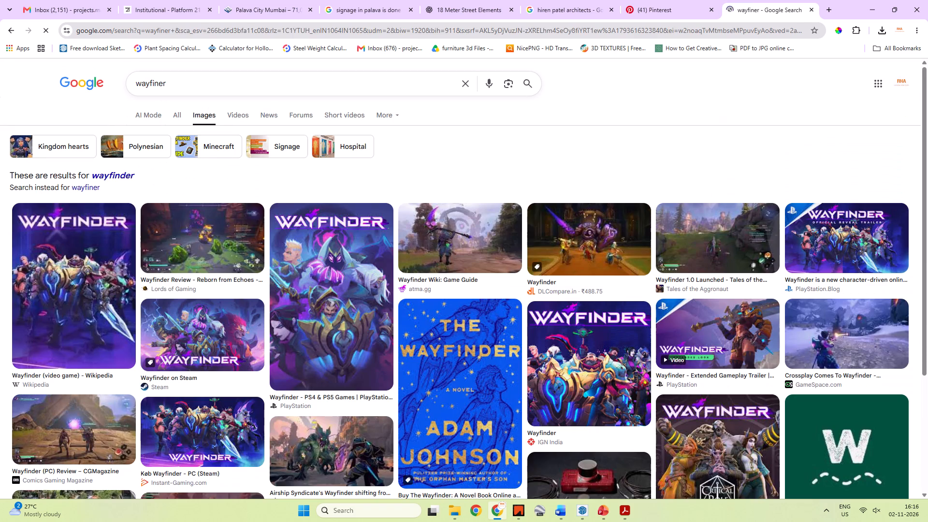
{"action": "left_click", "coordinate": [193, 91]}
{"action": "key", "text": "BackSpace"}
{"action": "type", "text": "der"}
{"action": "key", "text": "Return"}
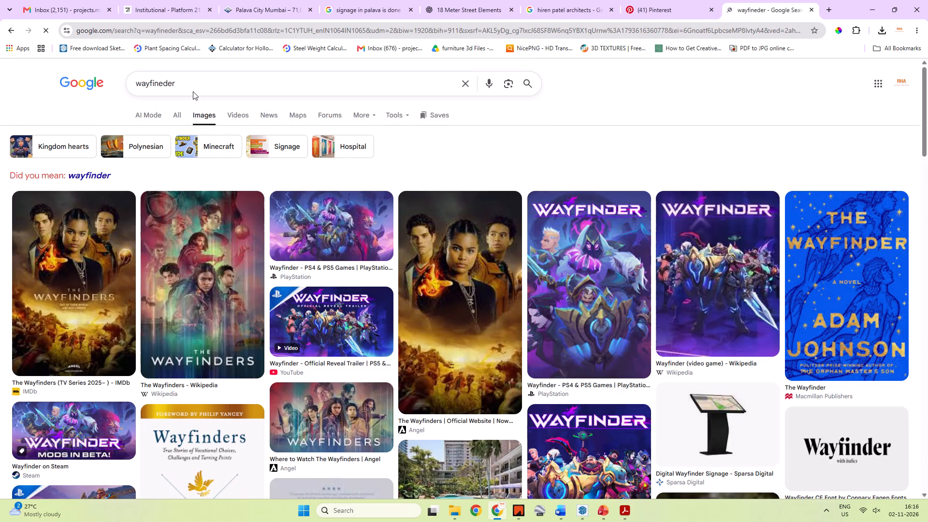
{"action": "left_click", "coordinate": [193, 91]}
{"action": "key", "text": "Down"}
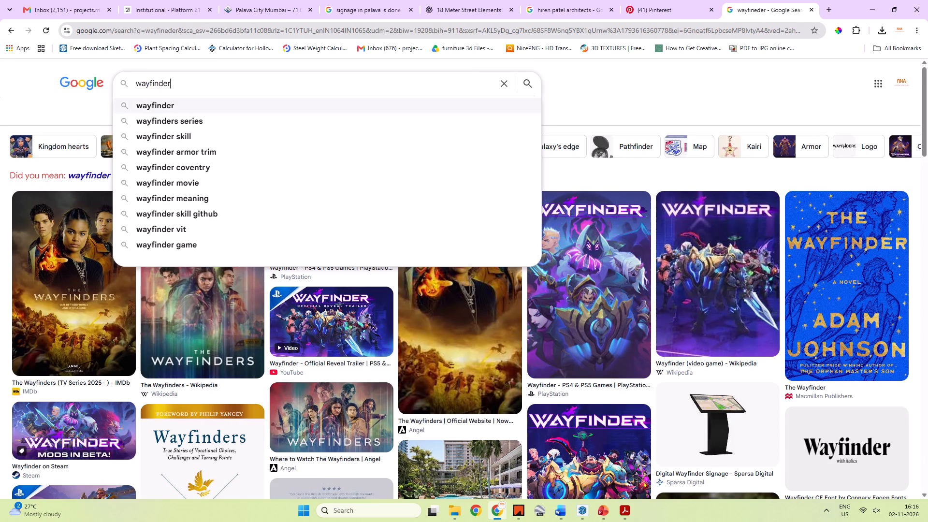
{"action": "key", "text": "Return"}
Extend the image search to "wayfinder pedastall".
{"action": "left_click", "coordinate": [210, 85]}
{"action": "key", "text": "space"}
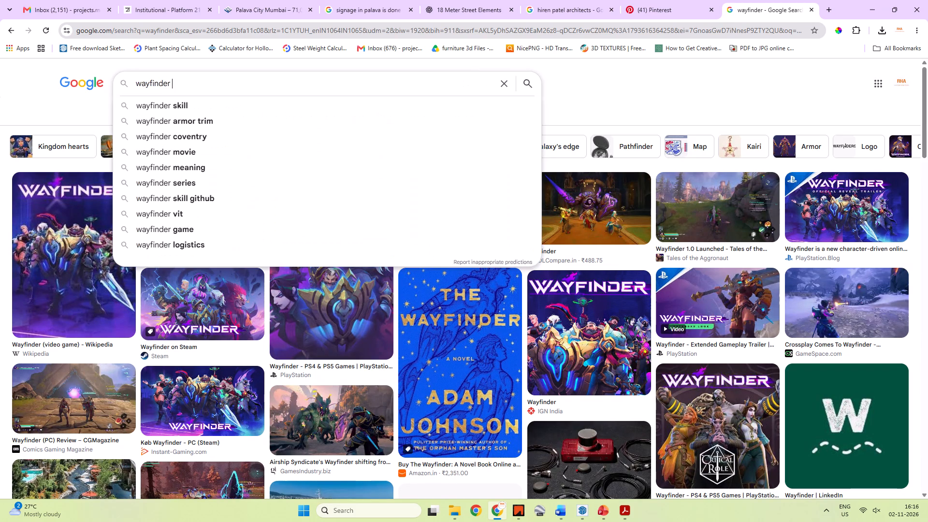
{"action": "type", "text": "peda"}
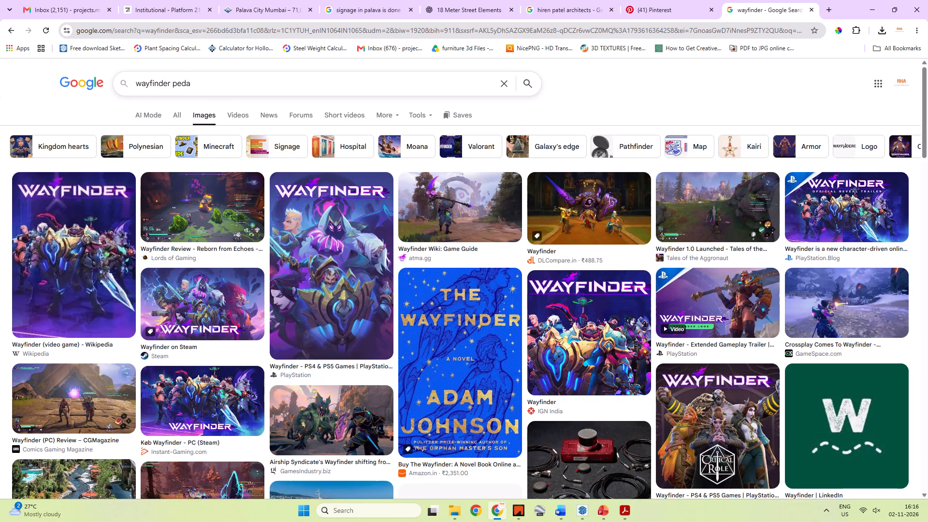
{"action": "type", "text": "stsa"}
{"action": "key", "text": "BackSpace"}
{"action": "key", "text": "BackSpace"}
{"action": "type", "text": "all"}
{"action": "key", "text": "space"}
{"action": "key", "text": "Return"}
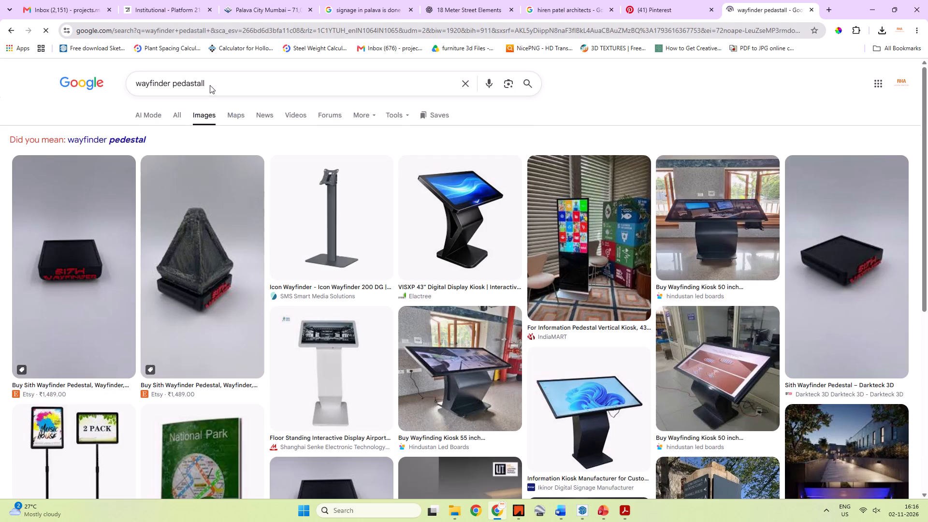
Return to the "wayfinding signage outdoor residential small" image results and scan them again.
{"action": "left_click", "coordinate": [11, 36]}
{"action": "double_click", "coordinate": [11, 34]}
{"action": "left_click", "coordinate": [11, 34]}
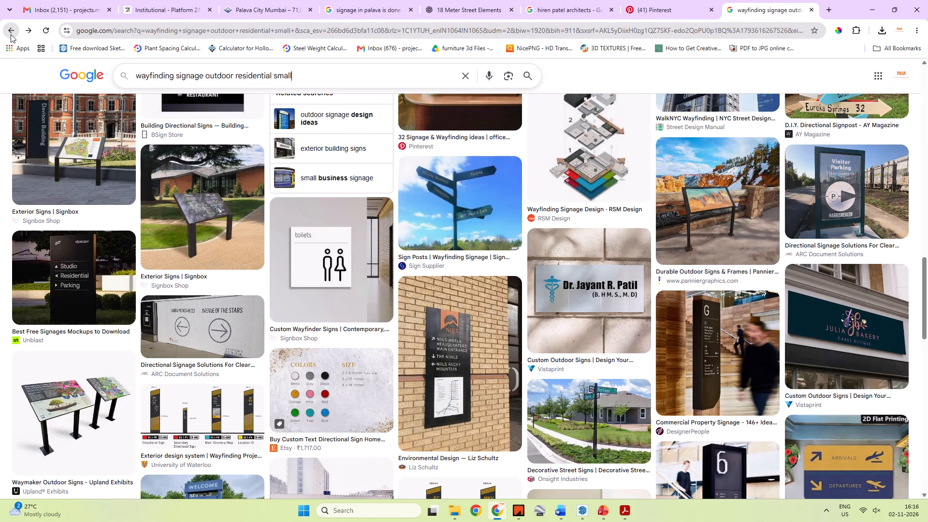
{"action": "scroll", "coordinate": [275, 253], "scroll_direction": "up", "scroll_amount": 8}
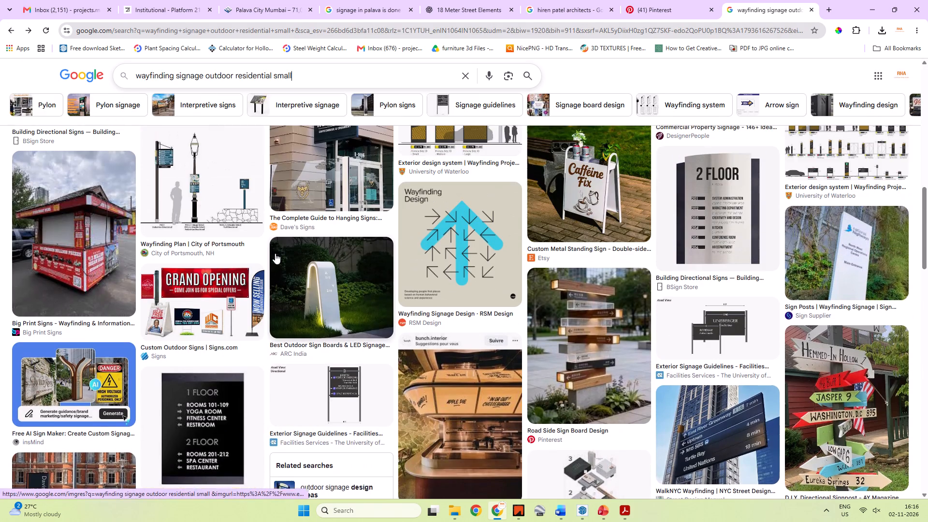
{"action": "scroll", "coordinate": [275, 253], "scroll_direction": "down", "scroll_amount": 2}
{"action": "scroll", "coordinate": [275, 253], "scroll_direction": "up", "scroll_amount": 7}
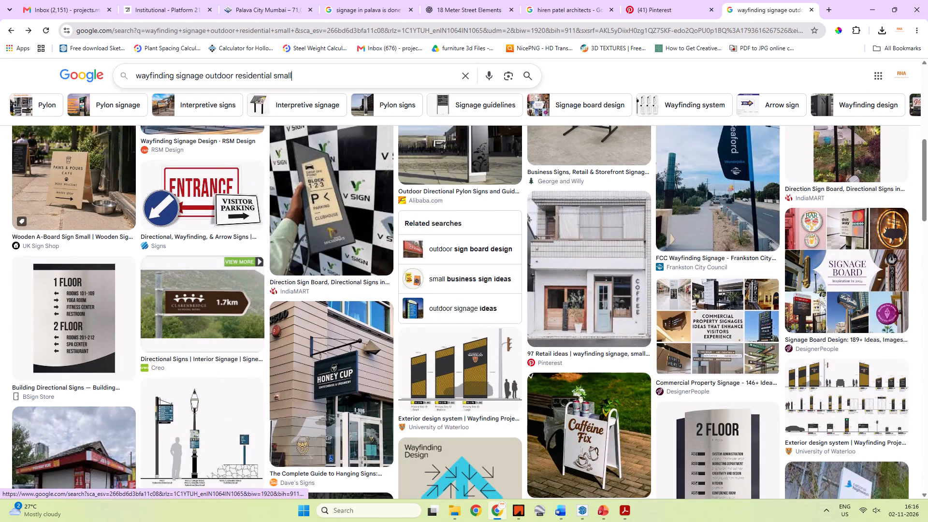
Search images for "out door street signages" and narrow the results to the Sign mockup suggestion.
{"action": "left_click", "coordinate": [329, 72]}
{"action": "key", "text": "ctrl+a"}
{"action": "type", "text": "out door street signe"}
{"action": "key", "text": "BackSpace"}
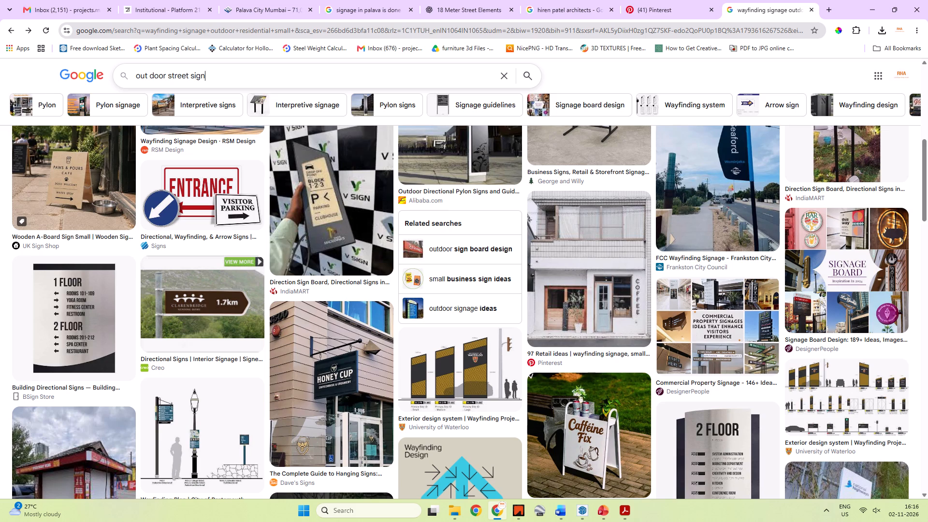
{"action": "type", "text": "ages"}
{"action": "key", "text": "space"}
{"action": "key", "text": "Return"}
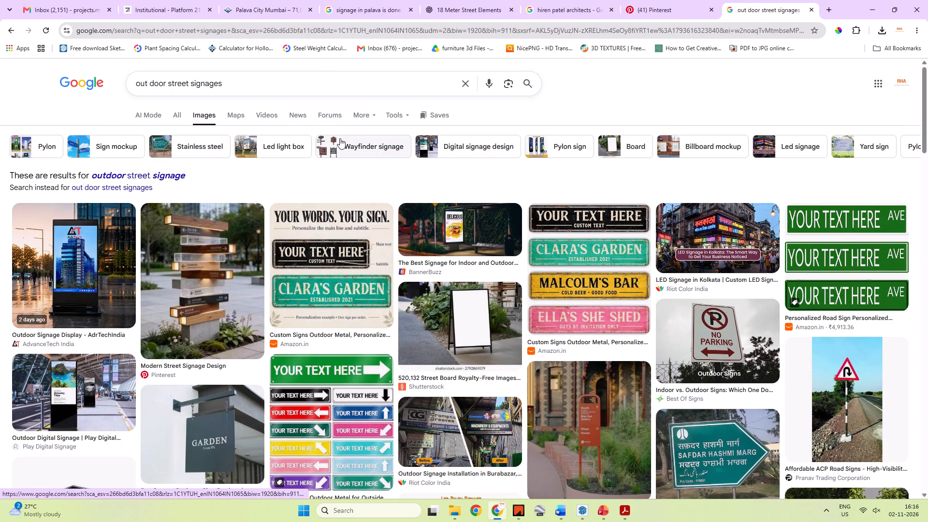
{"action": "left_click", "coordinate": [123, 149]}
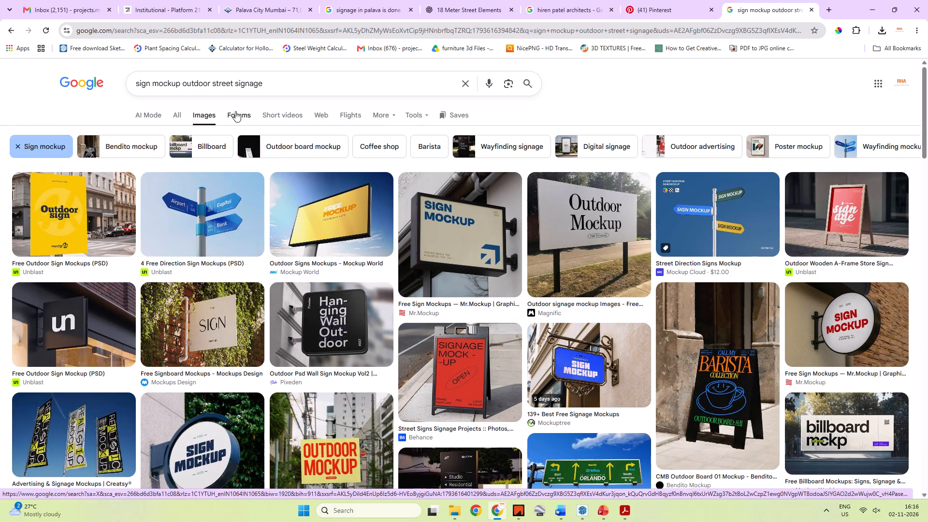
Extend the image search to "sign mockup outdoor street signage with direction" and scan the results.
{"action": "left_click", "coordinate": [271, 79]}
{"action": "key", "text": "space"}
{"action": "type", "text": "with direc"}
{"action": "key", "text": "space"}
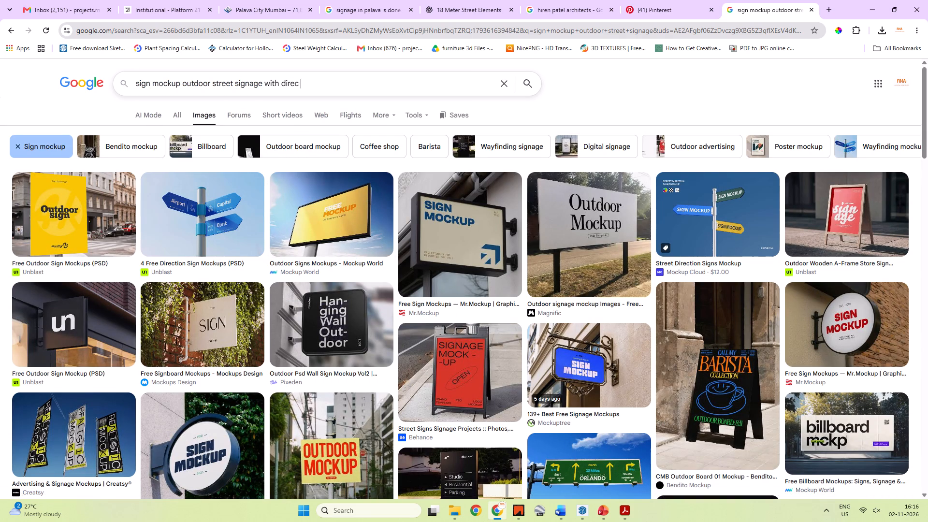
{"action": "key", "text": "BackSpace"}
{"action": "key", "text": "c"}
{"action": "key", "text": "BackSpace"}
{"action": "type", "text": "tion"}
{"action": "key", "text": "space"}
{"action": "key", "text": "Return"}
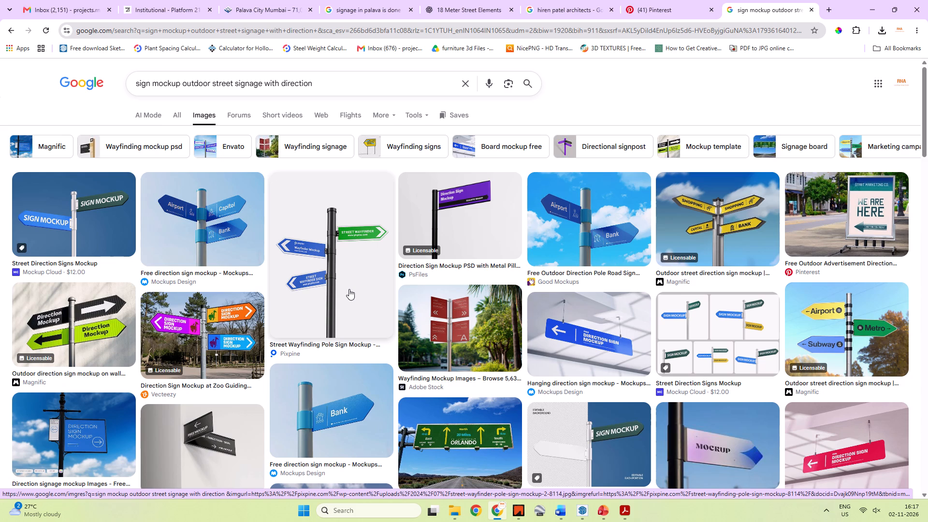
{"action": "scroll", "coordinate": [349, 289], "scroll_direction": "down", "scroll_amount": 4}
{"action": "scroll", "coordinate": [349, 289], "scroll_direction": "up", "scroll_amount": 5}
Preview the purple PsFiles direction sign, open the related blue Creative Market Street Direction Sign Mockup Set, and copy its image.
{"action": "left_click", "coordinate": [468, 207]}
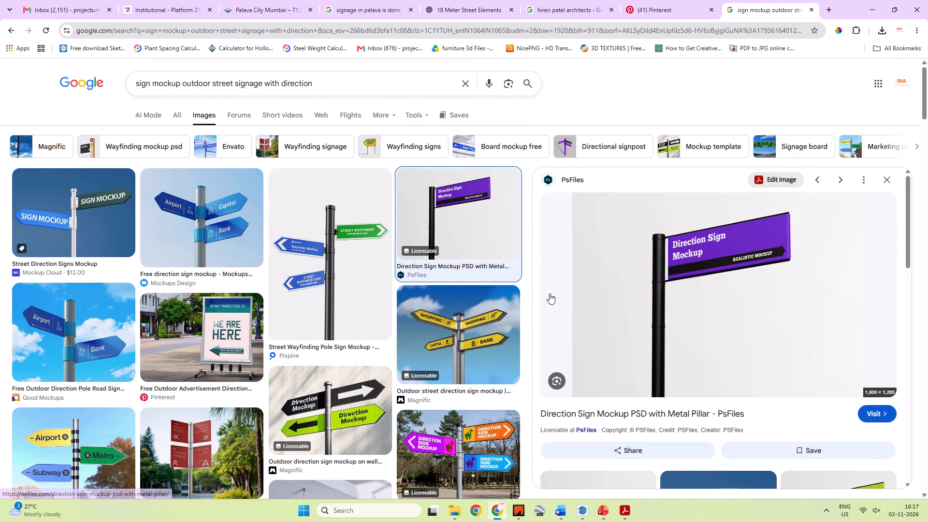
{"action": "scroll", "coordinate": [550, 293], "scroll_direction": "down", "scroll_amount": 2}
{"action": "scroll", "coordinate": [739, 294], "scroll_direction": "down", "scroll_amount": 3}
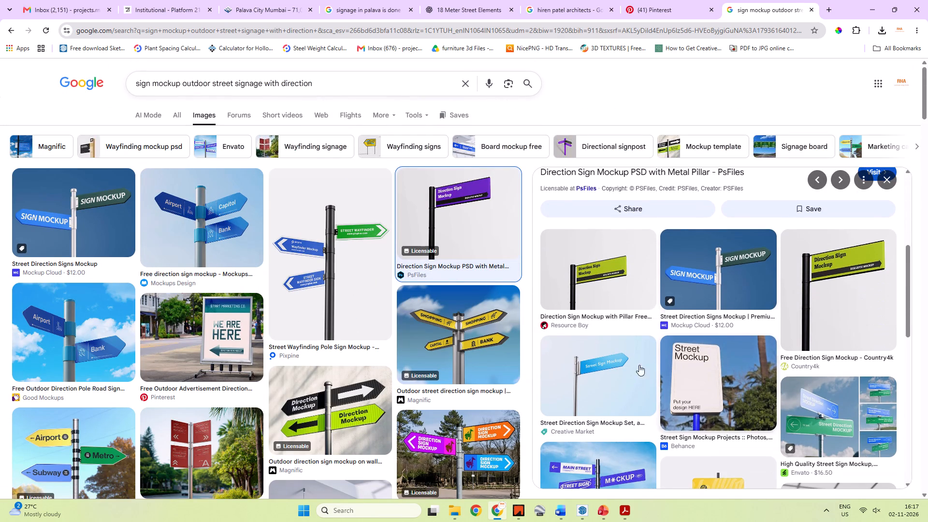
{"action": "left_click", "coordinate": [588, 374]}
{"action": "right_click", "coordinate": [699, 303]}
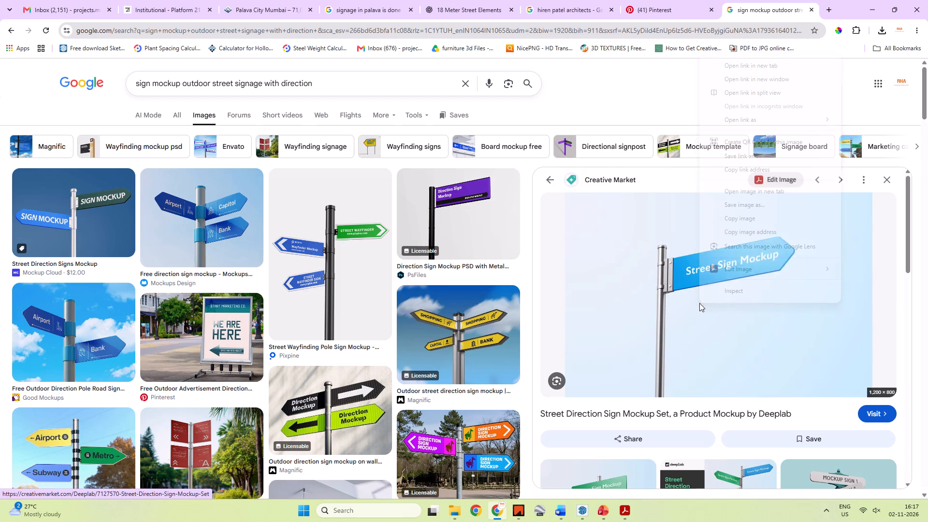
{"action": "left_click", "coordinate": [751, 217]}
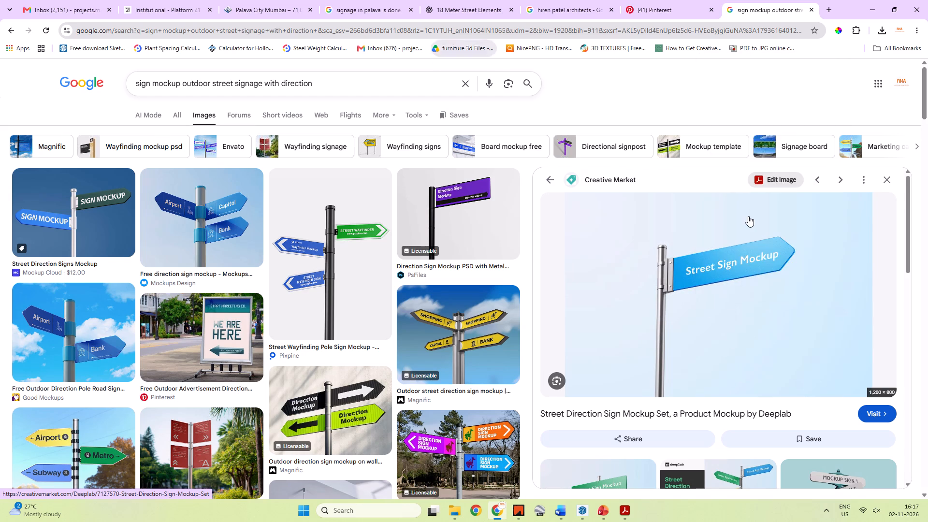
Switch to PowerPoint and paste the copied blue Street Sign Mockup image onto slide 9, the ROAD & MOVEMENT slide with labels only.
{"action": "key", "text": "alt+Tab"}
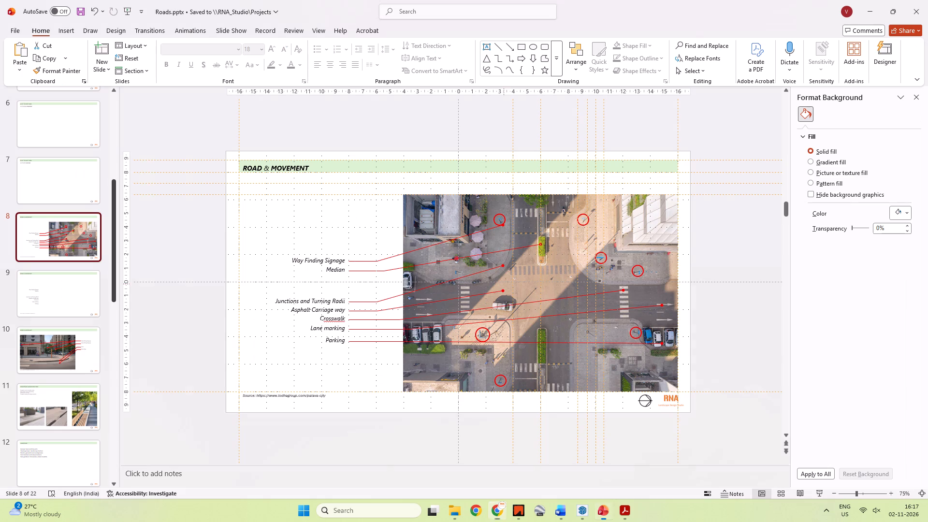
{"action": "left_click", "coordinate": [50, 296]}
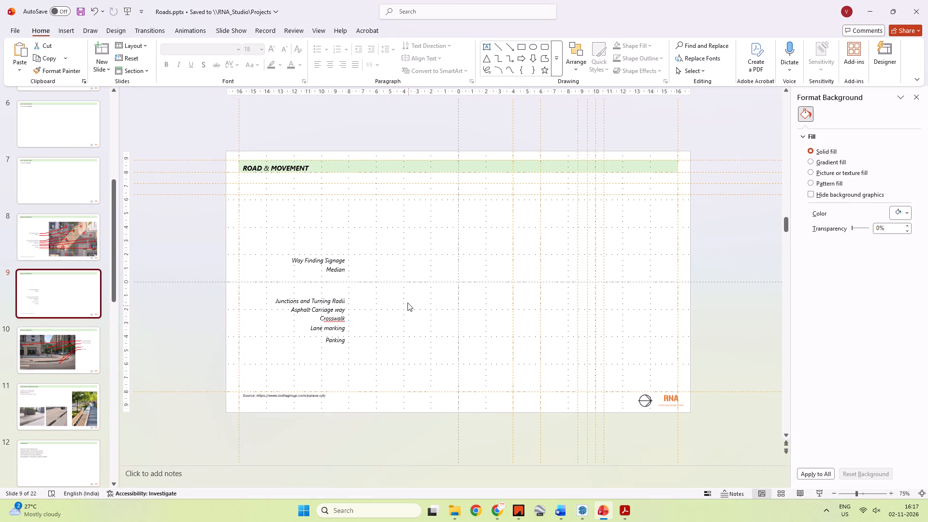
{"action": "key", "text": "ctrl+v"}
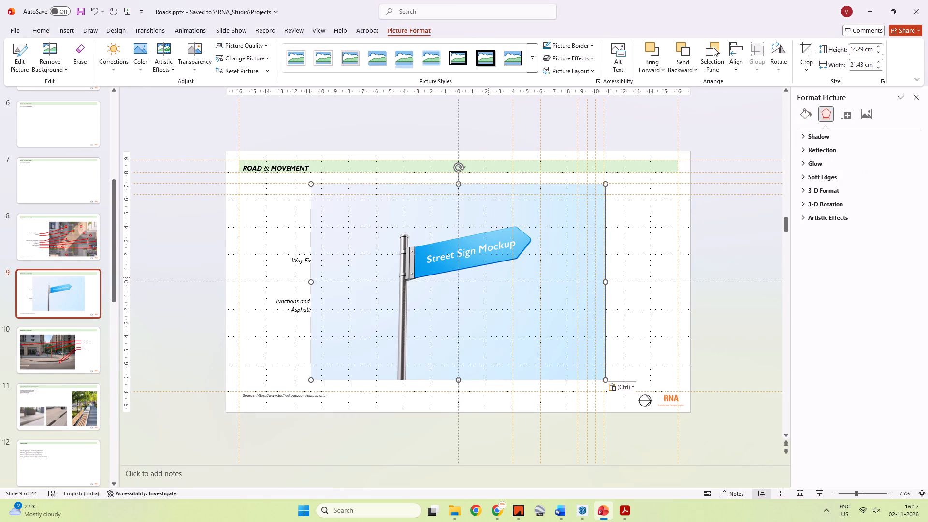
{"action": "right_click", "coordinate": [460, 237]}
{"action": "left_click", "coordinate": [565, 211]}
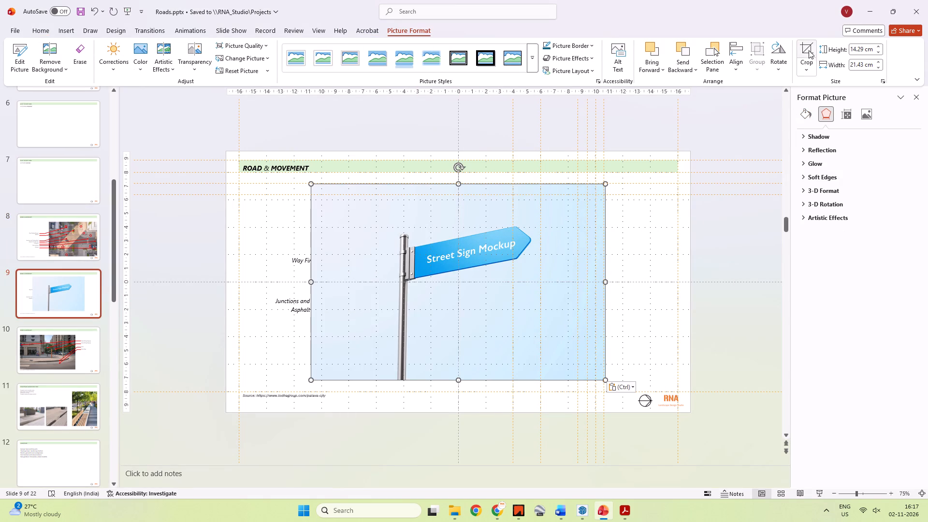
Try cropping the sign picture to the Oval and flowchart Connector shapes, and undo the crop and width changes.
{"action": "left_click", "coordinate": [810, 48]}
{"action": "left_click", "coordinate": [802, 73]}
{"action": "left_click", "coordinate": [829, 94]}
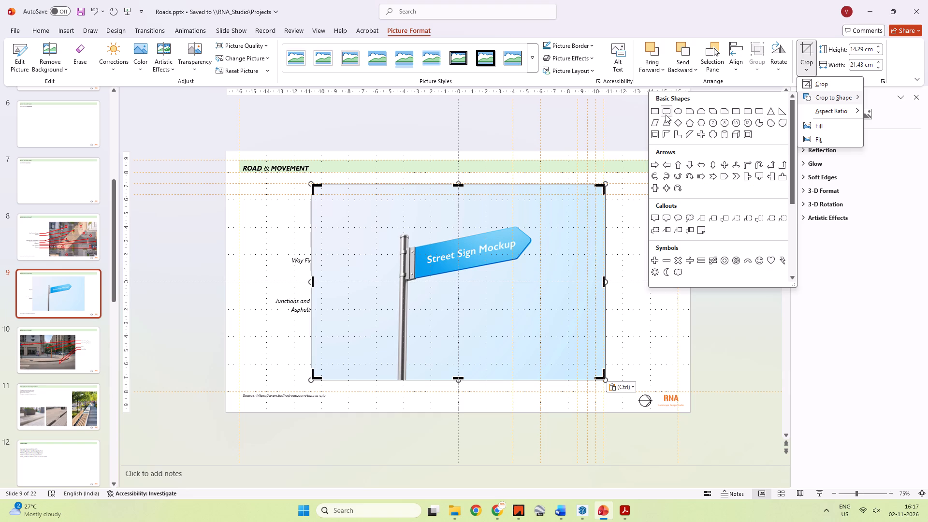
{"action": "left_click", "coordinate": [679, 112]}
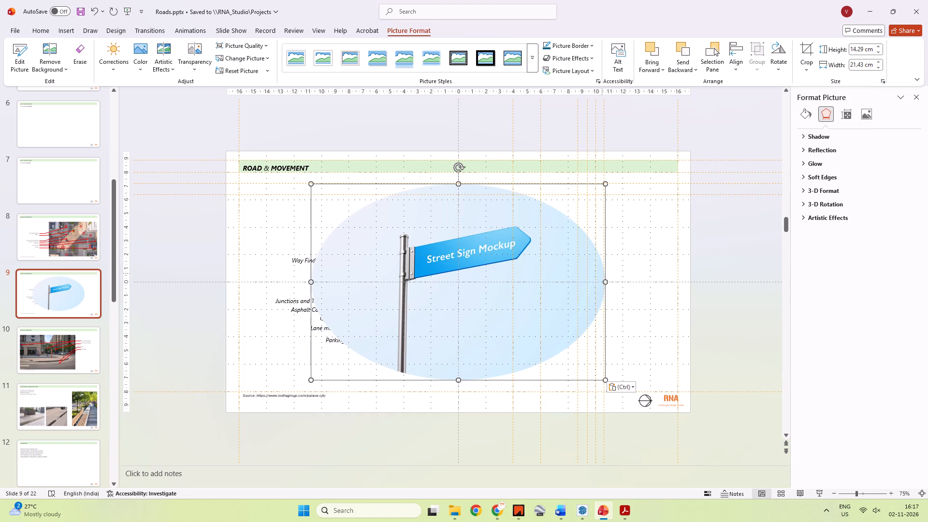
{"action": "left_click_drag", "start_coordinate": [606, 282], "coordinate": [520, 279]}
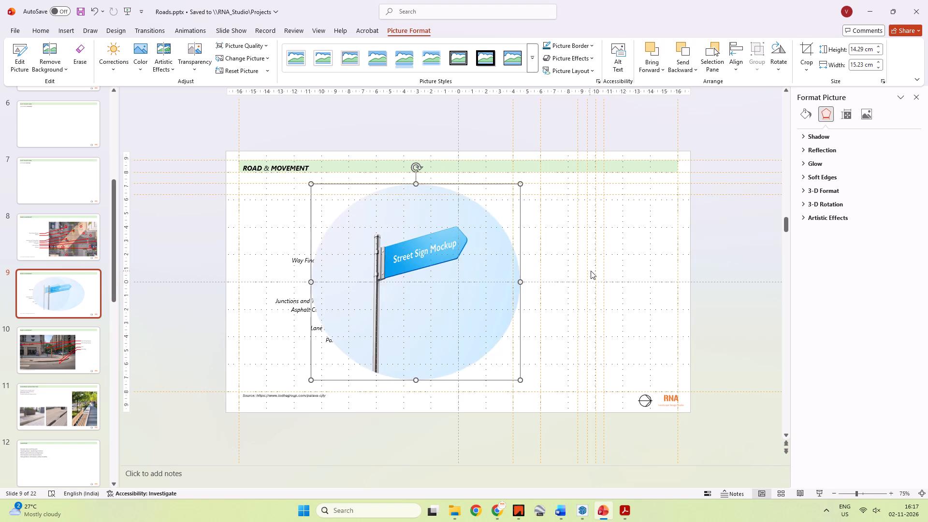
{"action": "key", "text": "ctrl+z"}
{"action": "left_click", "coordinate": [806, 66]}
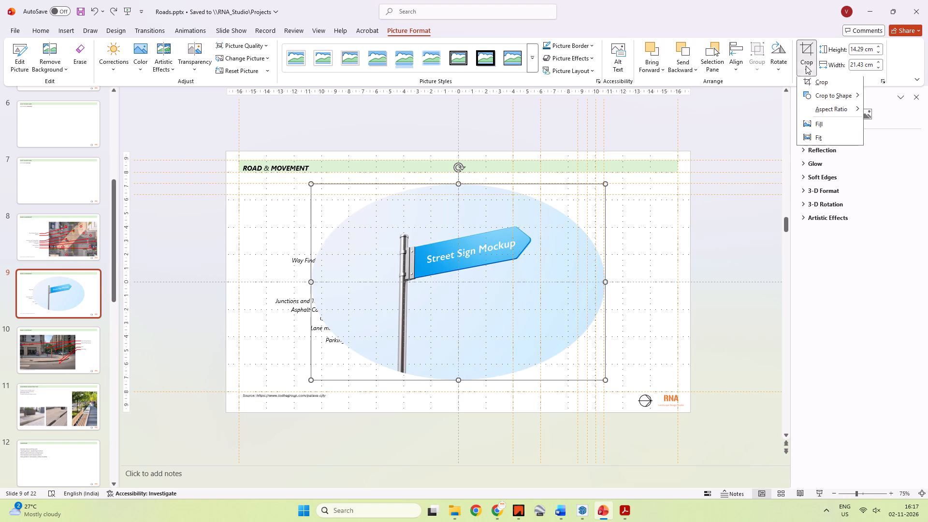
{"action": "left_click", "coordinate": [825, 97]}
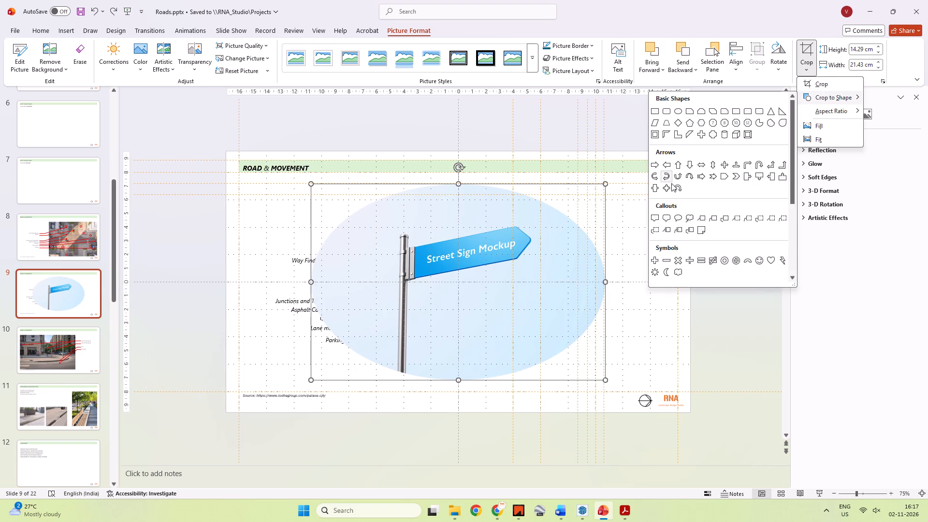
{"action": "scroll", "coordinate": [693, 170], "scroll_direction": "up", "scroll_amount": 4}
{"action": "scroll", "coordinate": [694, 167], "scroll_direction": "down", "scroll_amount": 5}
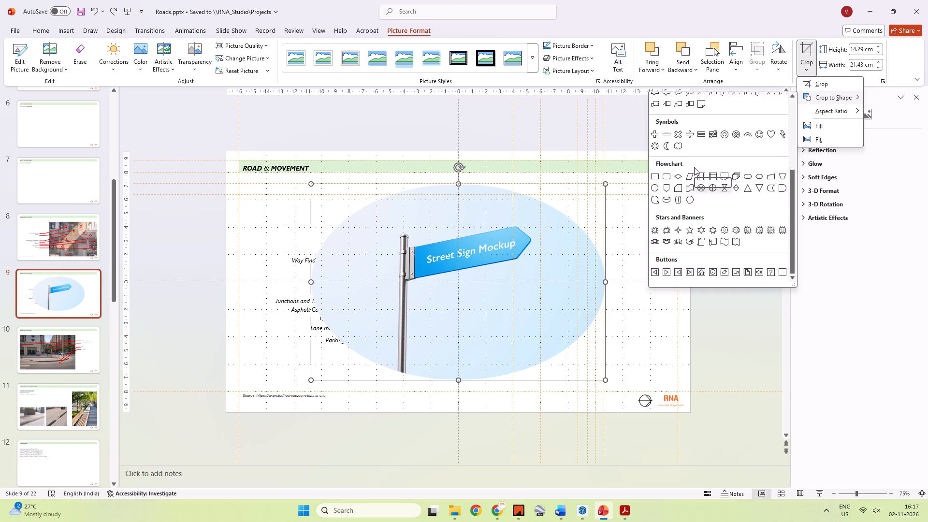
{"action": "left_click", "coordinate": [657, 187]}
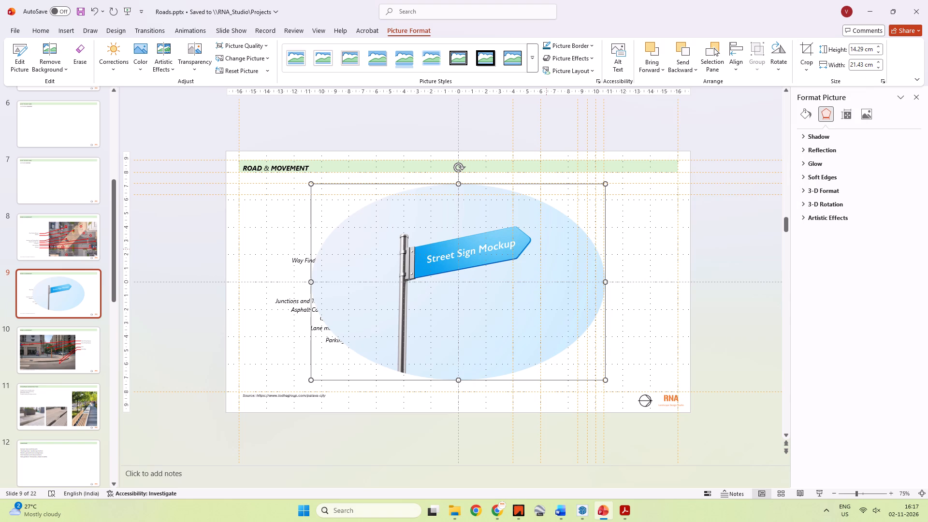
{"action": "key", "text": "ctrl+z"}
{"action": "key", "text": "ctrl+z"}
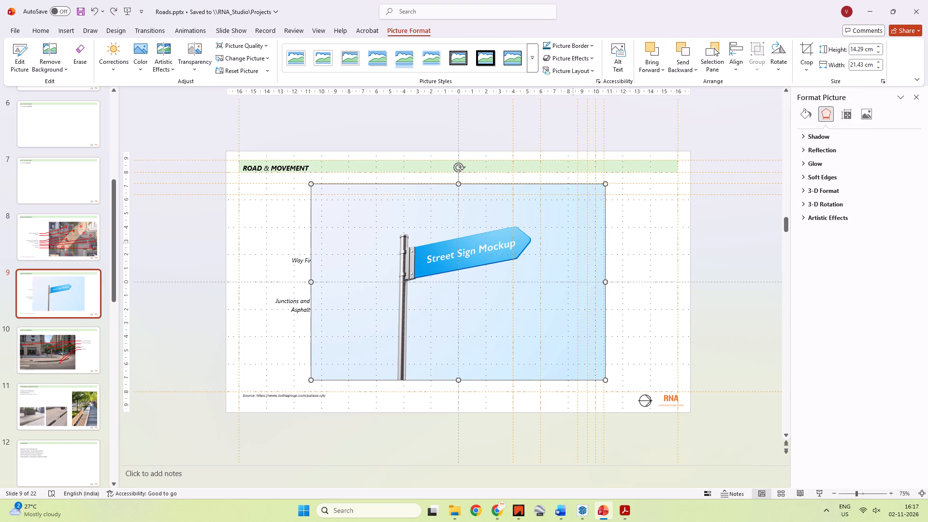
Crop the street sign picture to the flowchart Connector shape.
{"action": "left_click", "coordinate": [811, 70]}
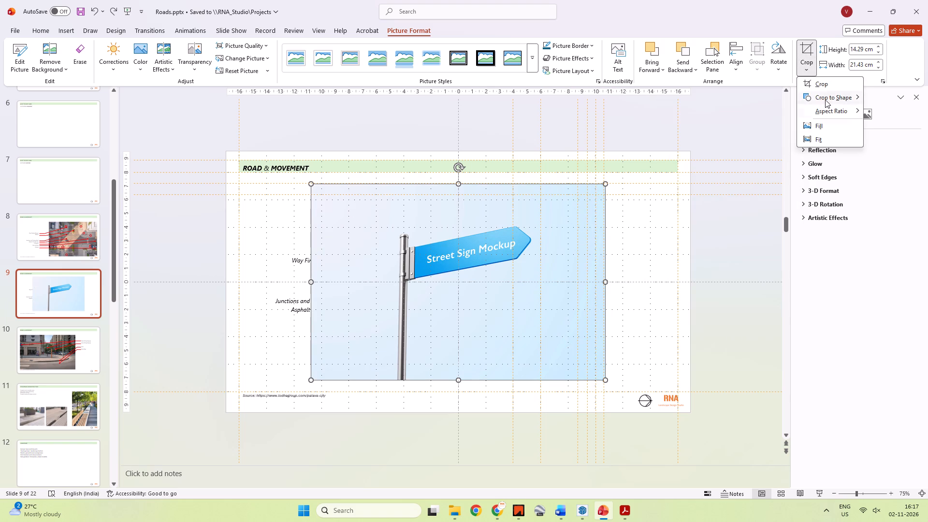
{"action": "left_click", "coordinate": [833, 101]}
{"action": "scroll", "coordinate": [690, 262], "scroll_direction": "down", "scroll_amount": 7}
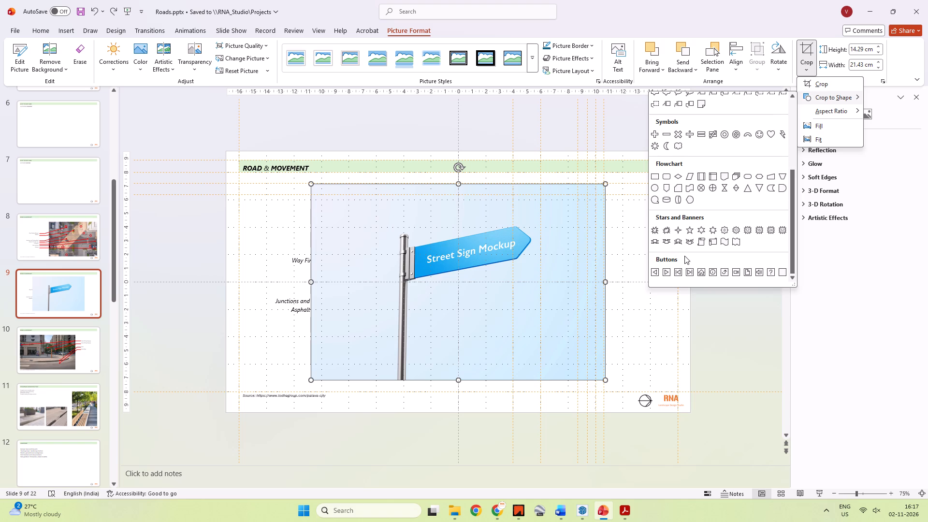
{"action": "left_click", "coordinate": [653, 188]}
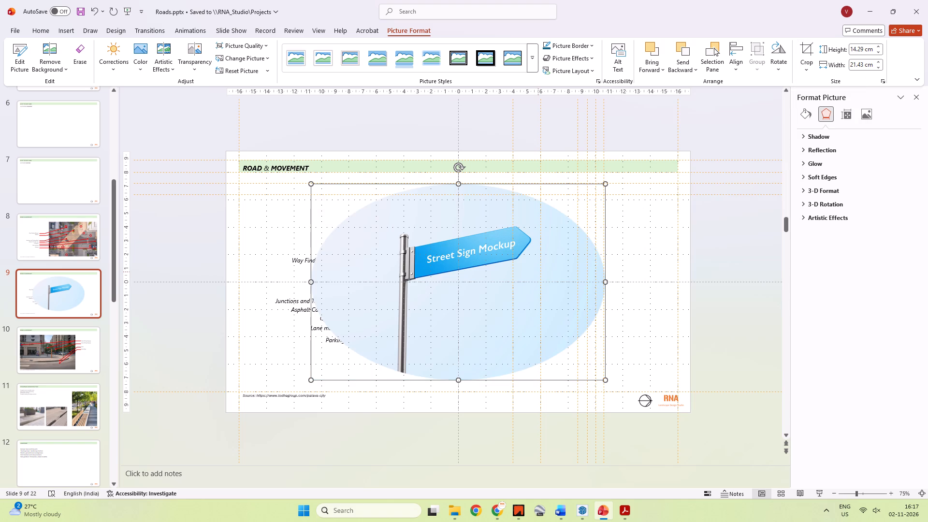
Narrow the cropped sign picture to a near-circle about 15.5 cm wide, shift it clear of the text labels, and scale it down.
{"action": "left_click_drag", "start_coordinate": [607, 279], "coordinate": [557, 281], "text": "shift"}
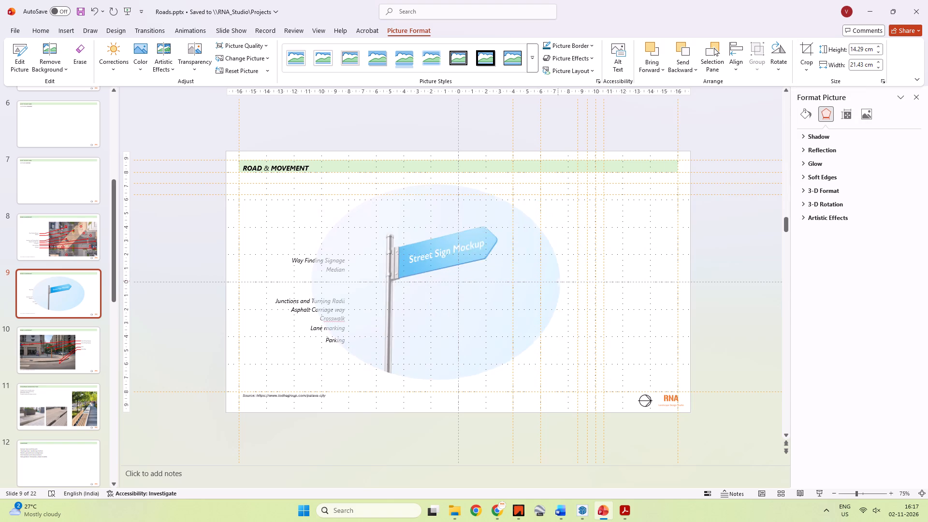
{"action": "left_click_drag", "start_coordinate": [557, 281], "coordinate": [530, 263], "text": "shift"}
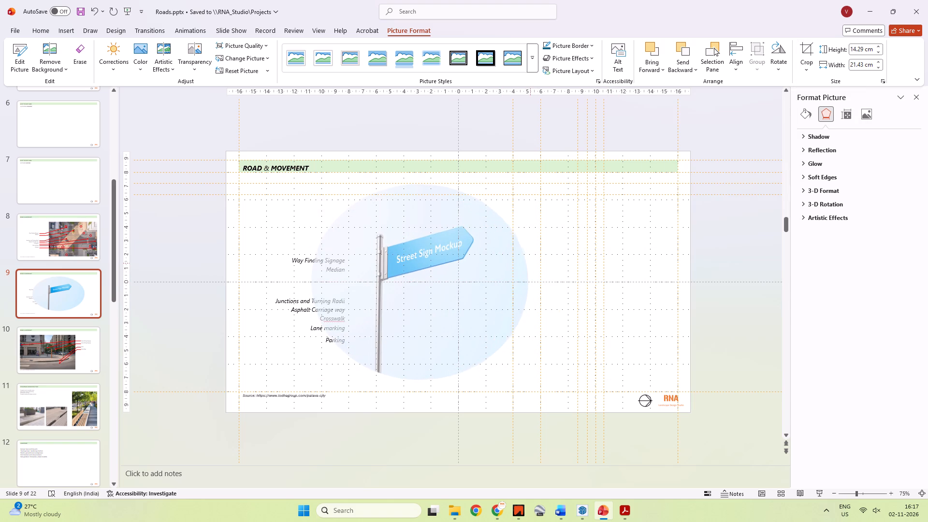
{"action": "left_click_drag", "start_coordinate": [530, 263], "coordinate": [523, 264], "text": "shift"}
{"action": "left_click", "coordinate": [601, 292]}
{"action": "left_click_drag", "start_coordinate": [455, 299], "coordinate": [548, 333]}
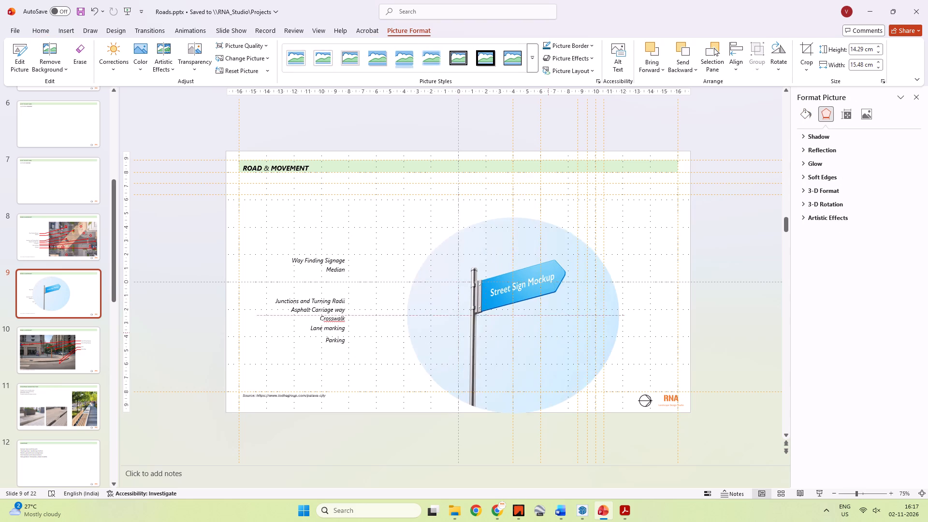
{"action": "left_click_drag", "start_coordinate": [548, 333], "coordinate": [517, 297]}
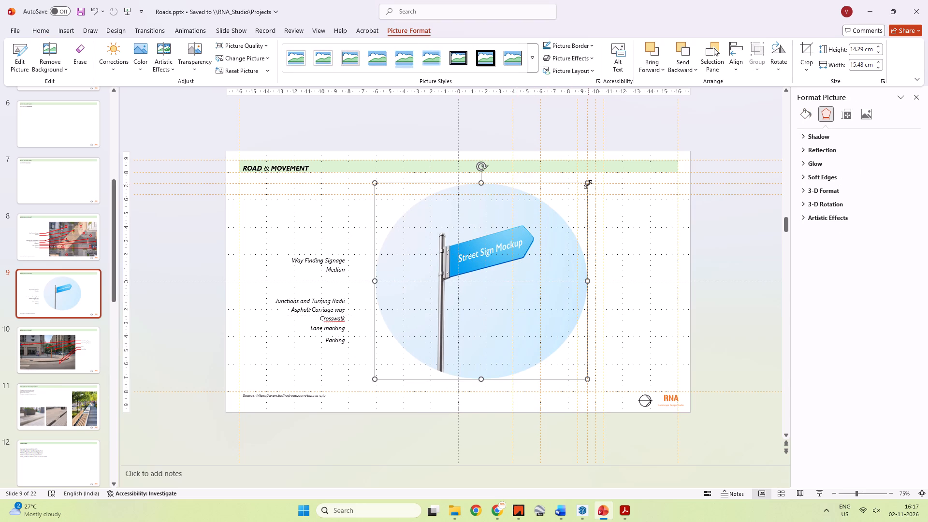
{"action": "left_click_drag", "start_coordinate": [587, 184], "coordinate": [451, 258], "text": "shift"}
{"action": "key", "text": "alt+Tab"}
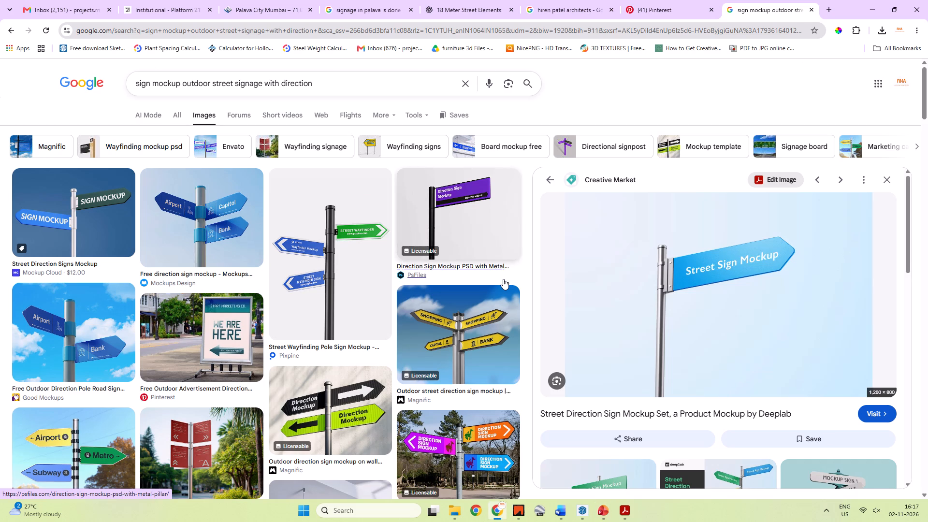
{"action": "scroll", "coordinate": [504, 278], "scroll_direction": "down", "scroll_amount": 2}
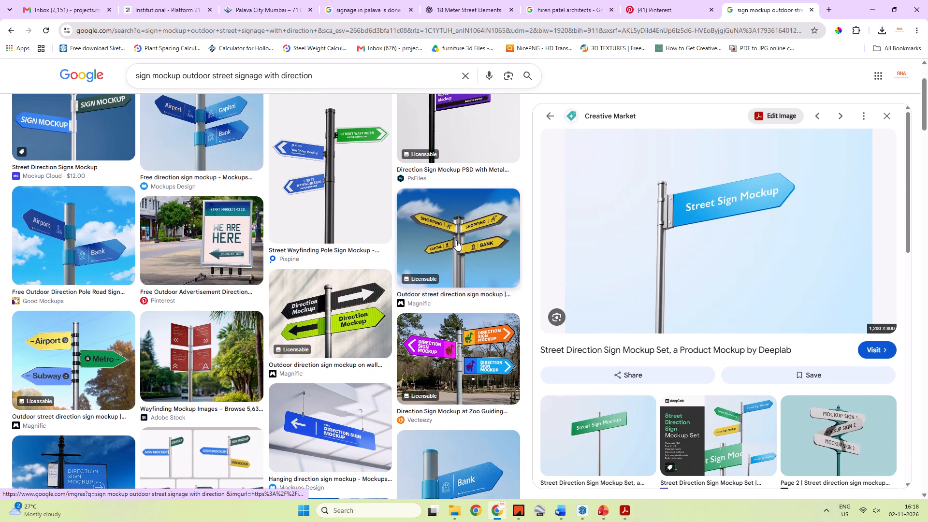
{"action": "scroll", "coordinate": [457, 240], "scroll_direction": "down", "scroll_amount": 3}
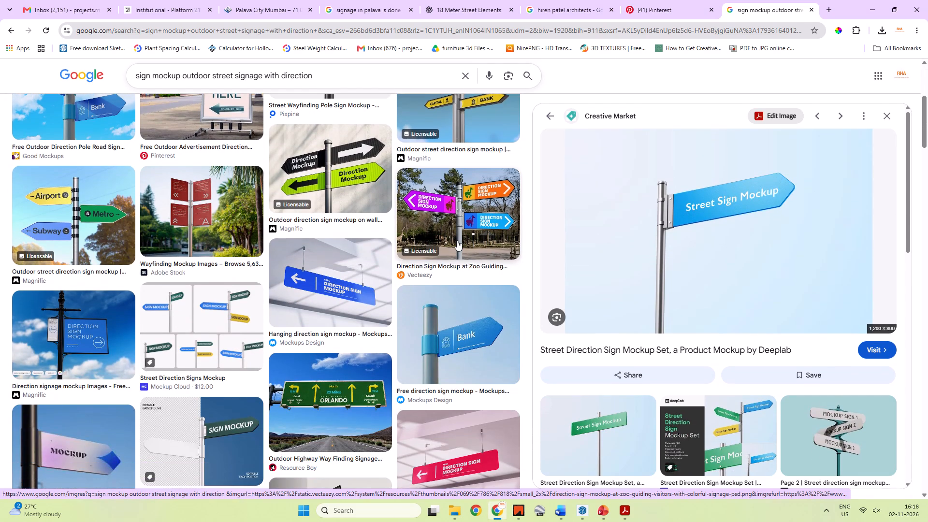
{"action": "scroll", "coordinate": [458, 238], "scroll_direction": "down", "scroll_amount": 4}
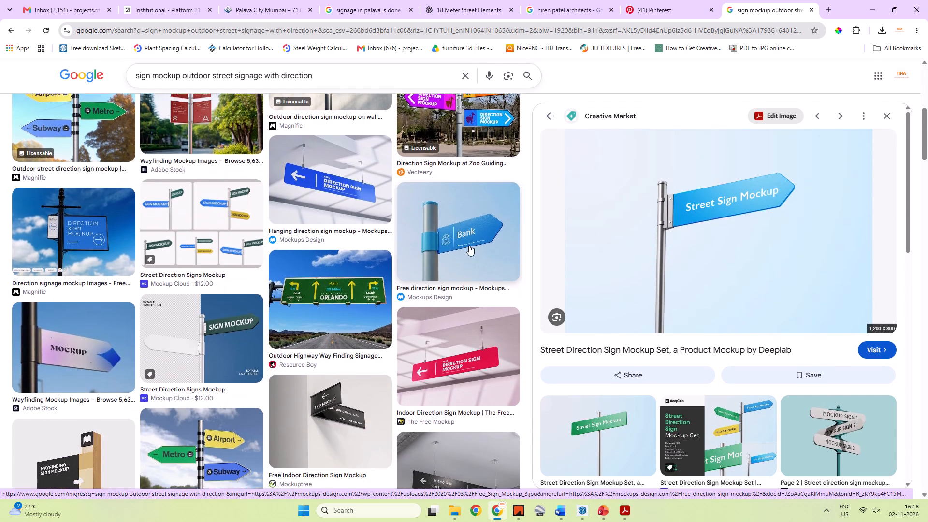
{"action": "scroll", "coordinate": [469, 245], "scroll_direction": "down", "scroll_amount": 2}
{"action": "scroll", "coordinate": [662, 366], "scroll_direction": "down", "scroll_amount": 7}
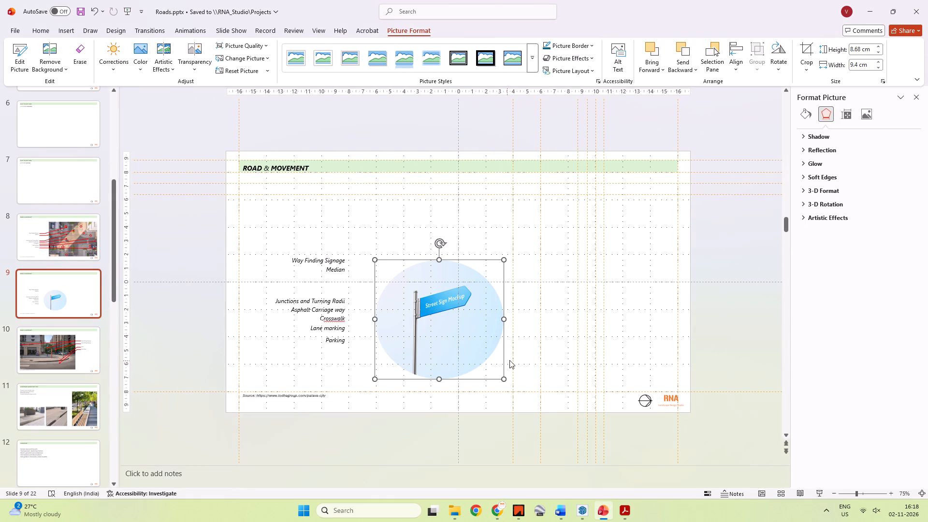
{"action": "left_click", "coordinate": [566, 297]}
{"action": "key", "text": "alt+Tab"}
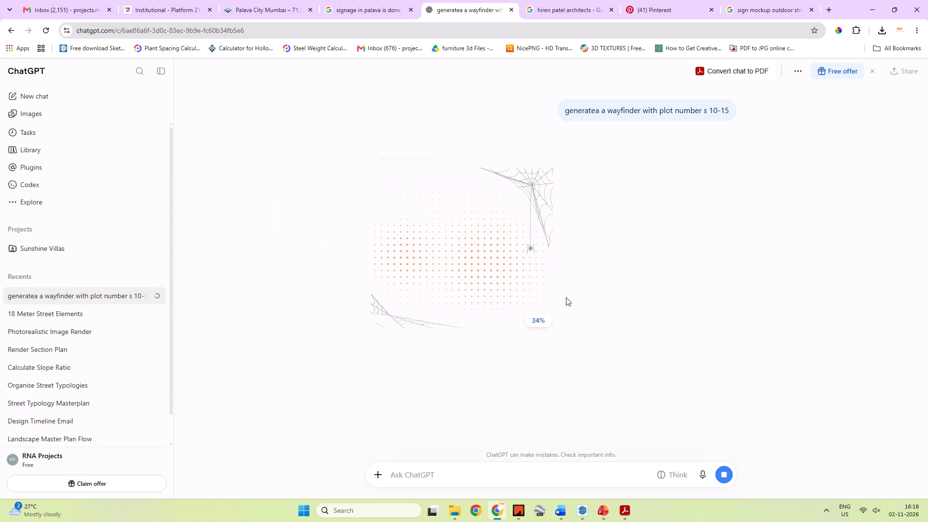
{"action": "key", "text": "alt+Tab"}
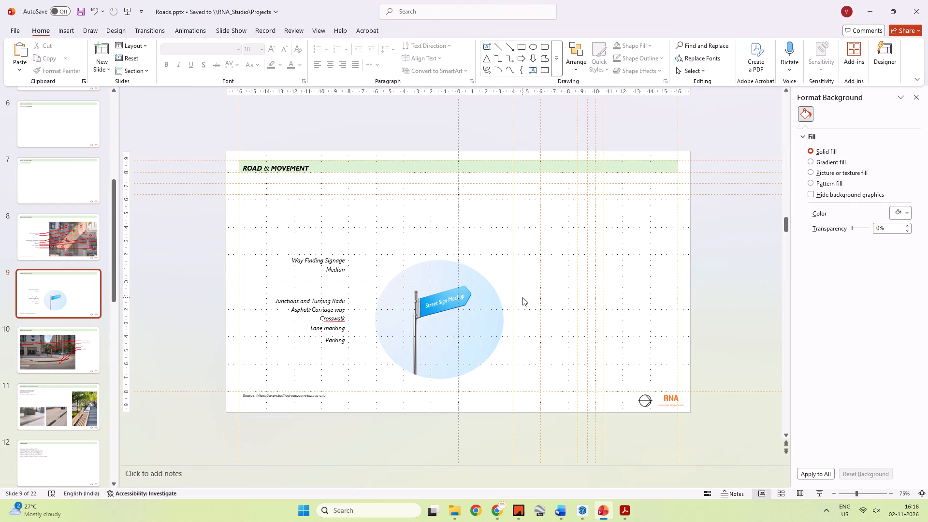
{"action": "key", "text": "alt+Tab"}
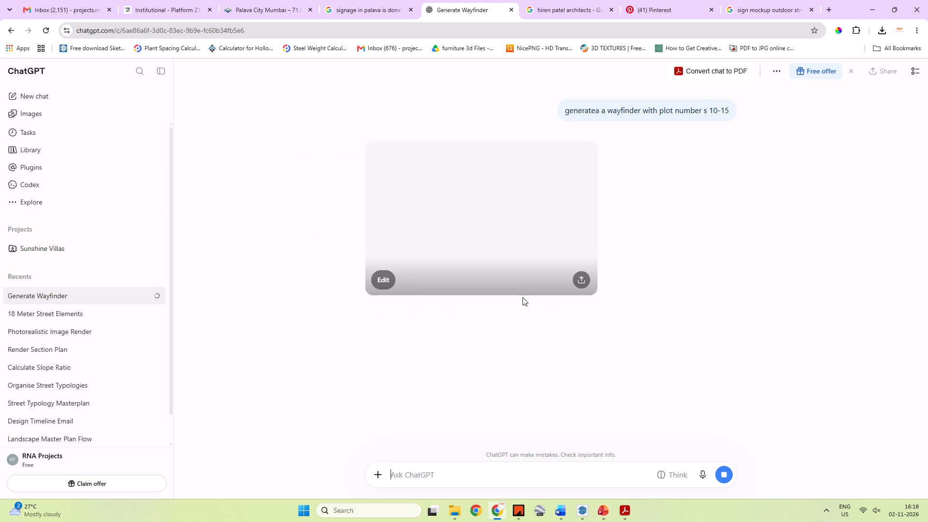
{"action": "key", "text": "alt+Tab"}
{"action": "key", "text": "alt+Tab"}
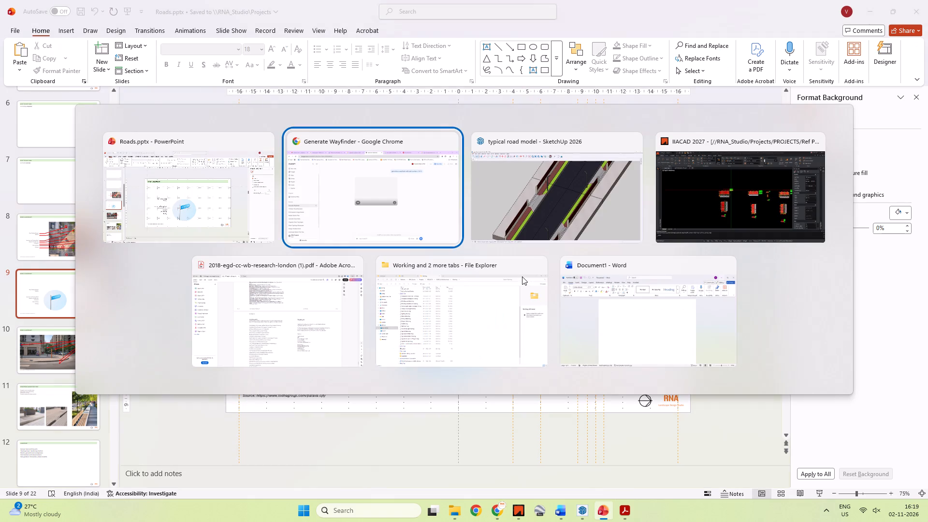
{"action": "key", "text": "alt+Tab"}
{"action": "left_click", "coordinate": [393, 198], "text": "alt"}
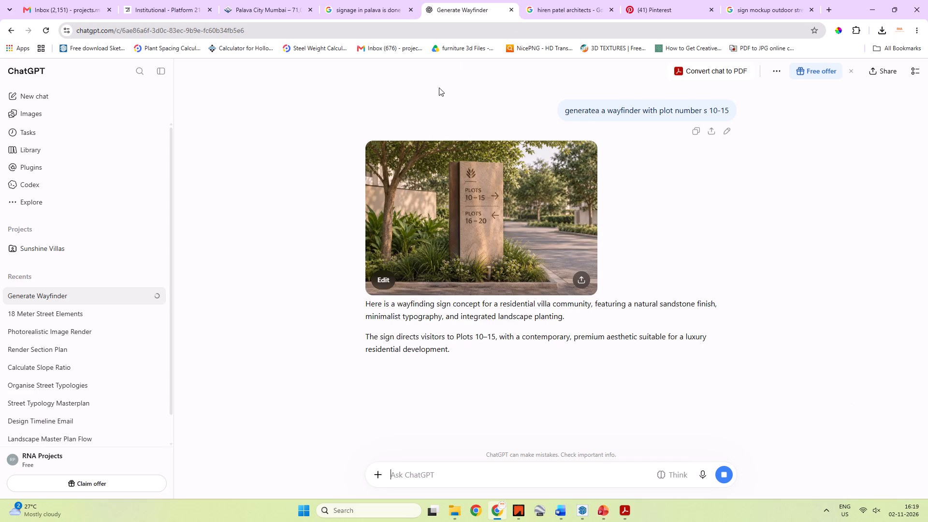
Search Pinterest for "elevated crosswalk" in place of the wayfinding signage query.
{"action": "left_click", "coordinate": [660, 0]}
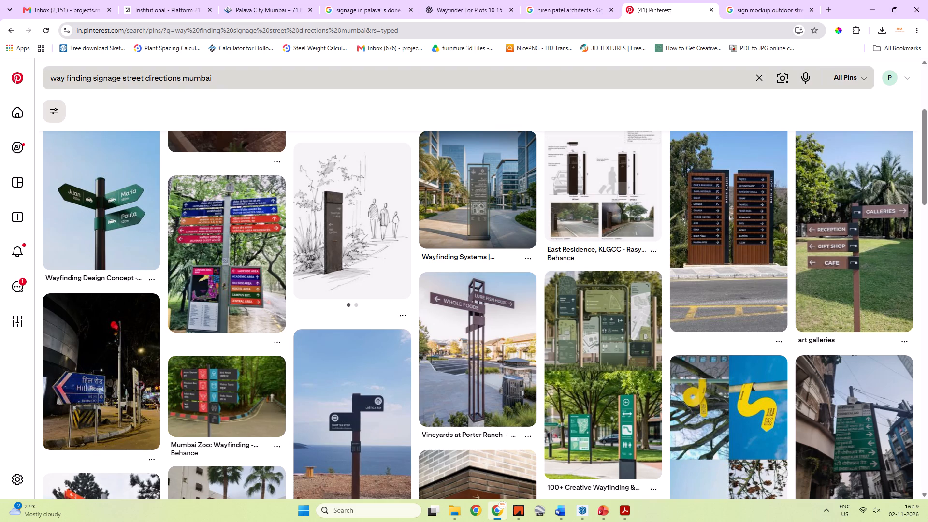
{"action": "left_click", "coordinate": [214, 79]}
{"action": "key", "text": "ctrl+a"}
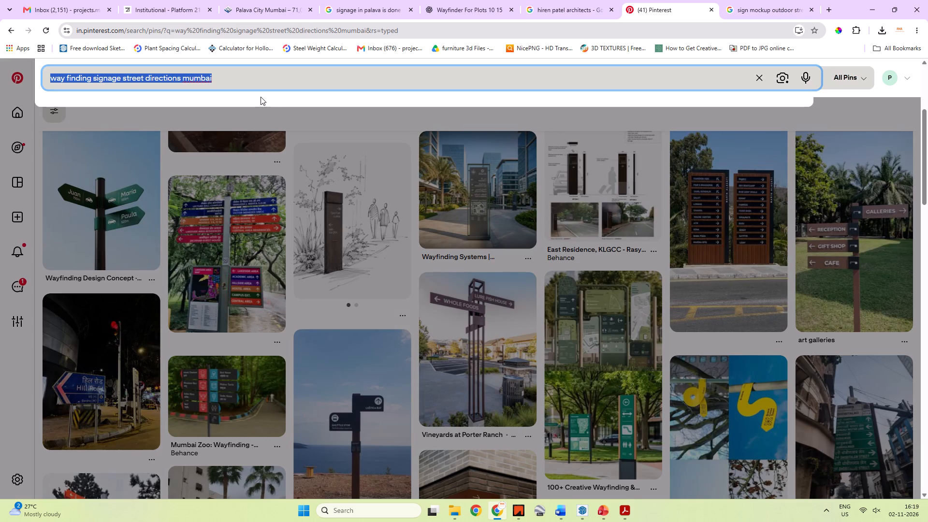
{"action": "type", "text": "elevated"}
{"action": "key", "text": "space"}
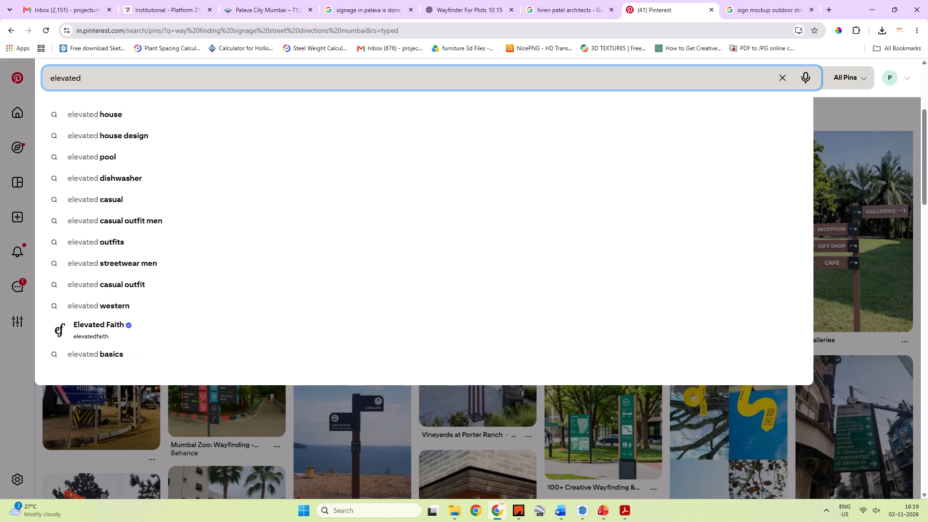
{"action": "type", "text": "cross"}
{"action": "key", "text": "space"}
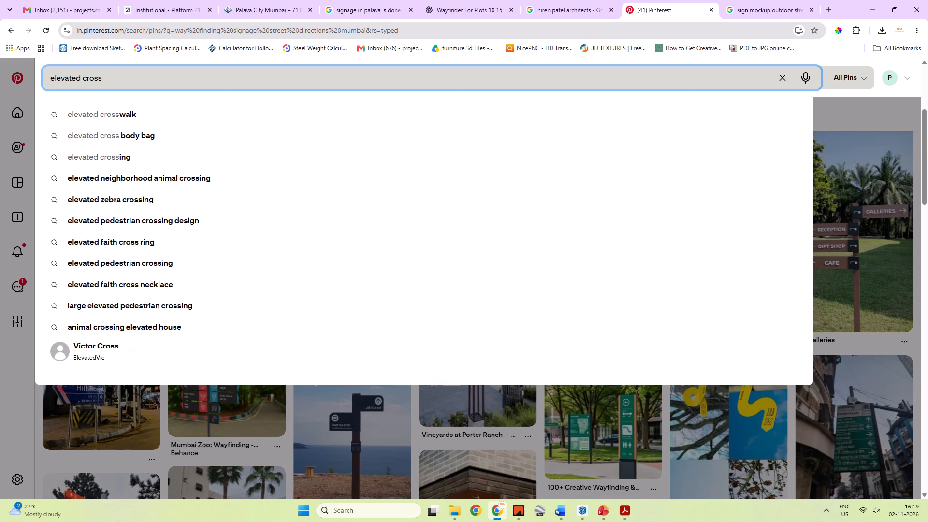
{"action": "key", "text": "Down"}
{"action": "key", "text": "Return"}
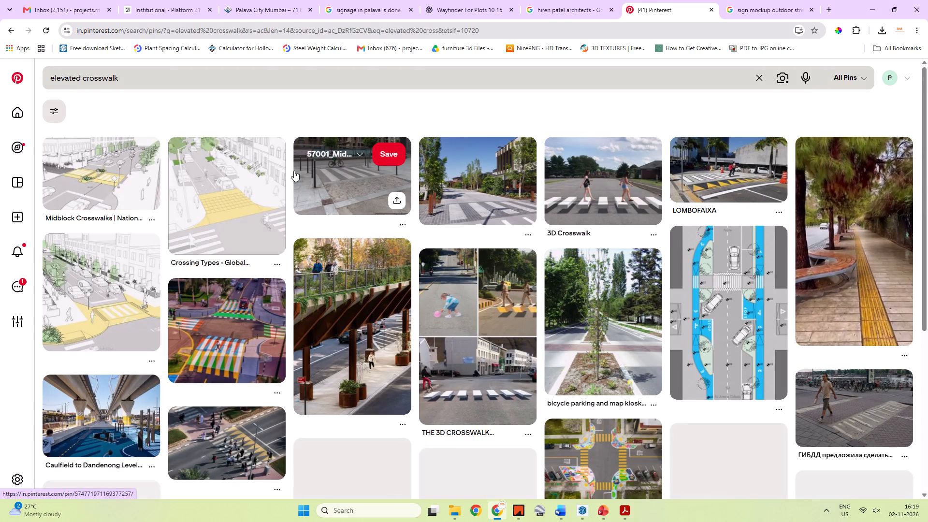
Preview the cobbled crosswalk pin, go back, and copy the image from the tree-lined Shared Streets raised crosswalk pin.
{"action": "left_click", "coordinate": [349, 182]}
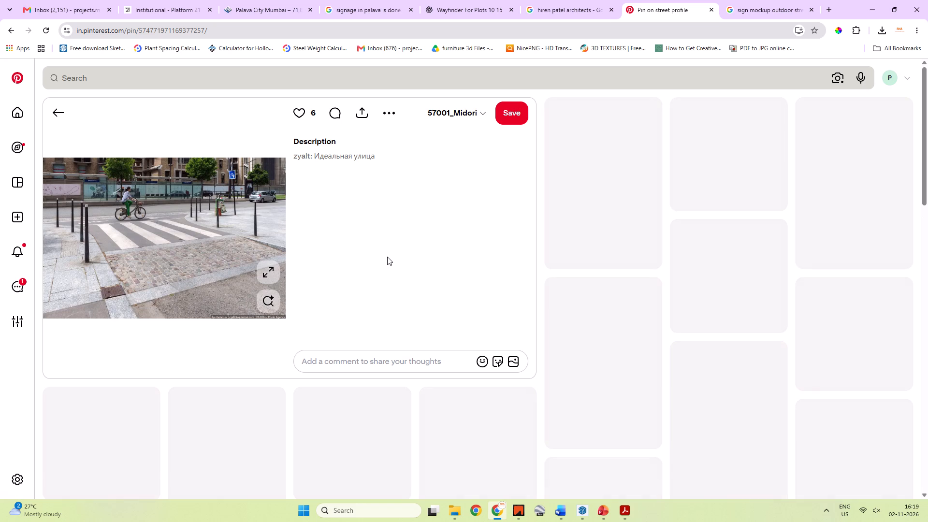
{"action": "left_click", "coordinate": [10, 28]}
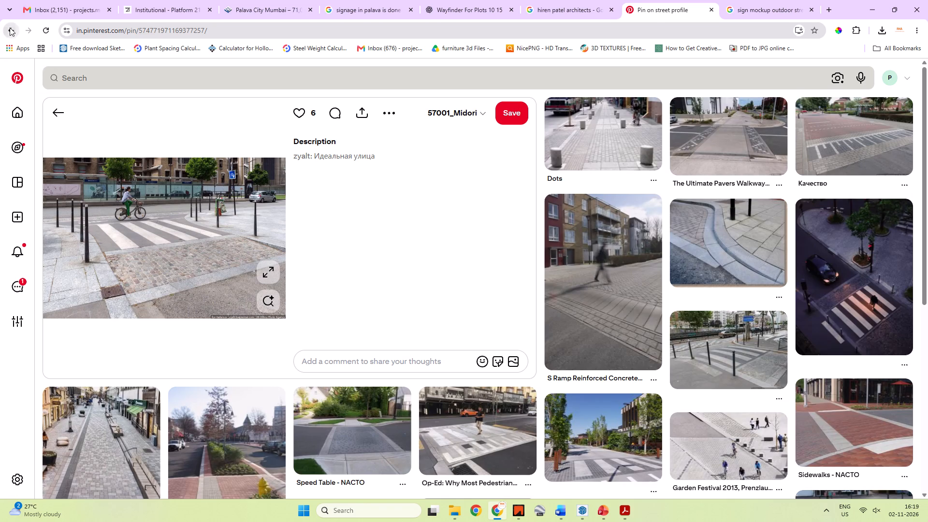
{"action": "left_click", "coordinate": [456, 196]}
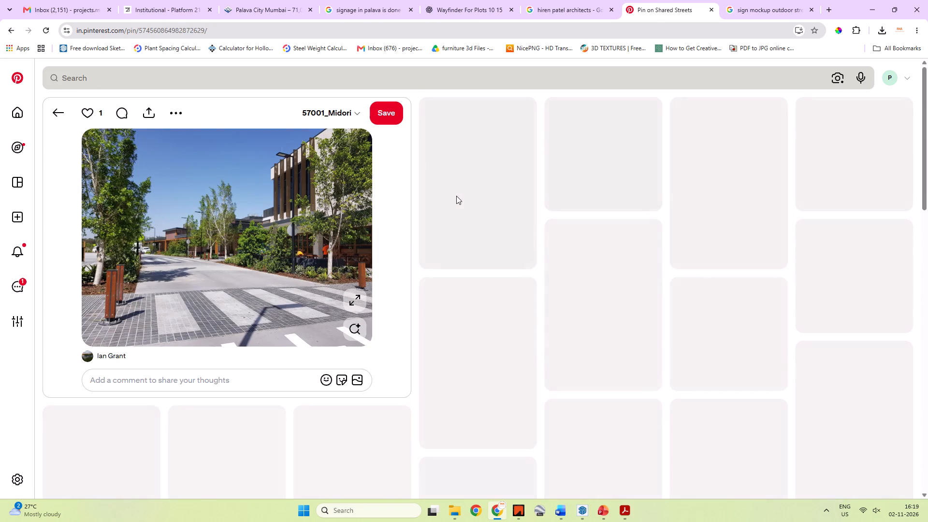
{"action": "right_click", "coordinate": [253, 250]}
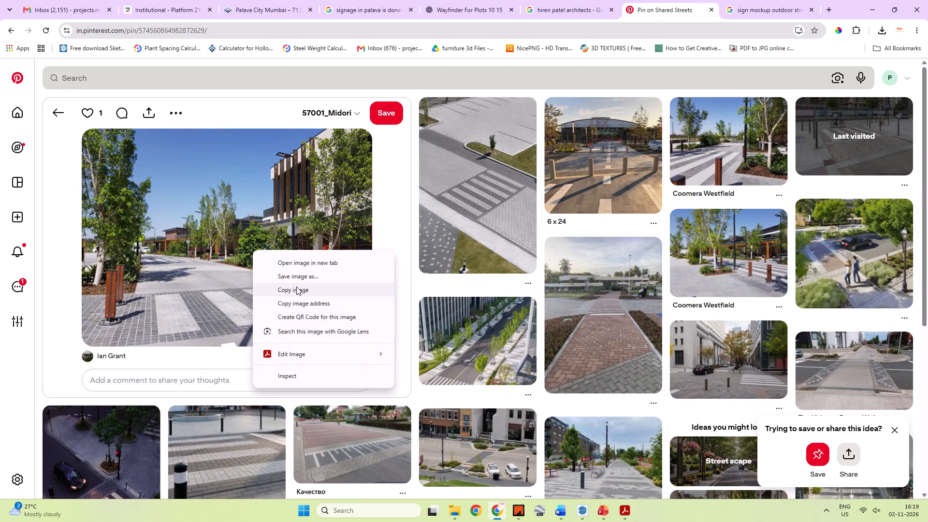
{"action": "left_click", "coordinate": [297, 290]}
Switch to PowerPoint, duplicate slide 11, PEDESTRIAN INFRASTRUCTURE, and delete the middle kerb paving picture from the copy.
{"action": "key", "text": "alt+Tab"}
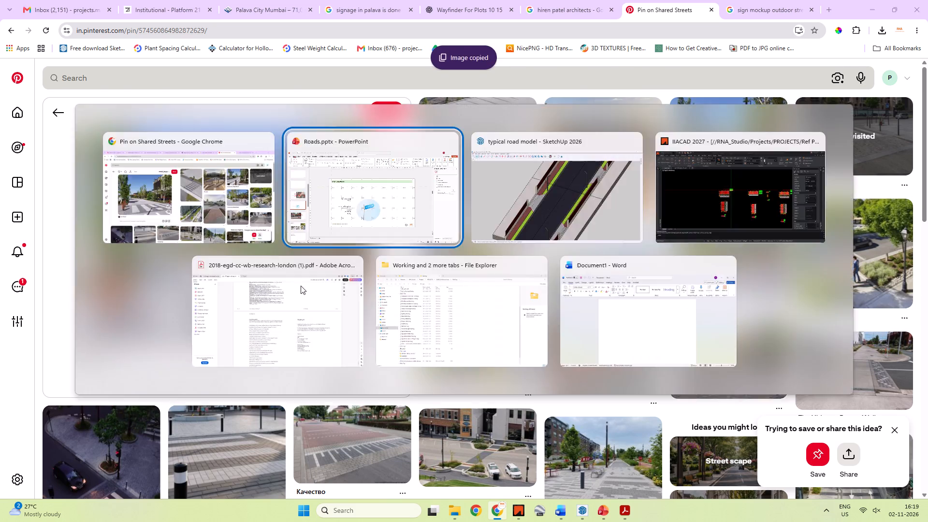
{"action": "scroll", "coordinate": [74, 309], "scroll_direction": "down", "scroll_amount": 3}
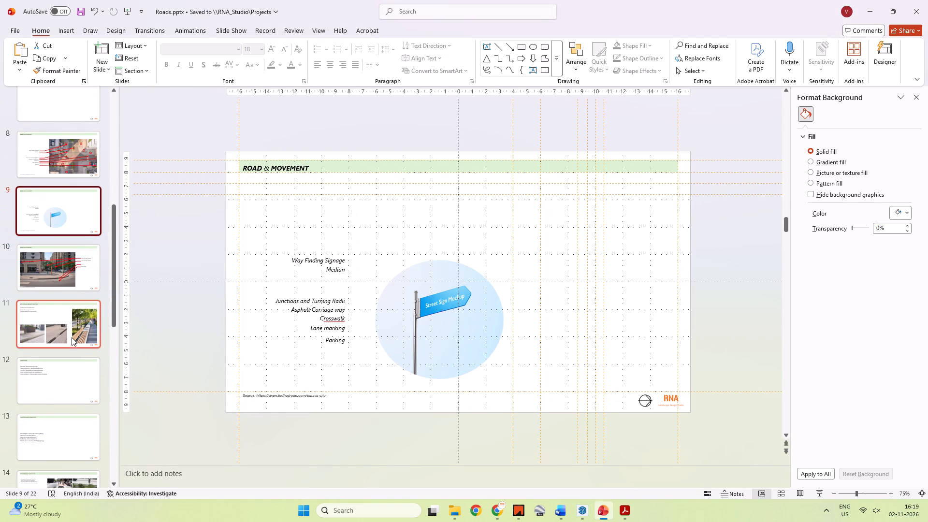
{"action": "left_click", "coordinate": [72, 338]}
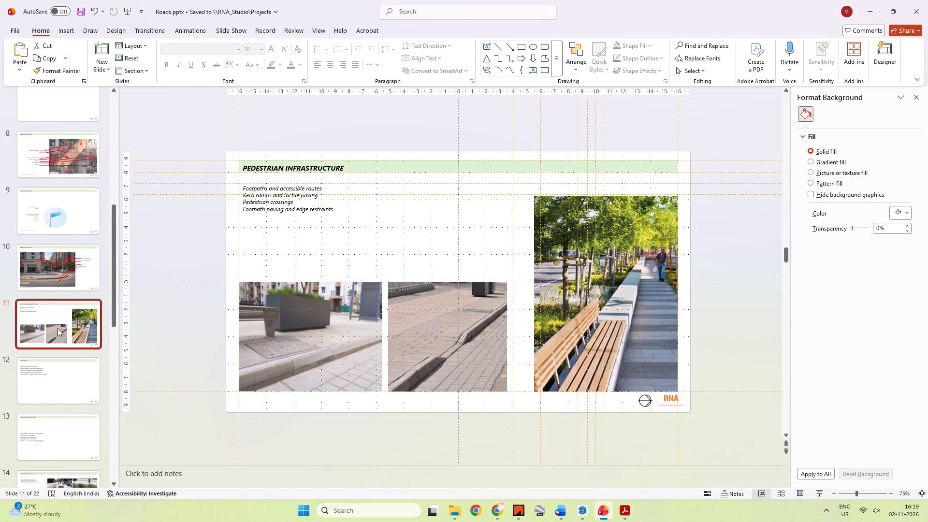
{"action": "right_click", "coordinate": [58, 310]}
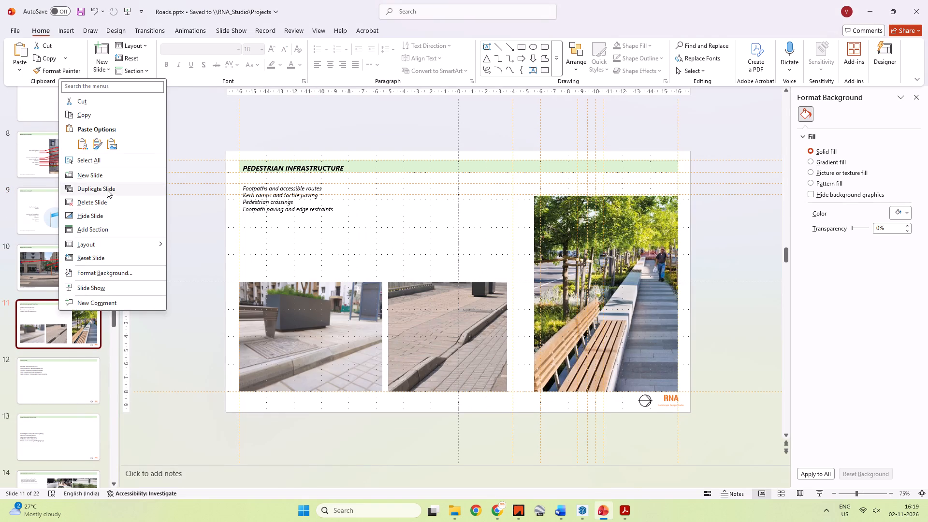
{"action": "left_click", "coordinate": [107, 189]}
{"action": "left_click", "coordinate": [78, 372]}
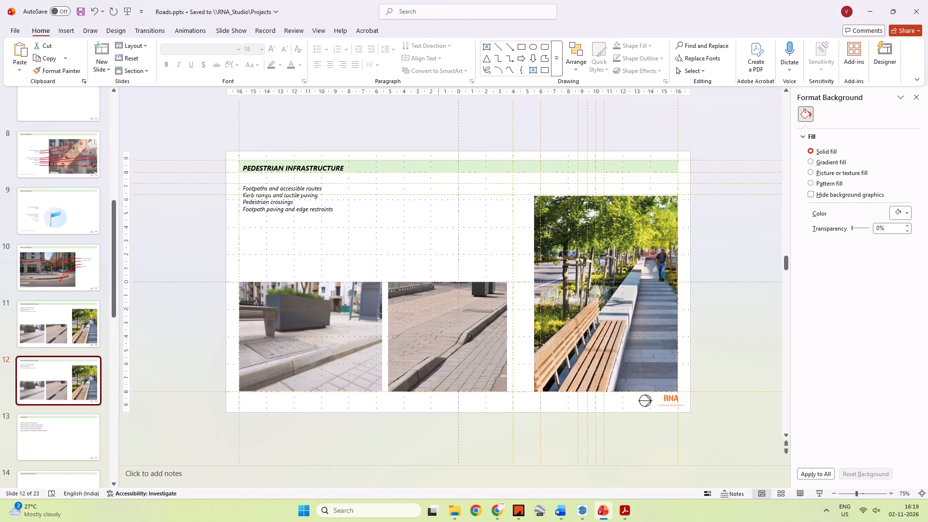
{"action": "left_click", "coordinate": [445, 304]}
{"action": "key", "text": "Delete"}
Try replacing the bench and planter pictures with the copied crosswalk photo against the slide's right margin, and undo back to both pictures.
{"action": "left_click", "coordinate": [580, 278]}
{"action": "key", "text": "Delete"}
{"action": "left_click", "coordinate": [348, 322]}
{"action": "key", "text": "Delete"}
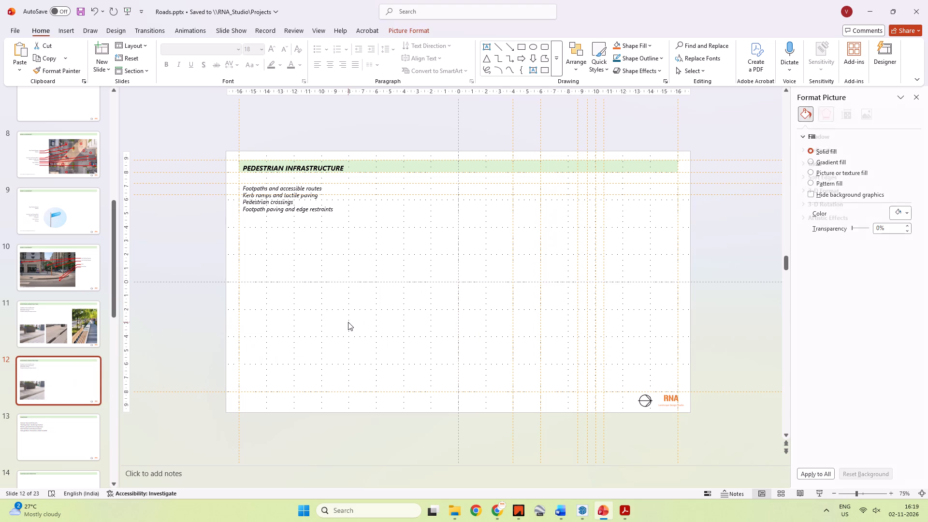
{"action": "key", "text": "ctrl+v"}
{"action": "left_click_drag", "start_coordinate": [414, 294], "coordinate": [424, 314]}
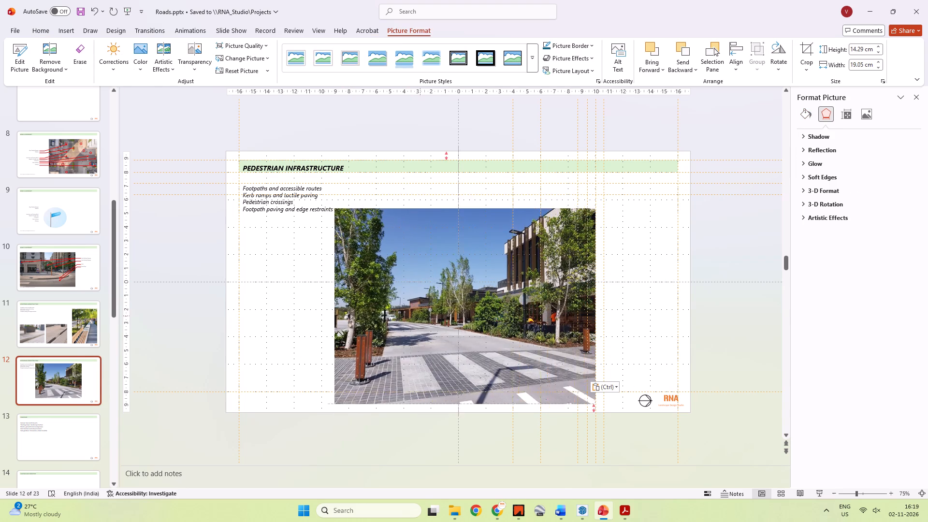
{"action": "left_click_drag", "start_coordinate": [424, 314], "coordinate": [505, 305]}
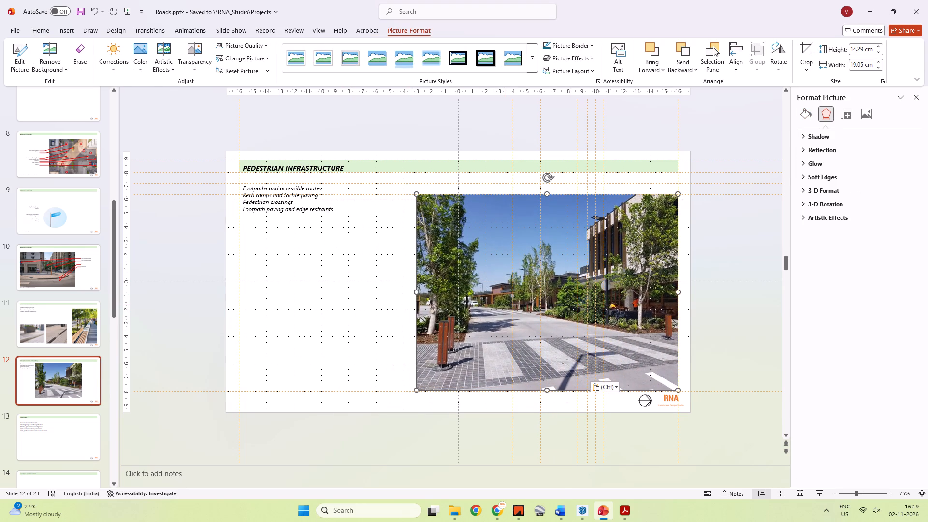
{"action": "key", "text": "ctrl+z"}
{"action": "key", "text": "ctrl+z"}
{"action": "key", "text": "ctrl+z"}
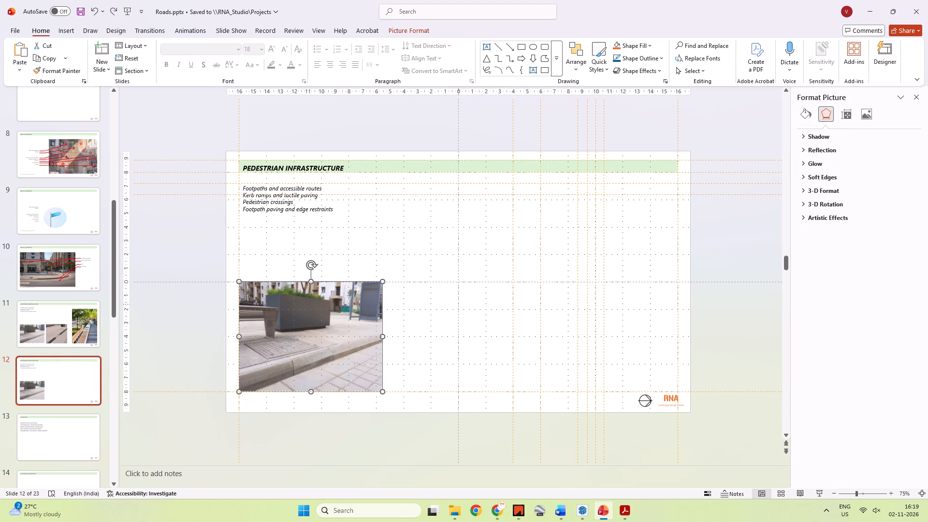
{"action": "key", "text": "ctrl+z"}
Replace the planter picture with the copied crosswalk photo, aligned to the slide's left margin guide and level with the bench picture.
{"action": "left_click", "coordinate": [354, 337]}
{"action": "key", "text": "Delete"}
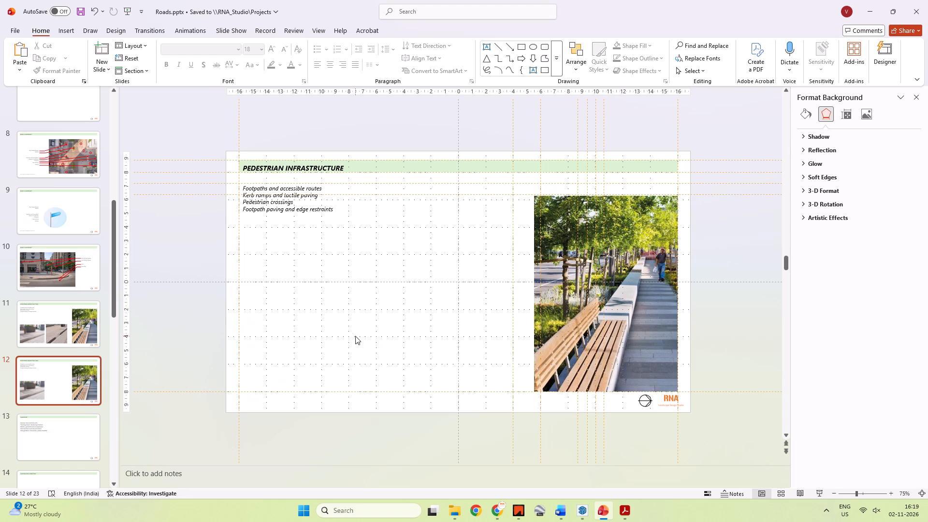
{"action": "key", "text": "ctrl+v"}
{"action": "left_click_drag", "start_coordinate": [418, 314], "coordinate": [332, 326]}
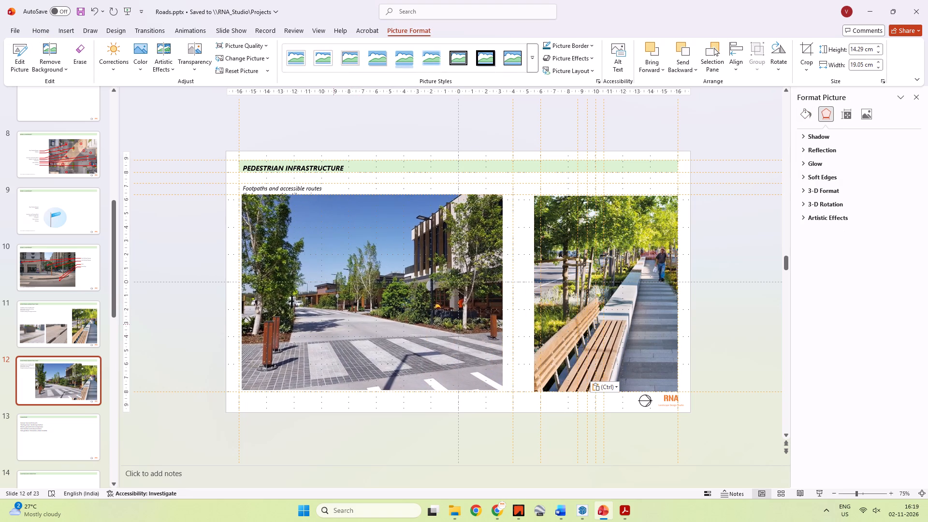
{"action": "left_click_drag", "start_coordinate": [332, 326], "coordinate": [330, 326]}
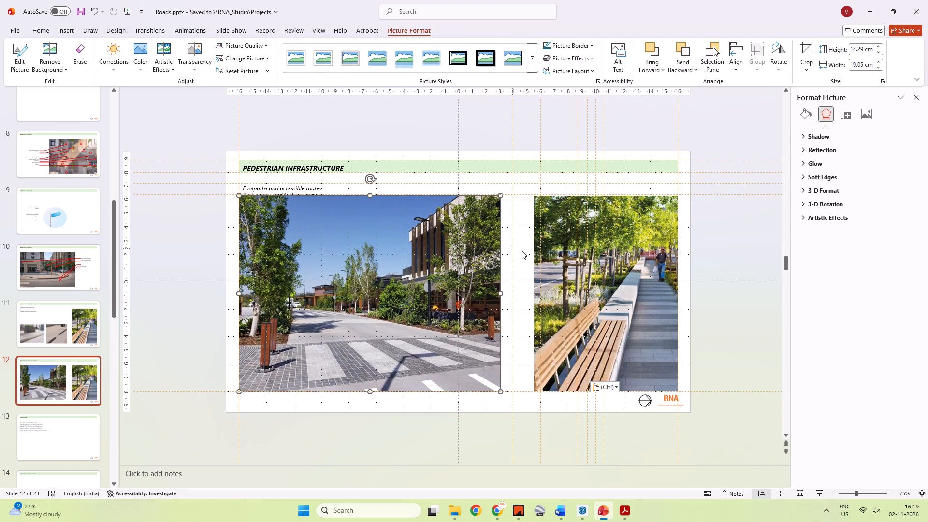
{"action": "left_click", "coordinate": [522, 250]}
Switch to Pinterest in Chrome and look through the pins related to the tree-lined Shared Streets crosswalk for another crossing reference.
{"action": "key", "text": "alt+Tab"}
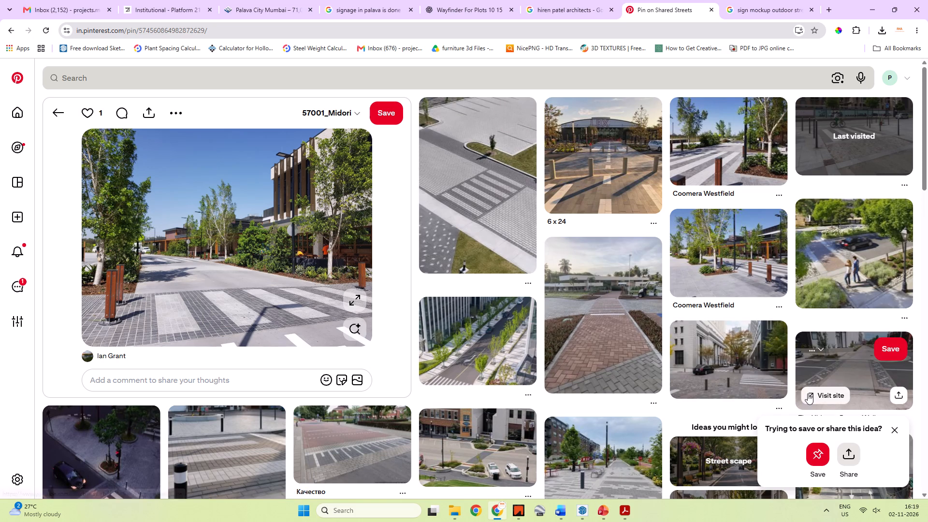
{"action": "scroll", "coordinate": [725, 365], "scroll_direction": "down", "scroll_amount": 4}
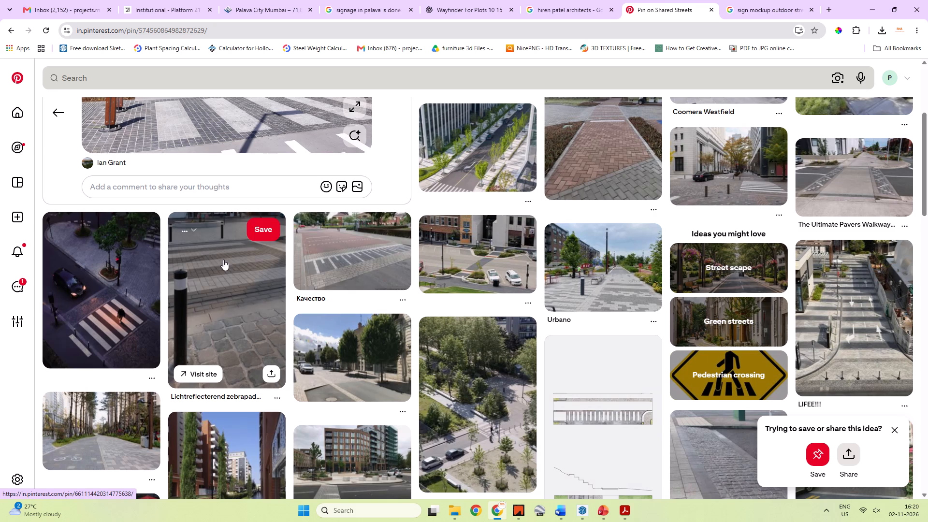
{"action": "scroll", "coordinate": [226, 272], "scroll_direction": "down", "scroll_amount": 3}
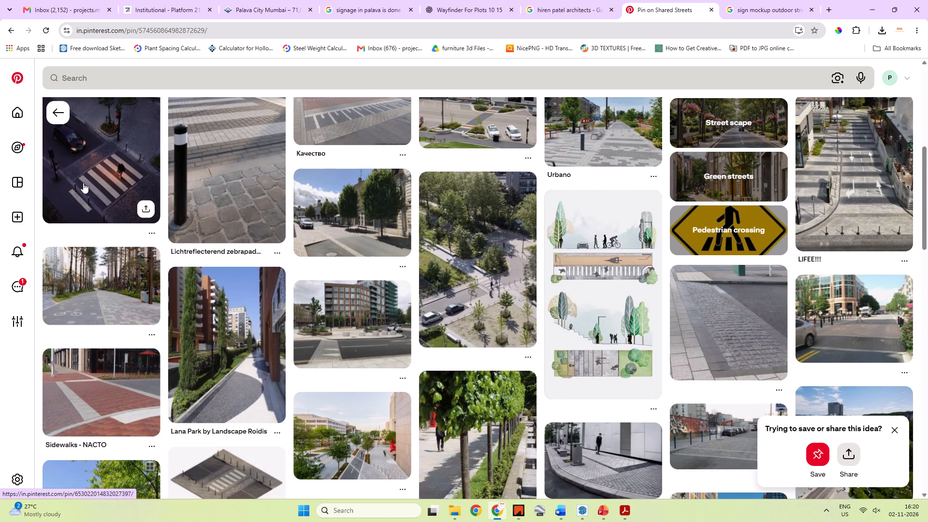
{"action": "scroll", "coordinate": [83, 183], "scroll_direction": "down", "scroll_amount": 4}
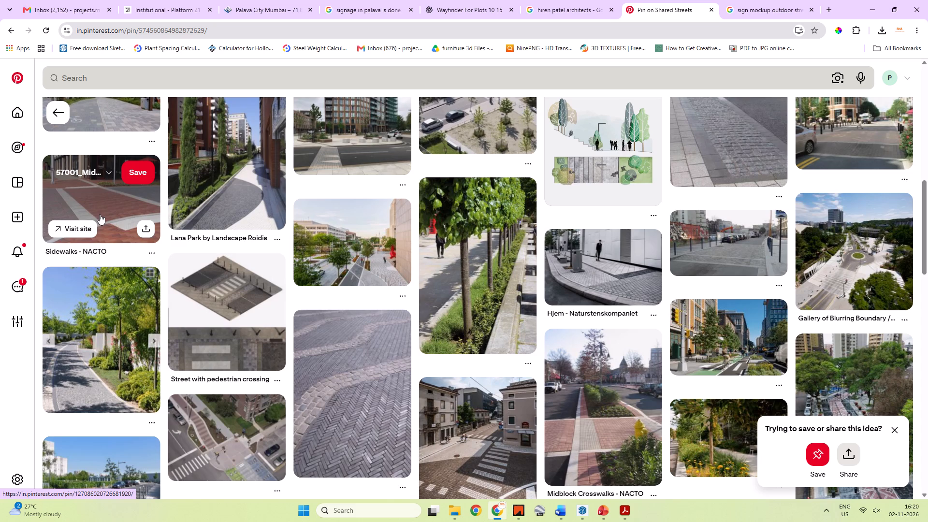
{"action": "scroll", "coordinate": [100, 214], "scroll_direction": "down", "scroll_amount": 5}
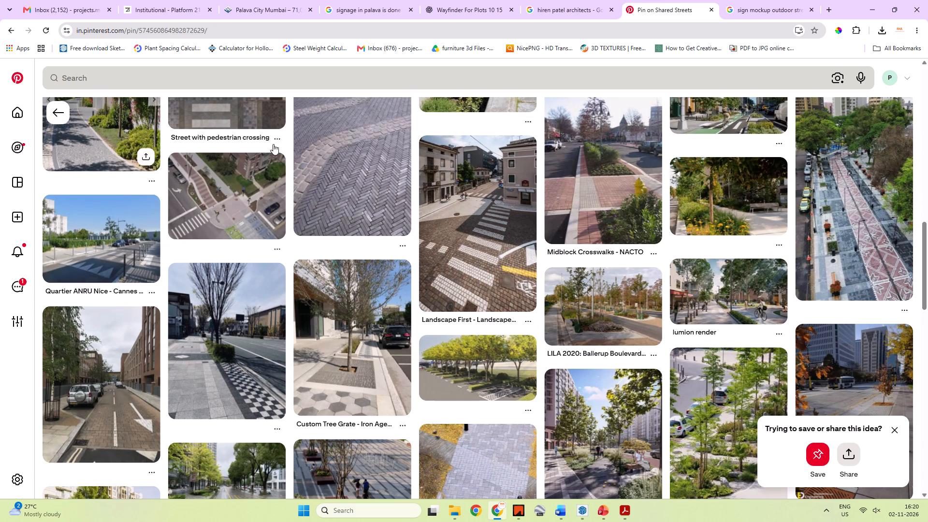
{"action": "left_click", "coordinate": [416, 113]}
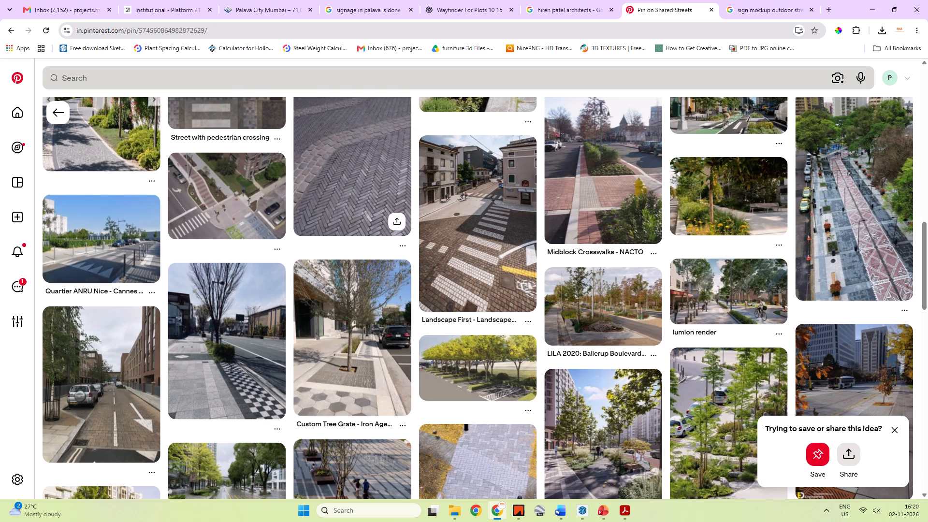
{"action": "scroll", "coordinate": [408, 95], "scroll_direction": "down", "scroll_amount": 1}
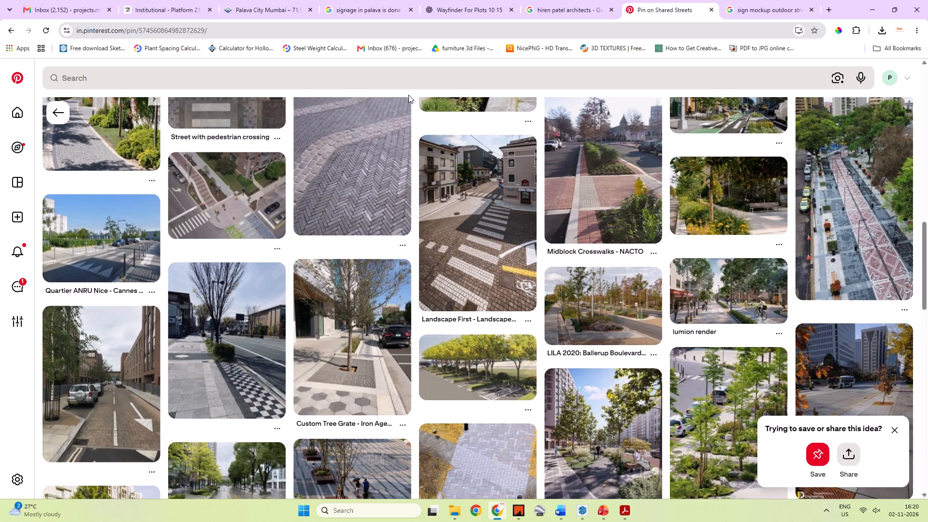
{"action": "scroll", "coordinate": [408, 95], "scroll_direction": "down", "scroll_amount": 9}
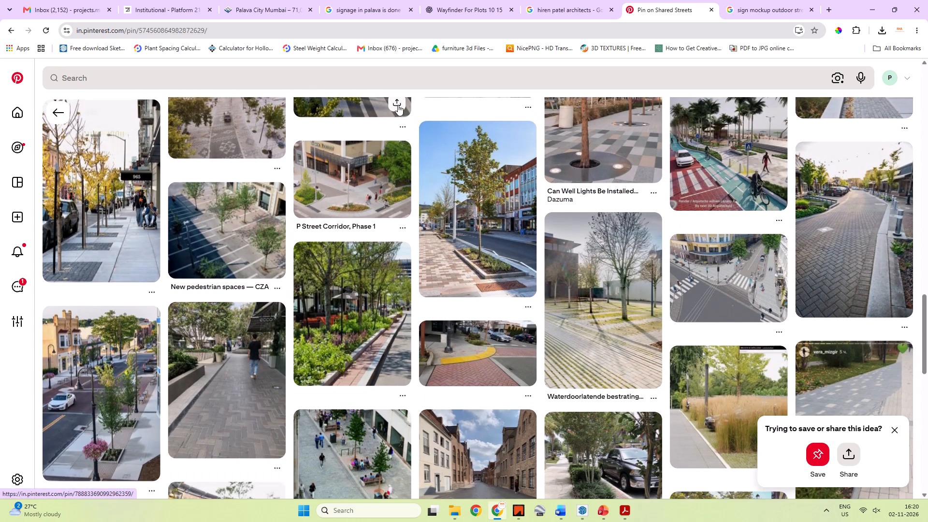
{"action": "scroll", "coordinate": [399, 104], "scroll_direction": "down", "scroll_amount": 4}
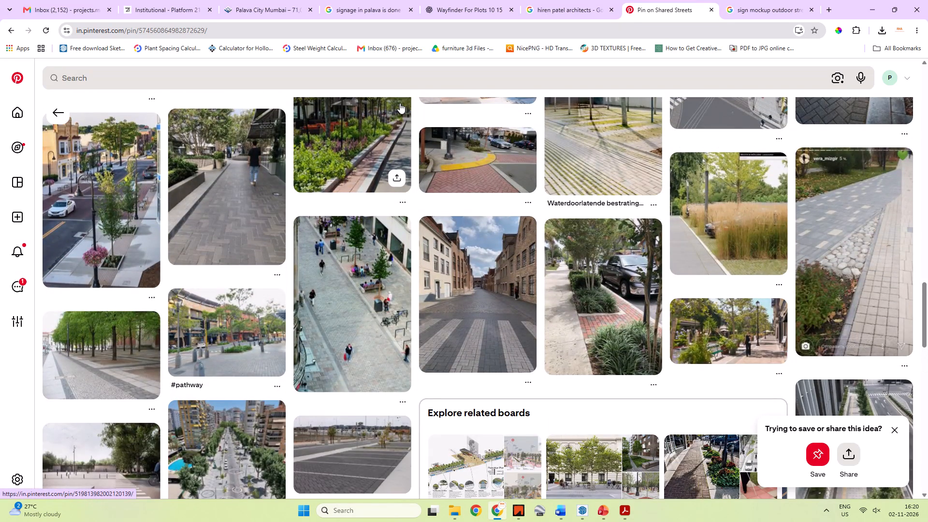
{"action": "scroll", "coordinate": [400, 103], "scroll_direction": "up", "scroll_amount": 18}
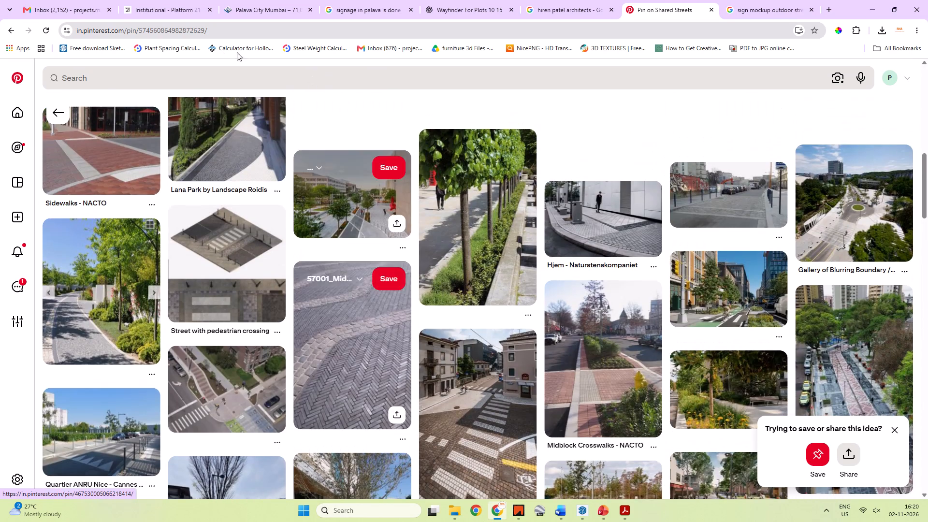
{"action": "scroll", "coordinate": [182, 101], "scroll_direction": "up", "scroll_amount": 7}
{"action": "scroll", "coordinate": [217, 71], "scroll_direction": "down", "scroll_amount": 5}
{"action": "scroll", "coordinate": [199, 76], "scroll_direction": "up", "scroll_amount": 5}
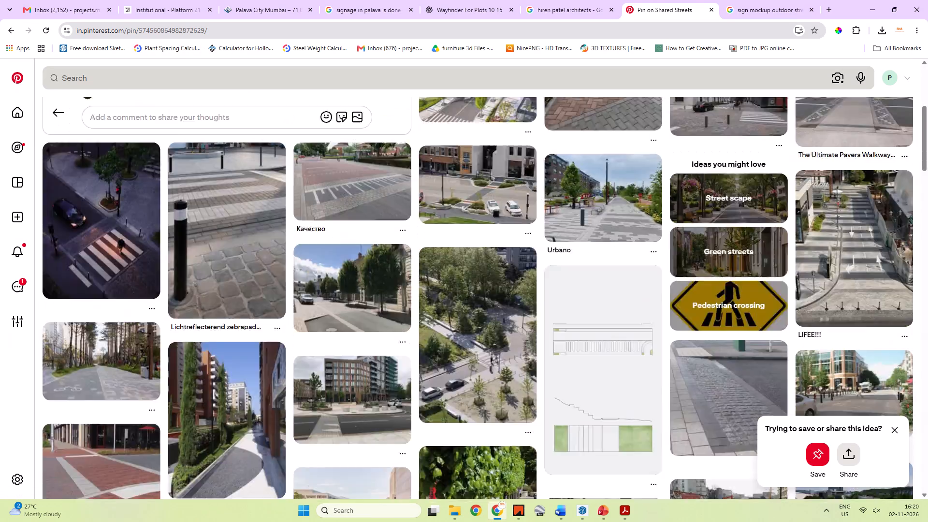
{"action": "scroll", "coordinate": [172, 71], "scroll_direction": "up", "scroll_amount": 14}
Go back to the elevated crosswalk results and run a new Pinterest search for tabletop crosswalk.
{"action": "left_click", "coordinate": [54, 109]}
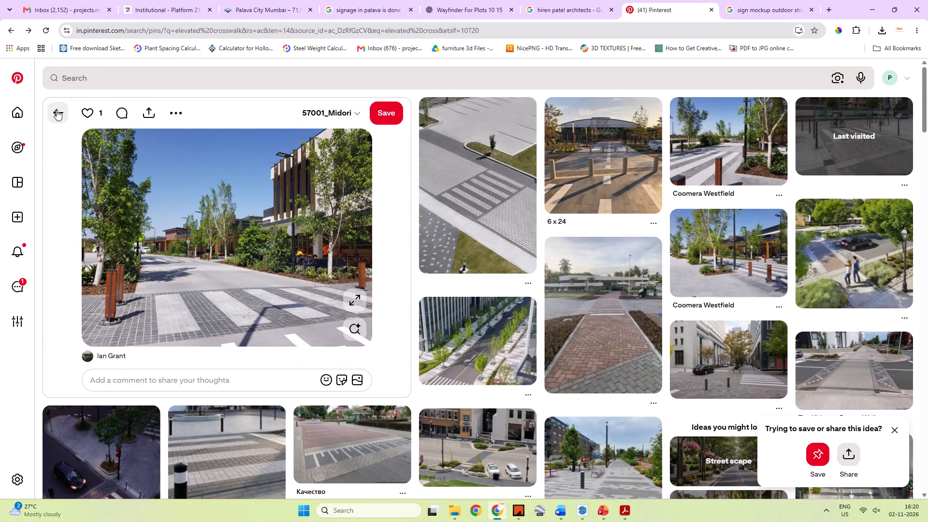
{"action": "scroll", "coordinate": [406, 207], "scroll_direction": "down", "scroll_amount": 4}
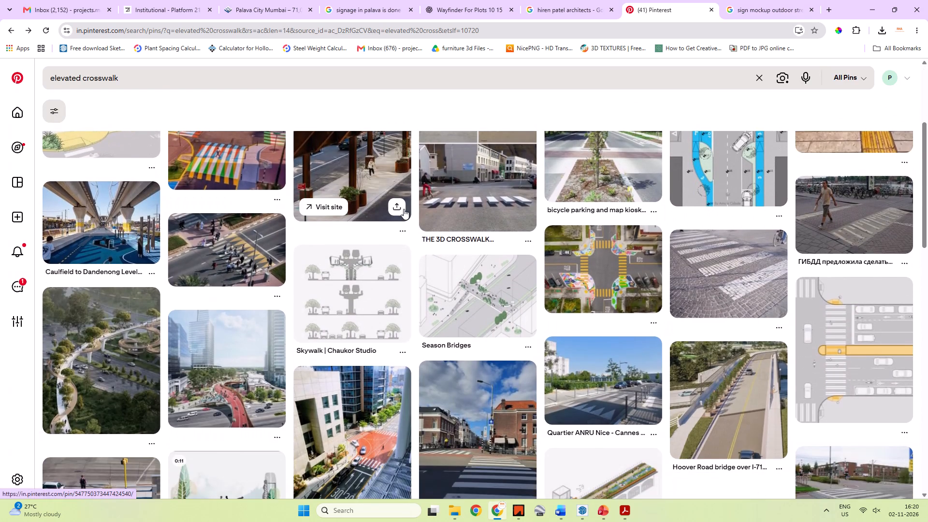
{"action": "scroll", "coordinate": [404, 209], "scroll_direction": "down", "scroll_amount": 4}
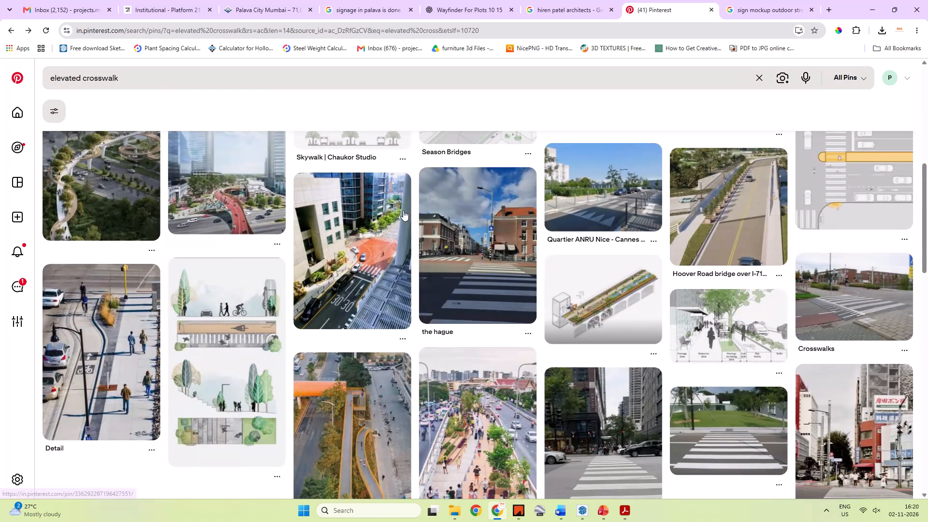
{"action": "scroll", "coordinate": [390, 206], "scroll_direction": "up", "scroll_amount": 6}
{"action": "left_click", "coordinate": [166, 77]}
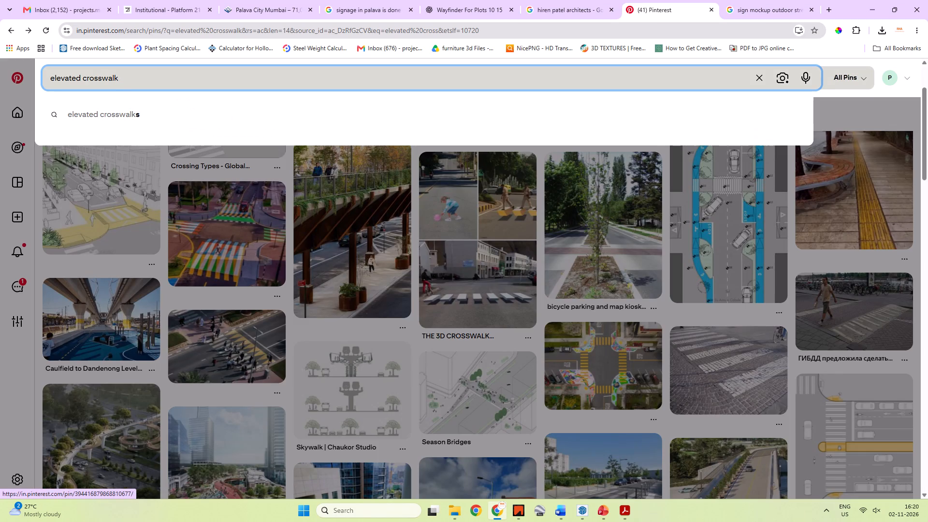
{"action": "key", "text": "ctrl+a"}
{"action": "key", "text": "ctrl+BackSpace"}
{"action": "type", "text": "table"}
{"action": "key", "text": "space"}
{"action": "key", "text": "BackSpace"}
{"action": "type", "text": "top crosswaljk"}
{"action": "key", "text": "space"}
{"action": "key", "text": "BackSpace"}
{"action": "key", "text": "BackSpace"}
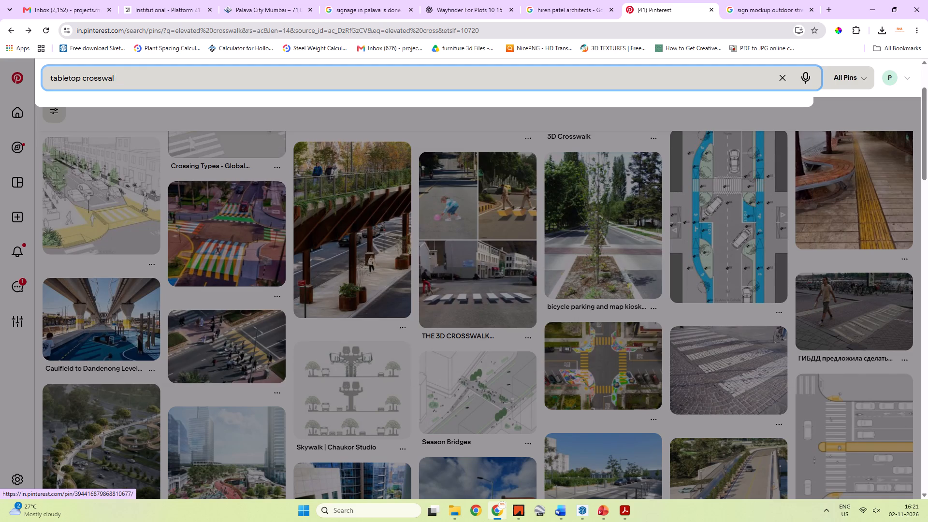
{"action": "key", "text": "BackSpace"}
{"action": "key", "text": "k"}
{"action": "key", "text": "Return"}
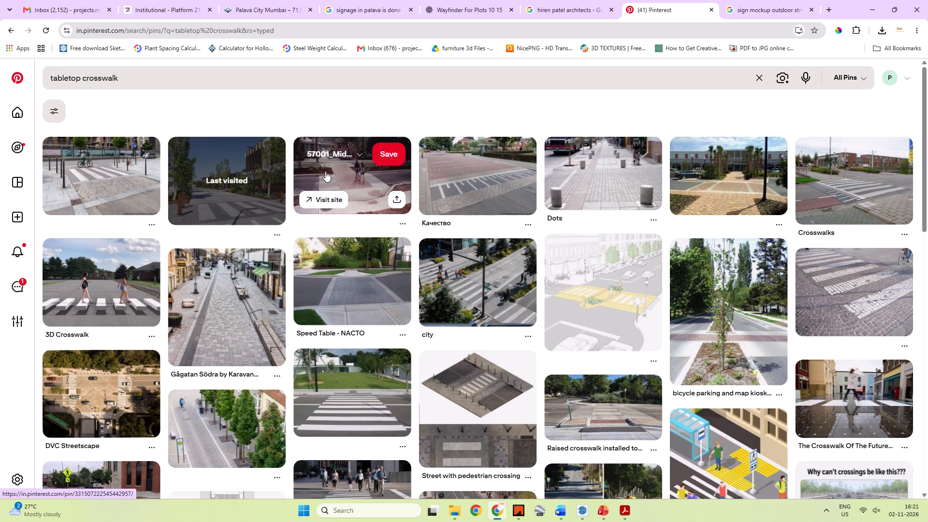
Look through the tabletop crosswalk results for raised crossing references and open The Ultimate Pavers Walkway pin.
{"action": "scroll", "coordinate": [519, 266], "scroll_direction": "down", "scroll_amount": 3}
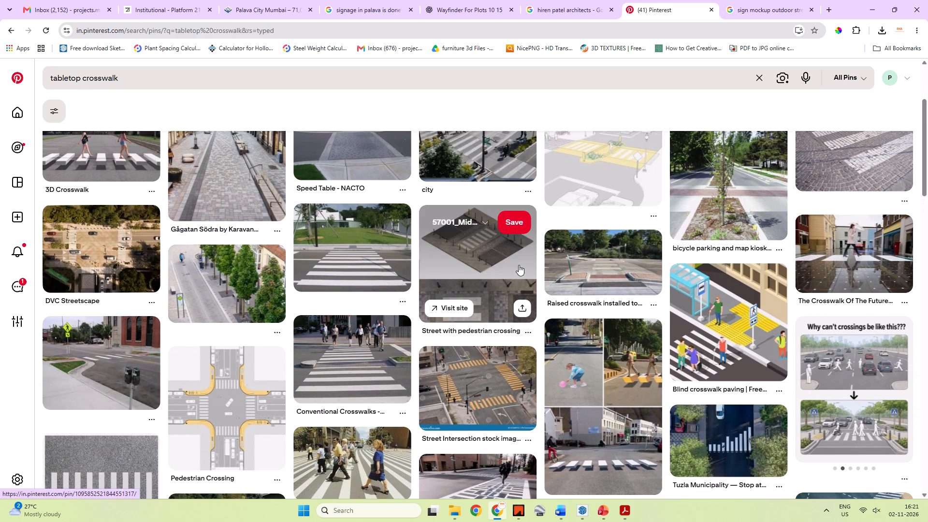
{"action": "scroll", "coordinate": [519, 265], "scroll_direction": "down", "scroll_amount": 2}
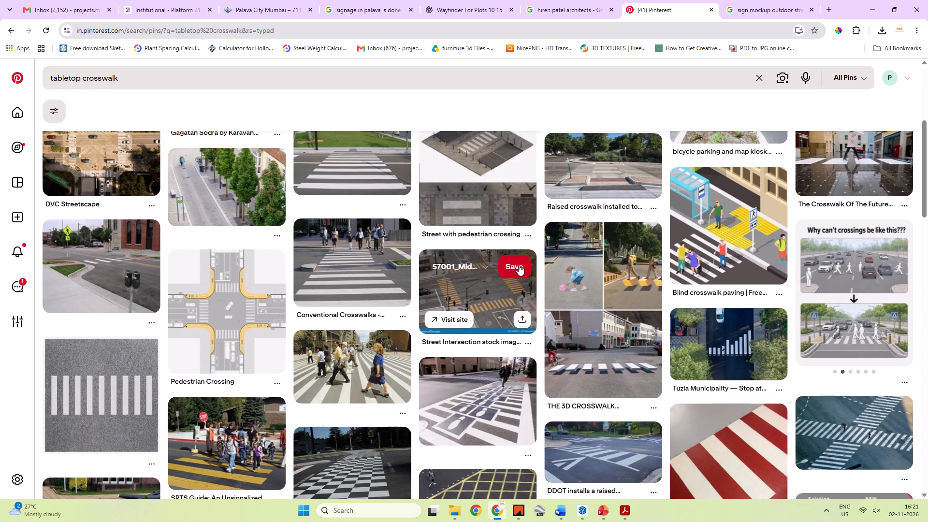
{"action": "scroll", "coordinate": [519, 265], "scroll_direction": "down", "scroll_amount": 3}
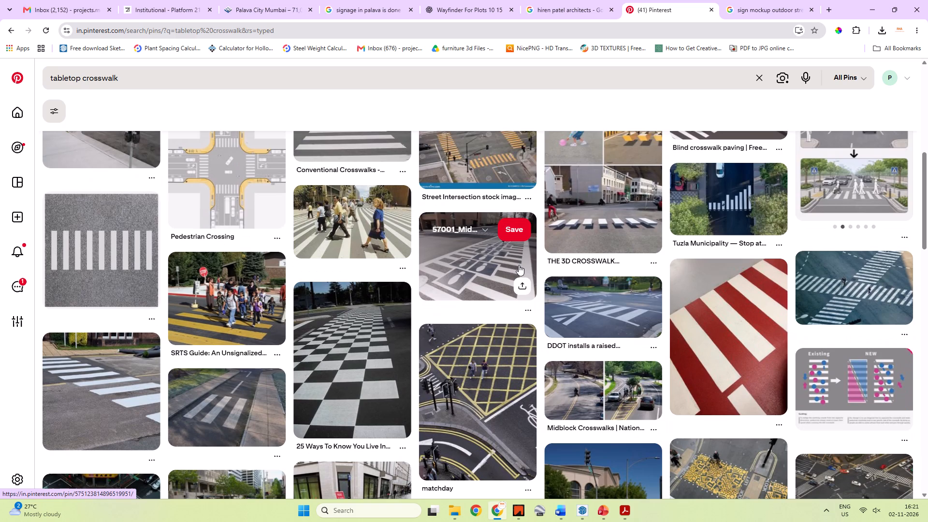
{"action": "scroll", "coordinate": [519, 265], "scroll_direction": "down", "scroll_amount": 4}
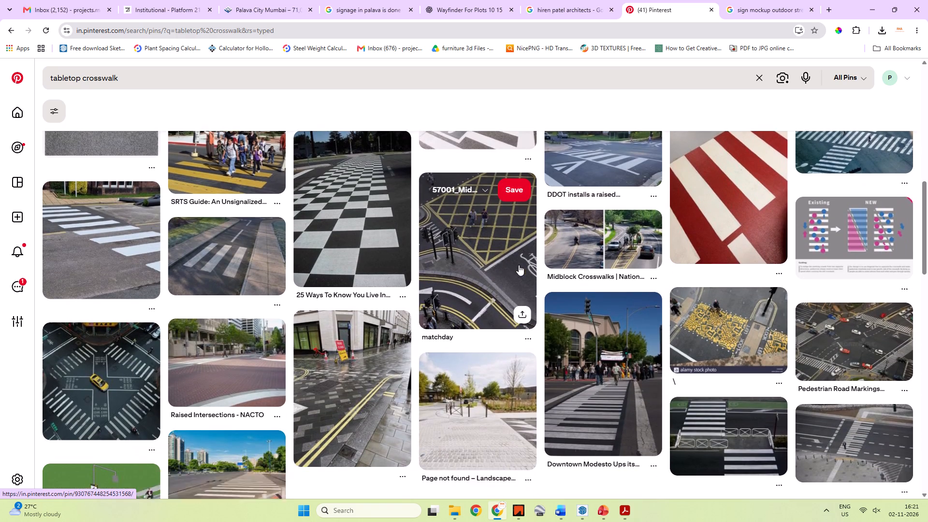
{"action": "scroll", "coordinate": [519, 265], "scroll_direction": "down", "scroll_amount": 3}
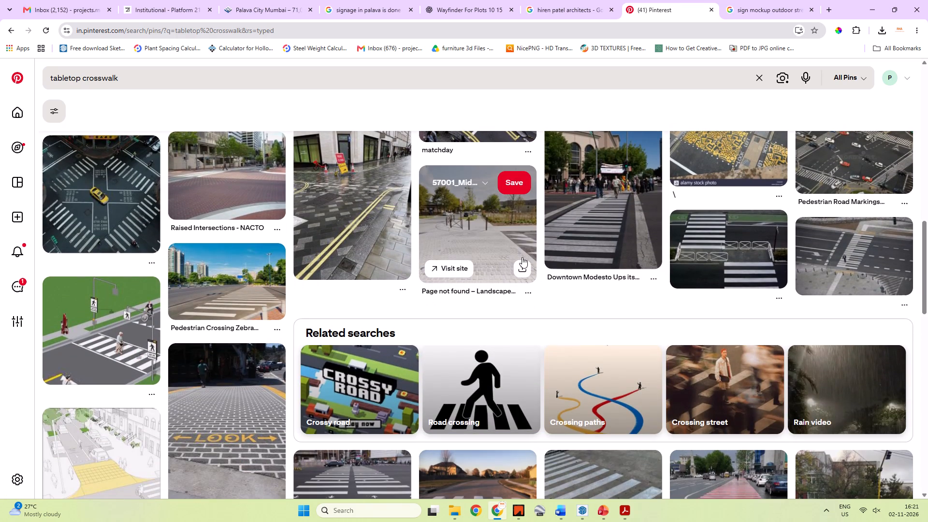
{"action": "scroll", "coordinate": [522, 258], "scroll_direction": "down", "scroll_amount": 3}
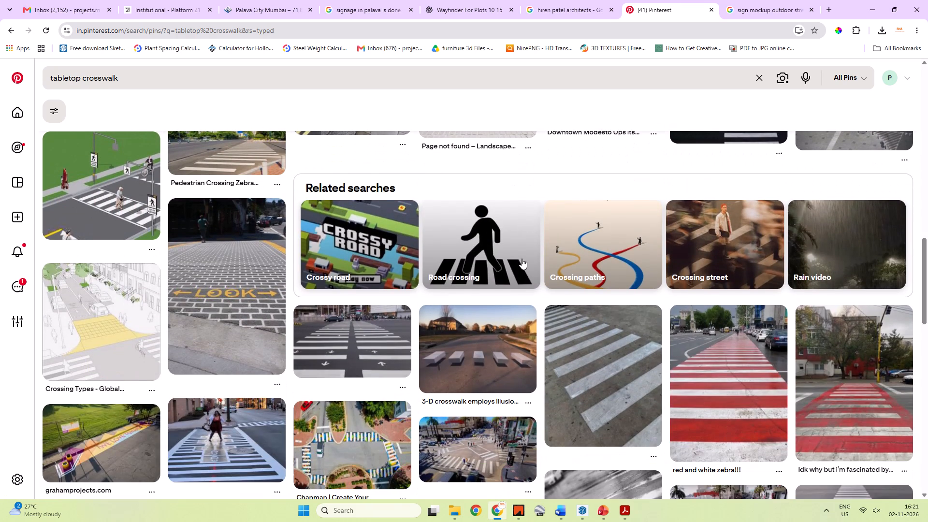
{"action": "scroll", "coordinate": [522, 259], "scroll_direction": "down", "scroll_amount": 3}
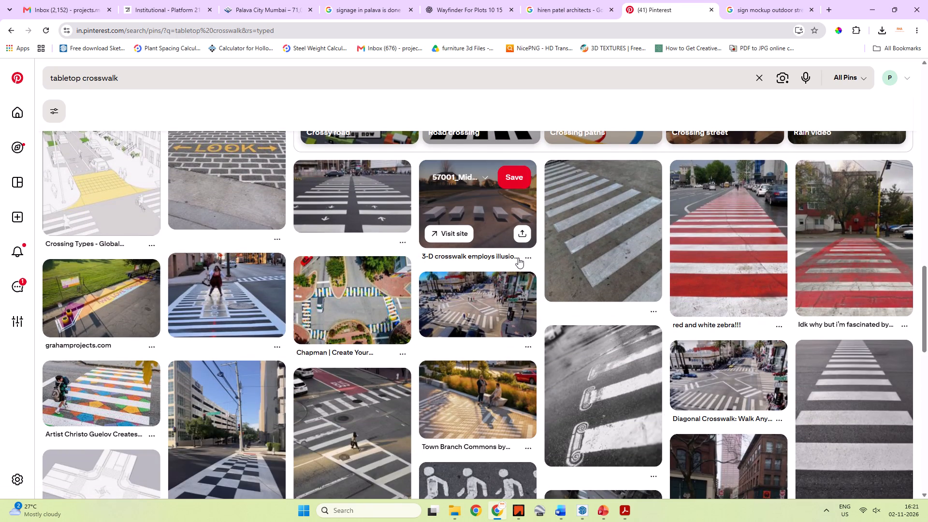
{"action": "scroll", "coordinate": [517, 257], "scroll_direction": "down", "scroll_amount": 4}
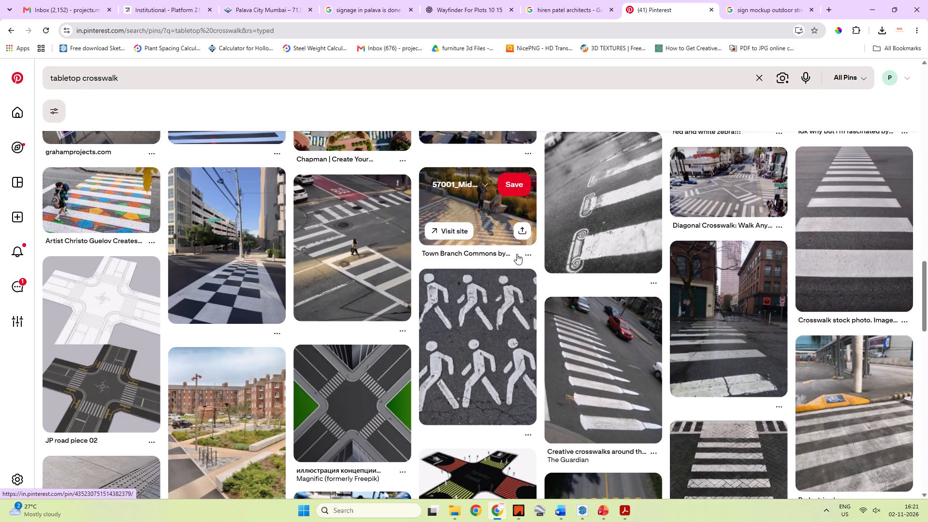
{"action": "scroll", "coordinate": [517, 254], "scroll_direction": "down", "scroll_amount": 8}
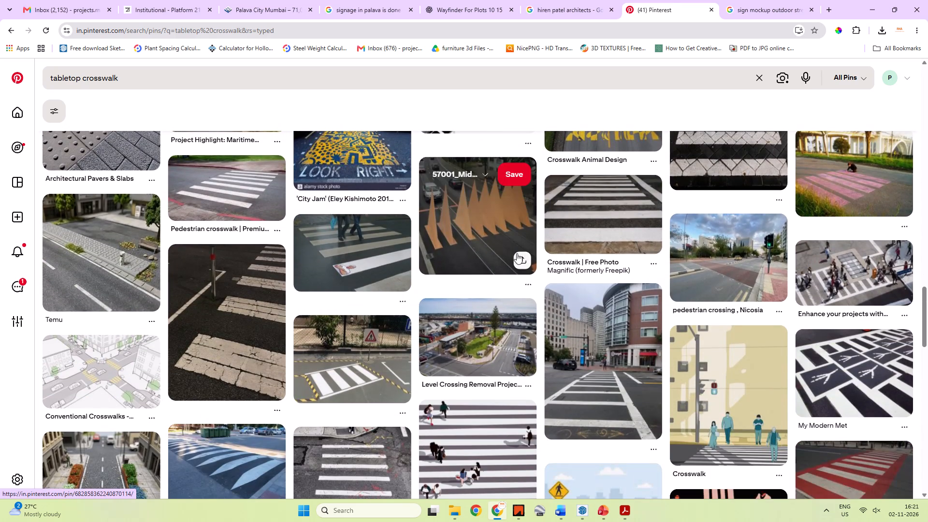
{"action": "scroll", "coordinate": [517, 253], "scroll_direction": "down", "scroll_amount": 5}
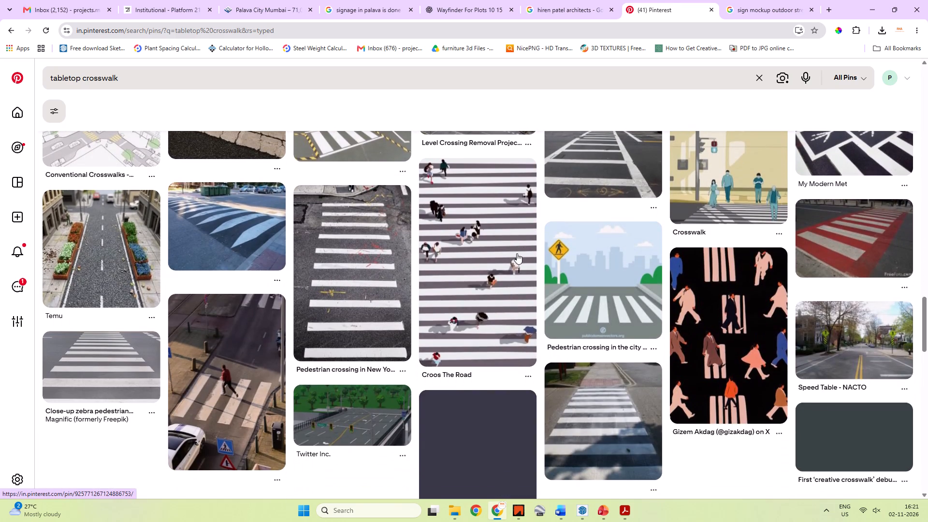
{"action": "scroll", "coordinate": [517, 253], "scroll_direction": "down", "scroll_amount": 2}
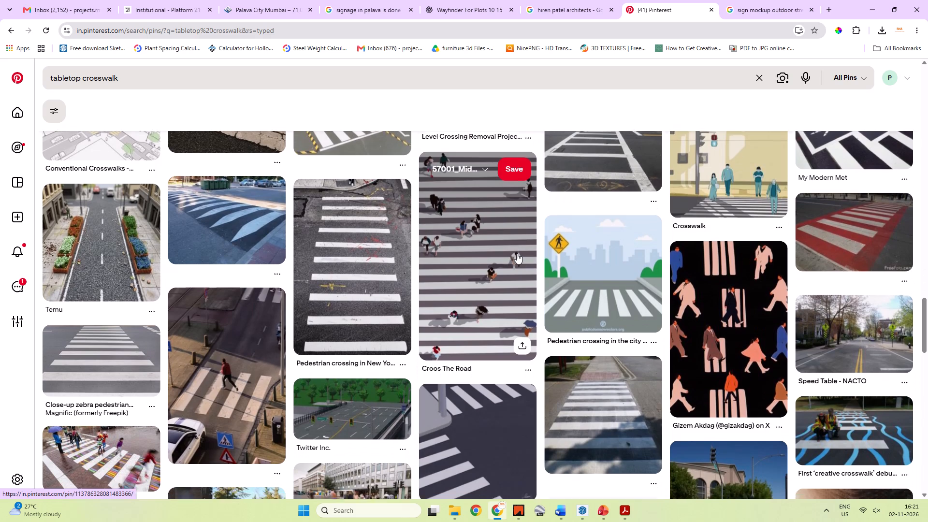
{"action": "scroll", "coordinate": [517, 253], "scroll_direction": "down", "scroll_amount": 2}
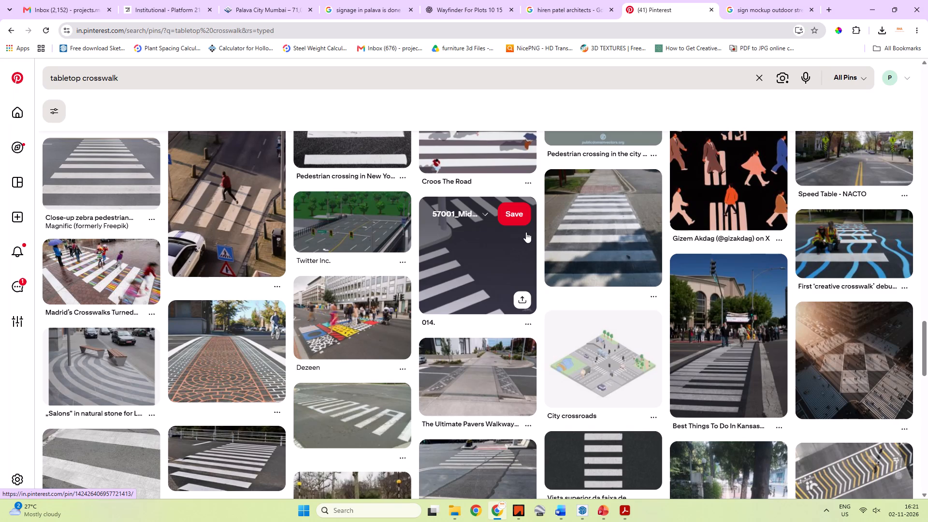
{"action": "scroll", "coordinate": [522, 232], "scroll_direction": "down", "scroll_amount": 3}
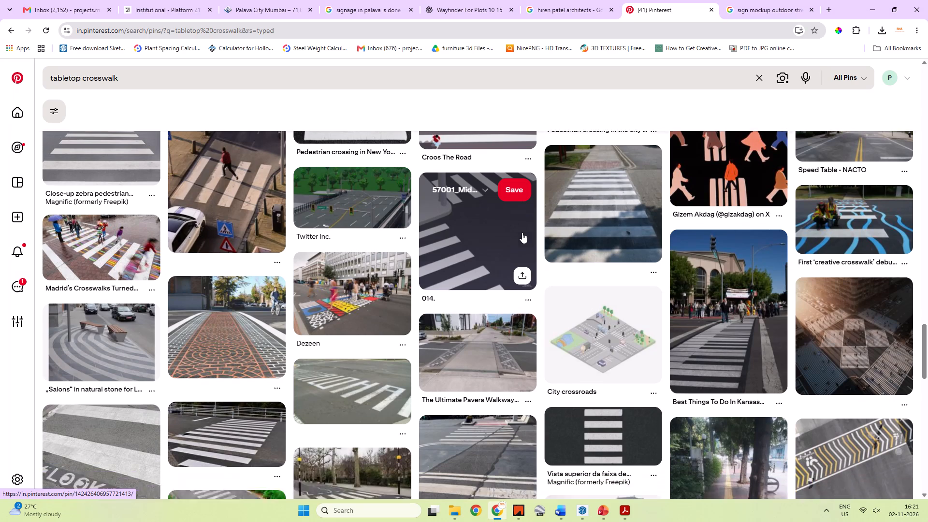
{"action": "left_click", "coordinate": [462, 230]}
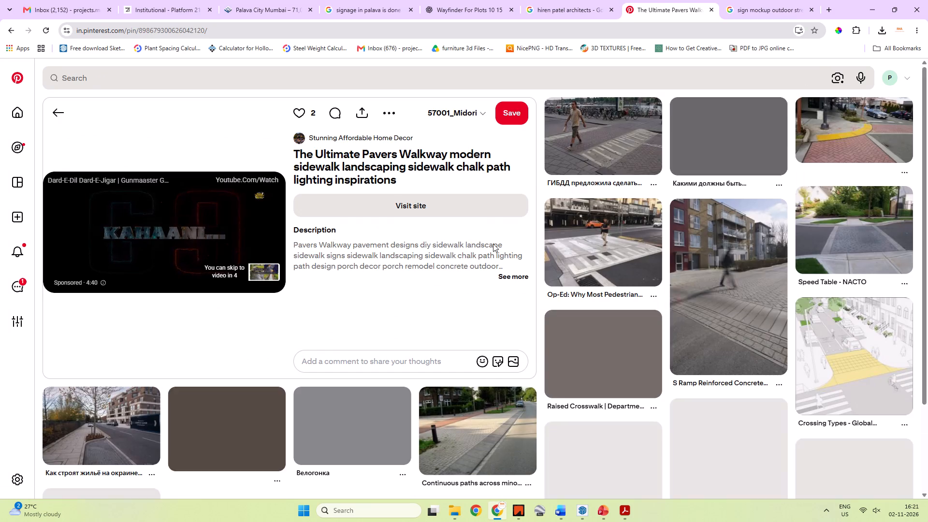
Look through the pins related to the pavers walkway and open the one of a street crossing edged with tapered stone bollards.
{"action": "scroll", "coordinate": [499, 245], "scroll_direction": "down", "scroll_amount": 5}
{"action": "scroll", "coordinate": [523, 249], "scroll_direction": "up", "scroll_amount": 9}
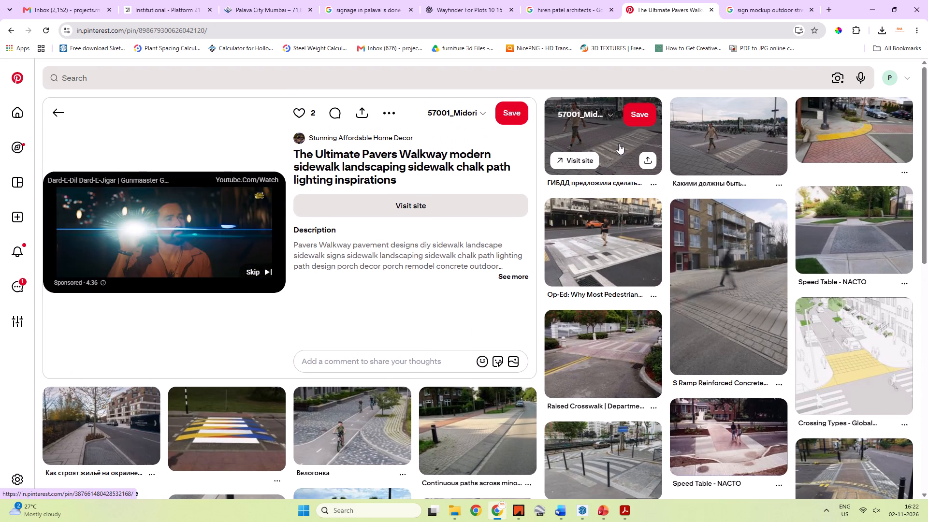
{"action": "scroll", "coordinate": [614, 149], "scroll_direction": "down", "scroll_amount": 4}
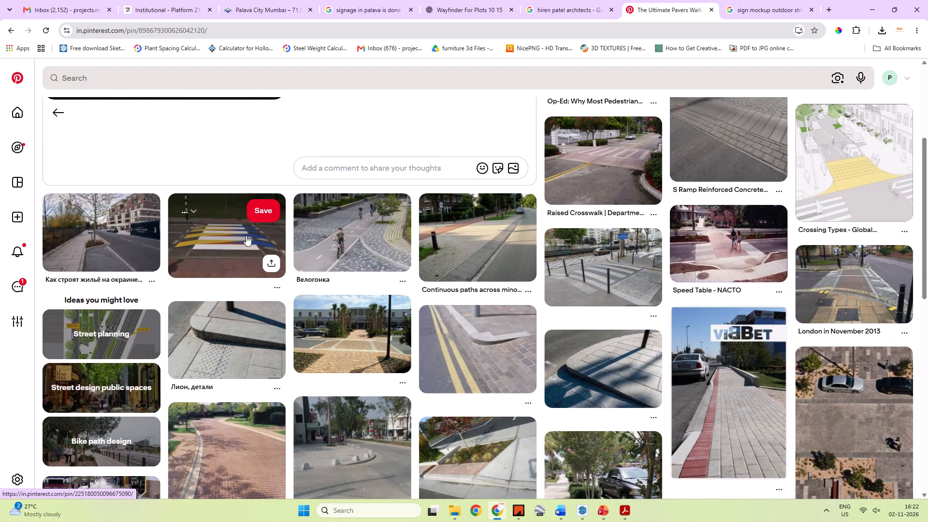
{"action": "scroll", "coordinate": [246, 235], "scroll_direction": "down", "scroll_amount": 3}
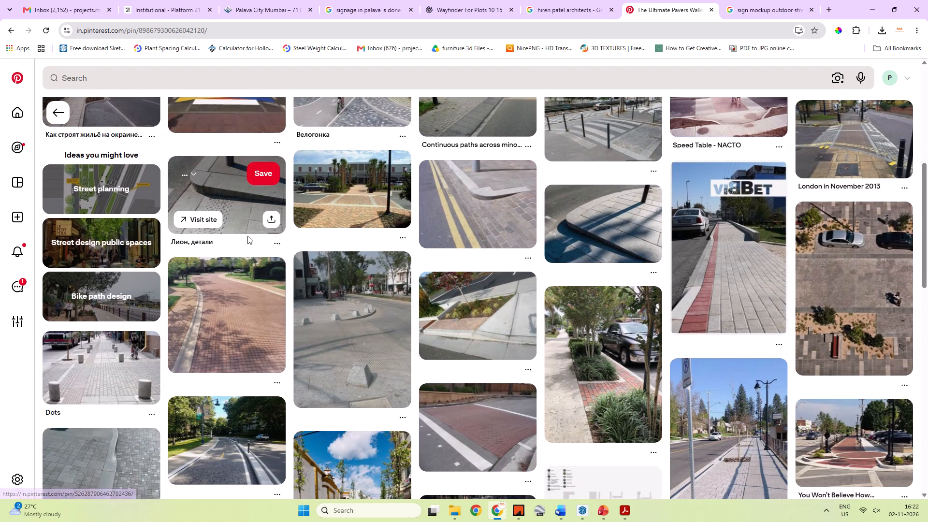
{"action": "left_click", "coordinate": [352, 321]}
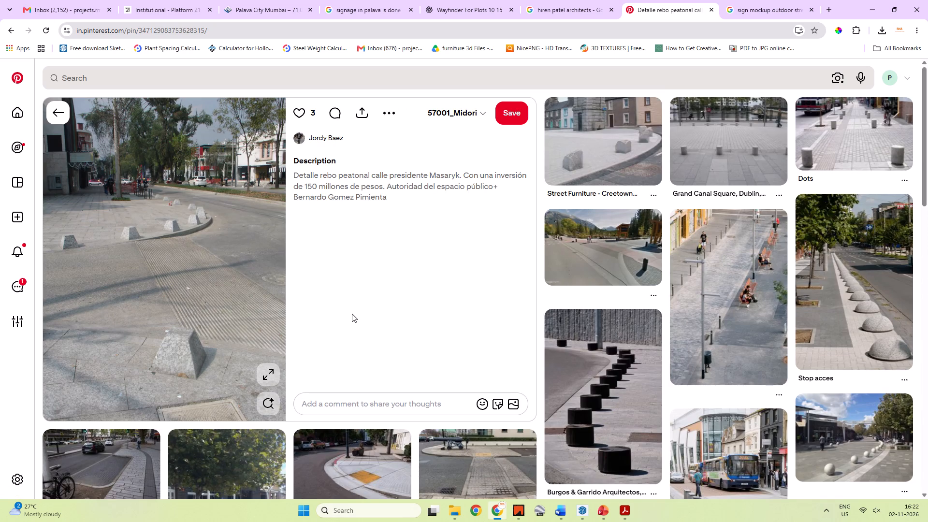
Look through the pins related to the tapered stone bollard crossing, view the paved St. Petersburg crossing pin, and return to the pavers walkway pin.
{"action": "scroll", "coordinate": [352, 314], "scroll_direction": "down", "scroll_amount": 3}
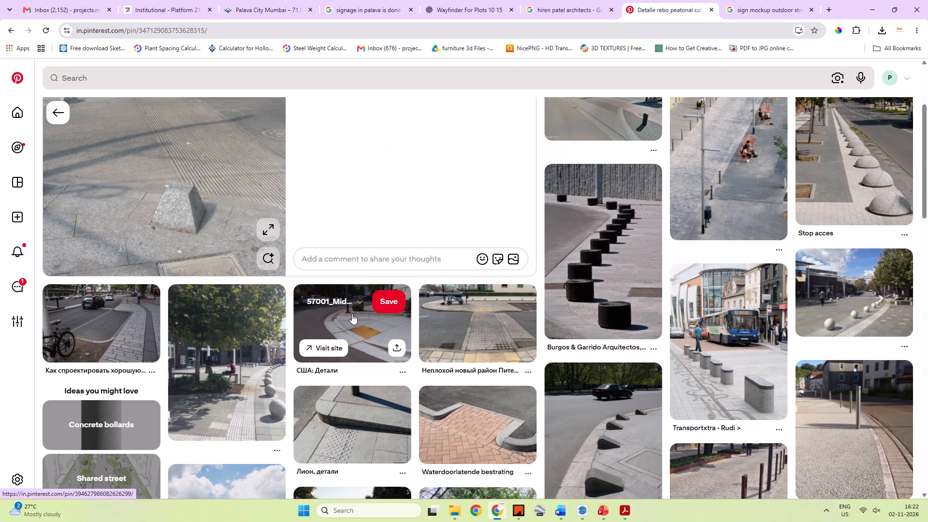
{"action": "left_click", "coordinate": [480, 319]}
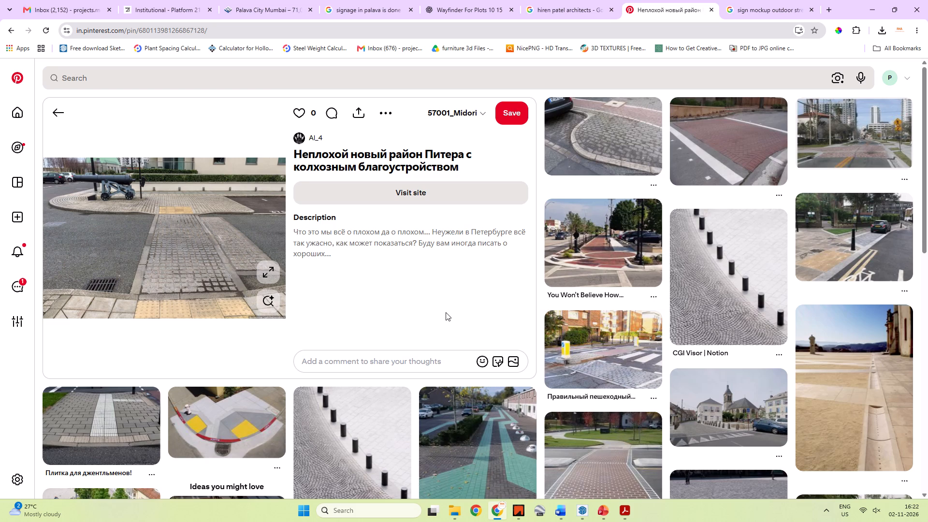
{"action": "scroll", "coordinate": [446, 312], "scroll_direction": "down", "scroll_amount": 2}
{"action": "left_click", "coordinate": [58, 115]}
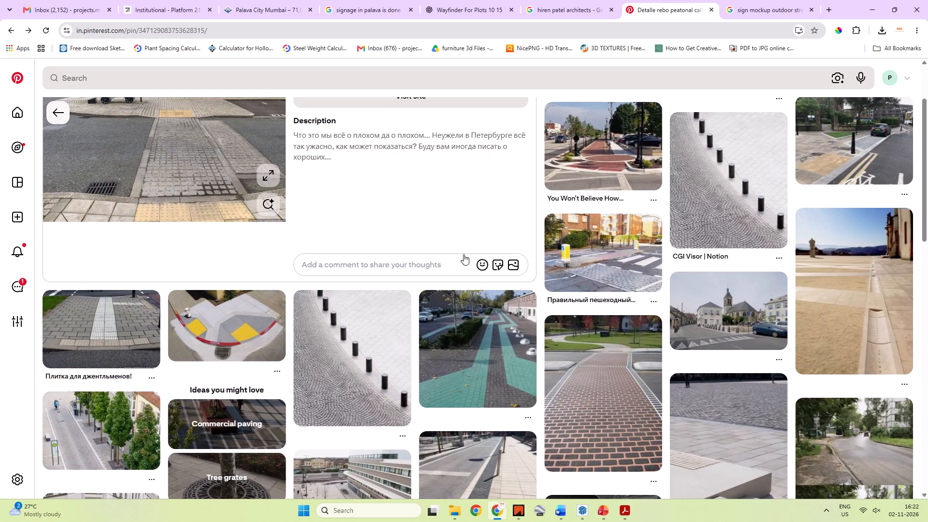
{"action": "scroll", "coordinate": [473, 252], "scroll_direction": "down", "scroll_amount": 4}
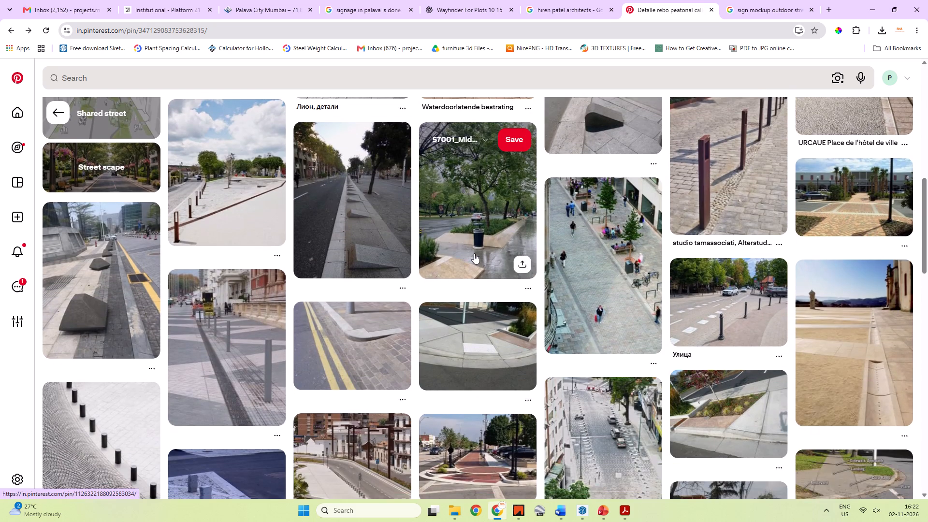
{"action": "scroll", "coordinate": [474, 253], "scroll_direction": "down", "scroll_amount": 3}
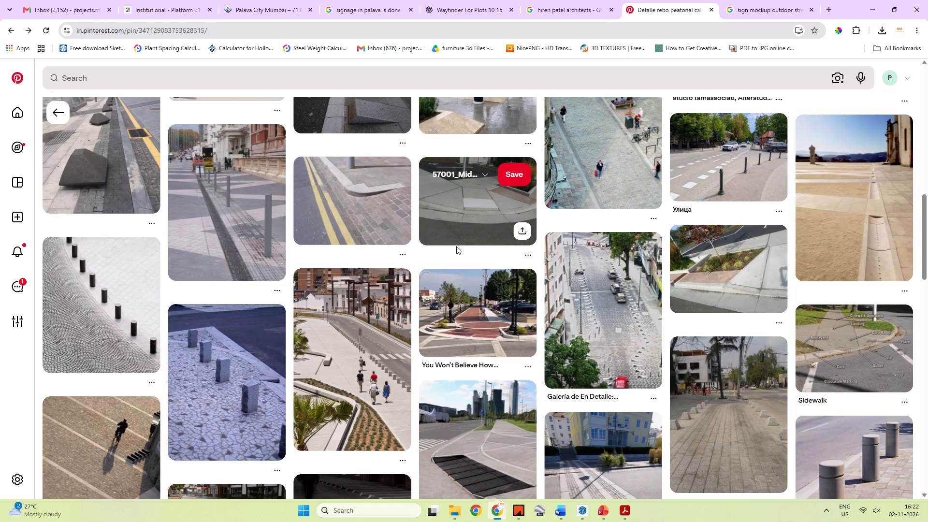
{"action": "left_click", "coordinate": [58, 110]}
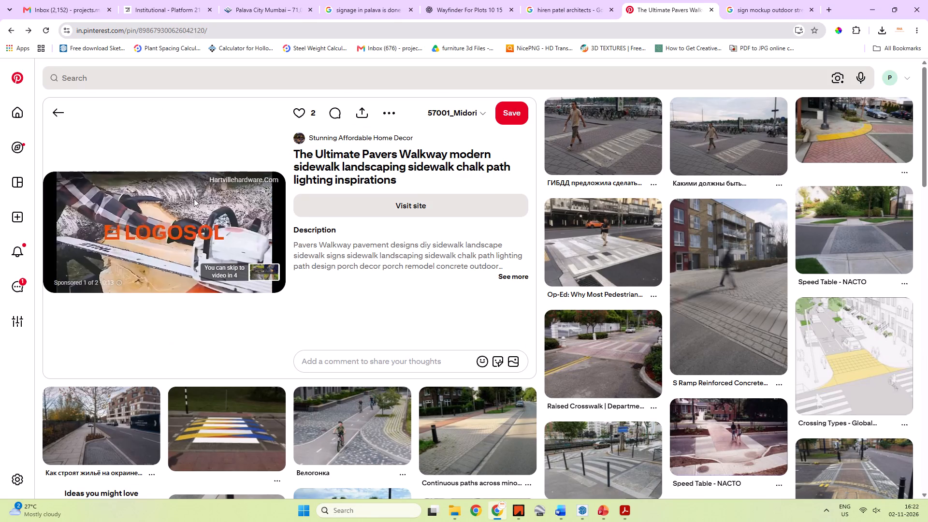
Look further through the pins related to The Ultimate Pavers Walkway for a raised or tabletop crossing reference.
{"action": "scroll", "coordinate": [252, 238], "scroll_direction": "down", "scroll_amount": 11}
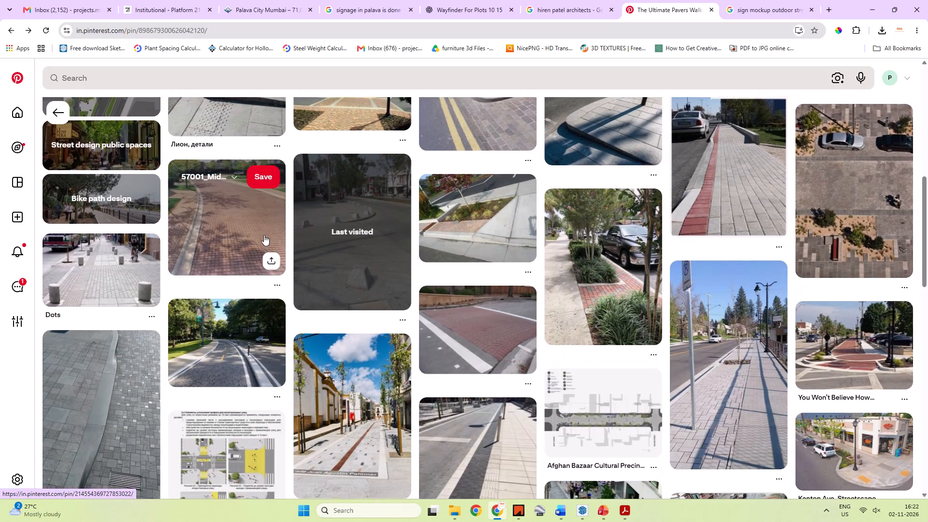
{"action": "scroll", "coordinate": [264, 235], "scroll_direction": "down", "scroll_amount": 4}
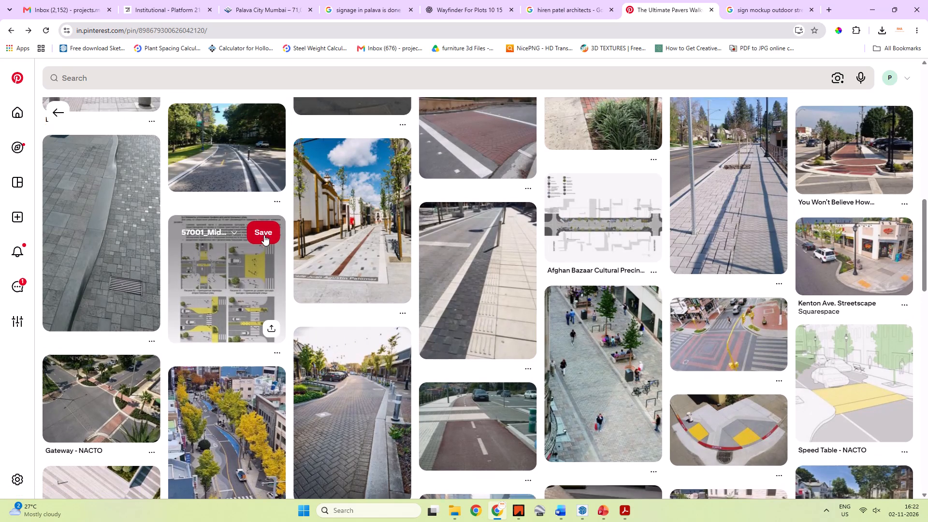
{"action": "scroll", "coordinate": [264, 235], "scroll_direction": "down", "scroll_amount": 4}
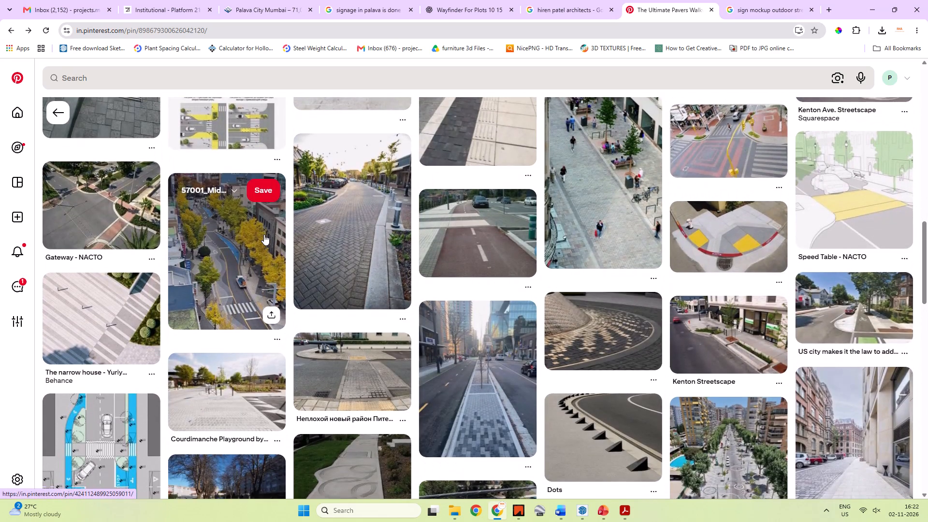
{"action": "scroll", "coordinate": [264, 234], "scroll_direction": "down", "scroll_amount": 6}
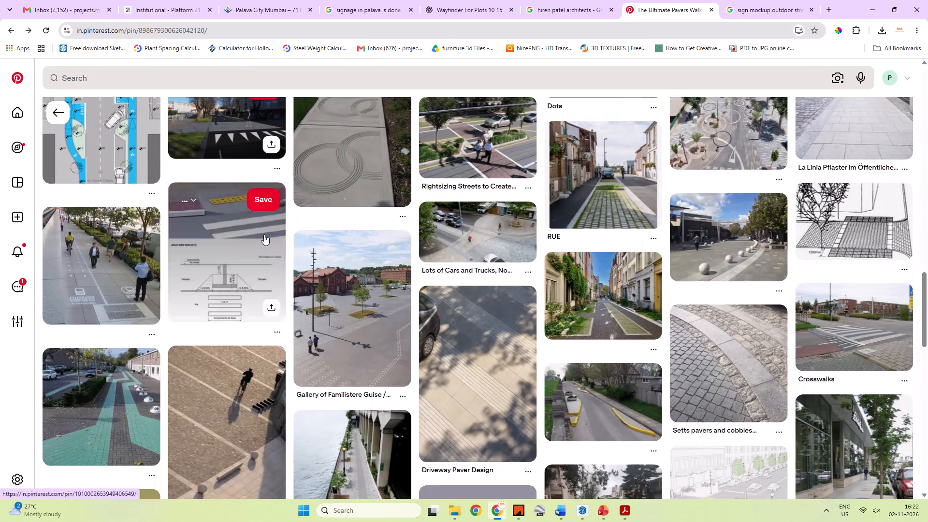
{"action": "scroll", "coordinate": [264, 234], "scroll_direction": "down", "scroll_amount": 4}
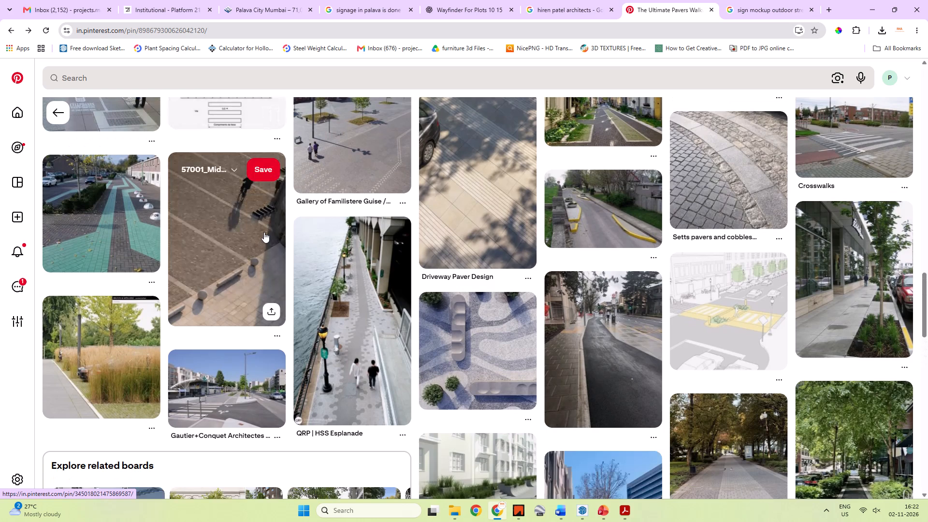
{"action": "scroll", "coordinate": [264, 231], "scroll_direction": "down", "scroll_amount": 4}
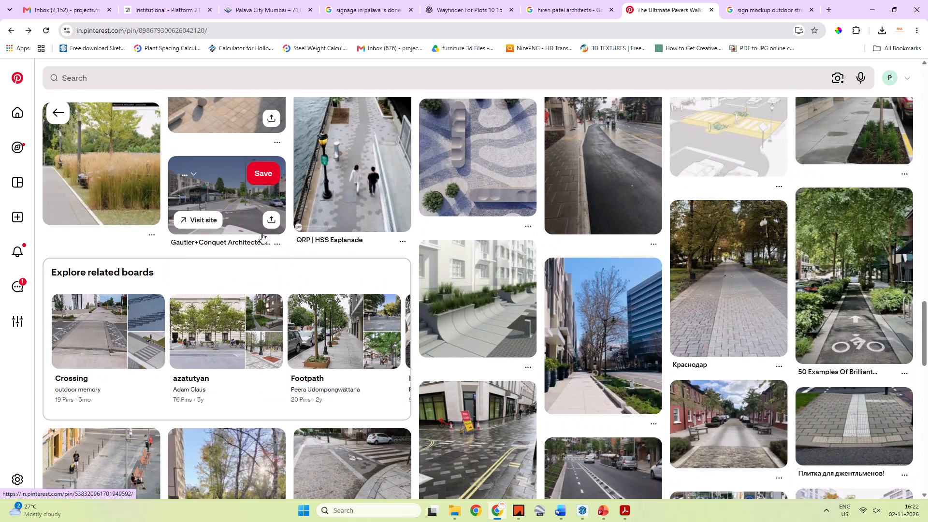
Switch to the Google Images sign mockup search and replace it with a search for table top crossing.
{"action": "left_click", "coordinate": [758, 4]}
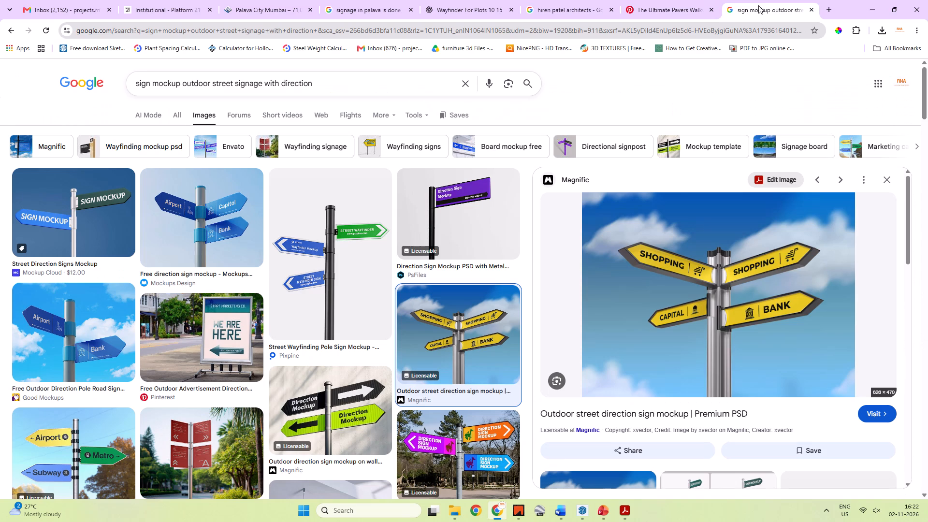
{"action": "left_click", "coordinate": [418, 91]}
{"action": "key", "text": "ctrl+a"}
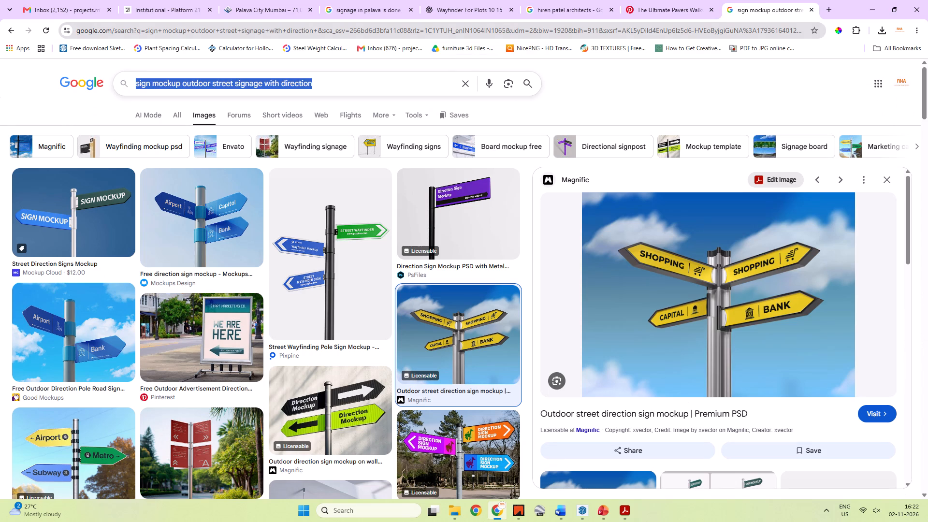
{"action": "type", "text": "table top"}
{"action": "key", "text": "space"}
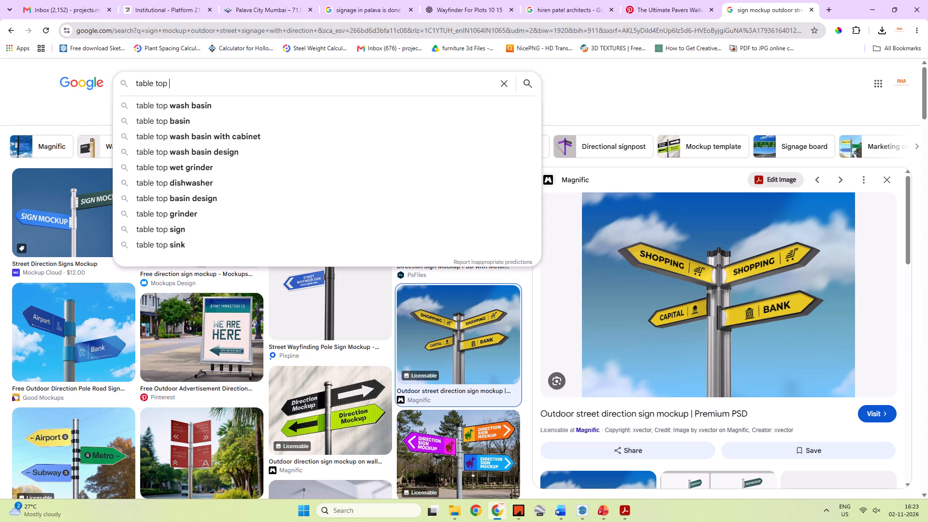
{"action": "type", "text": "pa"}
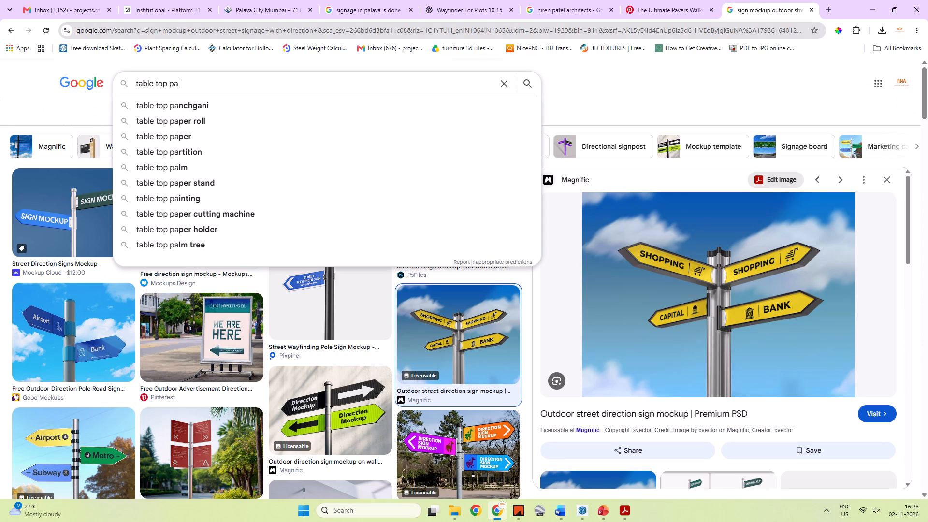
{"action": "key", "text": "BackSpace"}
{"action": "key", "text": "BackSpace"}
{"action": "type", "text": "crosswa"}
{"action": "key", "text": "BackSpace"}
{"action": "key", "text": "BackSpace"}
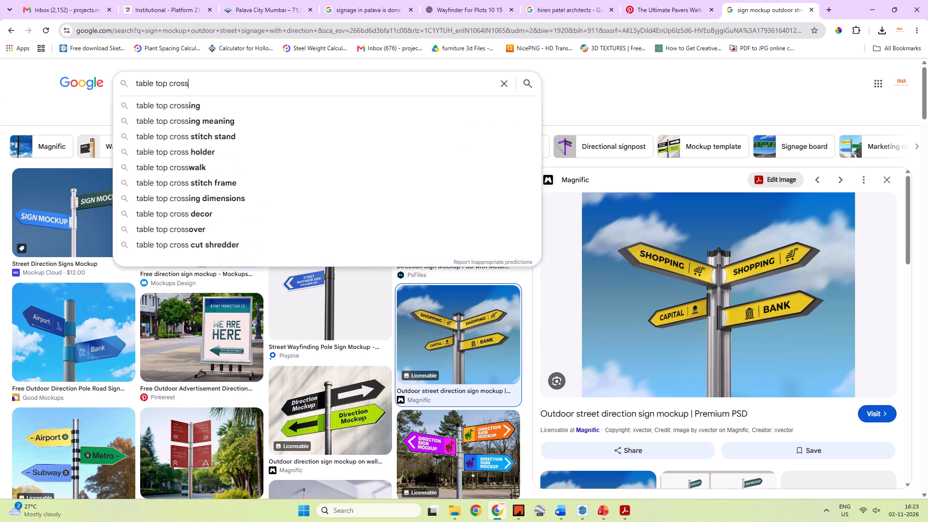
{"action": "type", "text": "in"}
{"action": "type", "text": "g"}
{"action": "key", "text": "space"}
{"action": "key", "text": "Return"}
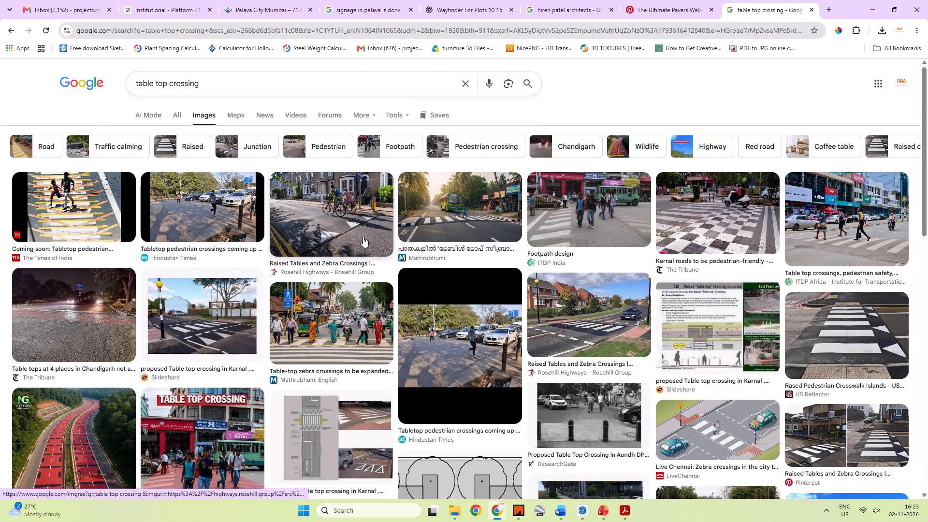
Refine the Google image search to table top crossing itdp.
{"action": "left_click", "coordinate": [241, 84]}
{"action": "key", "text": "space"}
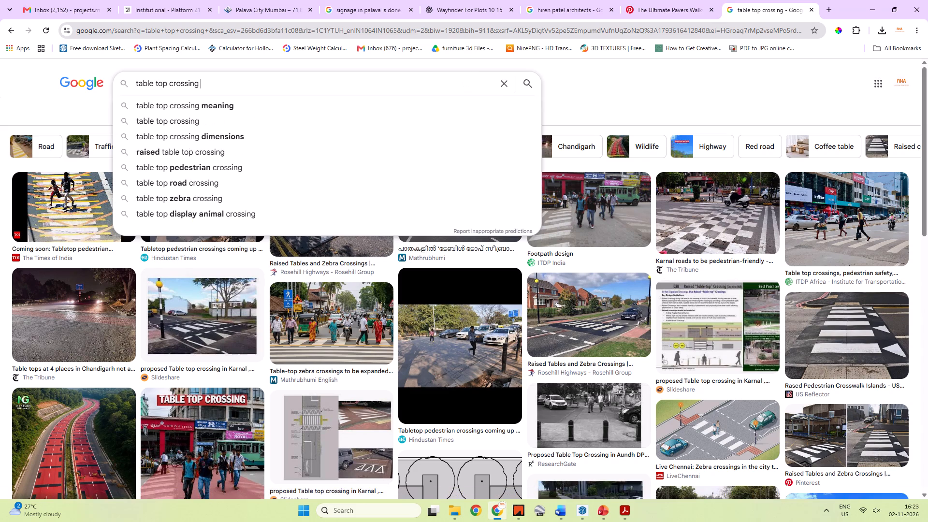
{"action": "key", "text": "t"}
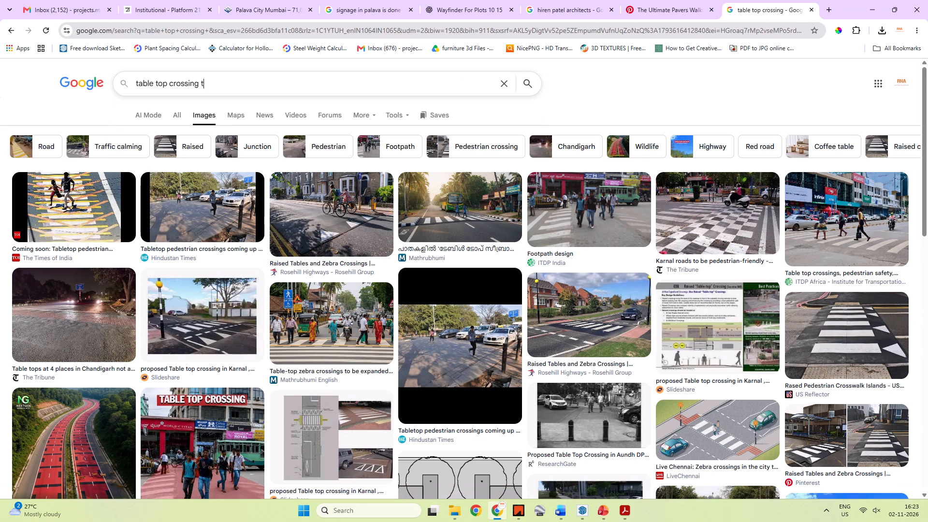
{"action": "type", "text": "p[vd"}
{"action": "key", "text": "BackSpace"}
{"action": "key", "text": "BackSpace"}
{"action": "key", "text": "BackSpace"}
{"action": "key", "text": "BackSpace"}
{"action": "key", "text": "BackSpace"}
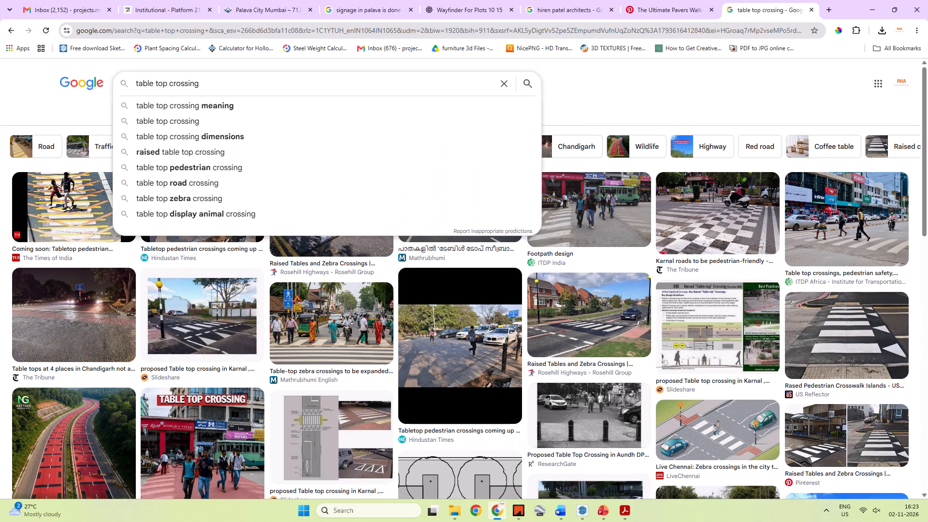
{"action": "type", "text": "itdp"}
{"action": "key", "text": "space"}
{"action": "key", "text": "Return"}
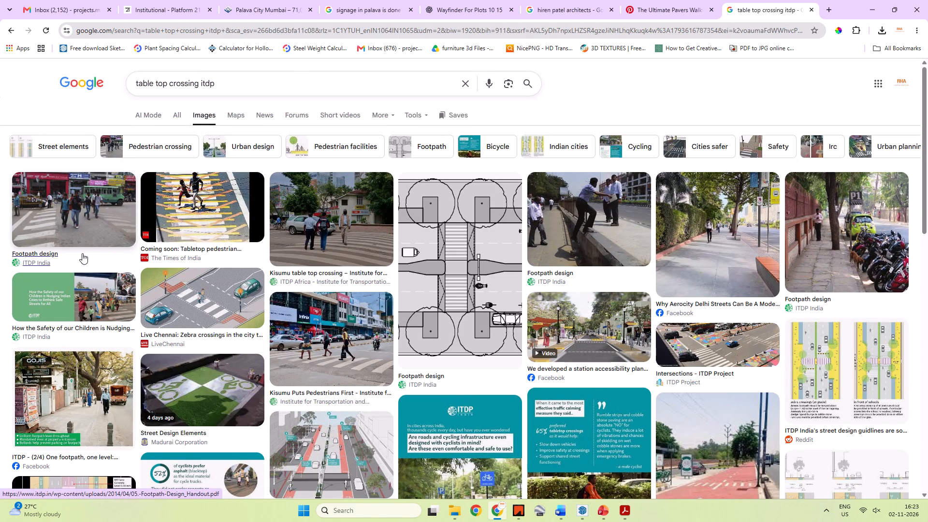
Open the source page of the Street elements - ITDP Project plan image and look through it for a pedestrian crossing diagram.
{"action": "scroll", "coordinate": [102, 276], "scroll_direction": "down", "scroll_amount": 5}
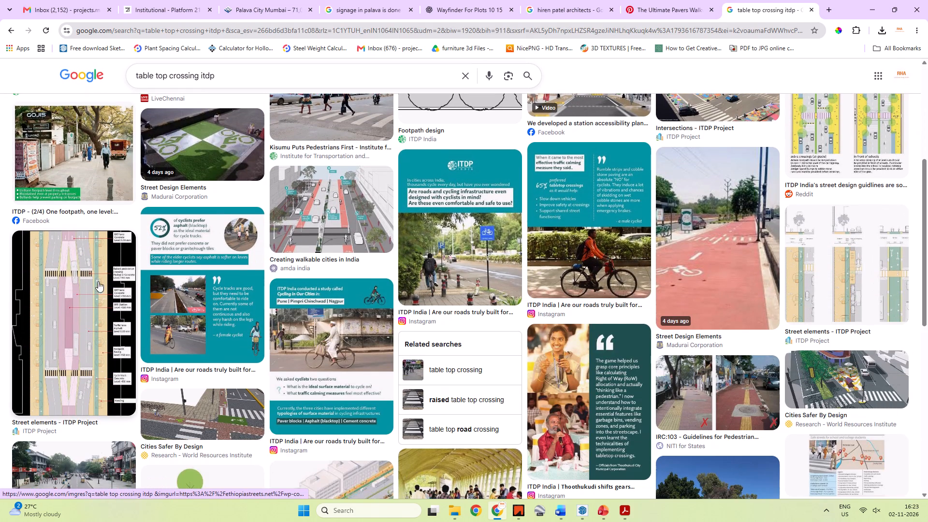
{"action": "left_click", "coordinate": [72, 282]}
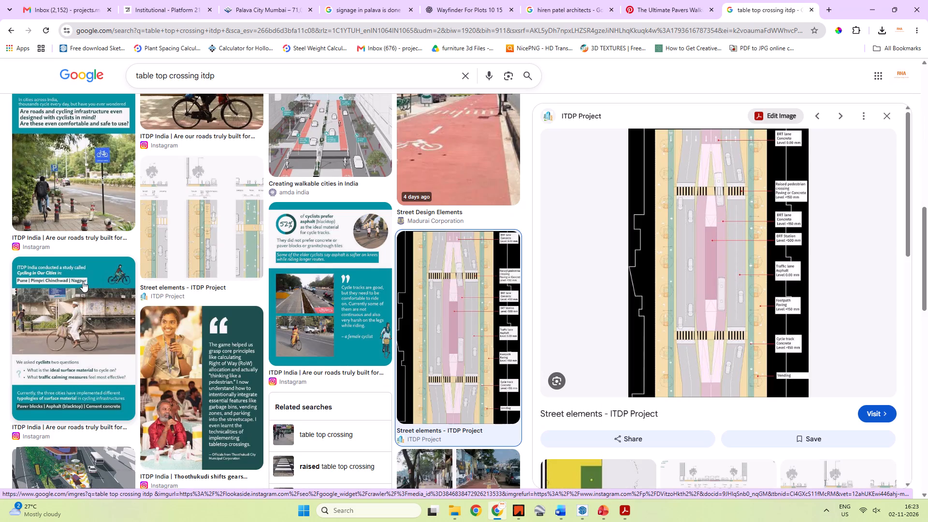
{"action": "left_click", "coordinate": [742, 199]}
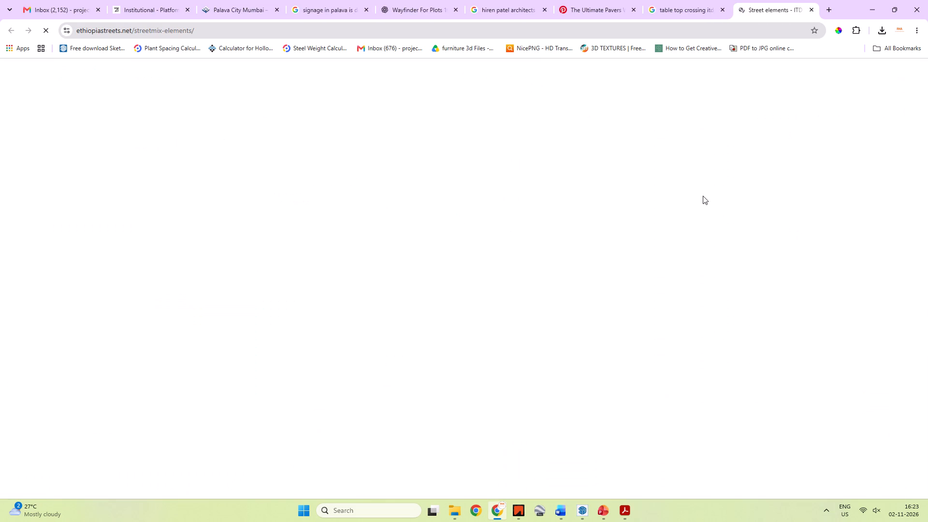
{"action": "scroll", "coordinate": [653, 203], "scroll_direction": "down", "scroll_amount": 9}
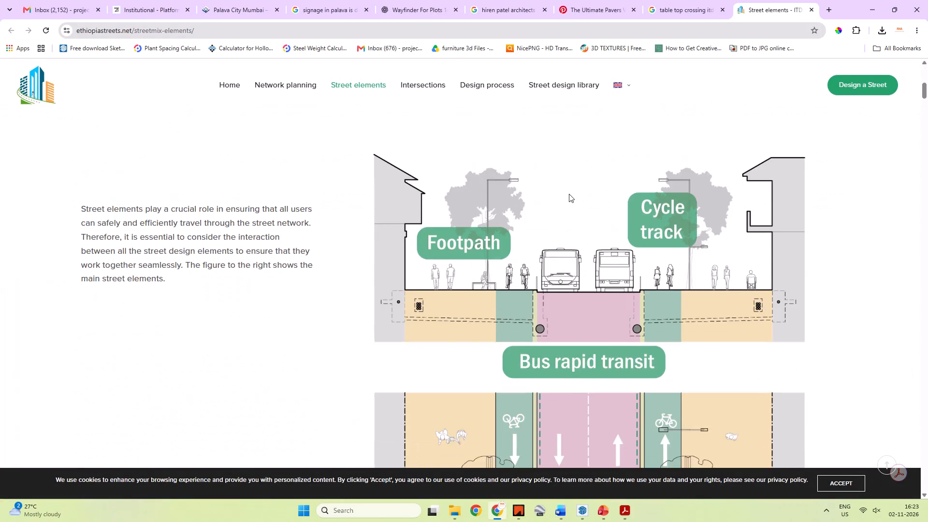
{"action": "scroll", "coordinate": [569, 194], "scroll_direction": "down", "scroll_amount": 12}
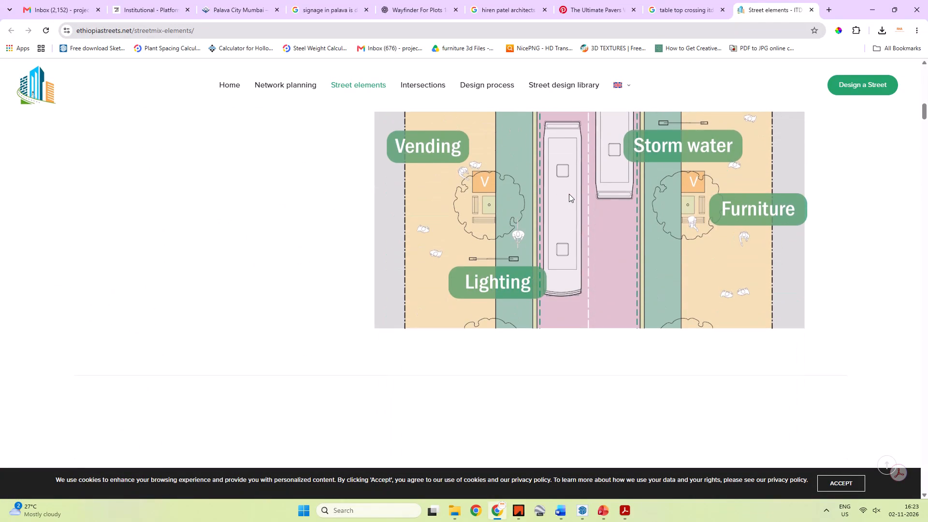
{"action": "scroll", "coordinate": [569, 194], "scroll_direction": "down", "scroll_amount": 15}
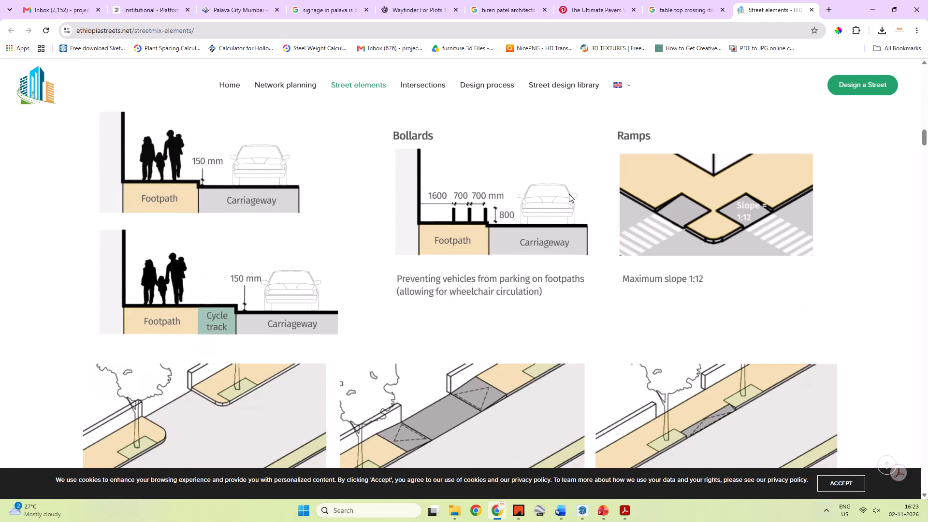
{"action": "scroll", "coordinate": [569, 194], "scroll_direction": "down", "scroll_amount": 13}
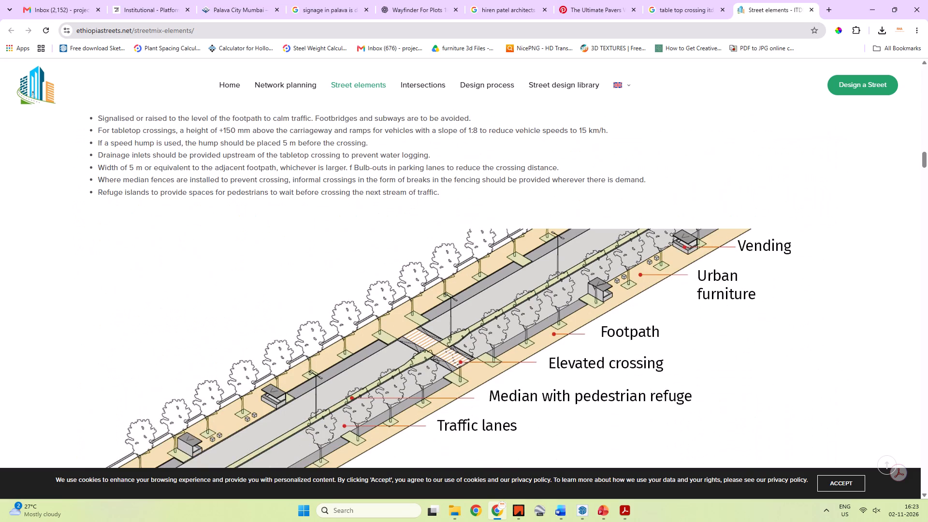
{"action": "scroll", "coordinate": [569, 194], "scroll_direction": "down", "scroll_amount": 4}
{"action": "scroll", "coordinate": [568, 196], "scroll_direction": "up", "scroll_amount": 3}
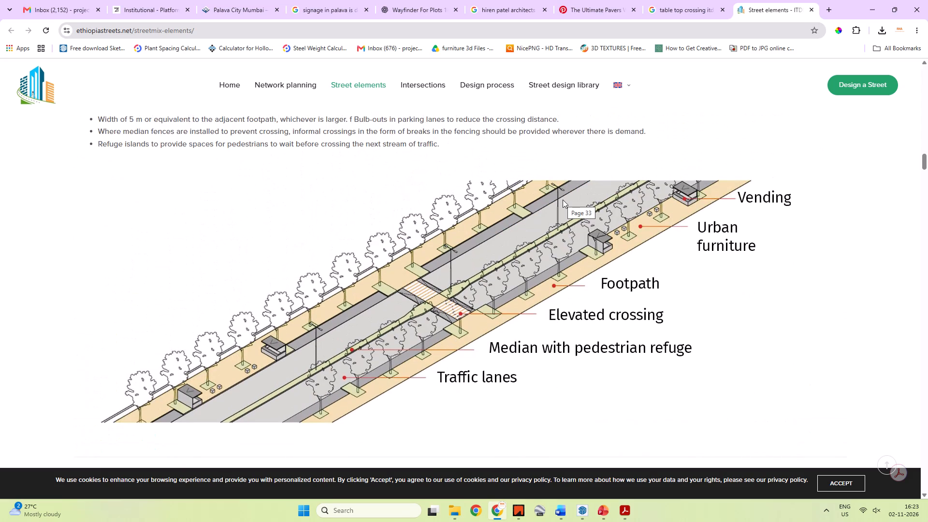
Copy the labelled street diagram with the elevated crossing and paste it onto the ROAD & MOVEMENT slide 9 in PowerPoint.
{"action": "right_click", "coordinate": [418, 276]}
{"action": "left_click", "coordinate": [464, 319]}
{"action": "key", "text": "alt+Tab"}
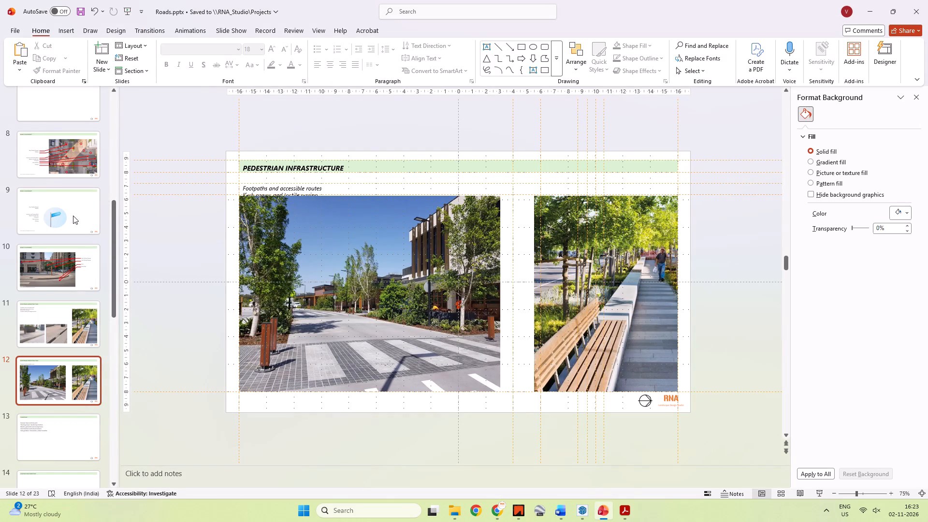
{"action": "left_click", "coordinate": [73, 209]}
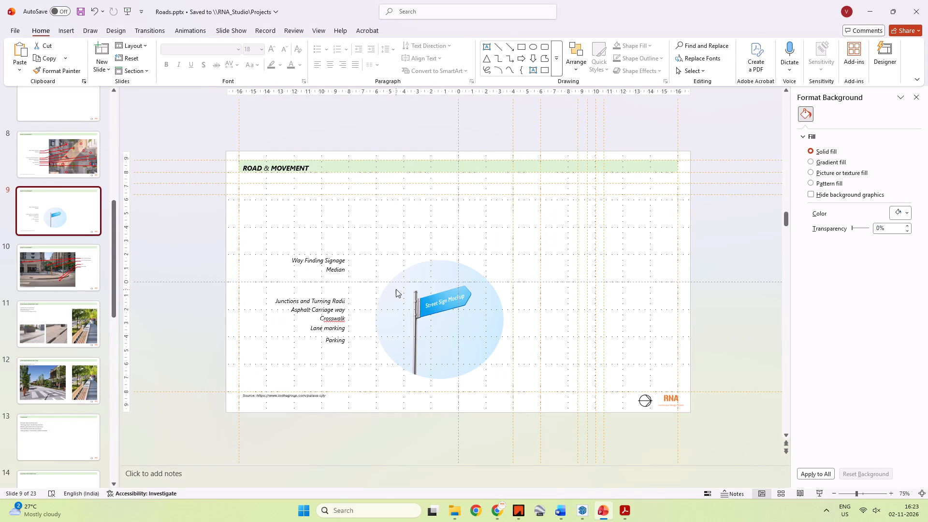
{"action": "key", "text": "ctrl+v"}
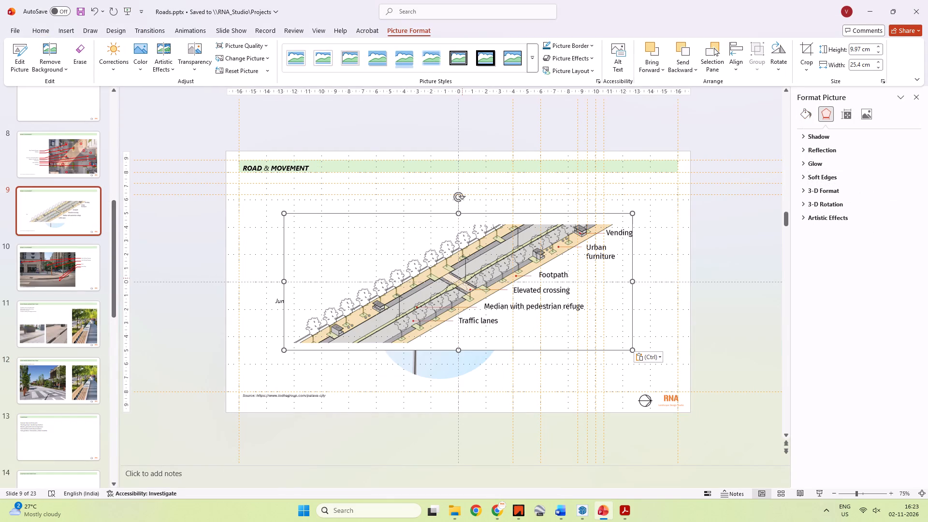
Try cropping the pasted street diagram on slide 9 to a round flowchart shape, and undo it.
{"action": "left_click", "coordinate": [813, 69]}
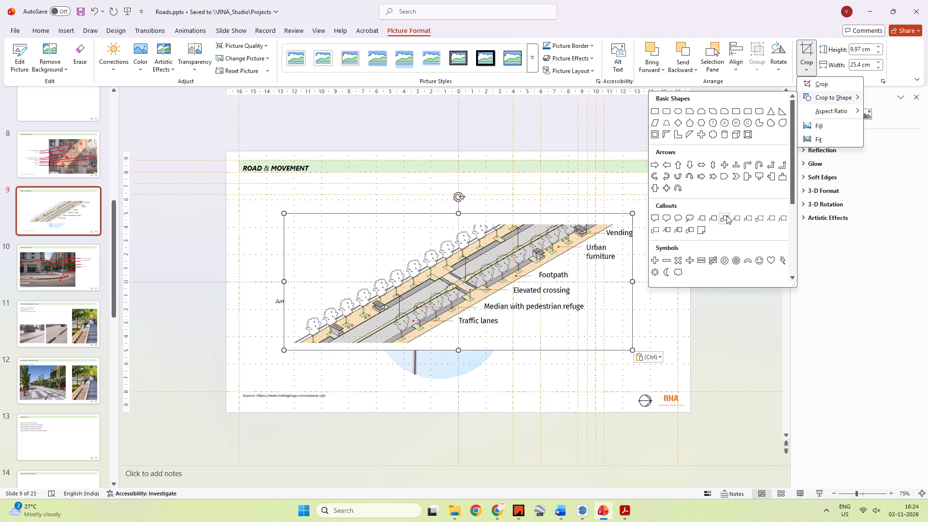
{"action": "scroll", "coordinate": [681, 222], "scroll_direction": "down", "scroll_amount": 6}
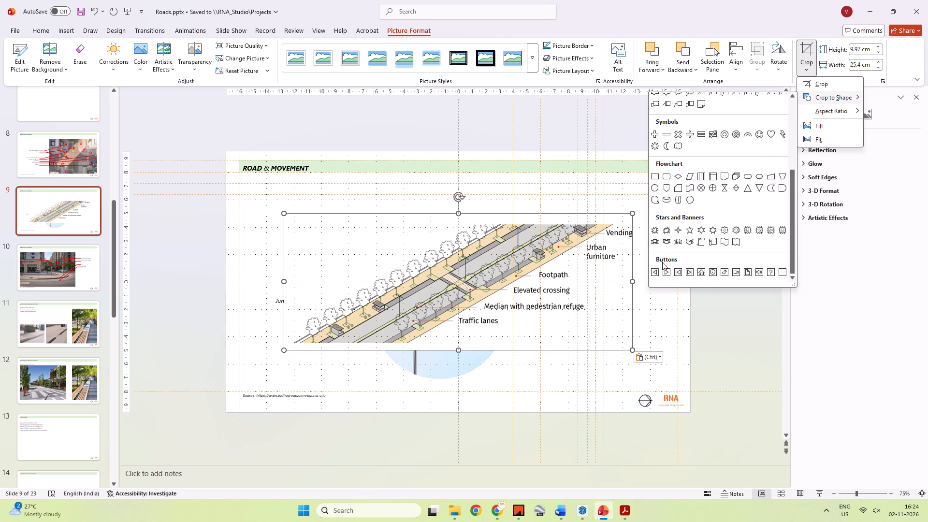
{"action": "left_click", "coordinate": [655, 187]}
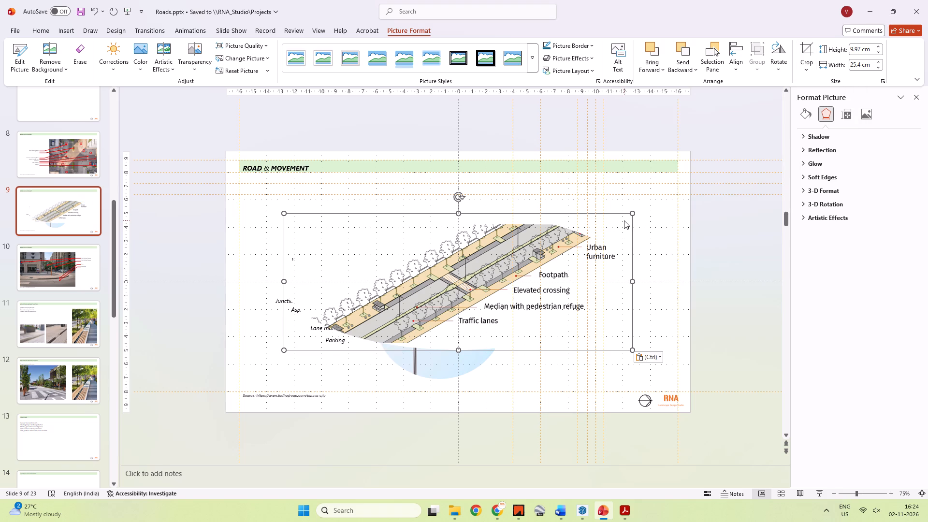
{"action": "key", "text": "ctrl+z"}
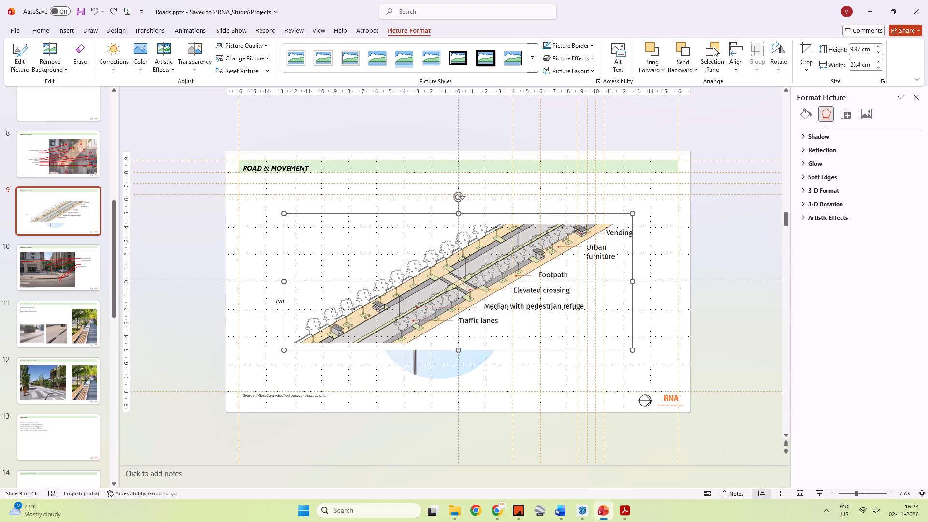
Crop the street diagram to the area around the elevated crossing, about 7.3 cm high and 7.3 cm wide.
{"action": "left_click_drag", "start_coordinate": [512, 254], "coordinate": [523, 198]}
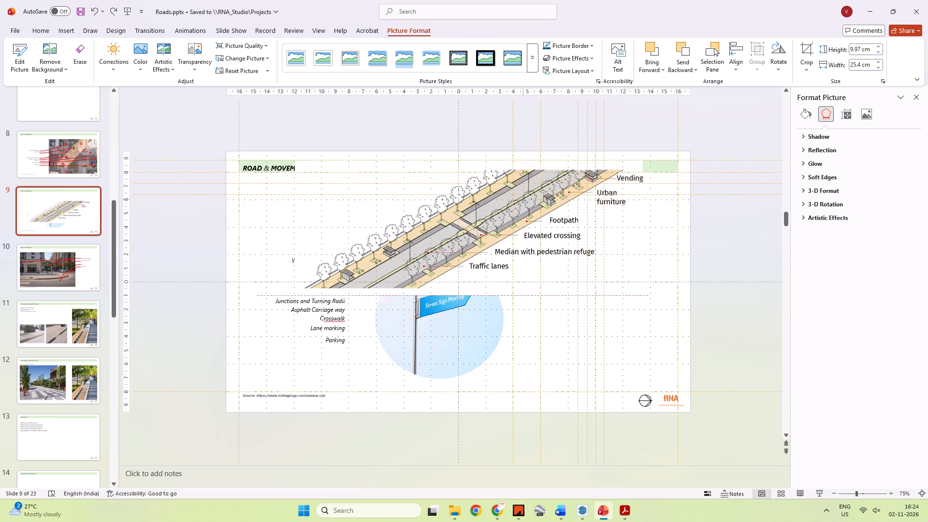
{"action": "left_click_drag", "start_coordinate": [523, 198], "coordinate": [572, 178]}
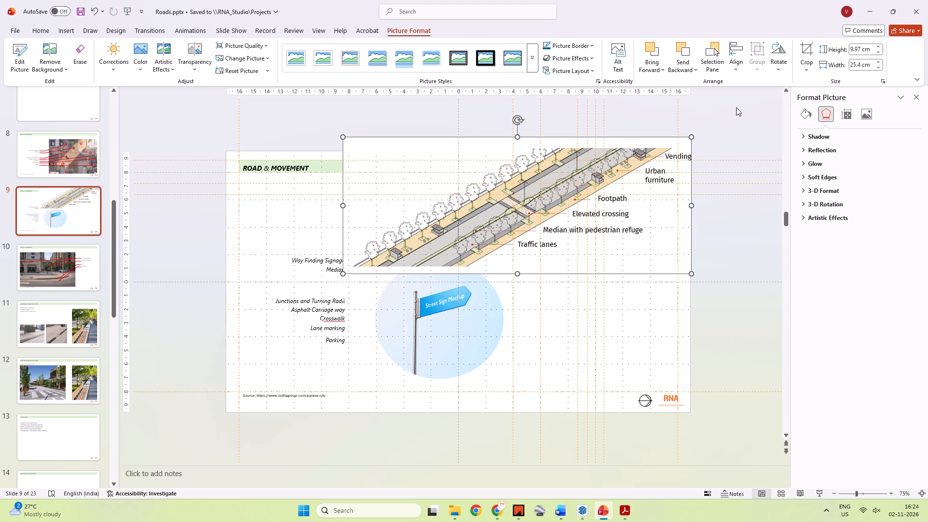
{"action": "left_click", "coordinate": [808, 64]}
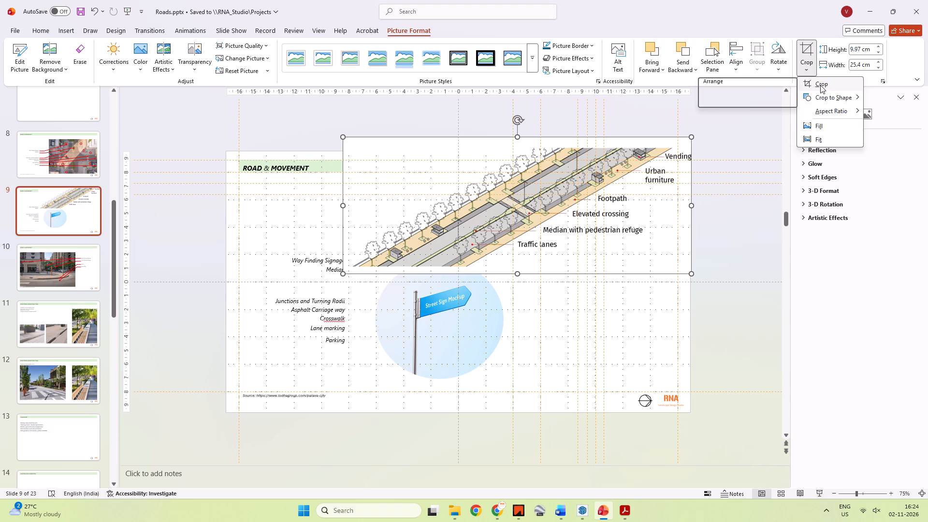
{"action": "left_click", "coordinate": [820, 85]}
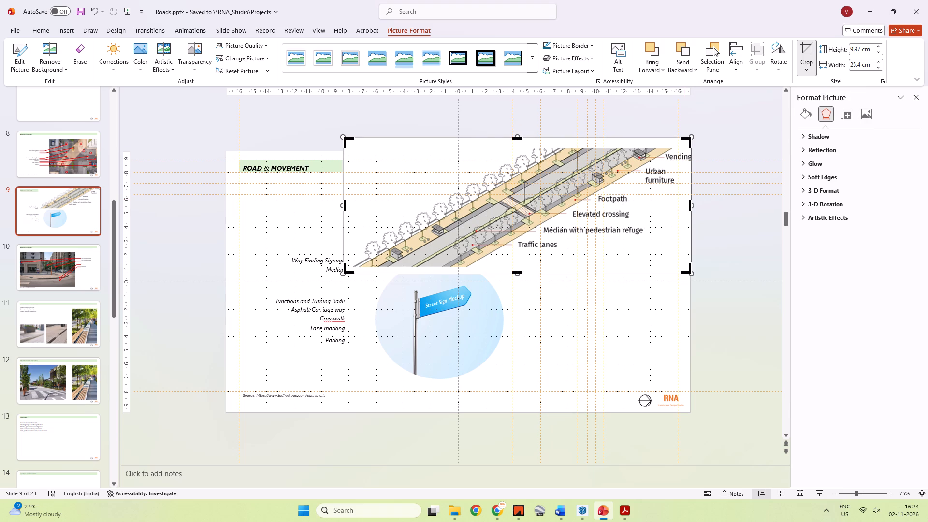
{"action": "left_click_drag", "start_coordinate": [690, 205], "coordinate": [591, 212]}
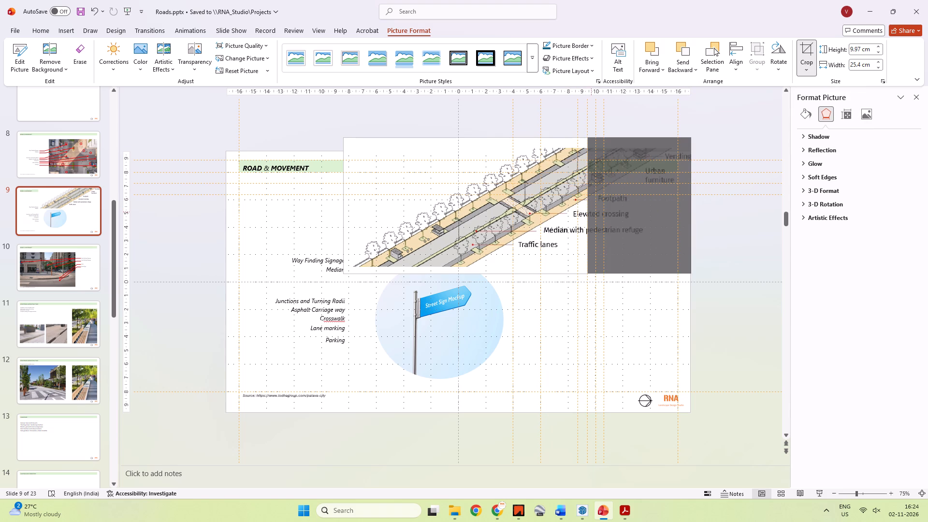
{"action": "left_click_drag", "start_coordinate": [591, 212], "coordinate": [566, 204]}
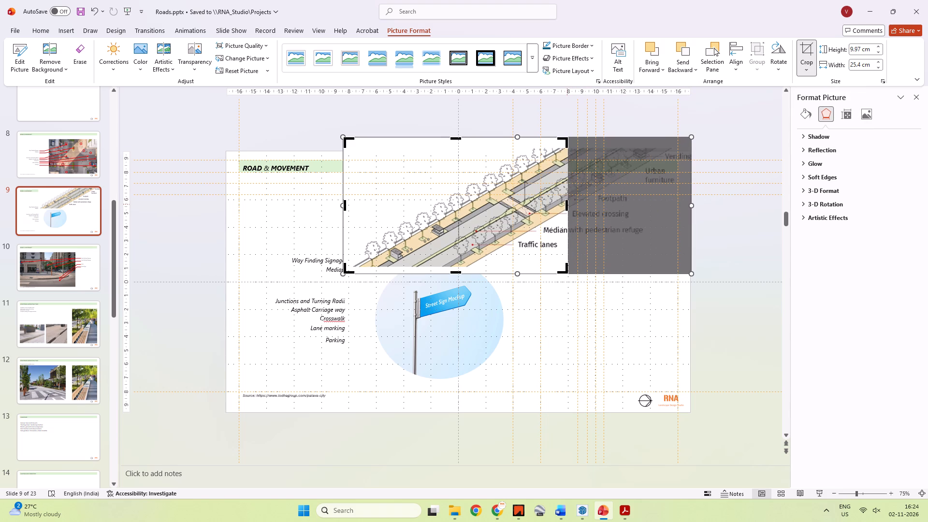
{"action": "left_click_drag", "start_coordinate": [345, 205], "coordinate": [486, 207], "text": "shift"}
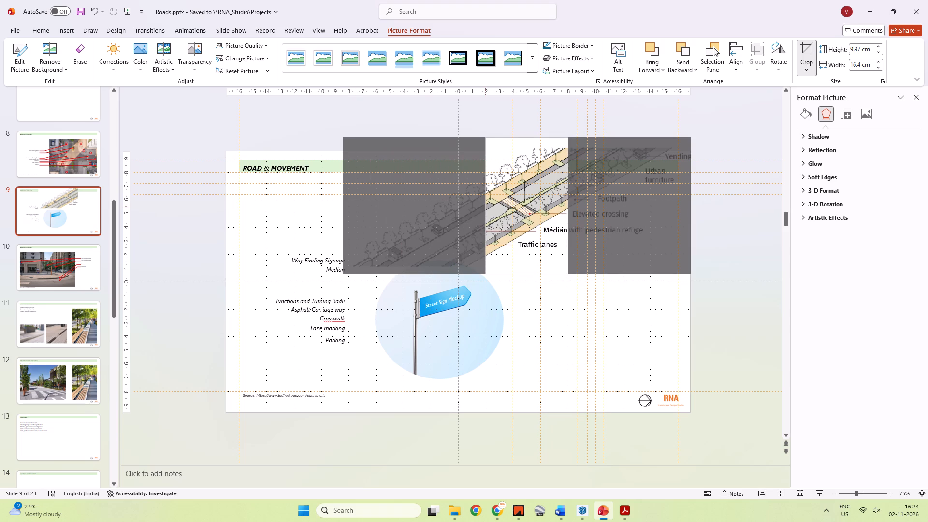
{"action": "left_click_drag", "start_coordinate": [486, 207], "coordinate": [466, 206], "text": "shift"}
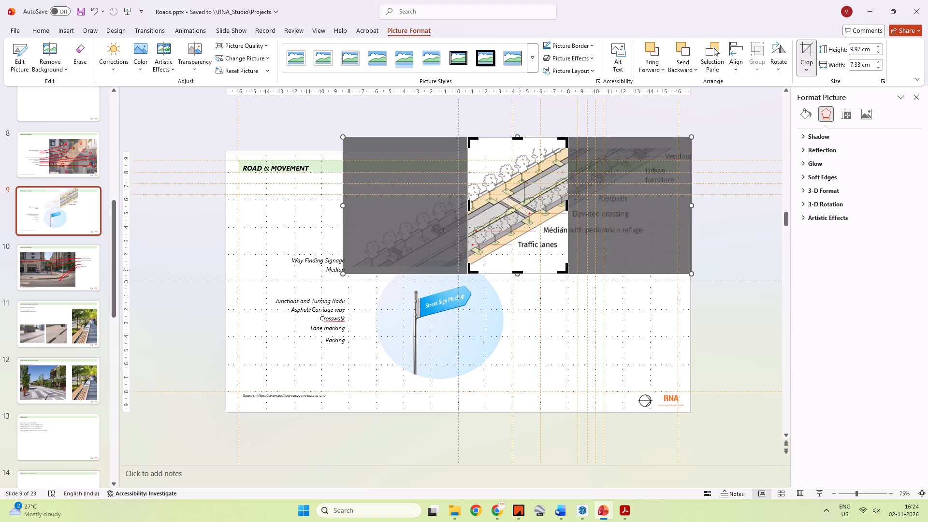
{"action": "left_click_drag", "start_coordinate": [518, 273], "coordinate": [516, 251], "text": "shift"}
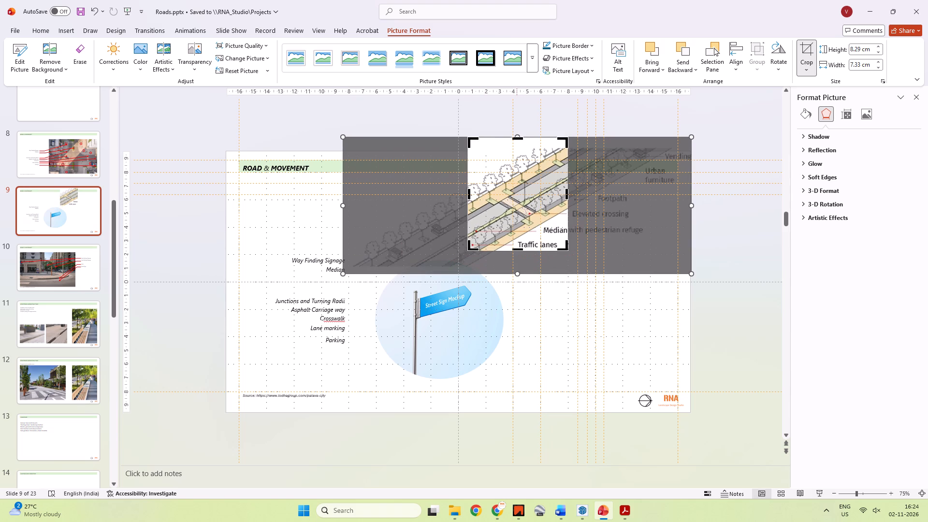
{"action": "left_click_drag", "start_coordinate": [518, 140], "coordinate": [519, 154], "text": "shift"}
{"action": "left_click", "coordinate": [828, 296]}
{"action": "left_click", "coordinate": [744, 277]}
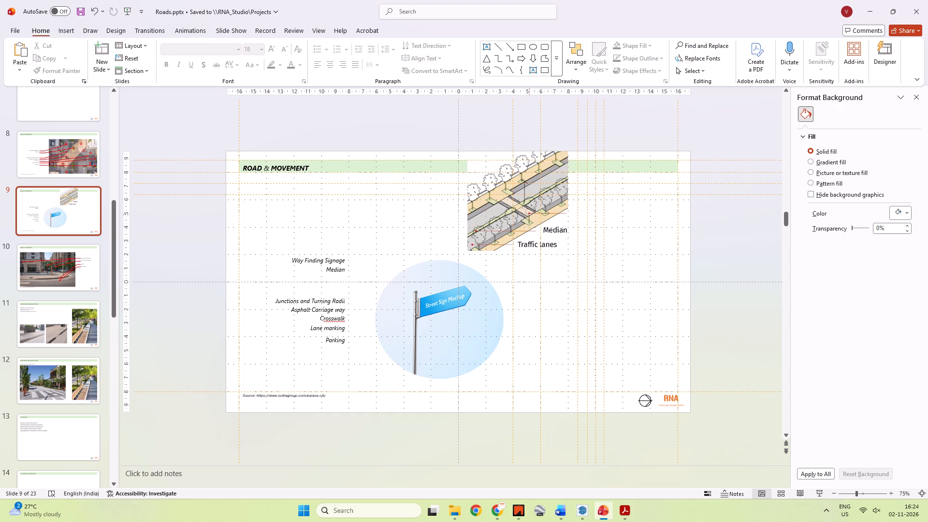
Place the cropped street diagram beside the street sign mockup on slide 9 and copy it.
{"action": "left_click_drag", "start_coordinate": [528, 205], "coordinate": [588, 288]}
{"action": "left_click", "coordinate": [591, 283]}
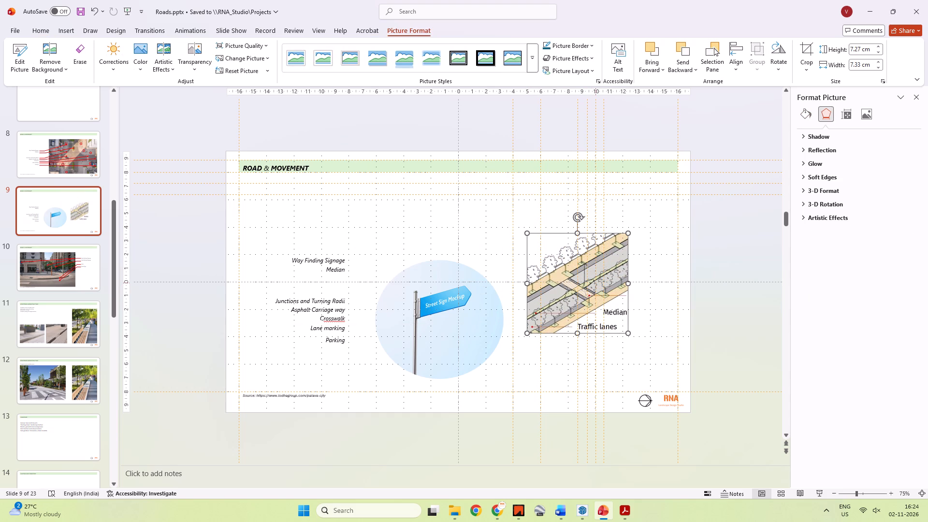
{"action": "key", "text": "ctrl+c"}
Switch to the Street elements page in Chrome and look through its cycle track, bus rapid transit and median sections for a crosswalk drawing.
{"action": "key", "text": "alt+Tab"}
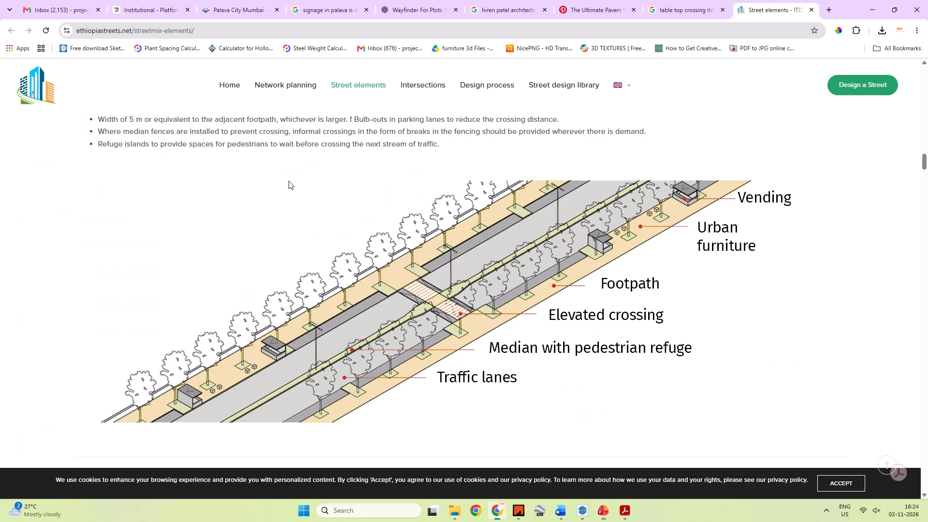
{"action": "scroll", "coordinate": [388, 177], "scroll_direction": "down", "scroll_amount": 11}
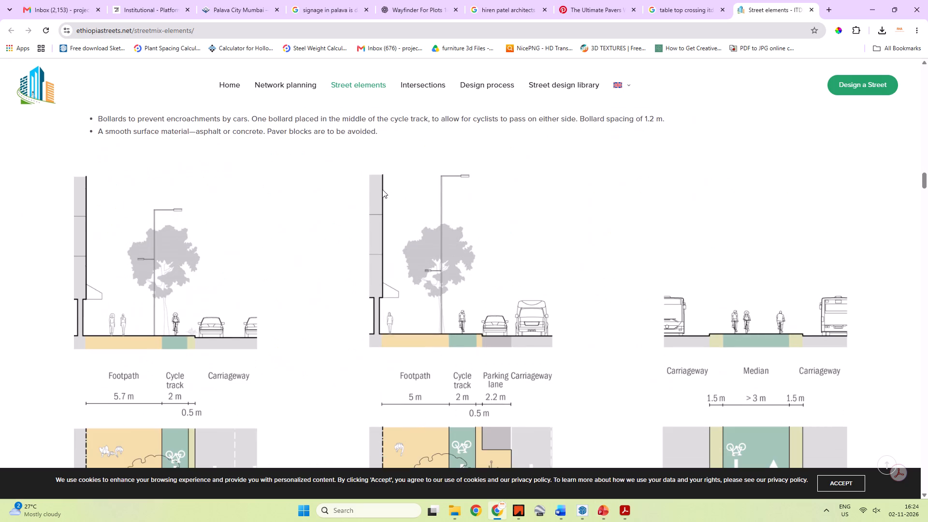
{"action": "scroll", "coordinate": [382, 189], "scroll_direction": "down", "scroll_amount": 11}
{"action": "scroll", "coordinate": [388, 186], "scroll_direction": "up", "scroll_amount": 4}
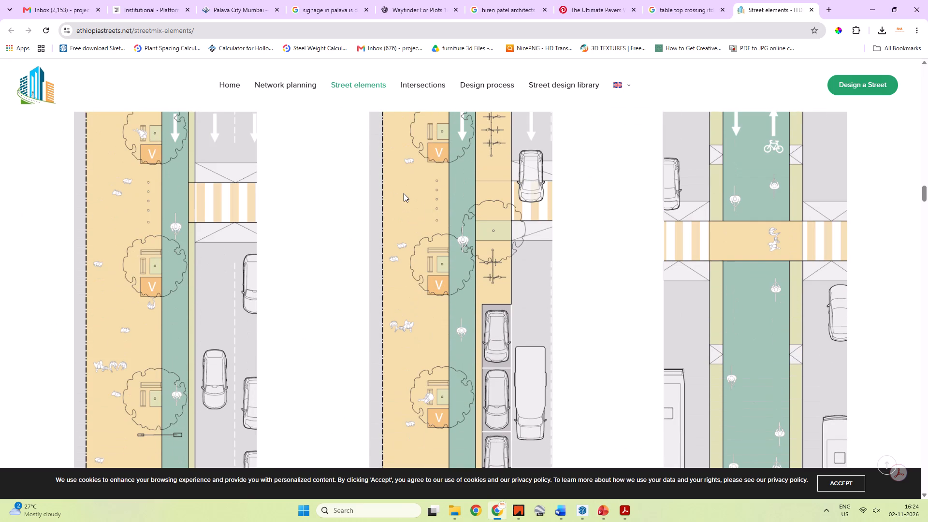
{"action": "scroll", "coordinate": [414, 196], "scroll_direction": "down", "scroll_amount": 6}
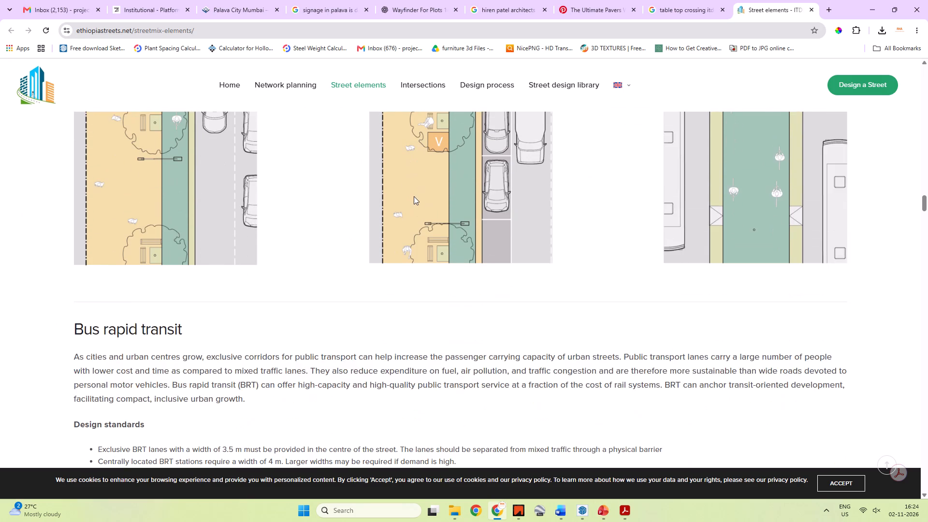
{"action": "scroll", "coordinate": [414, 196], "scroll_direction": "down", "scroll_amount": 16}
{"action": "scroll", "coordinate": [414, 196], "scroll_direction": "down", "scroll_amount": 7}
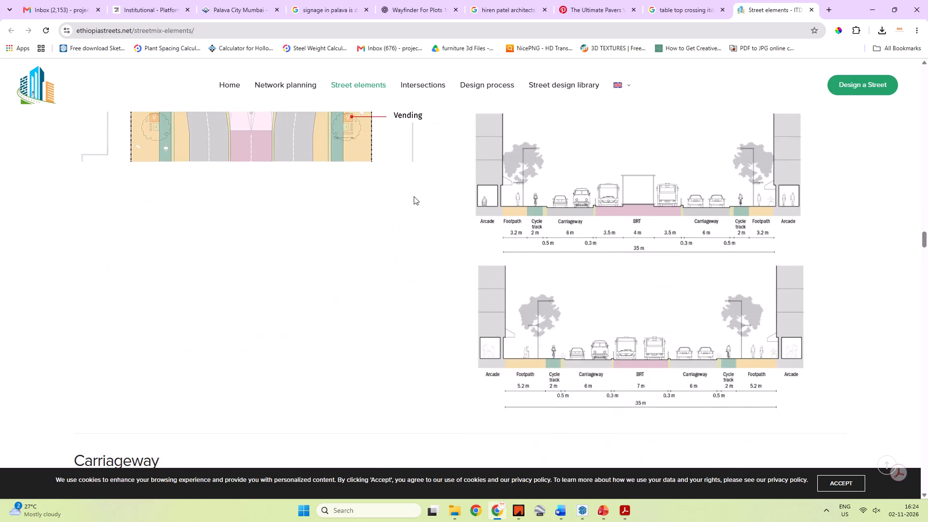
{"action": "scroll", "coordinate": [414, 196], "scroll_direction": "down", "scroll_amount": 16}
{"action": "scroll", "coordinate": [416, 183], "scroll_direction": "down", "scroll_amount": 6}
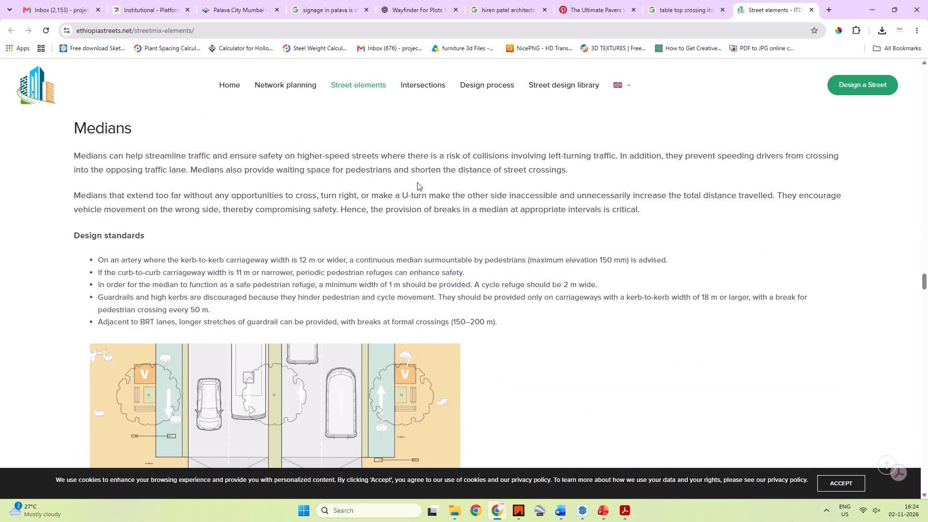
{"action": "scroll", "coordinate": [418, 182], "scroll_direction": "down", "scroll_amount": 5}
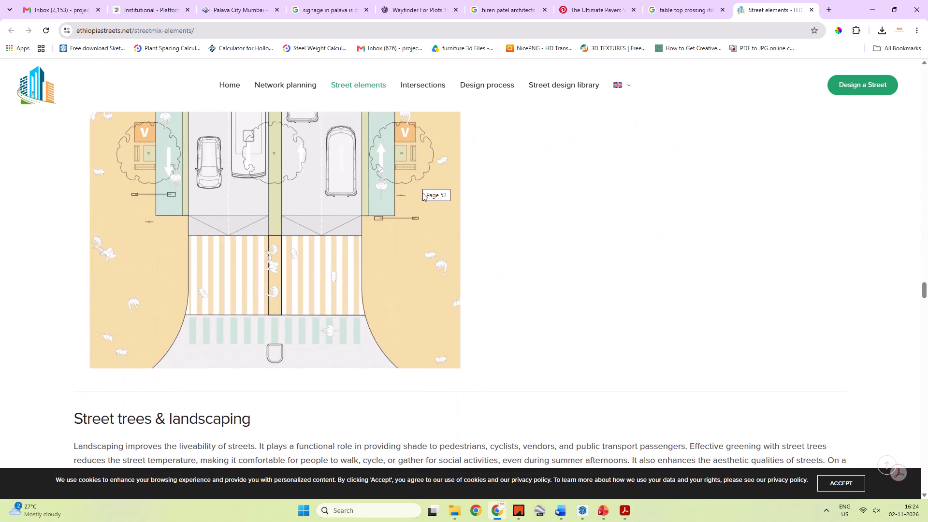
{"action": "scroll", "coordinate": [425, 193], "scroll_direction": "down", "scroll_amount": 4}
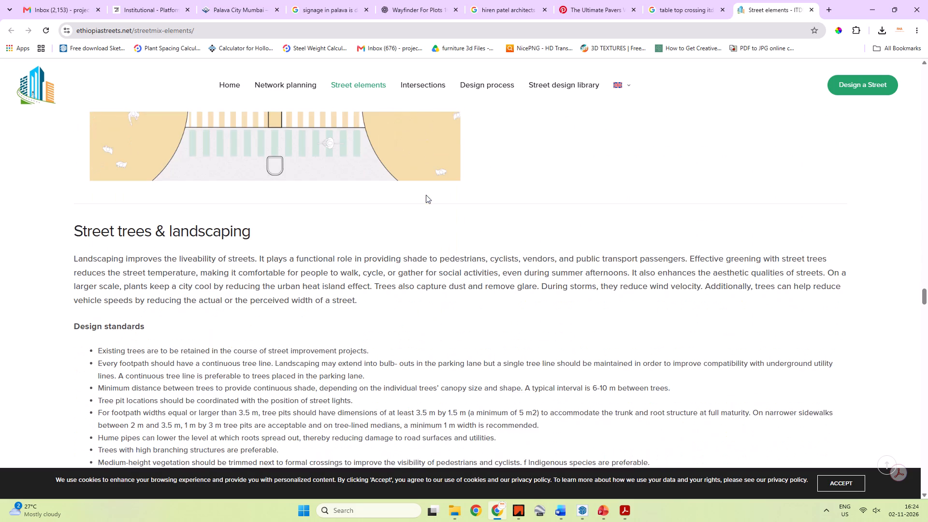
{"action": "scroll", "coordinate": [421, 217], "scroll_direction": "up", "scroll_amount": 5}
Return to PowerPoint and move the cropped street diagram up against the edge of the sign mockup circle.
{"action": "key", "text": "alt+Tab"}
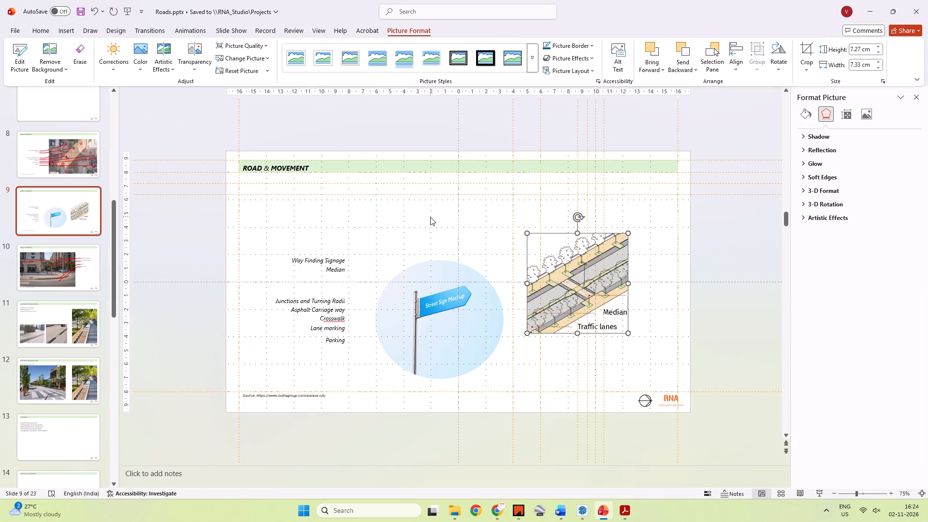
{"action": "left_click_drag", "start_coordinate": [581, 274], "coordinate": [558, 253]}
Copy the crosswalk plan from the page's Medians section, paste it onto slide 9 and shift it slightly away from the text labels.
{"action": "key", "text": "alt+Tab"}
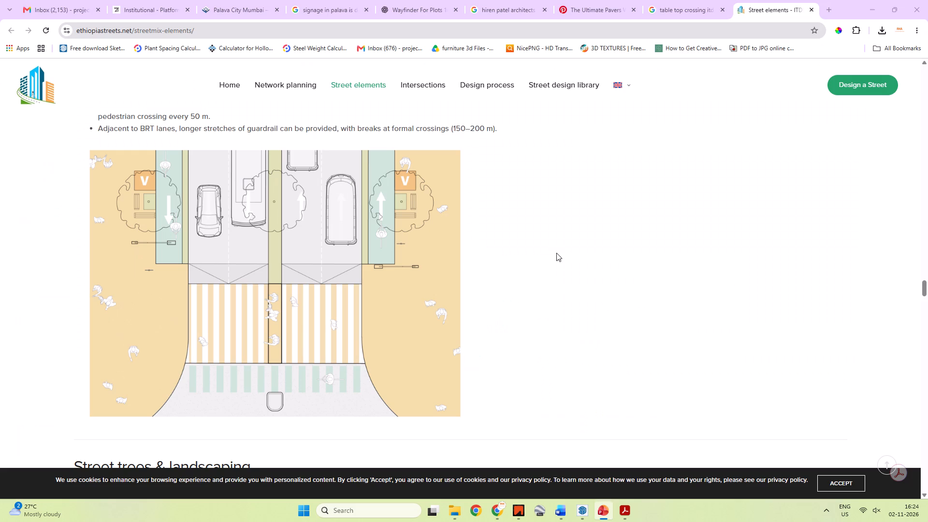
{"action": "right_click", "coordinate": [221, 250]}
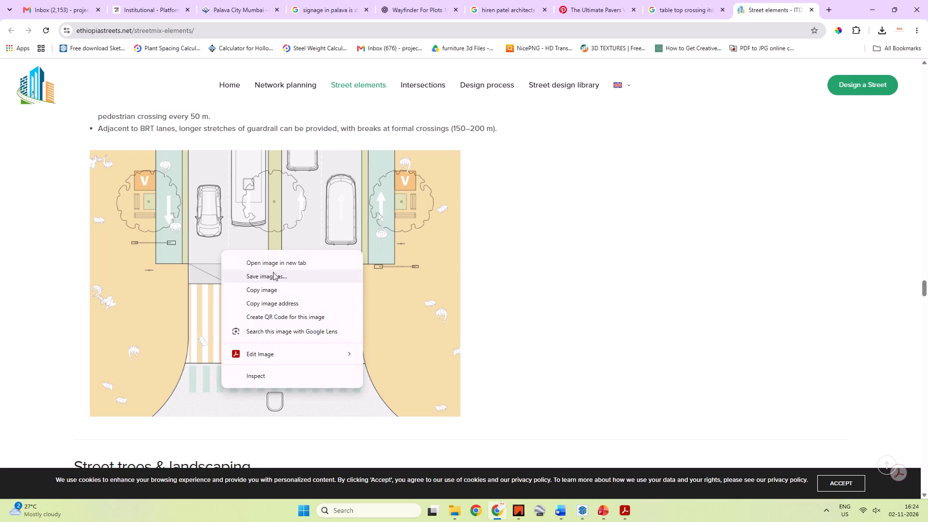
{"action": "left_click", "coordinate": [278, 287]}
{"action": "key", "text": "alt+Tab"}
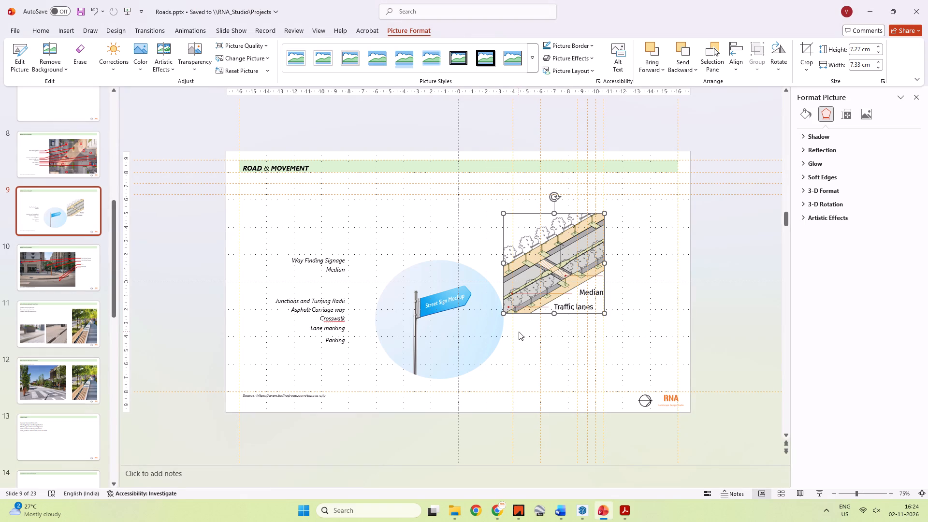
{"action": "left_click", "coordinate": [519, 332]}
{"action": "key", "text": "ctrl+v"}
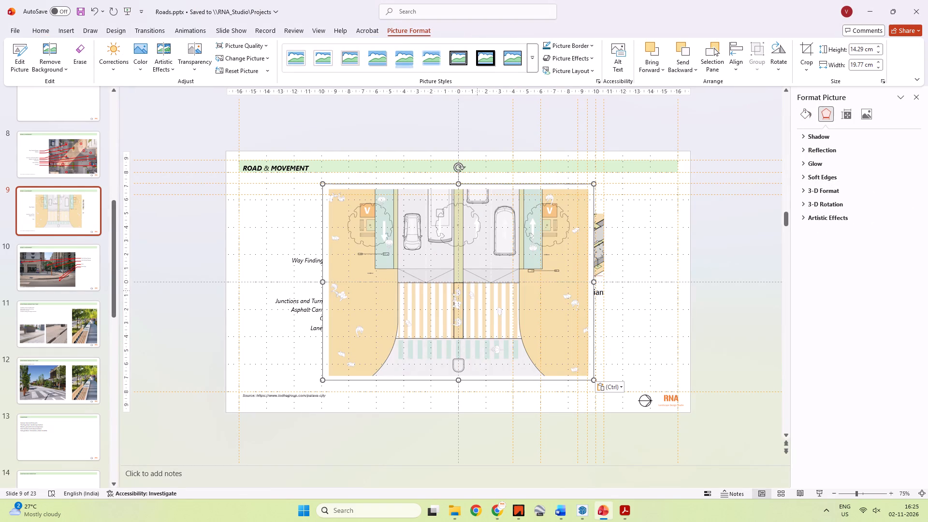
{"action": "left_click_drag", "start_coordinate": [472, 285], "coordinate": [491, 296]}
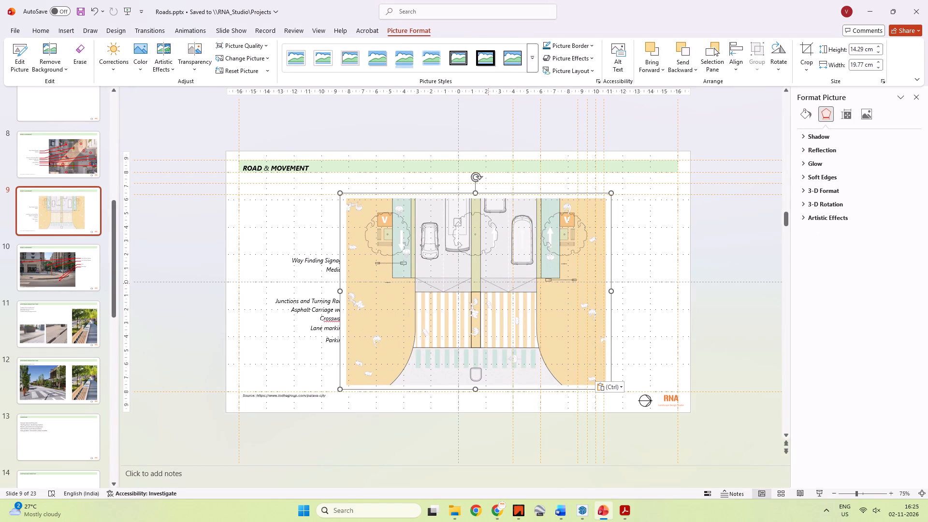
{"action": "key", "text": "ctrl+c"}
{"action": "key", "text": "alt+Tab"}
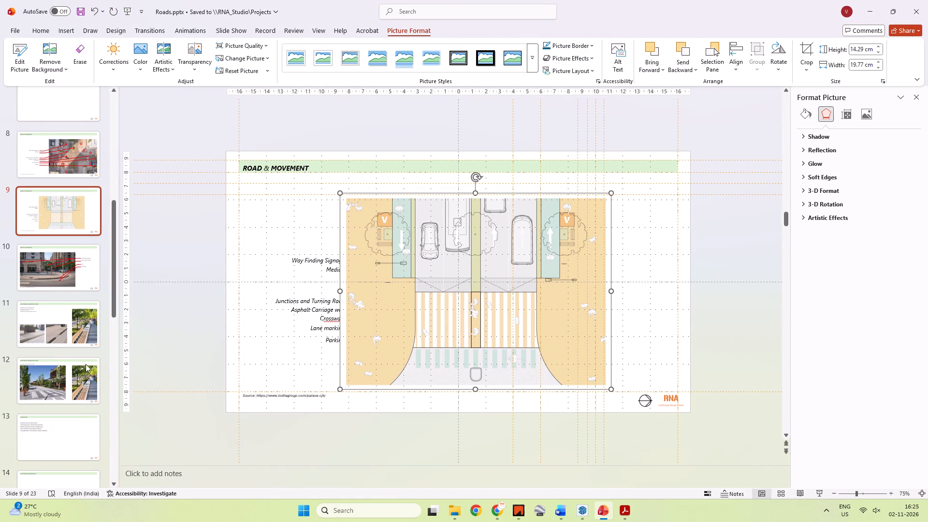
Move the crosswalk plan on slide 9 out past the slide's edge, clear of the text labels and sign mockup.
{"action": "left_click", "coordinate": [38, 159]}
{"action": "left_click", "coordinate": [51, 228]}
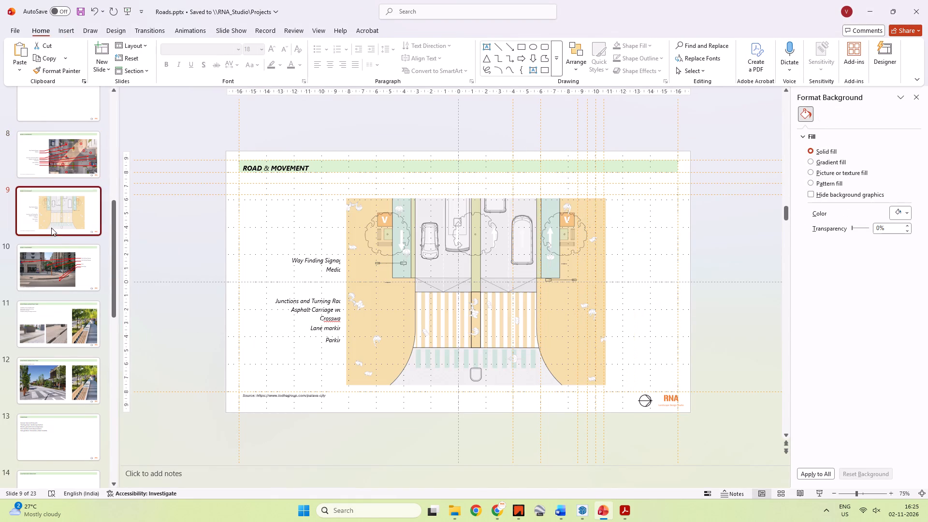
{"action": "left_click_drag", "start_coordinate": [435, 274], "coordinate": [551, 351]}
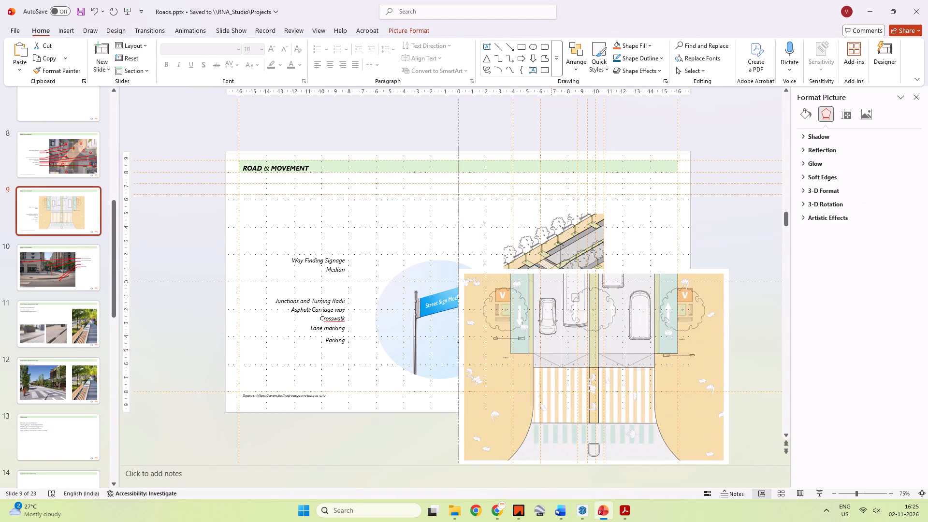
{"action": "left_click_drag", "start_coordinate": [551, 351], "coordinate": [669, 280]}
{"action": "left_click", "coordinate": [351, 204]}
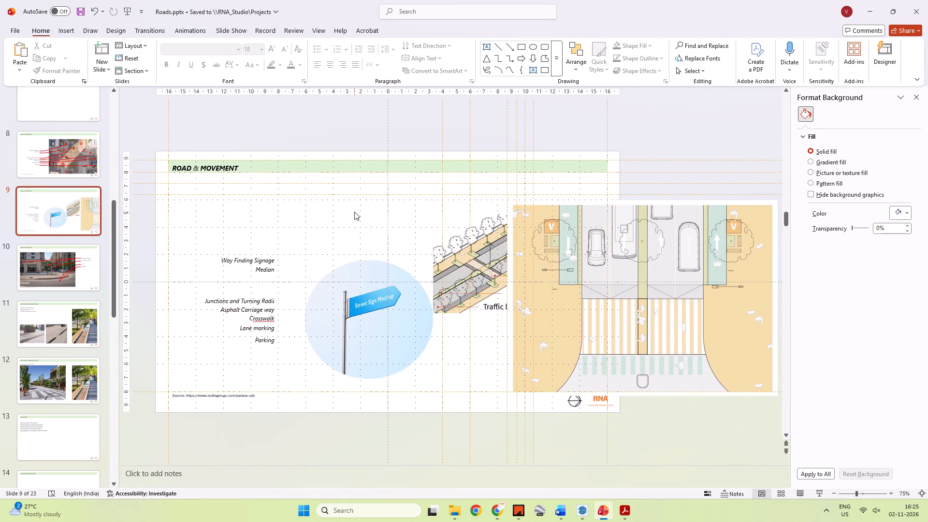
Paste the wayfinder image onto slide 9 and crop it to a 1:1 ratio and a circle shape.
{"action": "key", "text": "ctrl+v"}
{"action": "right_click", "coordinate": [366, 230]}
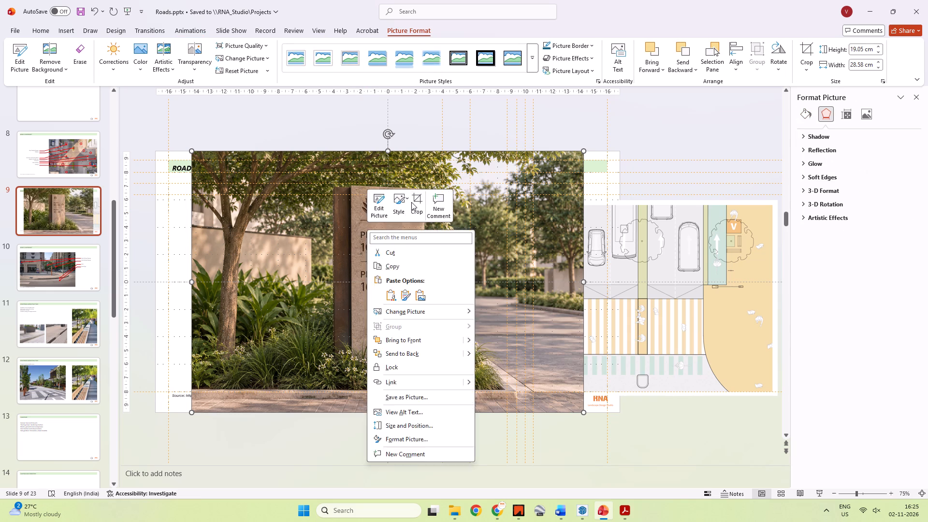
{"action": "left_click", "coordinate": [411, 202]}
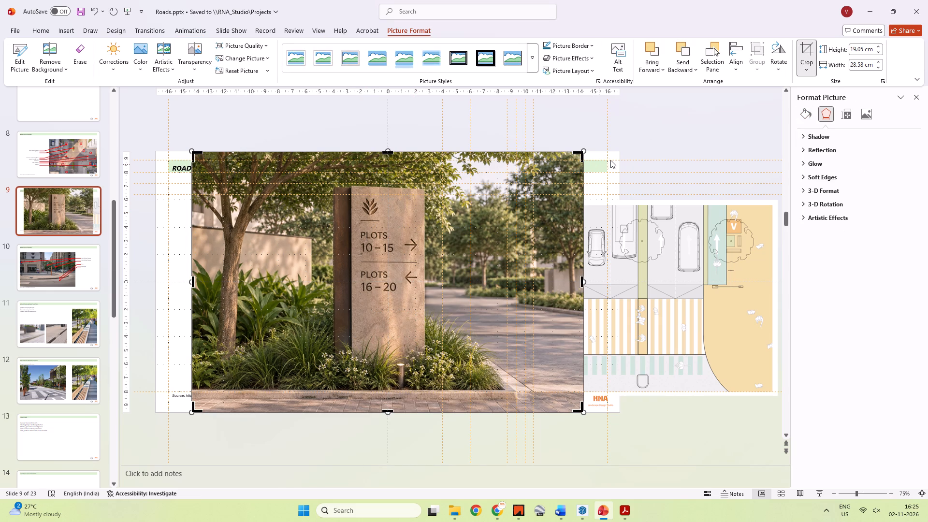
{"action": "left_click", "coordinate": [811, 74]}
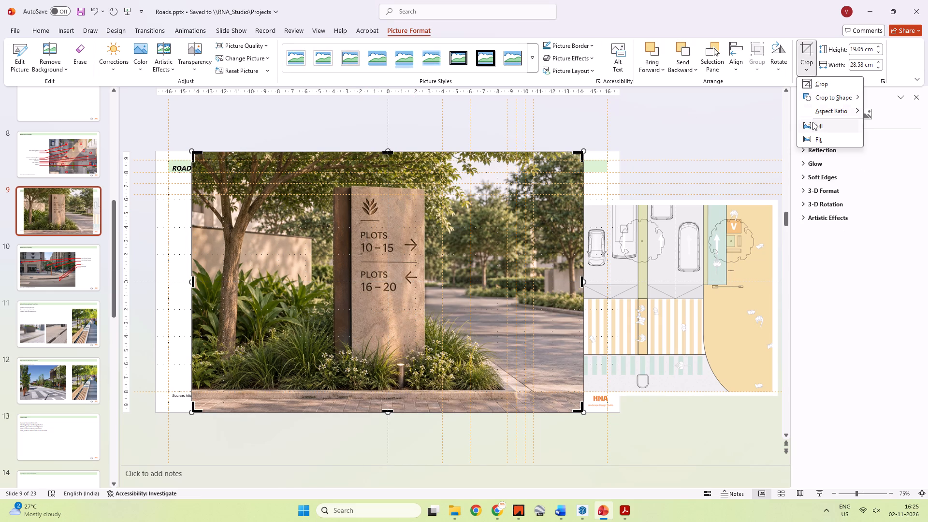
{"action": "left_click", "coordinate": [826, 114]}
{"action": "left_click", "coordinate": [890, 127]}
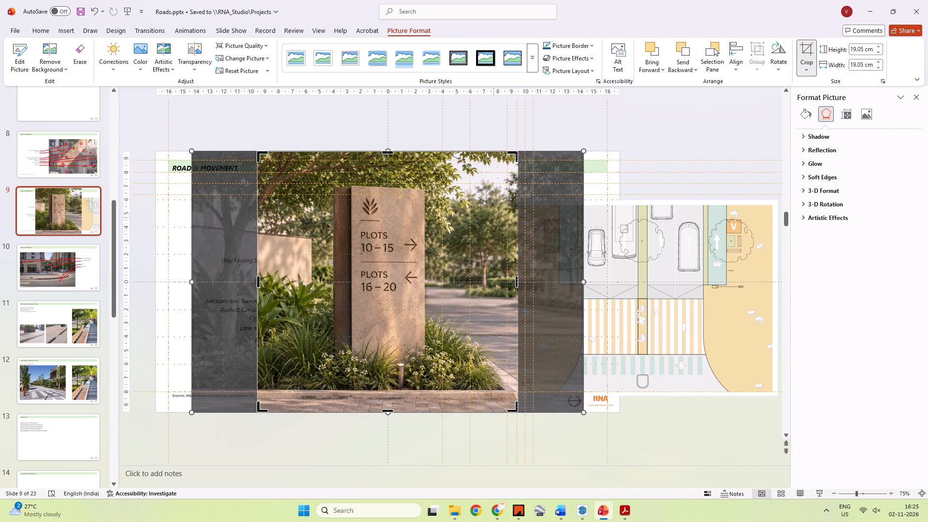
{"action": "left_click", "coordinate": [629, 130]}
{"action": "left_click", "coordinate": [411, 199]}
{"action": "left_click", "coordinate": [804, 76]}
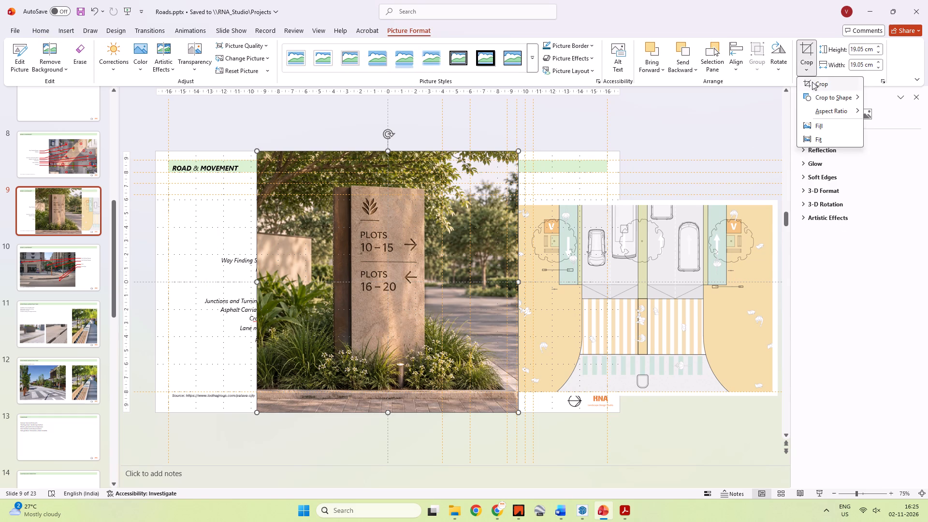
{"action": "left_click", "coordinate": [830, 95]}
{"action": "scroll", "coordinate": [668, 228], "scroll_direction": "down", "scroll_amount": 5}
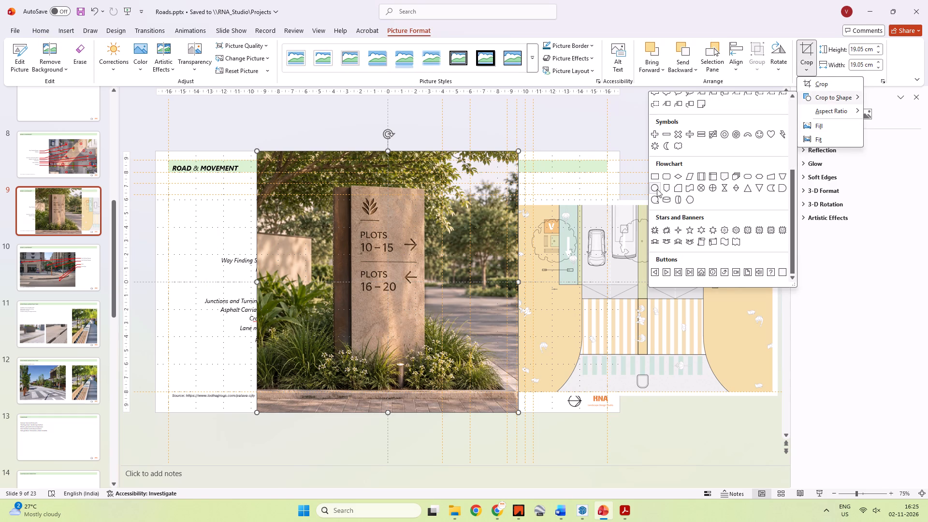
{"action": "left_click", "coordinate": [655, 188]}
{"action": "left_click", "coordinate": [565, 126]}
{"action": "left_click", "coordinate": [374, 203]}
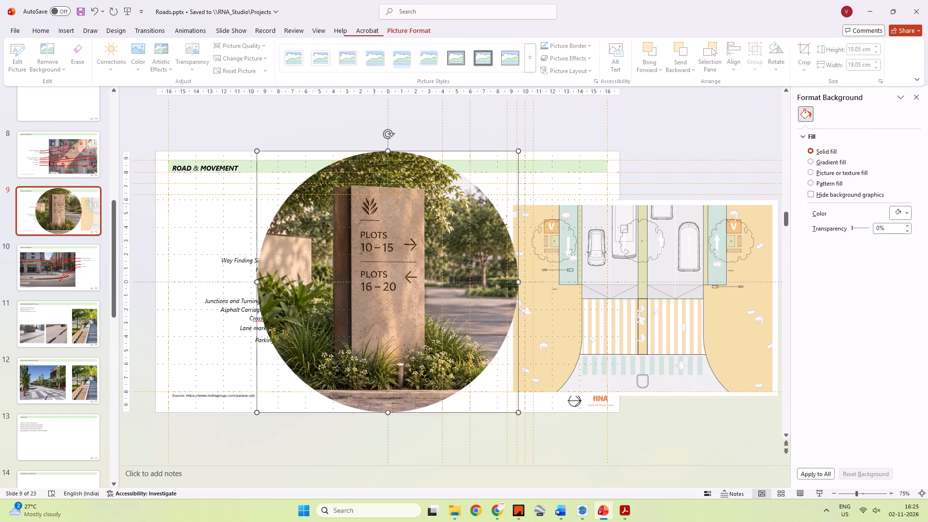
Scale the circular wayfinder image down to about 6.44 cm and place it under the ROAD & MOVEMENT title, above the labels.
{"action": "left_click_drag", "start_coordinate": [519, 150], "coordinate": [347, 307], "text": "shift"}
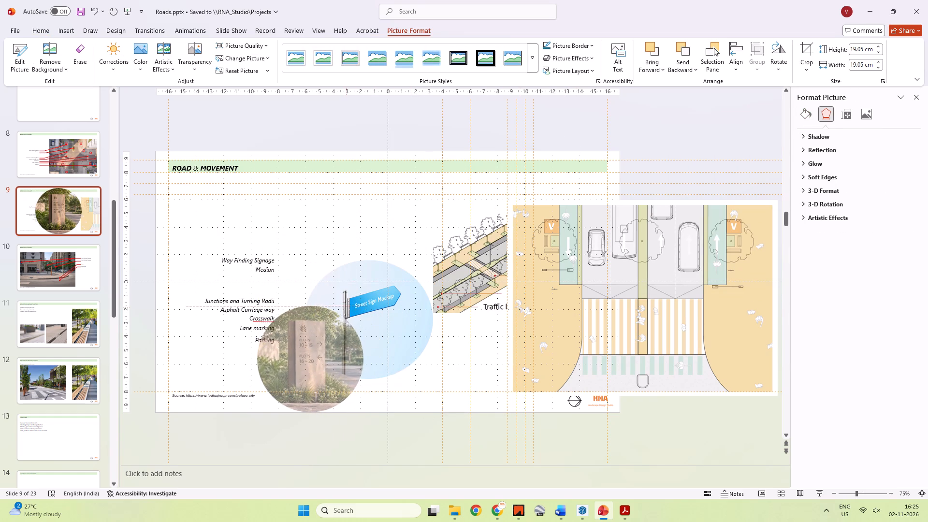
{"action": "left_click_drag", "start_coordinate": [347, 307], "coordinate": [337, 324], "text": "shift"}
{"action": "left_click_drag", "start_coordinate": [322, 359], "coordinate": [246, 225]}
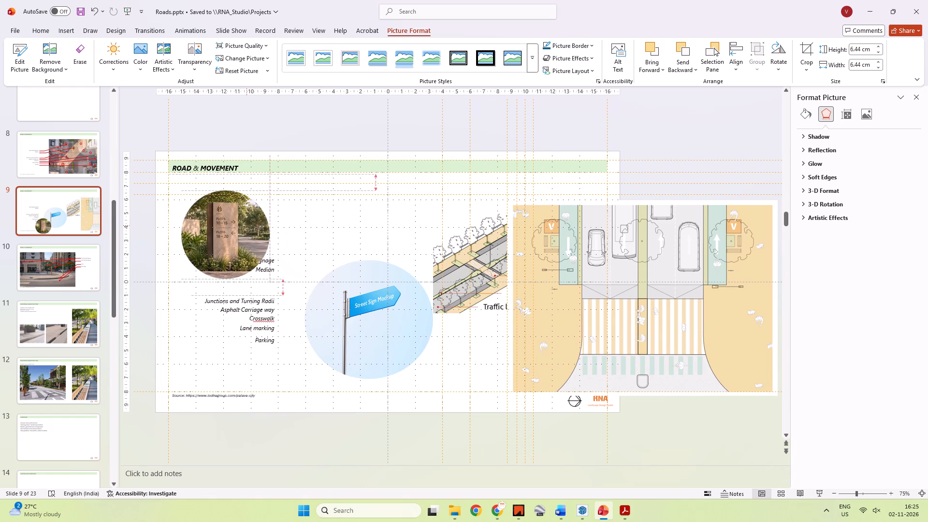
{"action": "left_click_drag", "start_coordinate": [246, 225], "coordinate": [249, 219]}
{"action": "left_click", "coordinate": [292, 260]}
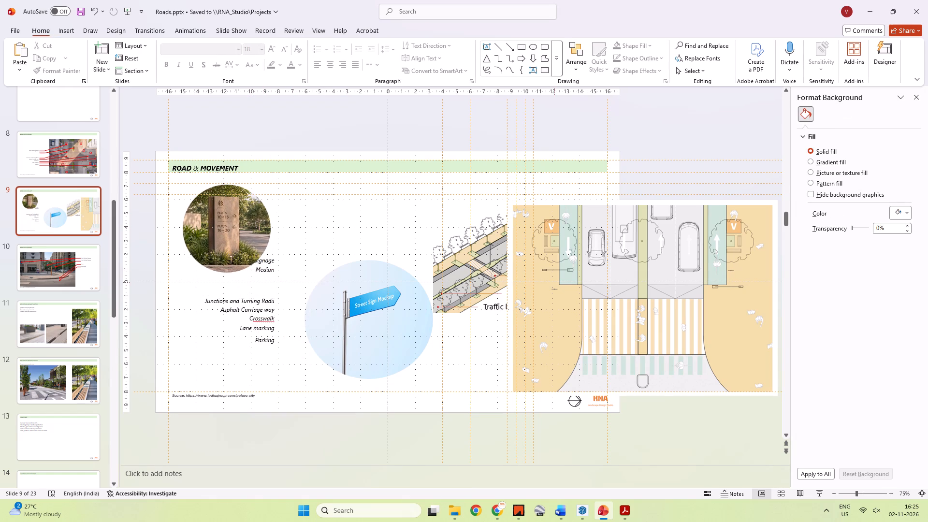
Move the street diagram over the sign mockup, crop it to a 1:1 frame of 9 cm, and reposition the drawing inside the frame.
{"action": "left_click", "coordinate": [452, 260]}
{"action": "left_click_drag", "start_coordinate": [465, 257], "coordinate": [368, 258]}
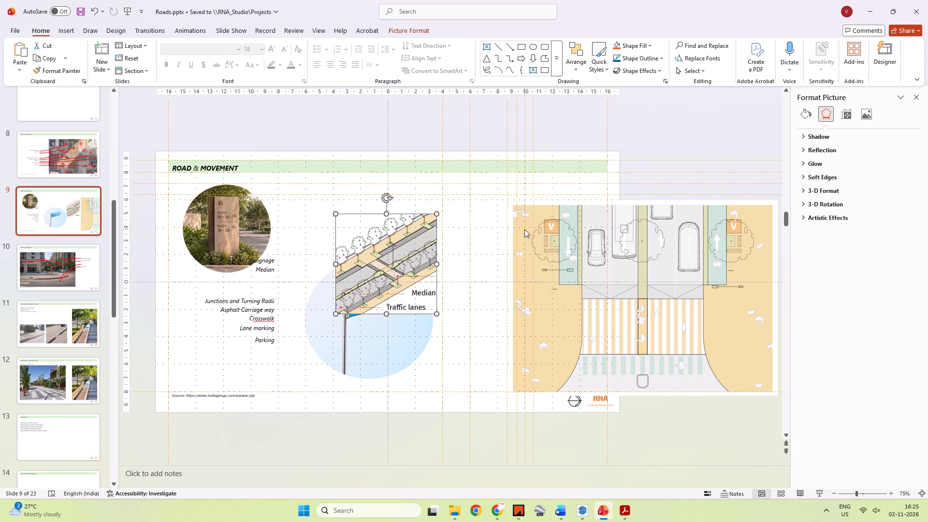
{"action": "left_click", "coordinate": [378, 239]}
{"action": "right_click", "coordinate": [388, 234]}
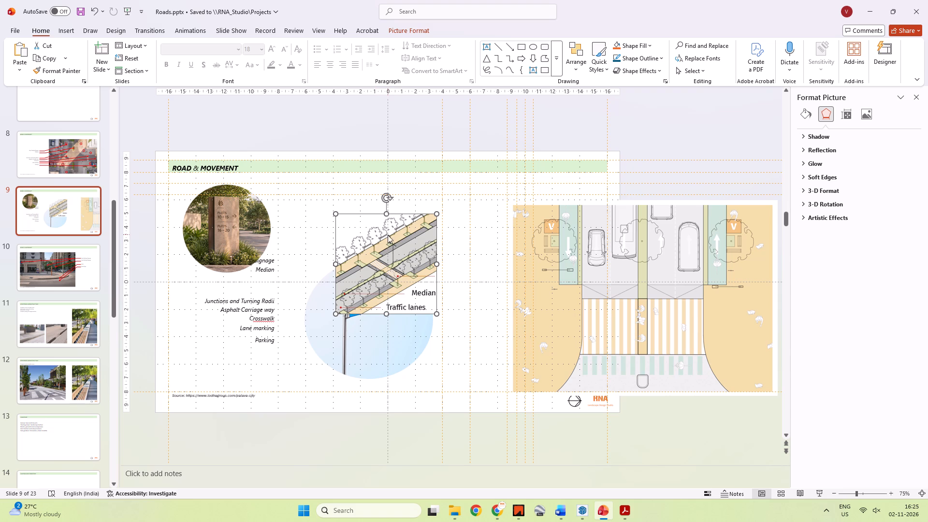
{"action": "left_click", "coordinate": [440, 212]}
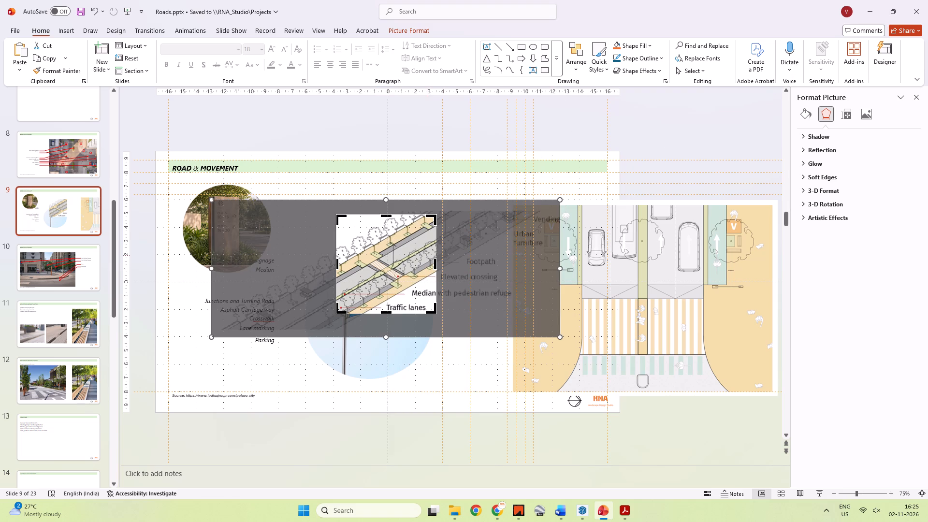
{"action": "left_click", "coordinate": [405, 27]}
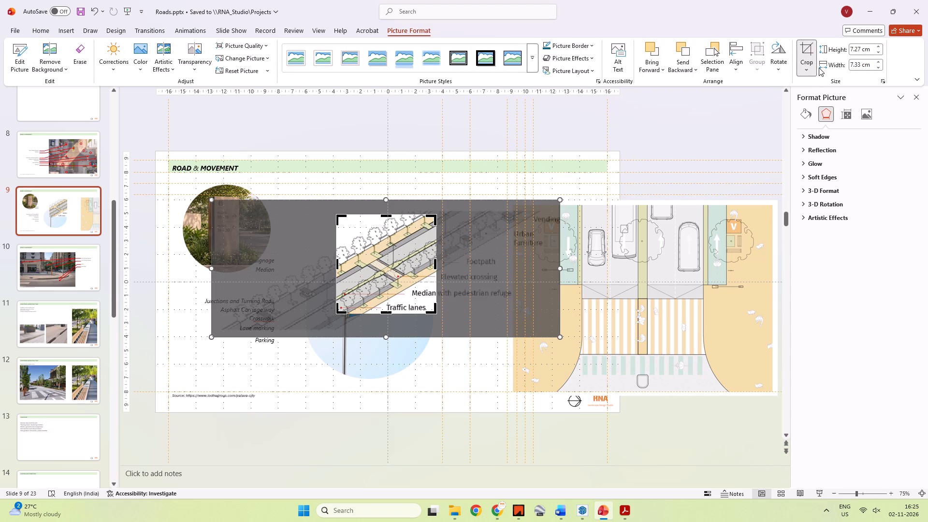
{"action": "left_click", "coordinate": [806, 71]}
{"action": "left_click", "coordinate": [884, 128]}
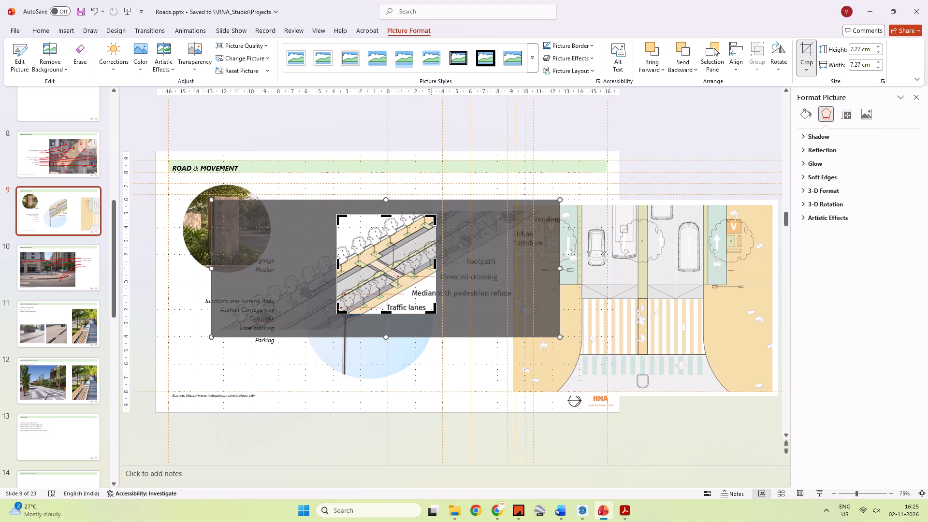
{"action": "left_click_drag", "start_coordinate": [432, 312], "coordinate": [456, 319], "text": "shift"}
{"action": "left_click_drag", "start_coordinate": [397, 268], "coordinate": [411, 292], "text": "shift"}
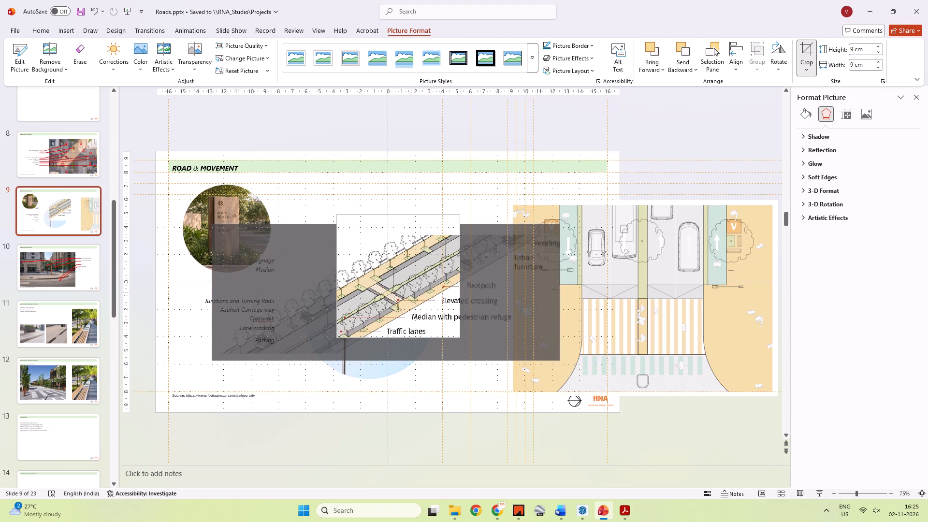
{"action": "left_click_drag", "start_coordinate": [411, 292], "coordinate": [411, 281], "text": "shift"}
{"action": "left_click_drag", "start_coordinate": [409, 267], "coordinate": [409, 279]}
{"action": "left_click", "coordinate": [705, 127]}
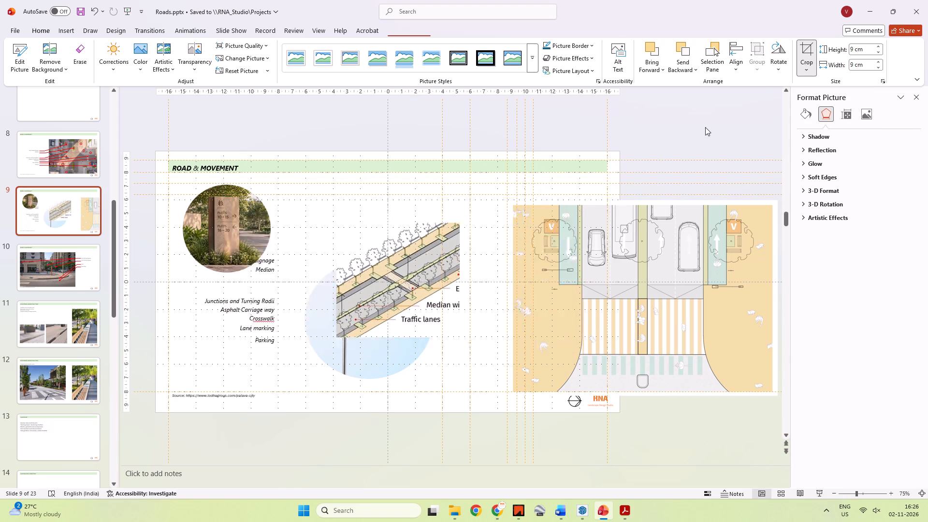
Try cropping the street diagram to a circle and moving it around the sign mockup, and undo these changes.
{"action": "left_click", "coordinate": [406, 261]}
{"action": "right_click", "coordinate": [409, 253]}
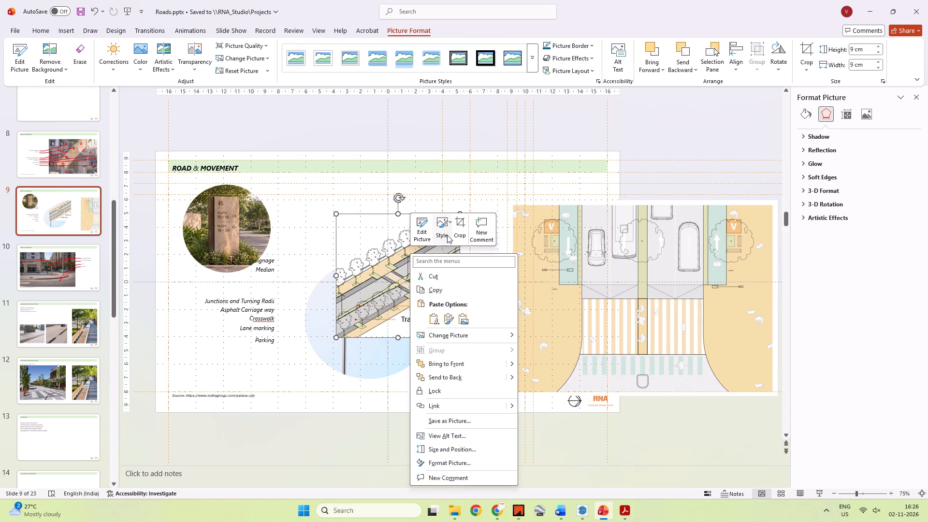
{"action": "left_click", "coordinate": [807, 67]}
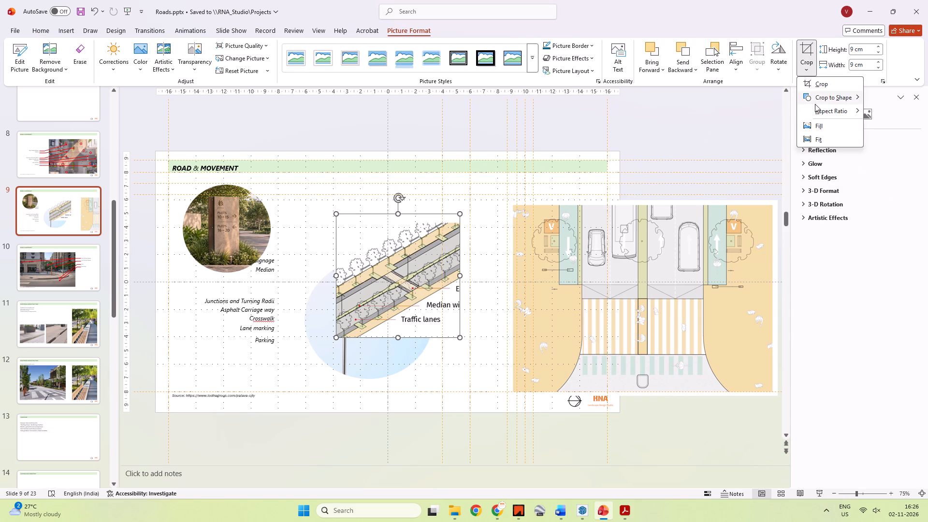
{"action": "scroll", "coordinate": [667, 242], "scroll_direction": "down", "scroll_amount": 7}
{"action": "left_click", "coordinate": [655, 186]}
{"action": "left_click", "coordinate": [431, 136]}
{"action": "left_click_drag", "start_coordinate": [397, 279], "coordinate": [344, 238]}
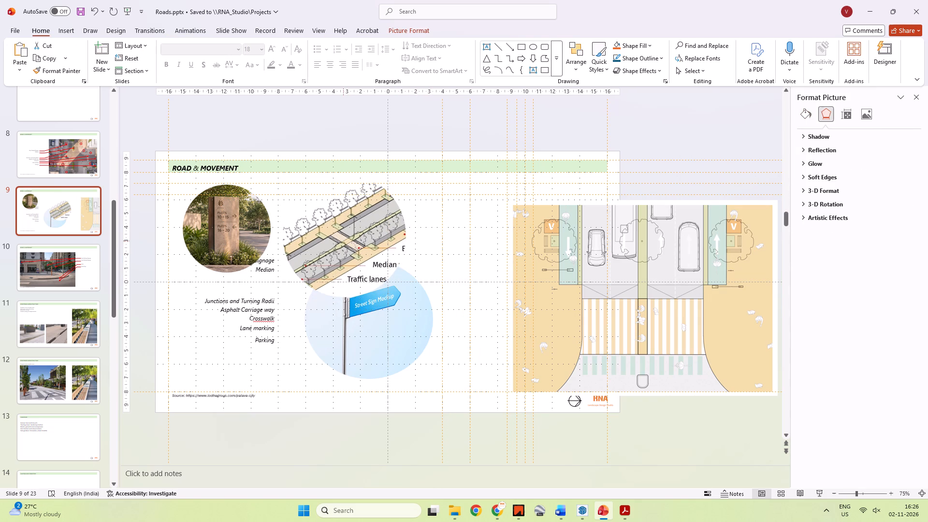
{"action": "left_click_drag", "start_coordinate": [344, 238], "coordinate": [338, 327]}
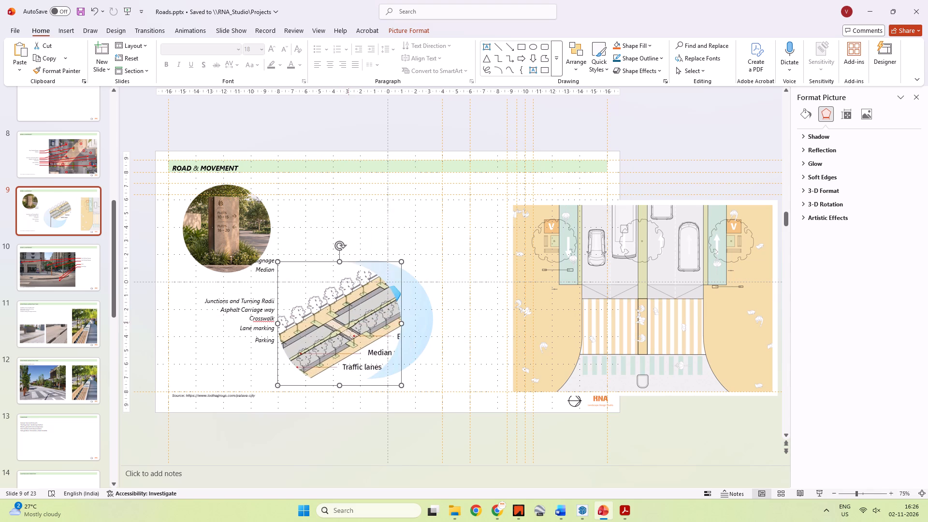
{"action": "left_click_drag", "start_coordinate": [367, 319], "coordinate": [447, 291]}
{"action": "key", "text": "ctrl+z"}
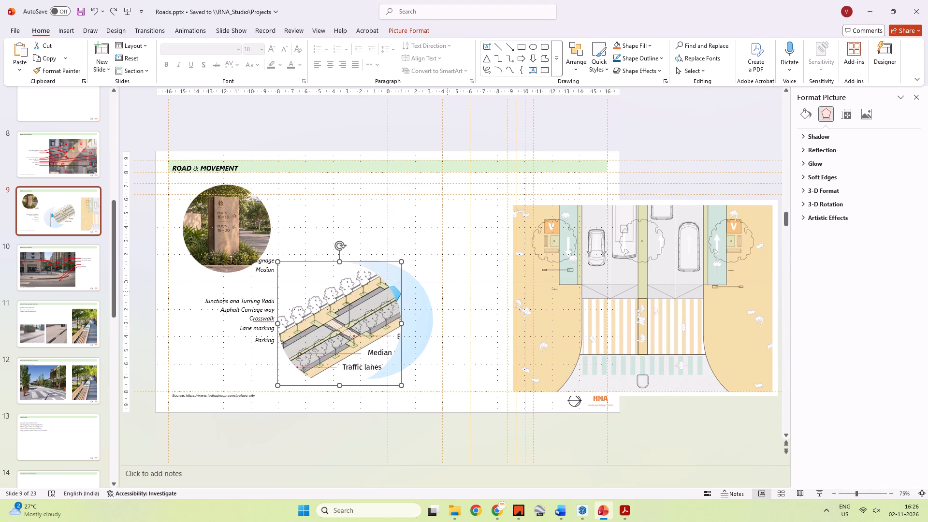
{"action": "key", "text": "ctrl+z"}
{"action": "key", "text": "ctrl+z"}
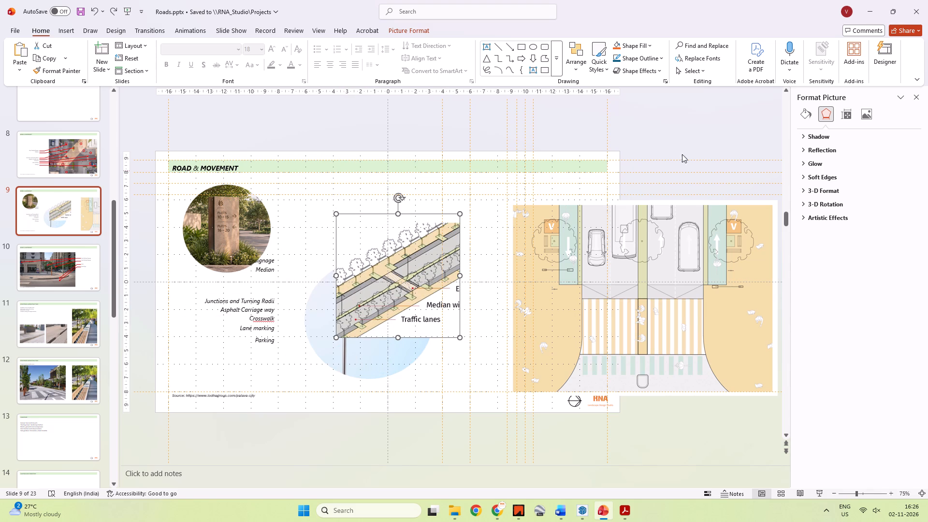
Delete the crosswalk plan from slide 9.
{"action": "left_click", "coordinate": [711, 142]}
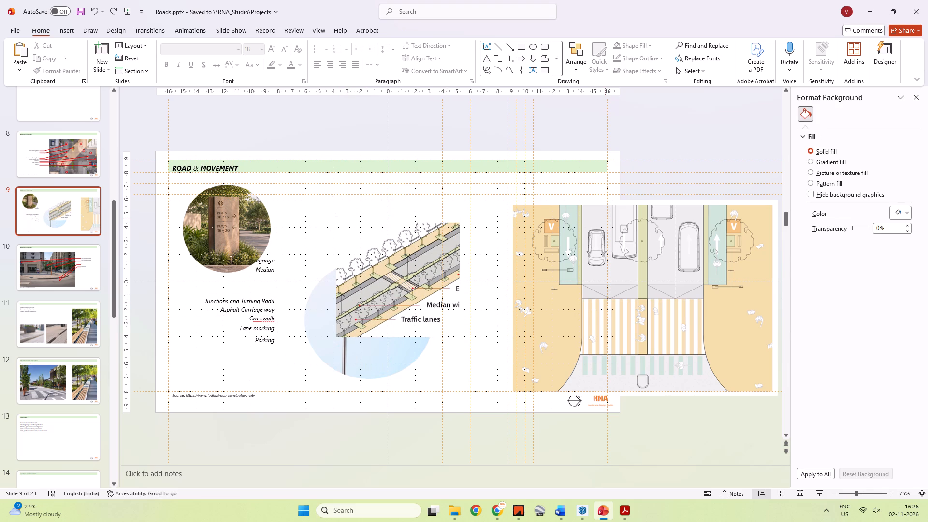
{"action": "left_click", "coordinate": [628, 288]}
{"action": "key", "text": "Delete"}
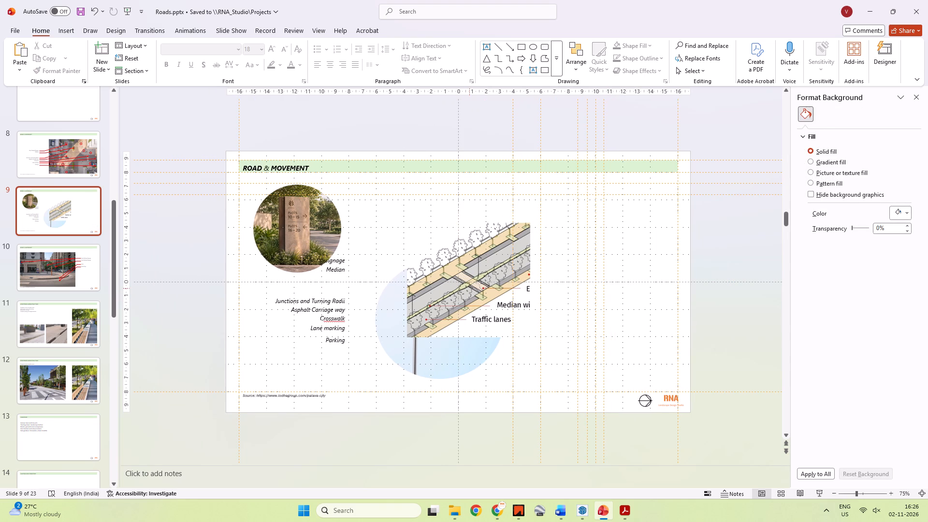
{"action": "left_click", "coordinate": [480, 281]}
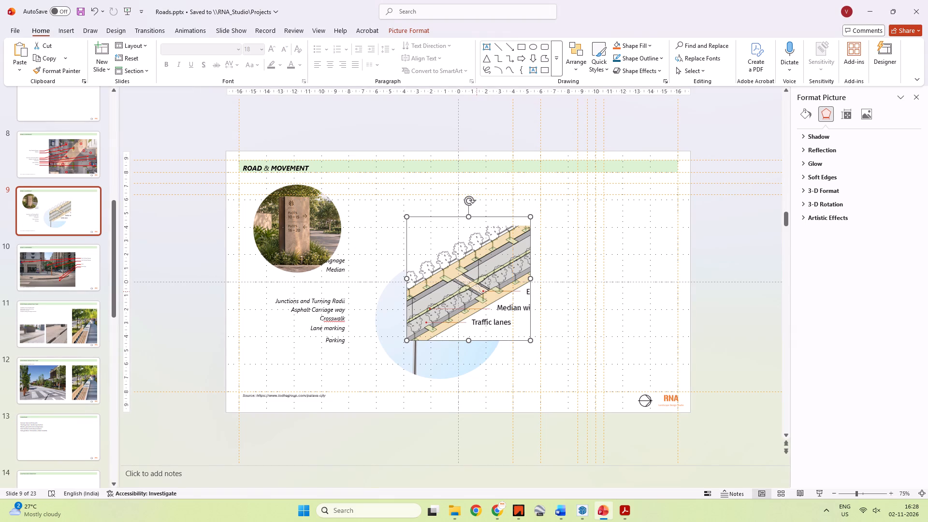
{"action": "key", "text": "Delete"}
{"action": "left_click", "coordinate": [589, 246]}
{"action": "key", "text": "ctrl+v"}
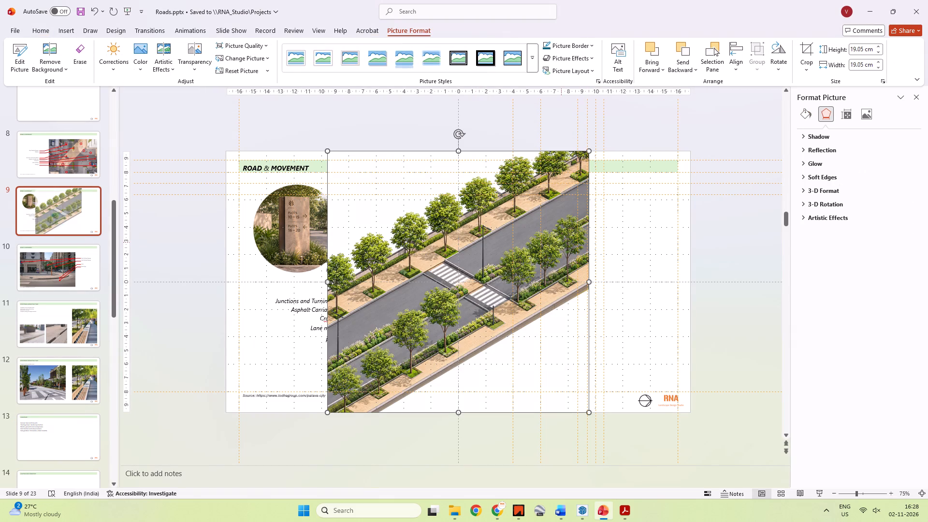
Crop the pasted isometric street image to the circular flowchart connector shape.
{"action": "right_click", "coordinate": [498, 245]}
{"action": "key", "text": "Escape"}
{"action": "left_click", "coordinate": [804, 72]}
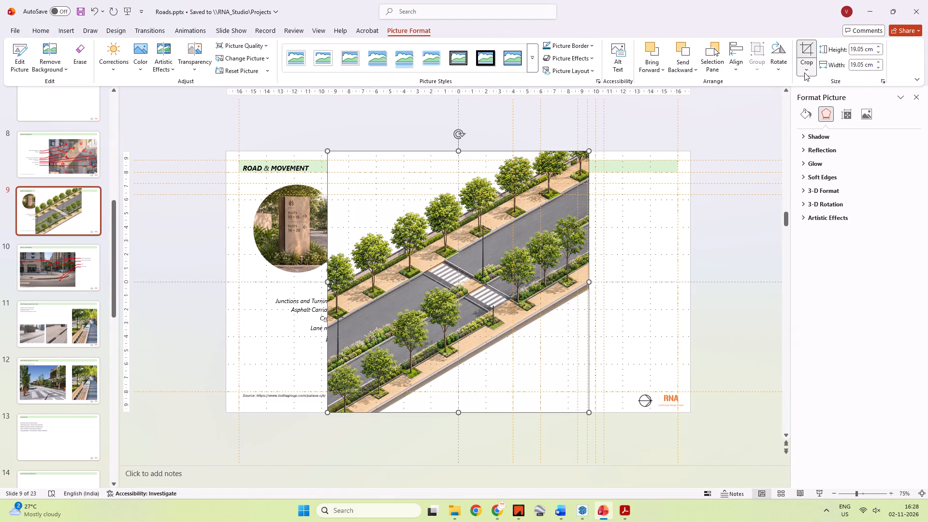
{"action": "left_click", "coordinate": [837, 91]}
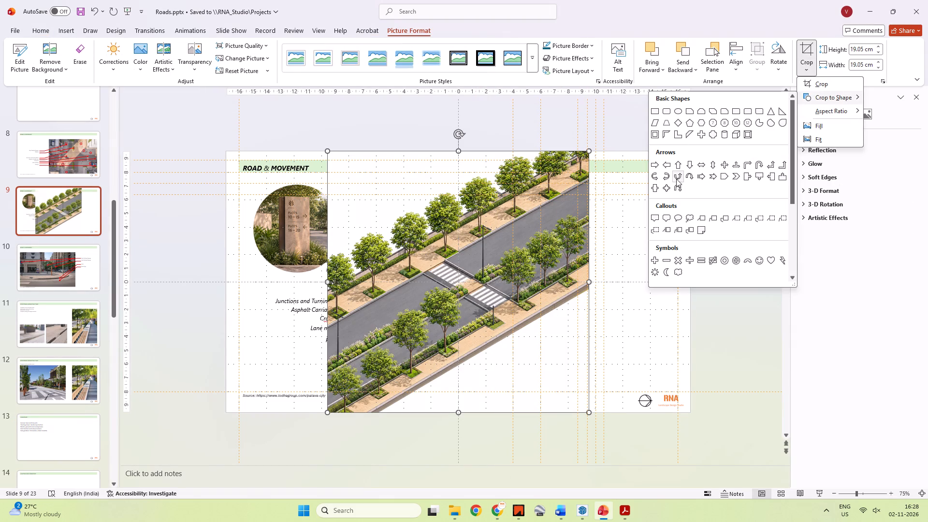
{"action": "scroll", "coordinate": [673, 238], "scroll_direction": "down", "scroll_amount": 5}
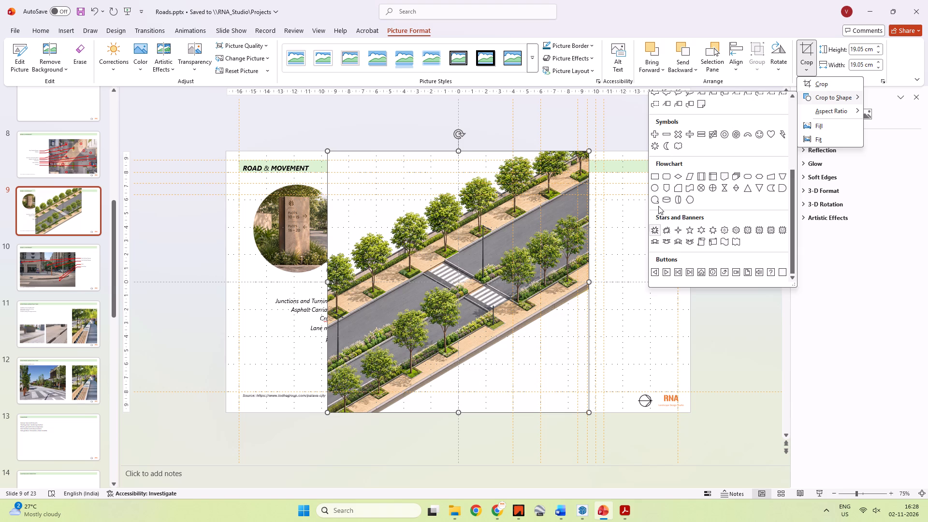
{"action": "left_click_drag", "start_coordinate": [657, 190], "coordinate": [659, 182]}
{"action": "left_click", "coordinate": [718, 274]}
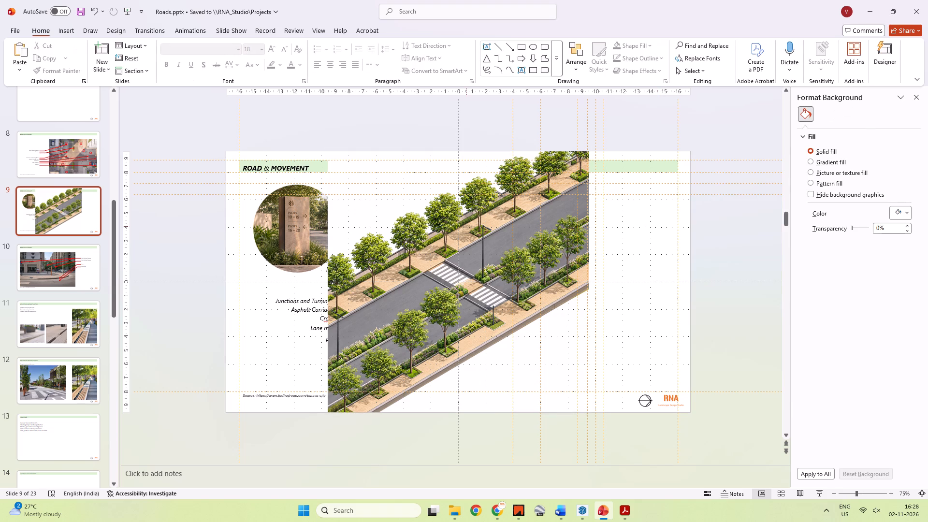
{"action": "left_click", "coordinate": [466, 225]}
{"action": "left_click", "coordinate": [809, 70]}
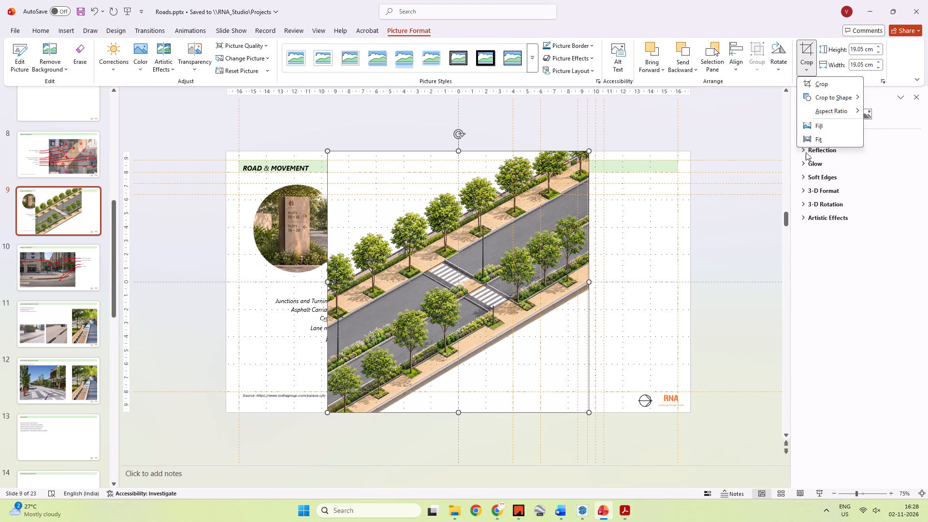
{"action": "left_click", "coordinate": [831, 98]}
{"action": "scroll", "coordinate": [690, 216], "scroll_direction": "down", "scroll_amount": 6}
{"action": "left_click", "coordinate": [655, 190]}
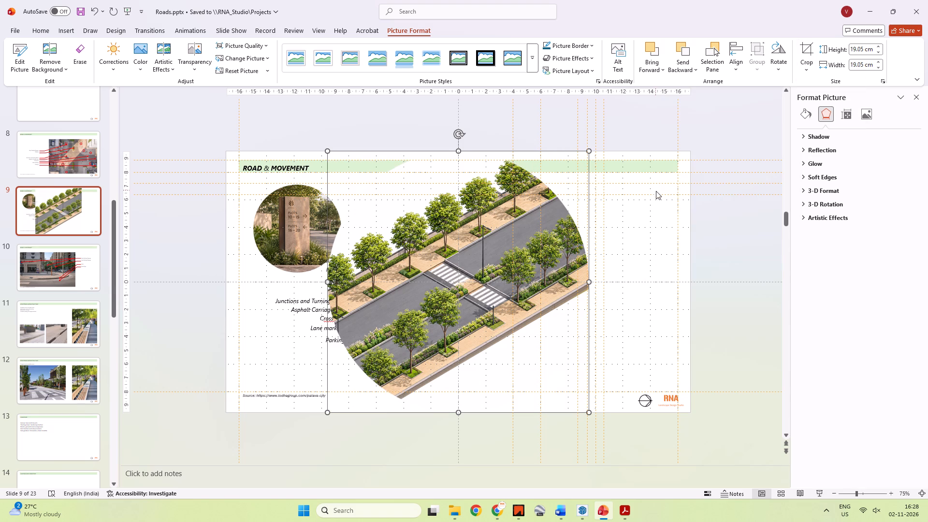
Shrink the circular isometric street image to about the wayfinding sign image's size and place it beside that image.
{"action": "left_click", "coordinate": [719, 229]}
{"action": "left_click_drag", "start_coordinate": [423, 251], "coordinate": [455, 202]}
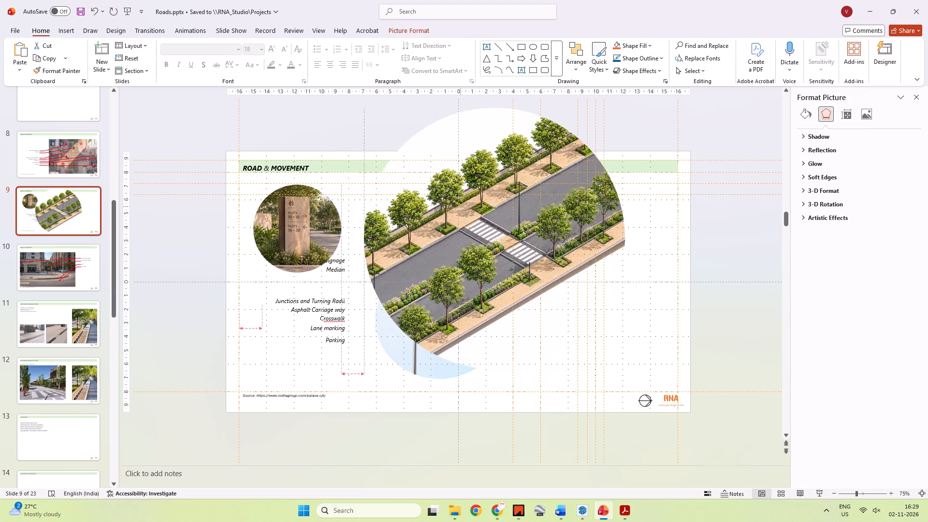
{"action": "left_click_drag", "start_coordinate": [455, 202], "coordinate": [433, 280]}
{"action": "left_click", "coordinate": [470, 319]}
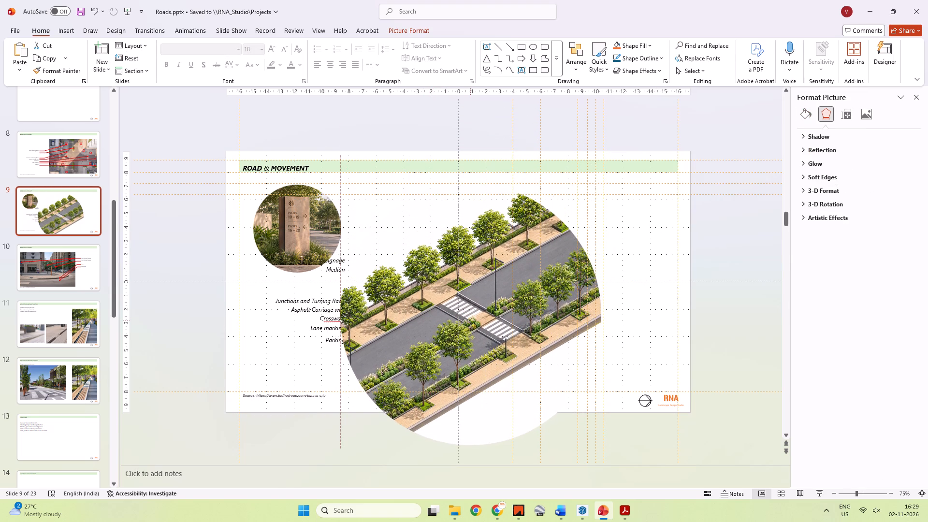
{"action": "left_click_drag", "start_coordinate": [602, 446], "coordinate": [405, 277], "text": "shift"}
{"action": "left_click_drag", "start_coordinate": [390, 230], "coordinate": [404, 230]}
{"action": "left_click", "coordinate": [518, 231]}
Delete the blue Street Sign Mockup picture from the ROAD & MOVEMENT slide.
{"action": "left_click", "coordinate": [465, 319]}
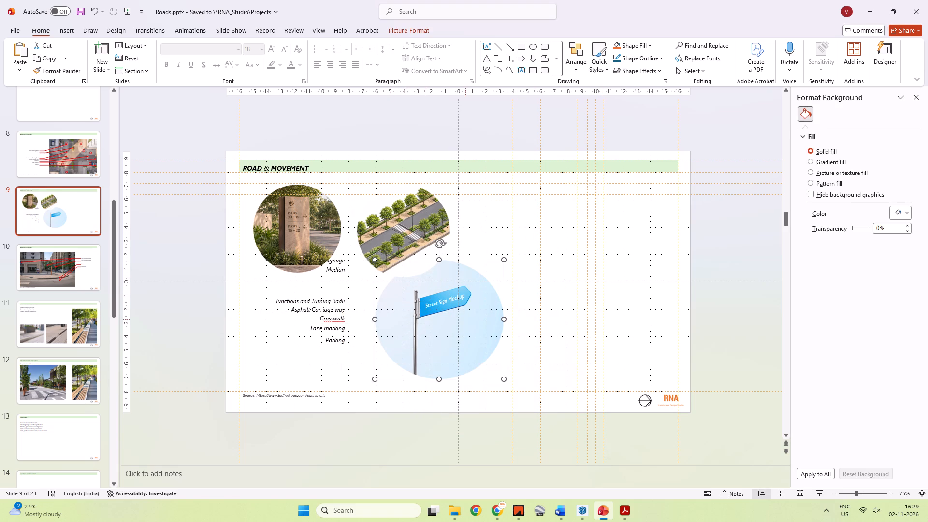
{"action": "key", "text": "Delete"}
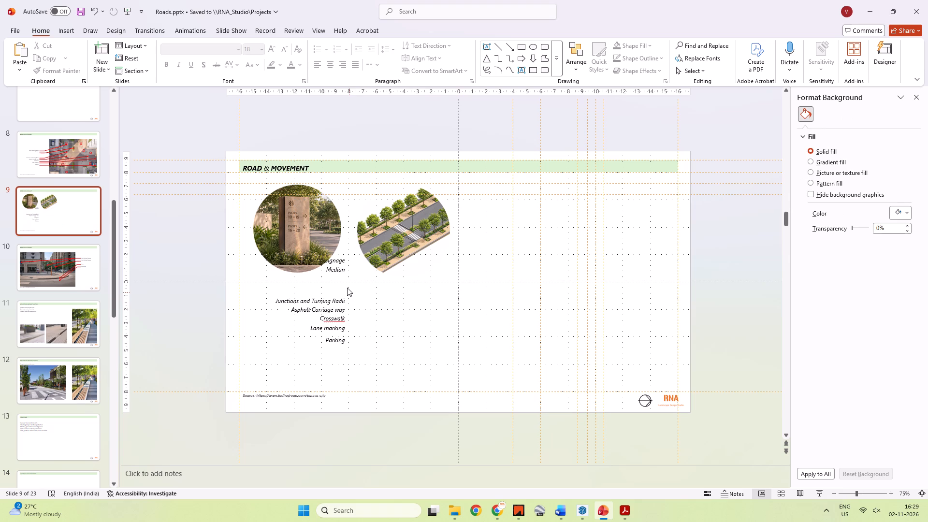
Move the Median label out of the label list to the empty area on the other side of the slide.
{"action": "left_click", "coordinate": [341, 273]}
{"action": "left_click_drag", "start_coordinate": [328, 275], "coordinate": [522, 347]}
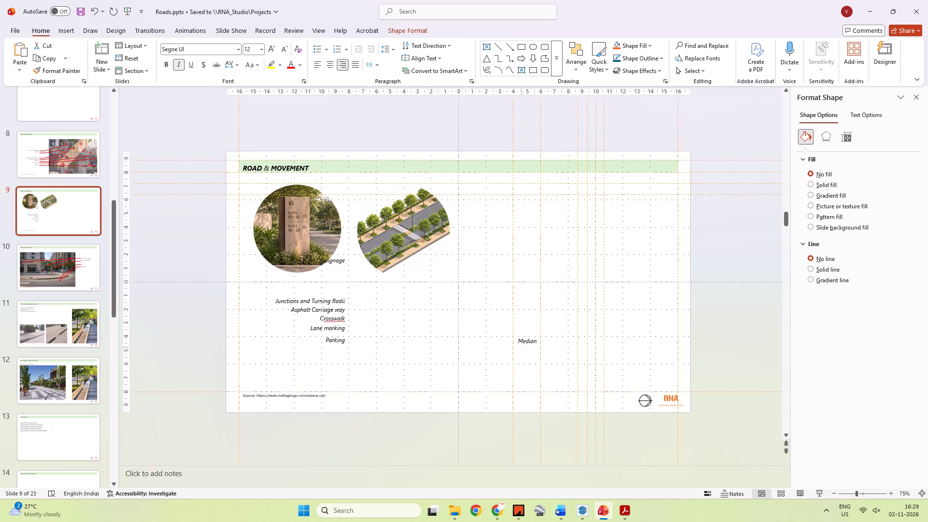
{"action": "left_click_drag", "start_coordinate": [522, 347], "coordinate": [523, 347]}
Place the Way Finding Signage label beneath the circular wayfinding sign image and centre-align its text.
{"action": "left_click", "coordinate": [342, 262]}
{"action": "left_click_drag", "start_coordinate": [337, 264], "coordinate": [324, 283]}
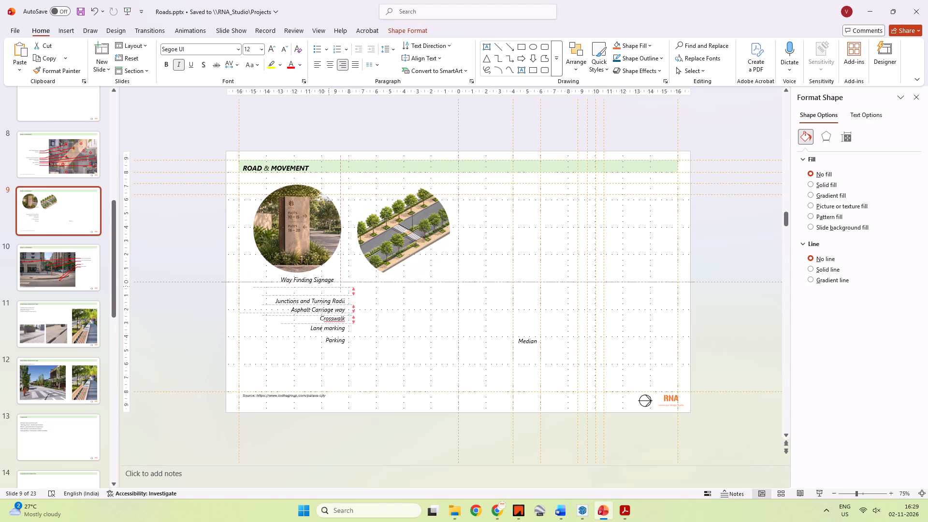
{"action": "left_click_drag", "start_coordinate": [324, 283], "coordinate": [319, 285]}
{"action": "left_click", "coordinate": [299, 283]}
{"action": "key", "text": "ctrl+a"}
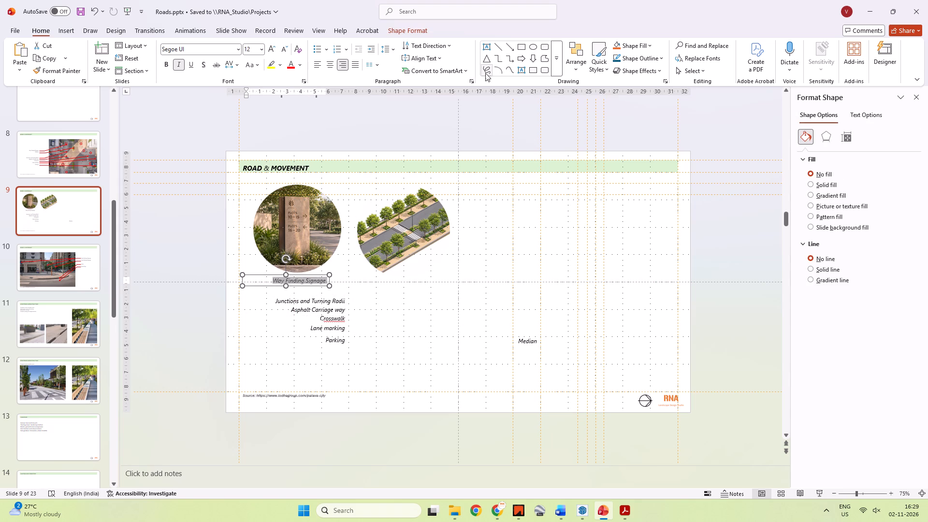
{"action": "left_click", "coordinate": [328, 68]}
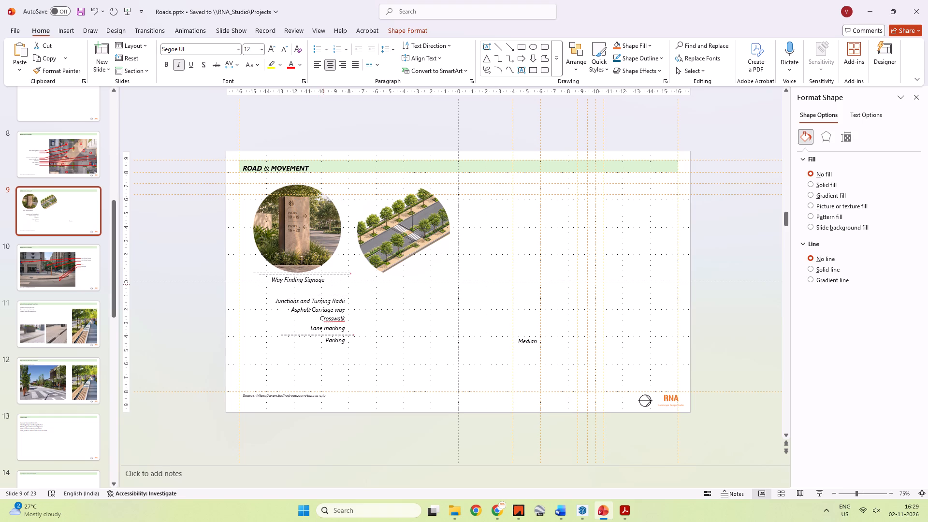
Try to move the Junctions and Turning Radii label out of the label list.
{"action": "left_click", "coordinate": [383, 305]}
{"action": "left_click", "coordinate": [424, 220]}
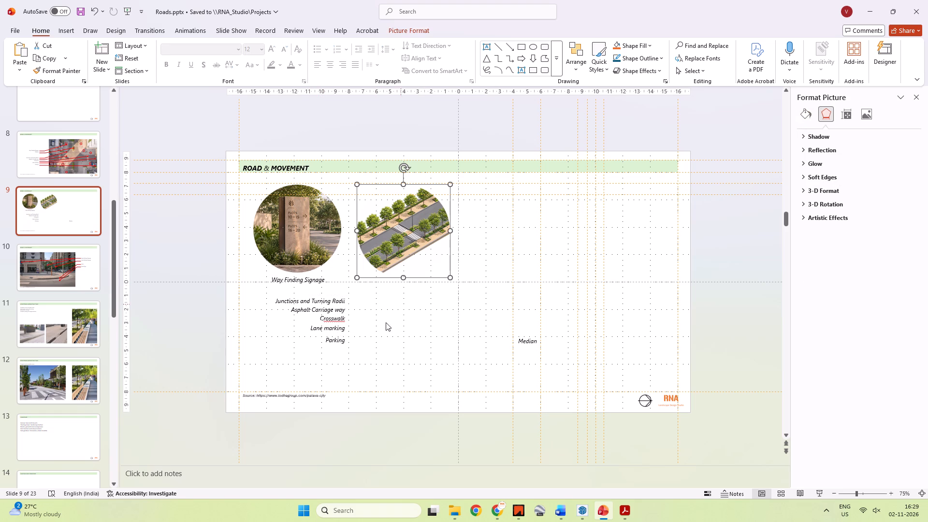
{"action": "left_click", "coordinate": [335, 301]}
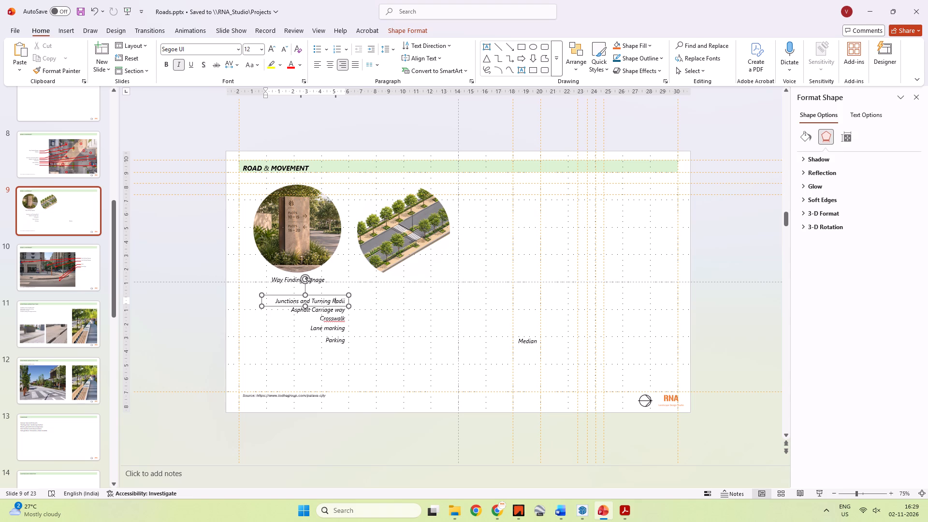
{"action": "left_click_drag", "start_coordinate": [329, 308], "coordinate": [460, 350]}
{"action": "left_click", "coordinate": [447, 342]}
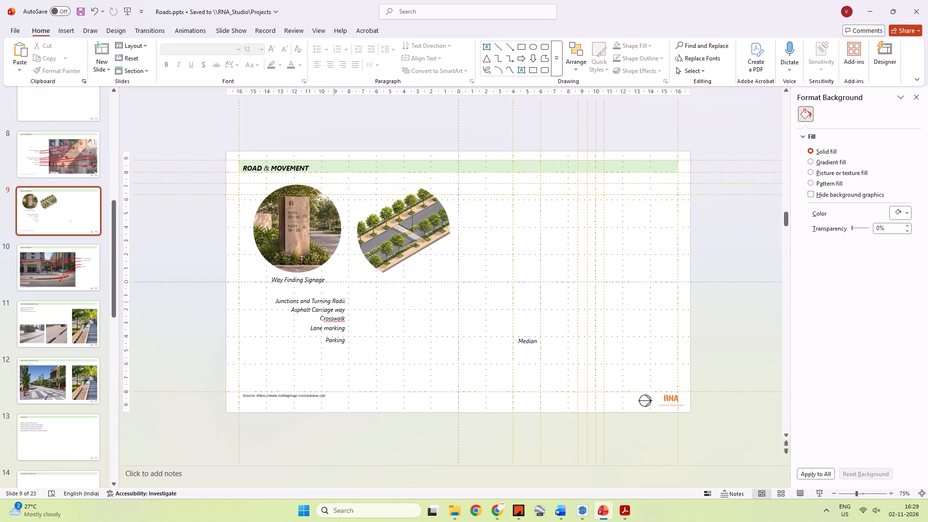
Move the Crosswalk label beneath the circular isometric street image.
{"action": "left_click", "coordinate": [334, 319]}
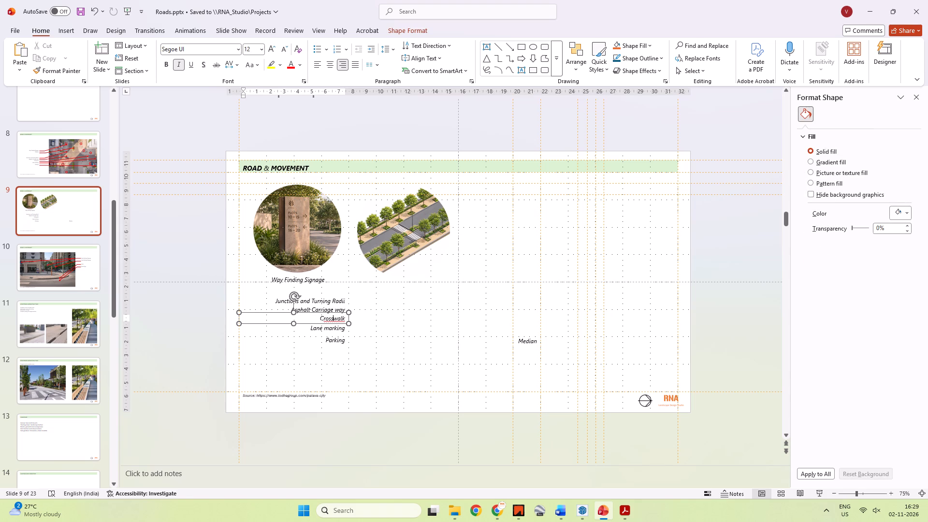
{"action": "left_click_drag", "start_coordinate": [337, 323], "coordinate": [413, 289]}
Change the Crosswalk label's text to "Elevated crosswalk".
{"action": "left_click", "coordinate": [402, 284]}
{"action": "key", "text": "ctrl+a"}
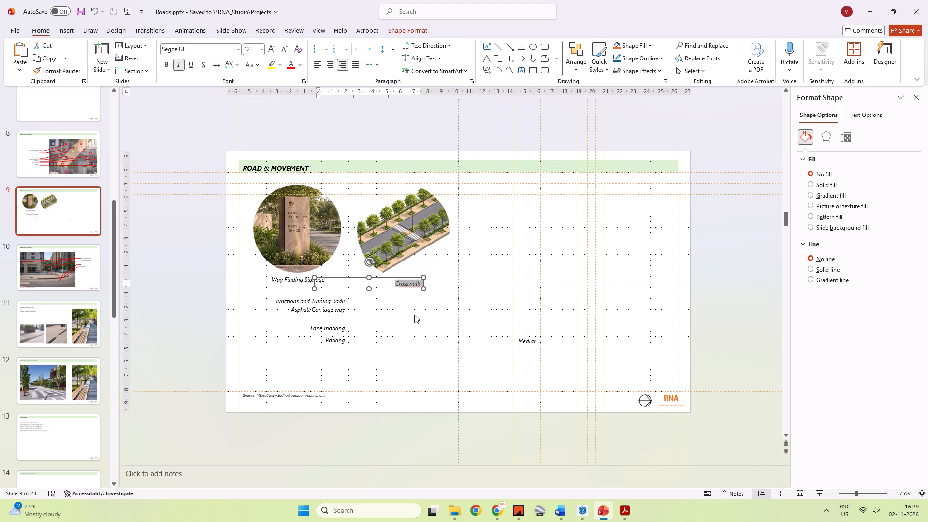
{"action": "type", "text": "eLE"}
{"action": "key", "text": "BackSpace"}
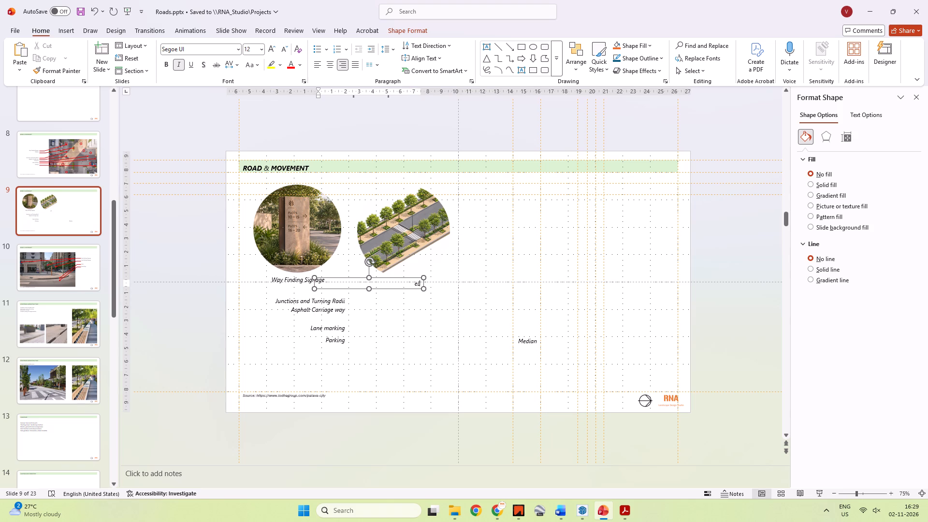
{"action": "key", "text": "BackSpace"}
{"action": "key", "text": "BackSpace"}
{"action": "key", "text": "BackSpace"}
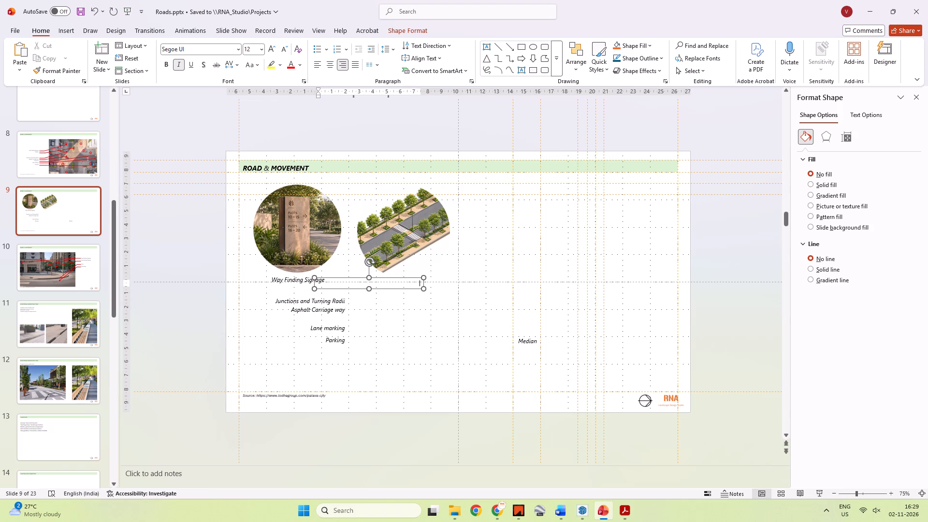
{"action": "type", "text": "Eleva"}
{"action": "type", "text": "ted cross w"}
{"action": "key", "text": "BackSpace"}
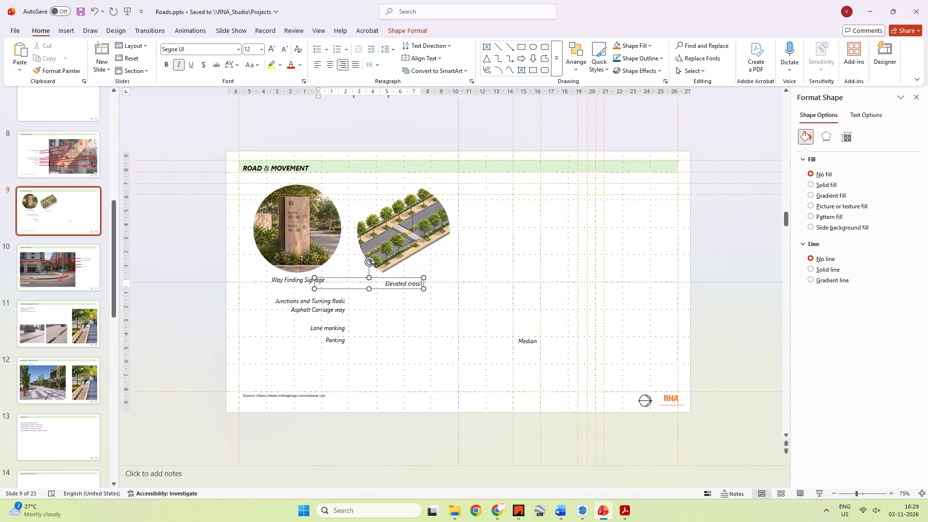
{"action": "key", "text": "BackSpace"}
{"action": "type", "text": "waljk"}
{"action": "key", "text": "space"}
{"action": "key", "text": "BackSpace"}
{"action": "key", "text": "BackSpace"}
{"action": "key", "text": "k"}
{"action": "key", "text": "BackSpace"}
{"action": "key", "text": "BackSpace"}
{"action": "type", "text": "k"}
{"action": "key", "text": "space"}
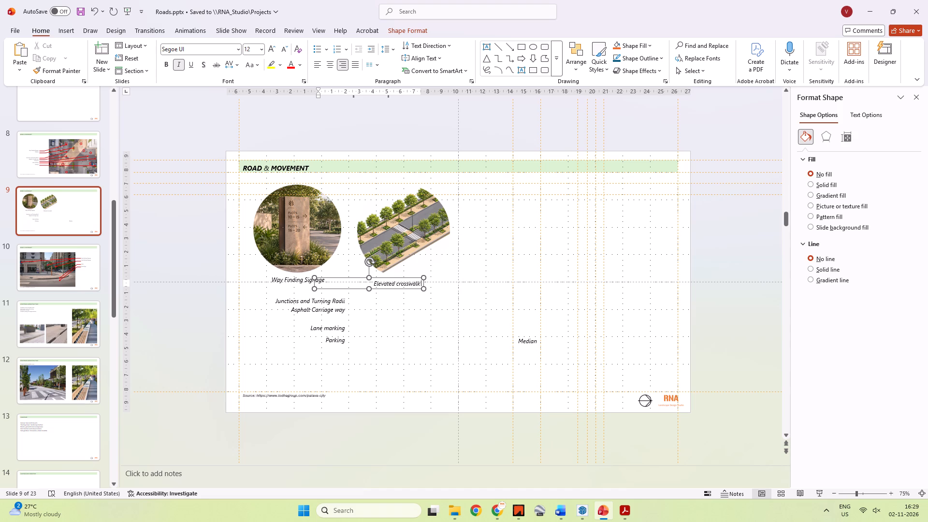
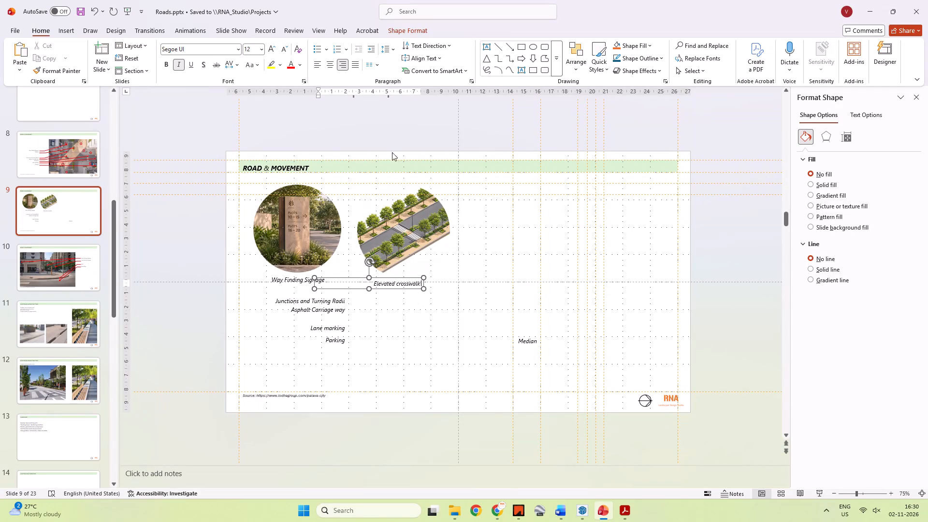
Centre-align the "Elevated crosswalk" caption and position it beneath the round street image on the Road & Movement slide.
{"action": "left_click", "coordinate": [325, 68]}
{"action": "left_click_drag", "start_coordinate": [390, 289], "coordinate": [391, 289]}
{"action": "left_click_drag", "start_coordinate": [391, 289], "coordinate": [431, 283]}
{"action": "left_click", "coordinate": [428, 287]}
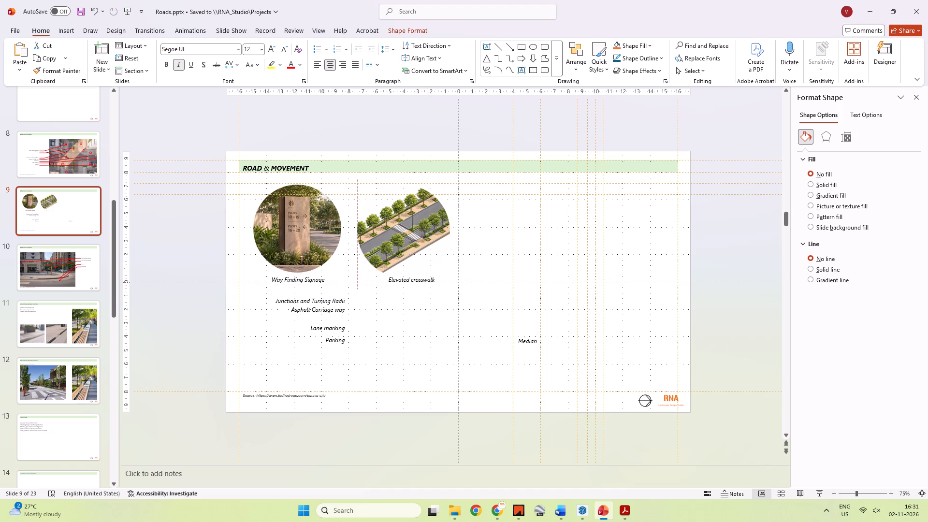
{"action": "left_click", "coordinate": [425, 312]}
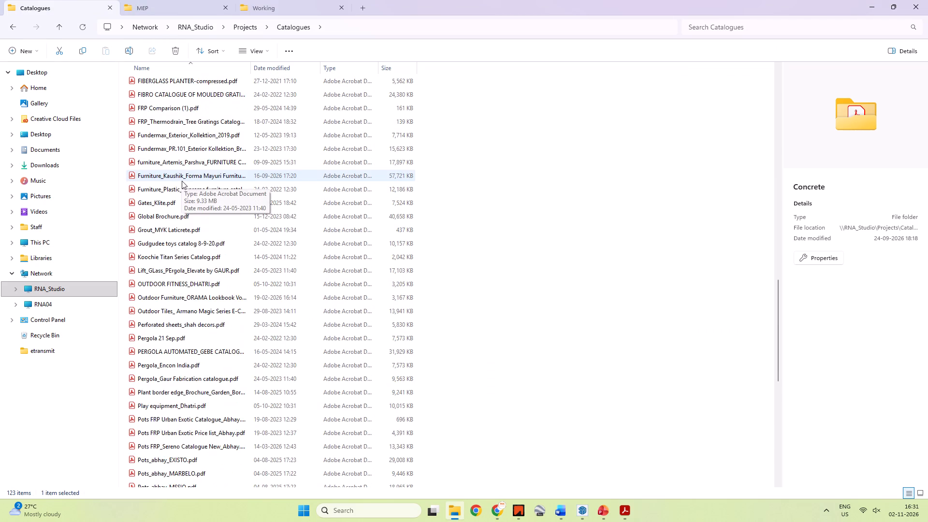
{"action": "scroll", "coordinate": [182, 181], "scroll_direction": "up", "scroll_amount": 16}
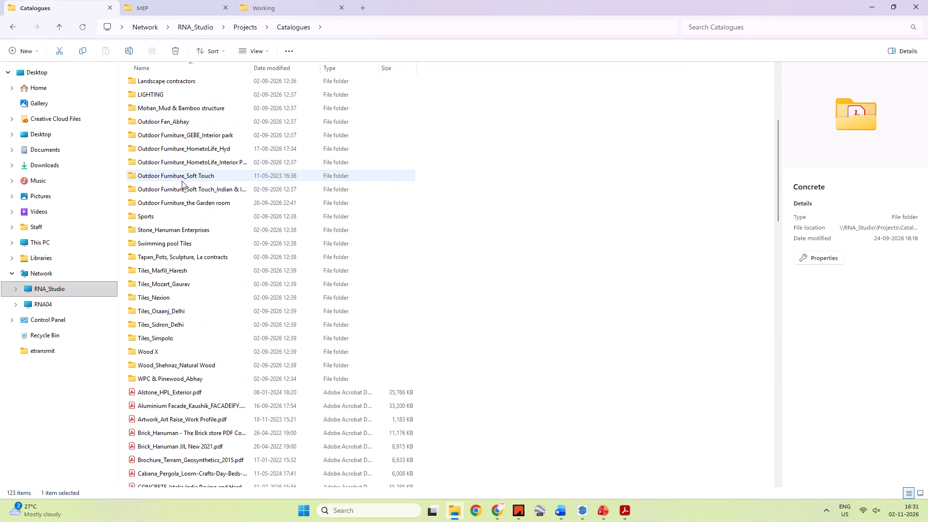
{"action": "scroll", "coordinate": [182, 181], "scroll_direction": "up", "scroll_amount": 5}
{"action": "double_click", "coordinate": [184, 132]}
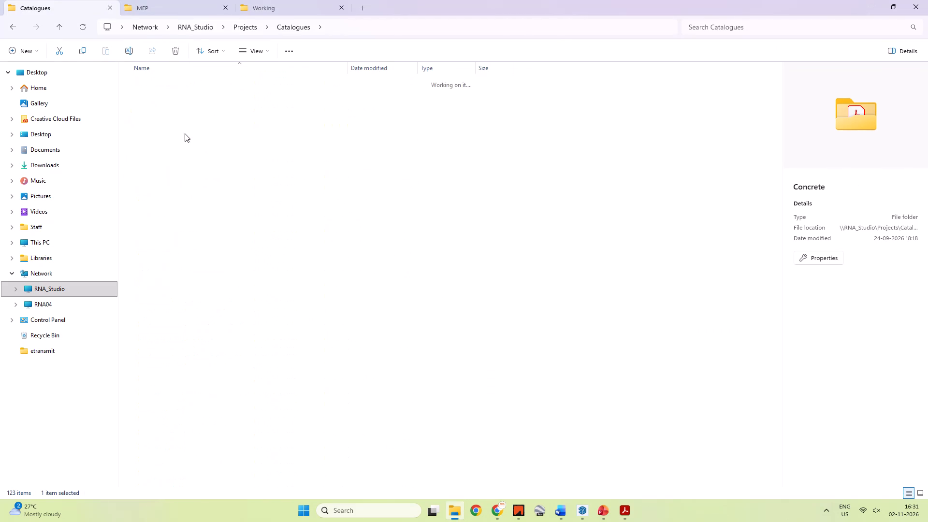
{"action": "double_click", "coordinate": [161, 123]}
{"action": "double_click", "coordinate": [159, 122]}
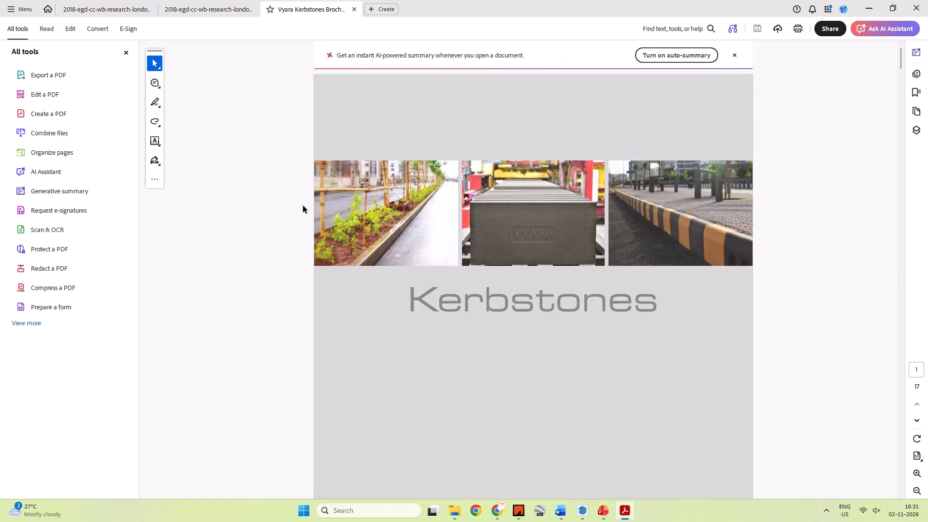
Examine the brochure's introductory street photos and its vacuum wet press kerb profiles, including half batter, splay and square.
{"action": "scroll", "coordinate": [529, 280], "scroll_direction": "down", "scroll_amount": 5}
{"action": "scroll", "coordinate": [516, 284], "scroll_direction": "down", "scroll_amount": 20}
{"action": "scroll", "coordinate": [516, 284], "scroll_direction": "down", "scroll_amount": 4}
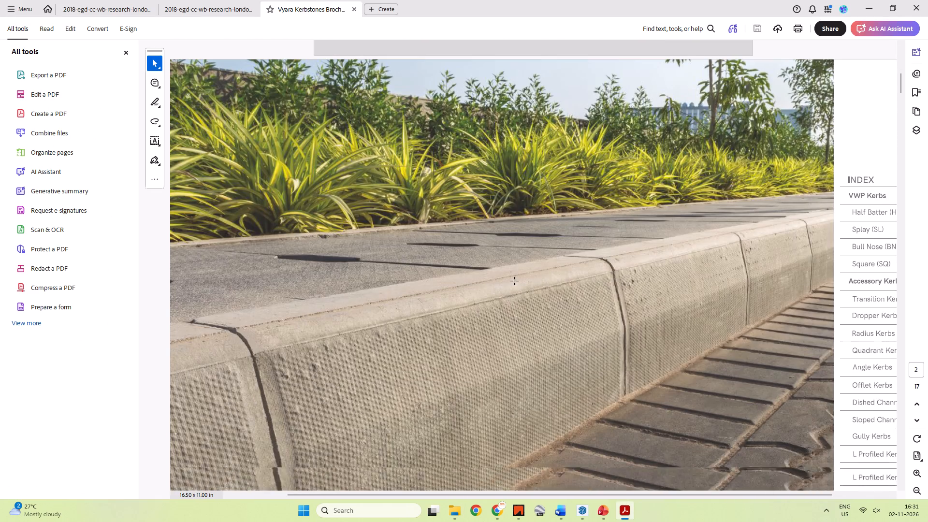
{"action": "scroll", "coordinate": [515, 281], "scroll_direction": "down", "scroll_amount": 1}
{"action": "scroll", "coordinate": [519, 275], "scroll_direction": "down", "scroll_amount": 20}
{"action": "scroll", "coordinate": [519, 275], "scroll_direction": "down", "scroll_amount": 16}
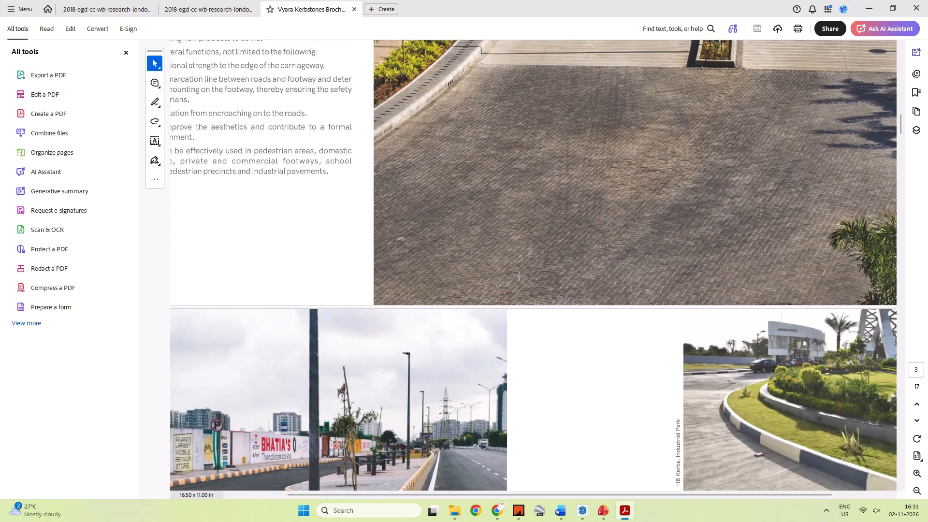
{"action": "scroll", "coordinate": [519, 276], "scroll_direction": "down", "scroll_amount": 6}
{"action": "scroll", "coordinate": [519, 276], "scroll_direction": "down", "scroll_amount": 20}
{"action": "scroll", "coordinate": [519, 276], "scroll_direction": "down", "scroll_amount": 8}
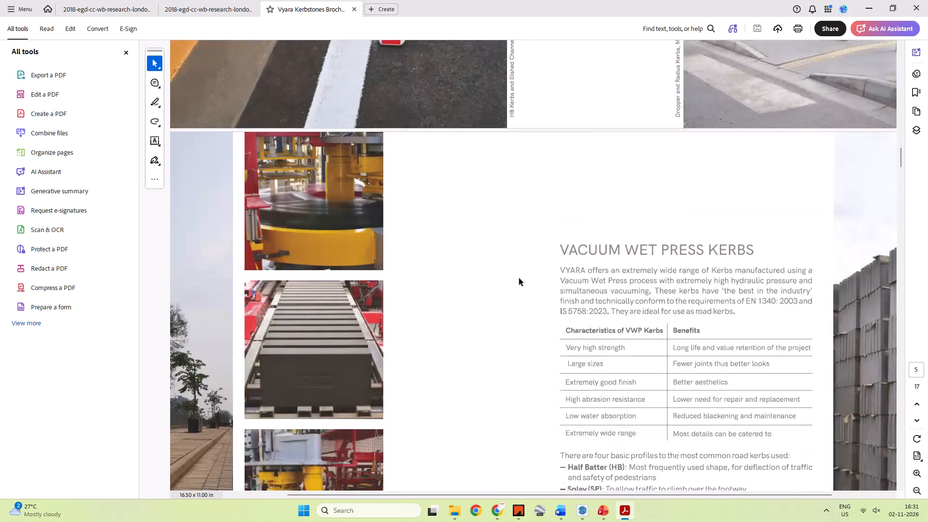
{"action": "scroll", "coordinate": [519, 278], "scroll_direction": "down", "scroll_amount": 20}
{"action": "scroll", "coordinate": [519, 278], "scroll_direction": "down", "scroll_amount": 18}
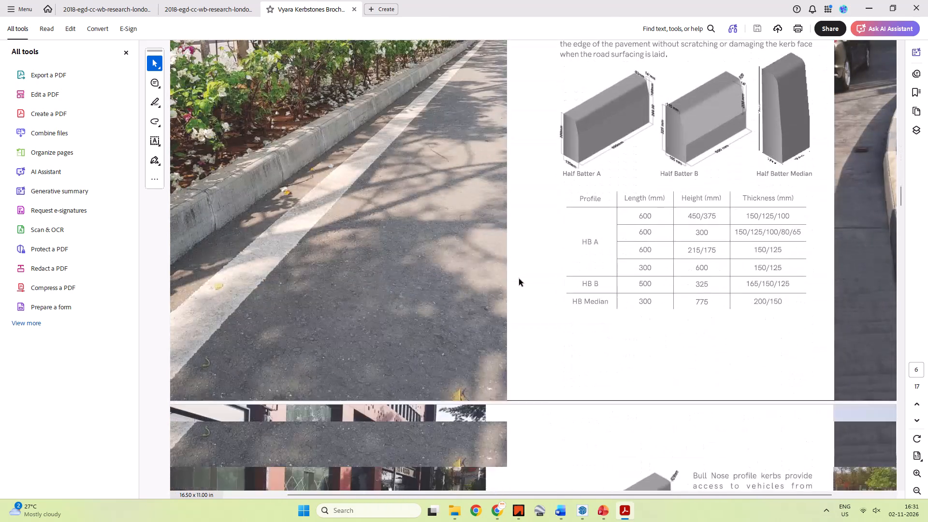
{"action": "scroll", "coordinate": [519, 279], "scroll_direction": "down", "scroll_amount": 14}
{"action": "scroll", "coordinate": [519, 279], "scroll_direction": "down", "scroll_amount": 20}
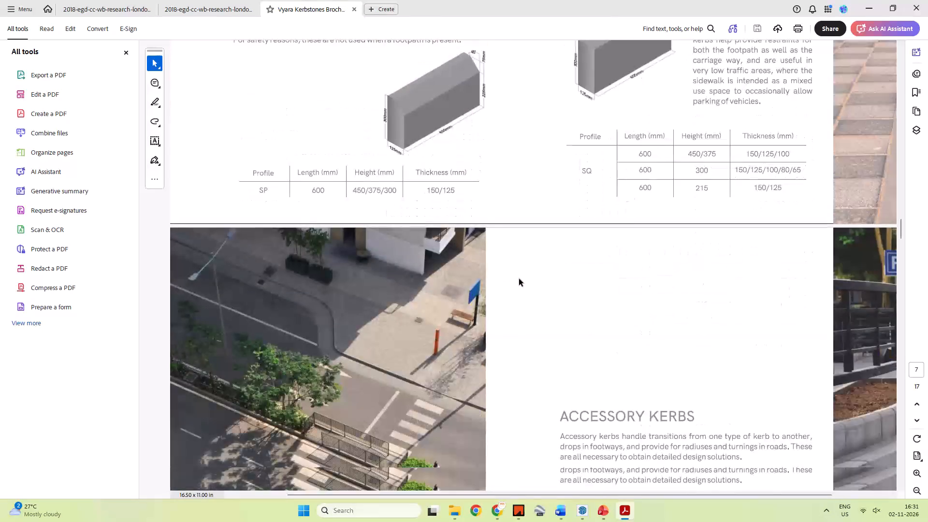
Examine the brochure's accessory kerbs, covering transition, radius, quadrant, angle and offlet kerbs, dished and sloped channels, and gully kerbs.
{"action": "scroll", "coordinate": [519, 279], "scroll_direction": "down", "scroll_amount": 16}
{"action": "scroll", "coordinate": [519, 279], "scroll_direction": "down", "scroll_amount": 6}
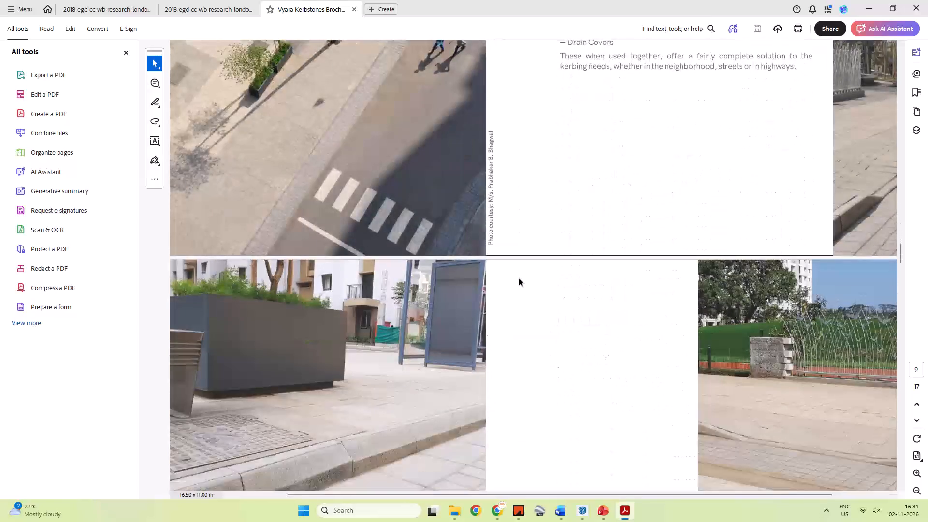
{"action": "scroll", "coordinate": [519, 279], "scroll_direction": "down", "scroll_amount": 20}
{"action": "scroll", "coordinate": [521, 283], "scroll_direction": "down", "scroll_amount": 12}
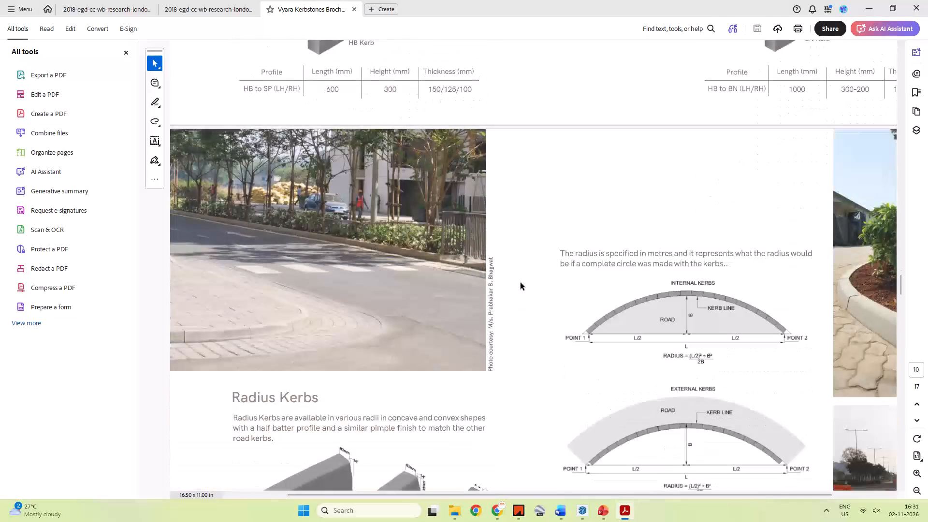
{"action": "scroll", "coordinate": [521, 283], "scroll_direction": "down", "scroll_amount": 16}
{"action": "scroll", "coordinate": [523, 281], "scroll_direction": "down", "scroll_amount": 12}
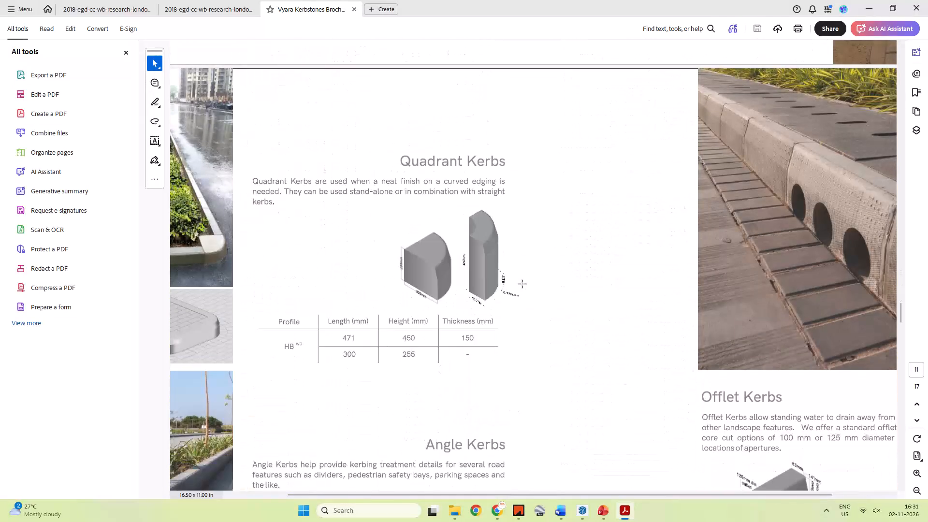
{"action": "scroll", "coordinate": [522, 284], "scroll_direction": "down", "scroll_amount": 18}
{"action": "scroll", "coordinate": [522, 284], "scroll_direction": "down", "scroll_amount": 6}
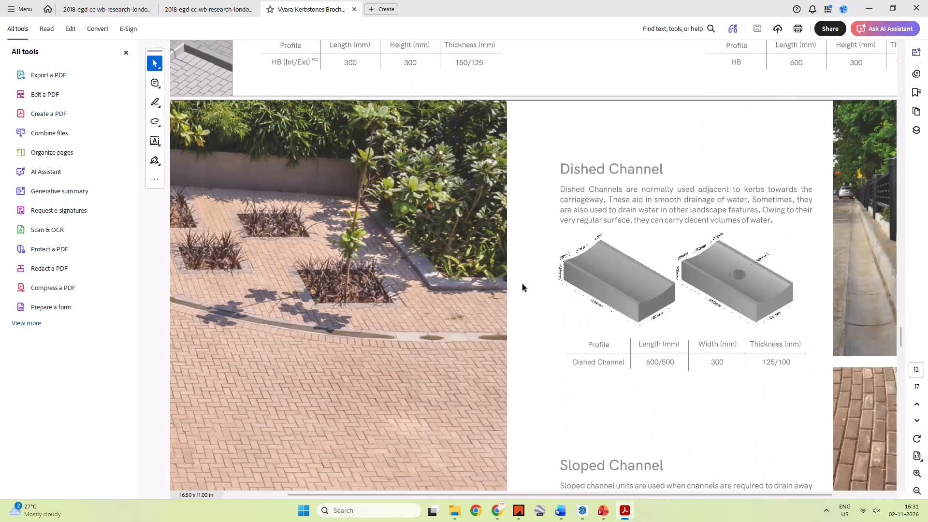
{"action": "scroll", "coordinate": [522, 284], "scroll_direction": "down", "scroll_amount": 14}
{"action": "scroll", "coordinate": [522, 284], "scroll_direction": "down", "scroll_amount": 14}
{"action": "scroll", "coordinate": [522, 281], "scroll_direction": "down", "scroll_amount": 7}
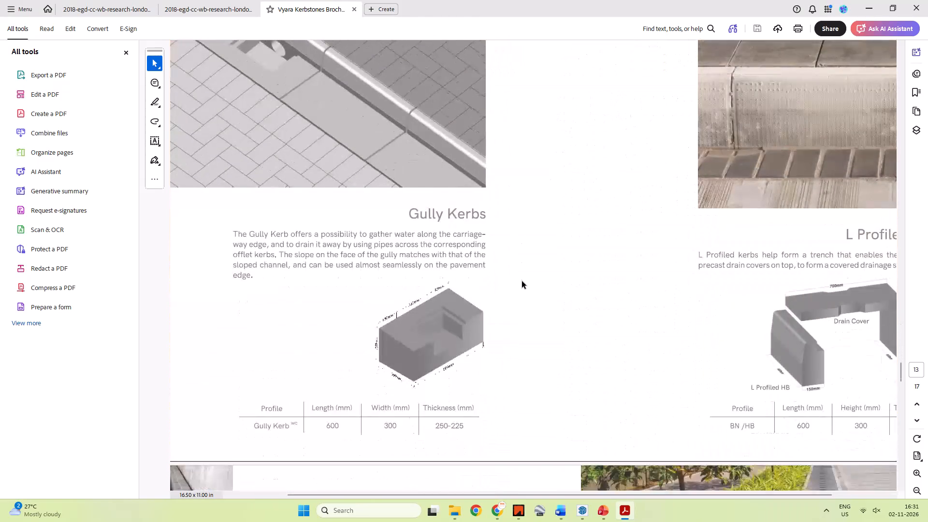
Examine the brochure's drain covers, Application Example plan and other product ranges through to the last page.
{"action": "scroll", "coordinate": [522, 280], "scroll_direction": "down", "scroll_amount": 6}
{"action": "scroll", "coordinate": [522, 279], "scroll_direction": "down", "scroll_amount": 2, "text": "ctrl"}
{"action": "scroll", "coordinate": [515, 286], "scroll_direction": "down", "scroll_amount": 19}
{"action": "scroll", "coordinate": [494, 324], "scroll_direction": "down", "scroll_amount": 3}
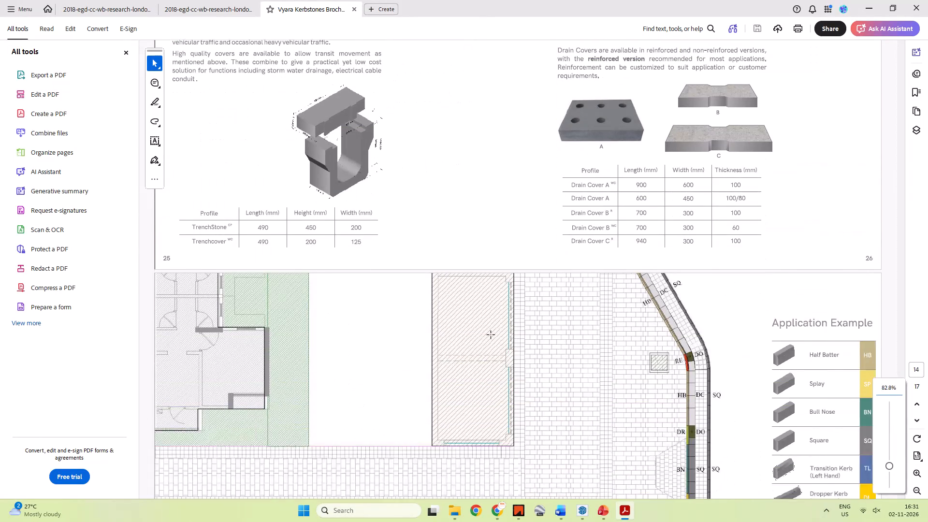
{"action": "scroll", "coordinate": [491, 335], "scroll_direction": "down", "scroll_amount": 17}
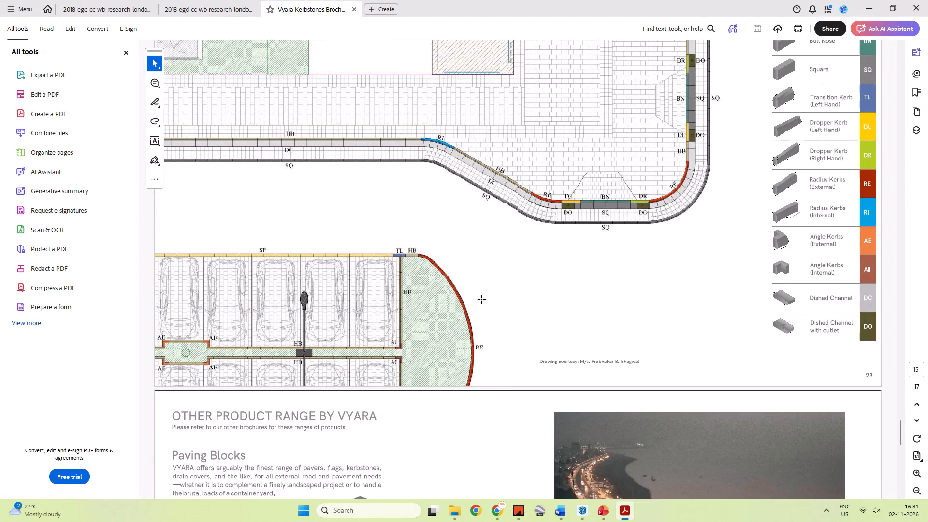
{"action": "scroll", "coordinate": [482, 297], "scroll_direction": "down", "scroll_amount": 14}
{"action": "scroll", "coordinate": [478, 341], "scroll_direction": "up", "scroll_amount": 3}
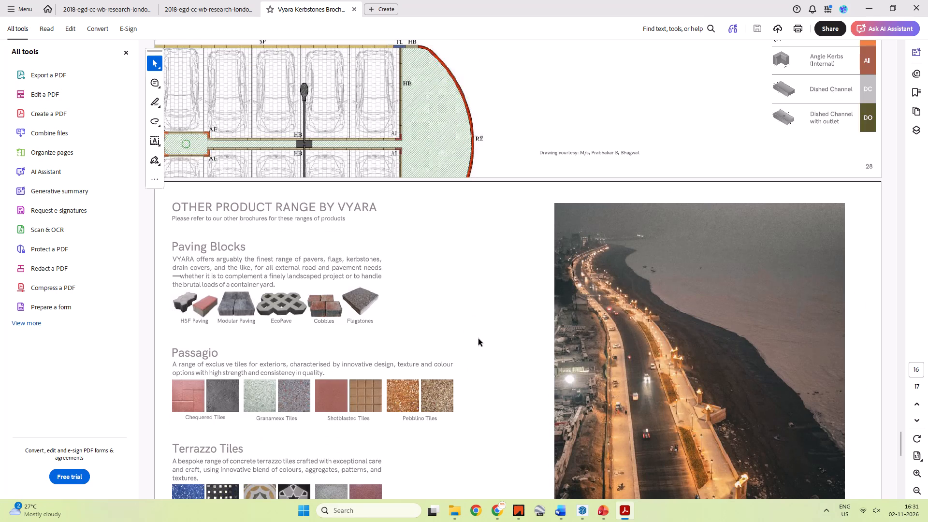
{"action": "scroll", "coordinate": [478, 339], "scroll_direction": "up", "scroll_amount": 15}
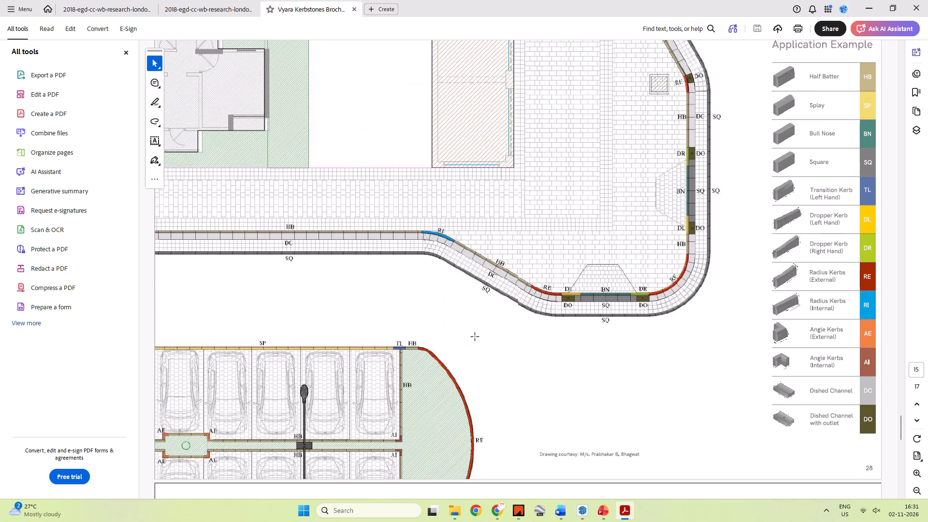
{"action": "scroll", "coordinate": [475, 337], "scroll_direction": "down", "scroll_amount": 18}
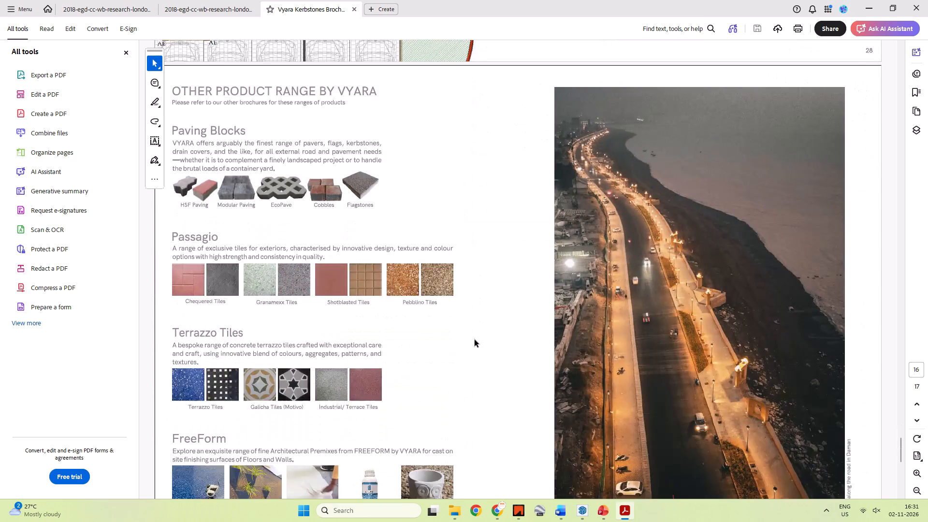
{"action": "scroll", "coordinate": [475, 339], "scroll_direction": "down", "scroll_amount": 20}
{"action": "scroll", "coordinate": [475, 339], "scroll_direction": "down", "scroll_amount": 1}
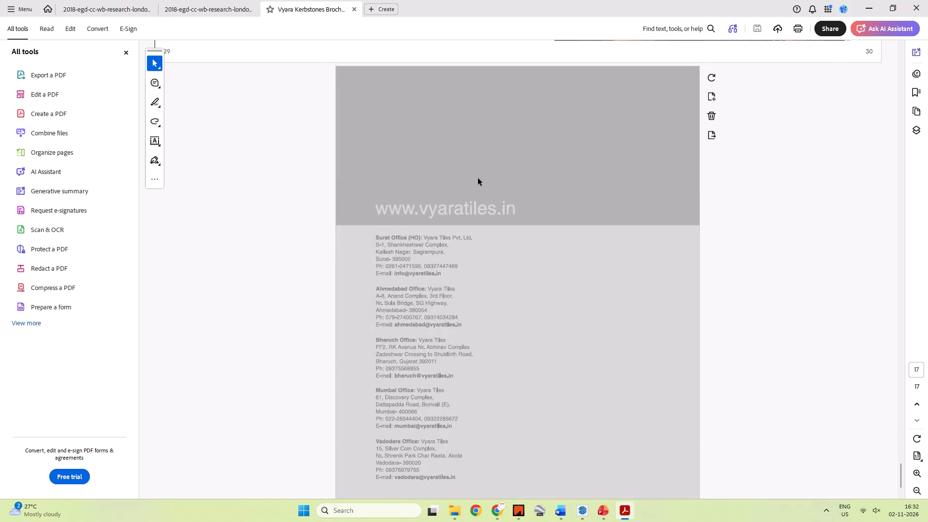
Switch to Chrome and search the web in a new tab for "radius kerbs vyara".
{"action": "key", "text": "alt+Tab"}
{"action": "key", "text": "alt+Tab"}
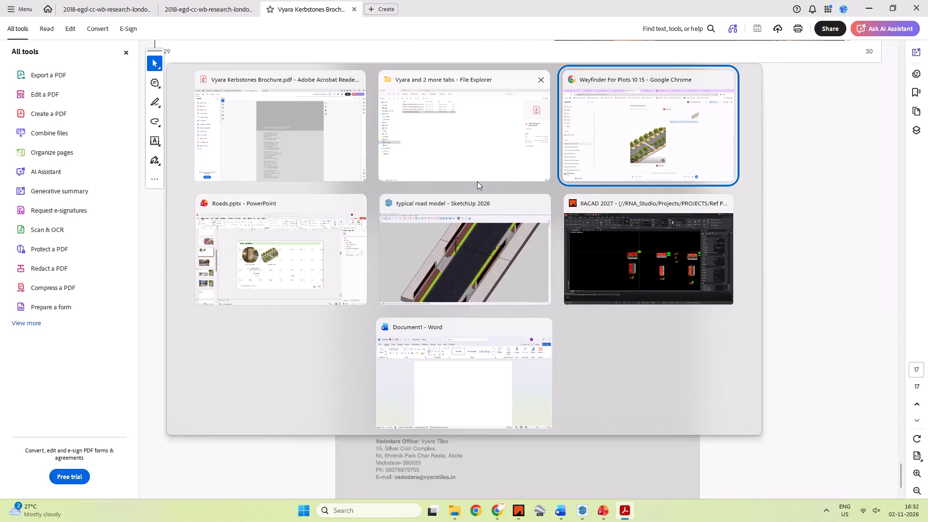
{"action": "key", "text": "ctrl+t"}
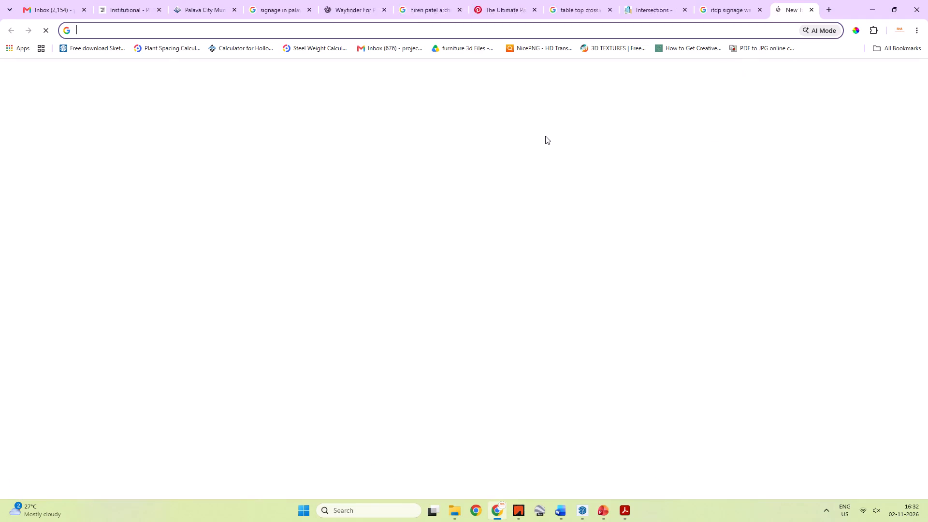
{"action": "type", "text": "radius"}
{"action": "key", "text": "space"}
{"action": "type", "text": "kerbs"}
{"action": "key", "text": "space"}
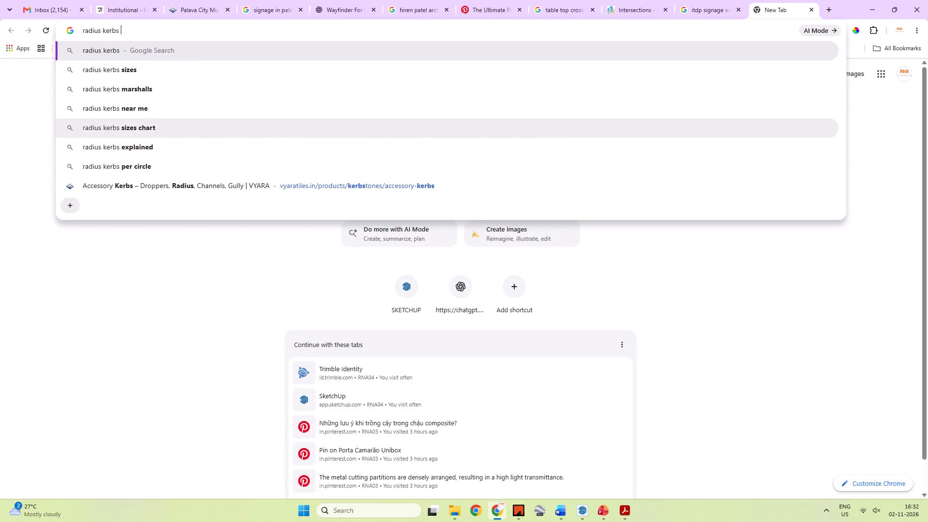
{"action": "type", "text": "vay"}
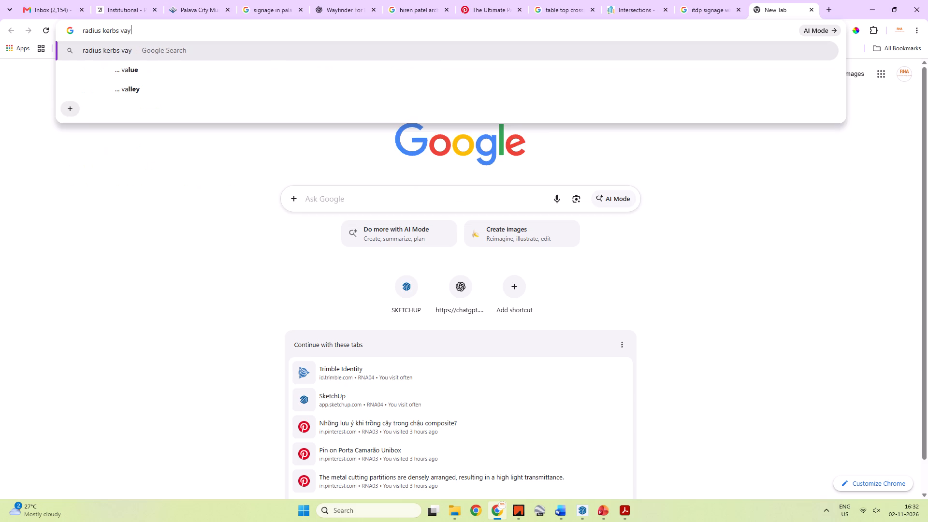
{"action": "type", "text": "ra"}
{"action": "key", "text": "space"}
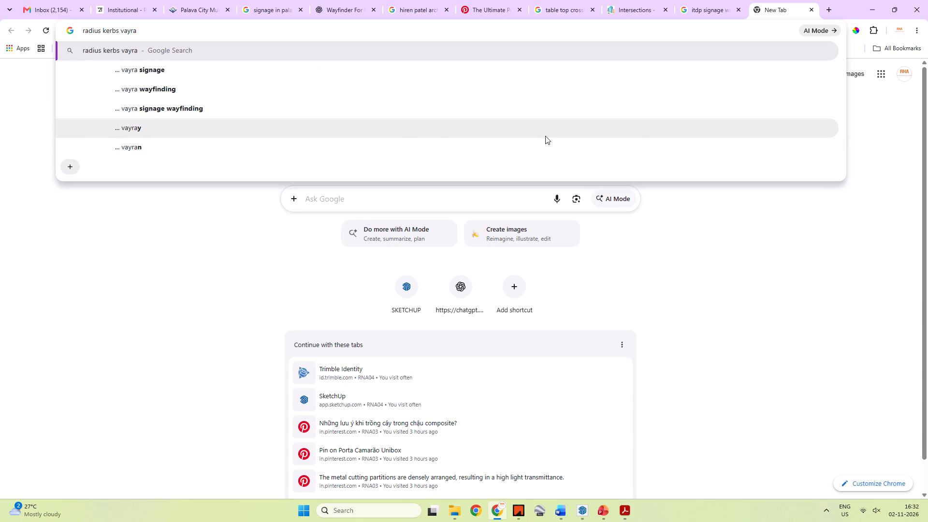
{"action": "key", "text": "Return"}
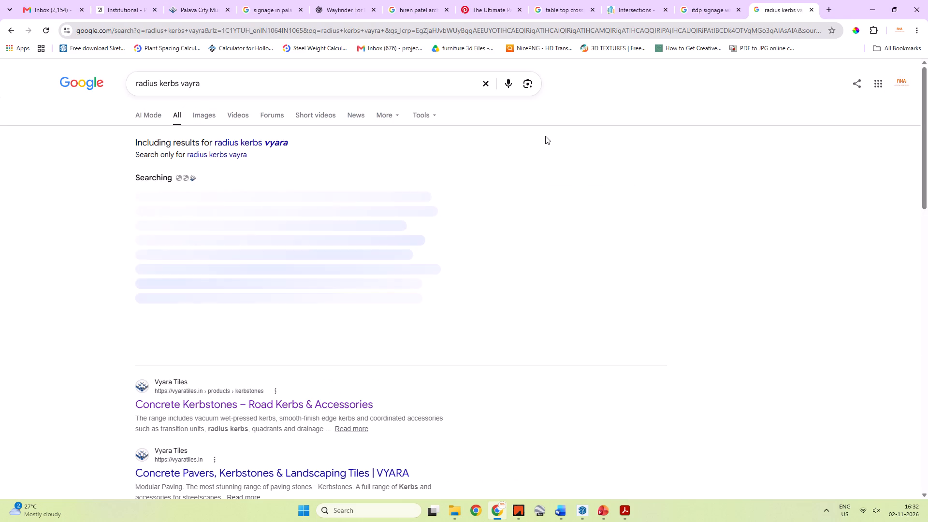
{"action": "left_click", "coordinate": [260, 145]}
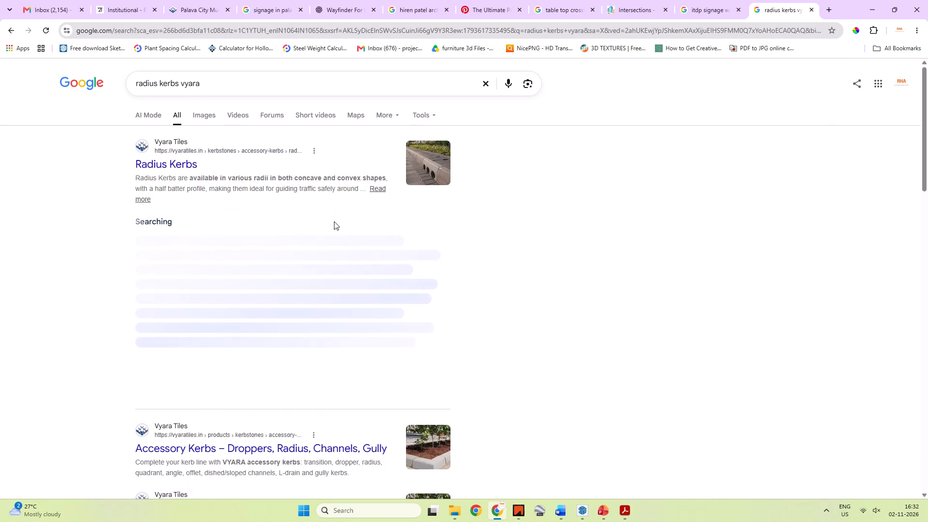
Open Vyara's Radius Kerbs product page from the search results and look over its gallery photos.
{"action": "left_click", "coordinate": [181, 162]}
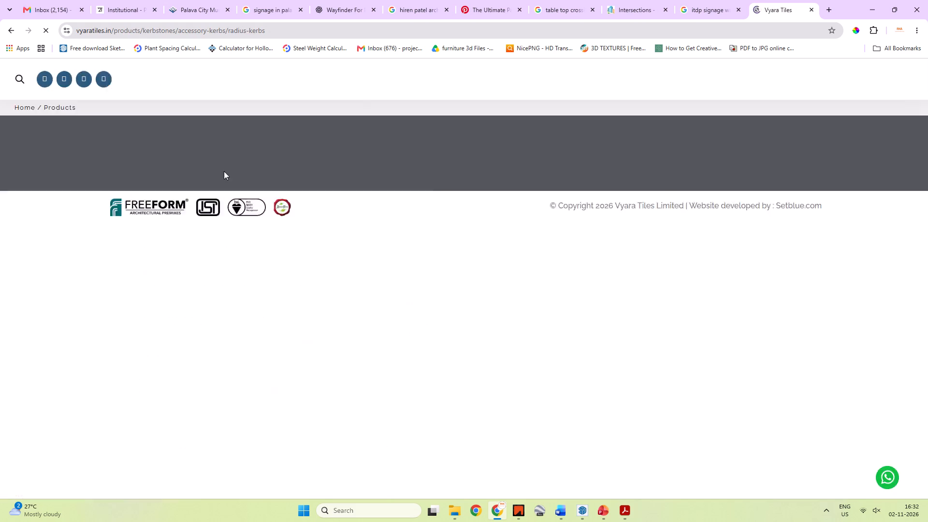
{"action": "scroll", "coordinate": [241, 182], "scroll_direction": "down", "scroll_amount": 4}
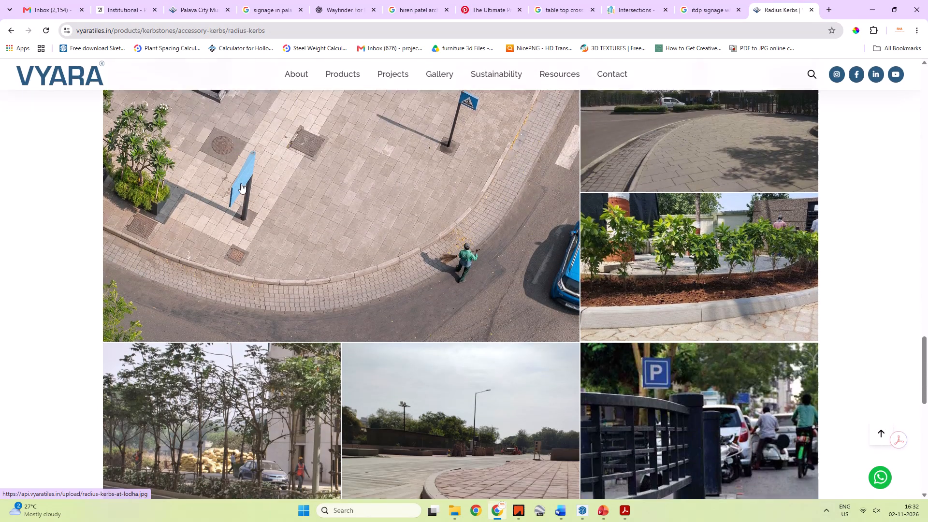
{"action": "scroll", "coordinate": [315, 245], "scroll_direction": "up", "scroll_amount": 1}
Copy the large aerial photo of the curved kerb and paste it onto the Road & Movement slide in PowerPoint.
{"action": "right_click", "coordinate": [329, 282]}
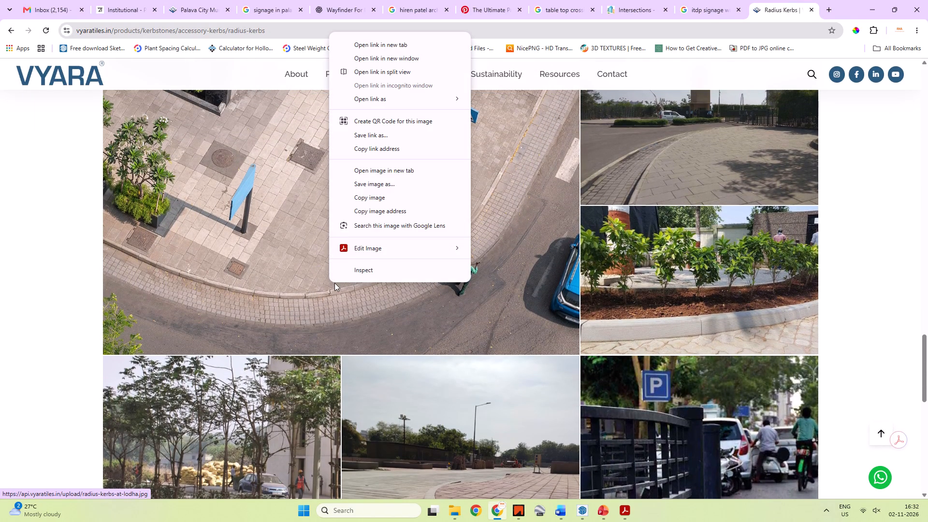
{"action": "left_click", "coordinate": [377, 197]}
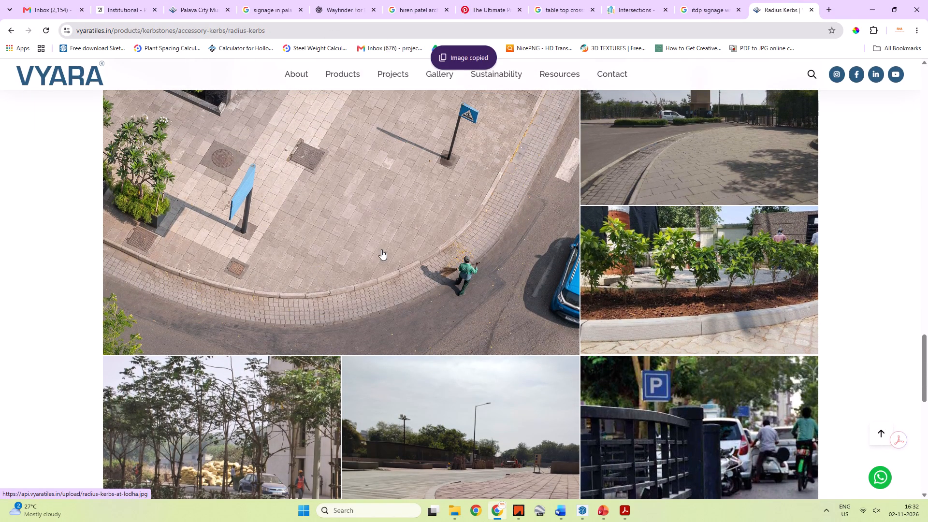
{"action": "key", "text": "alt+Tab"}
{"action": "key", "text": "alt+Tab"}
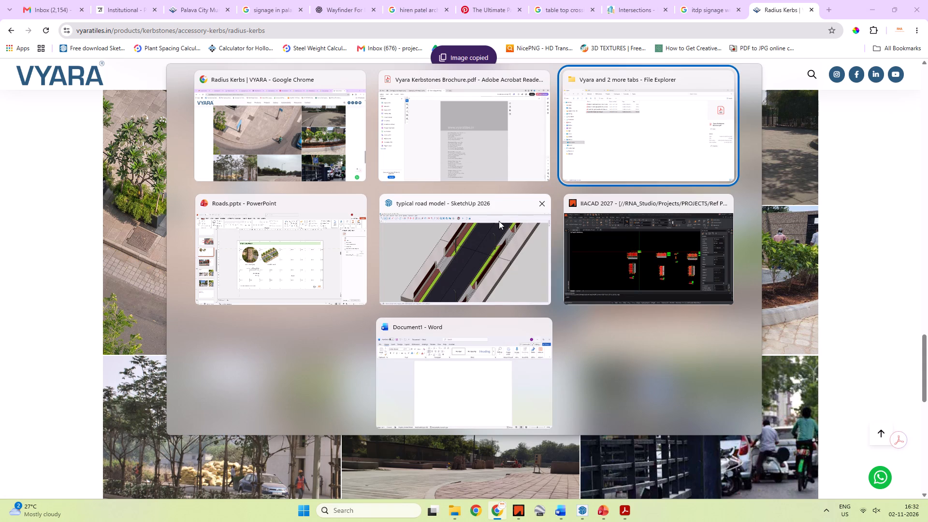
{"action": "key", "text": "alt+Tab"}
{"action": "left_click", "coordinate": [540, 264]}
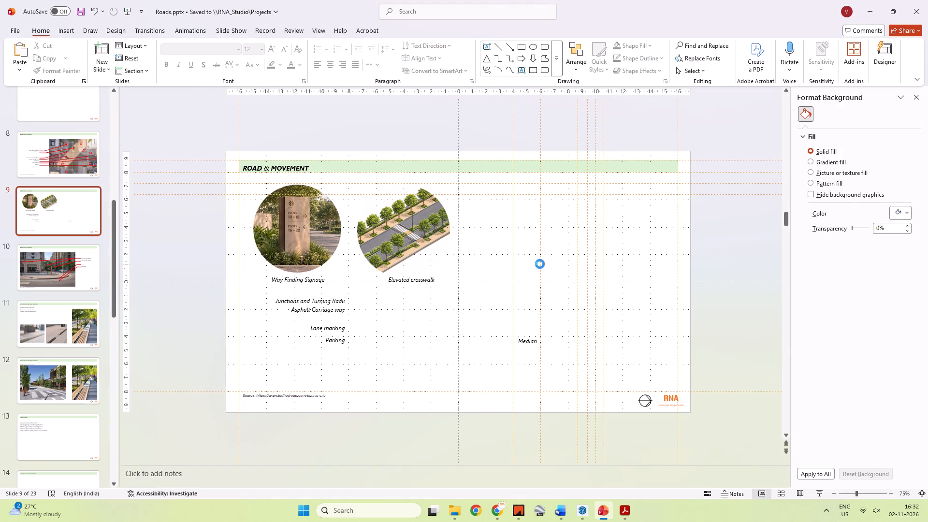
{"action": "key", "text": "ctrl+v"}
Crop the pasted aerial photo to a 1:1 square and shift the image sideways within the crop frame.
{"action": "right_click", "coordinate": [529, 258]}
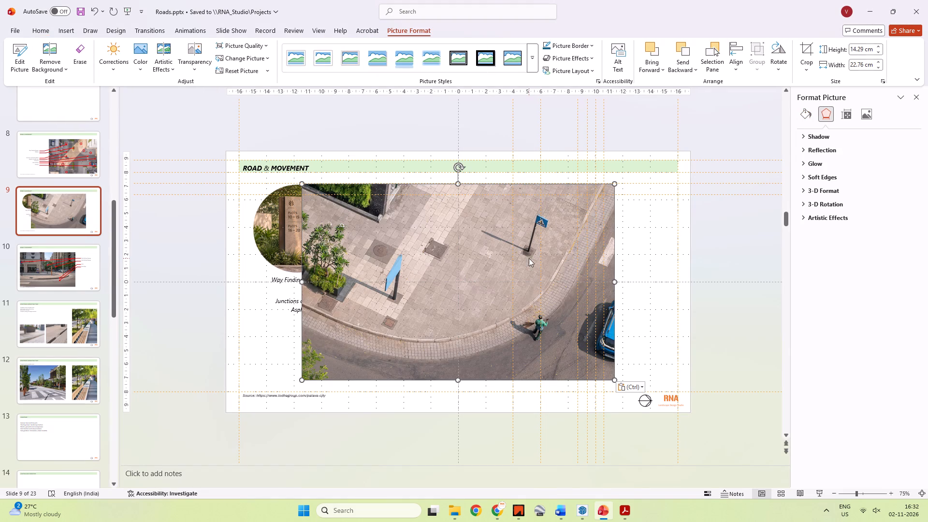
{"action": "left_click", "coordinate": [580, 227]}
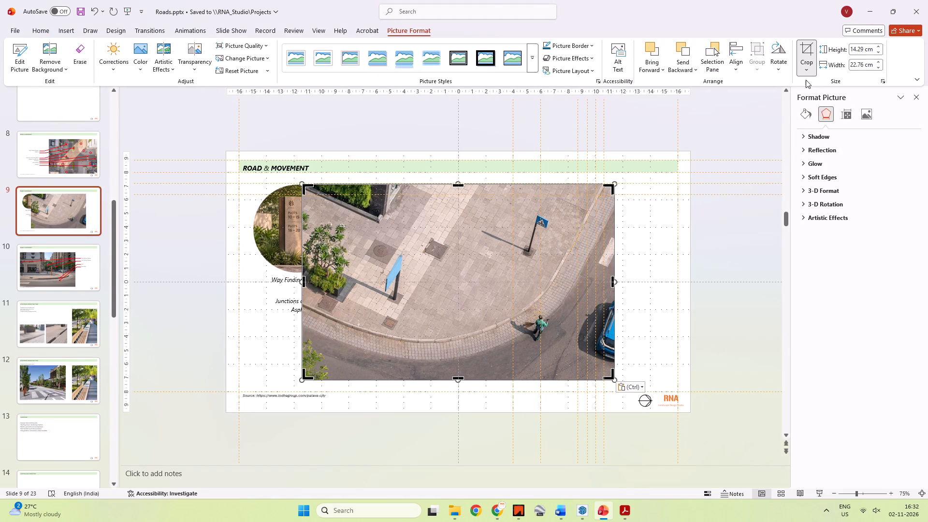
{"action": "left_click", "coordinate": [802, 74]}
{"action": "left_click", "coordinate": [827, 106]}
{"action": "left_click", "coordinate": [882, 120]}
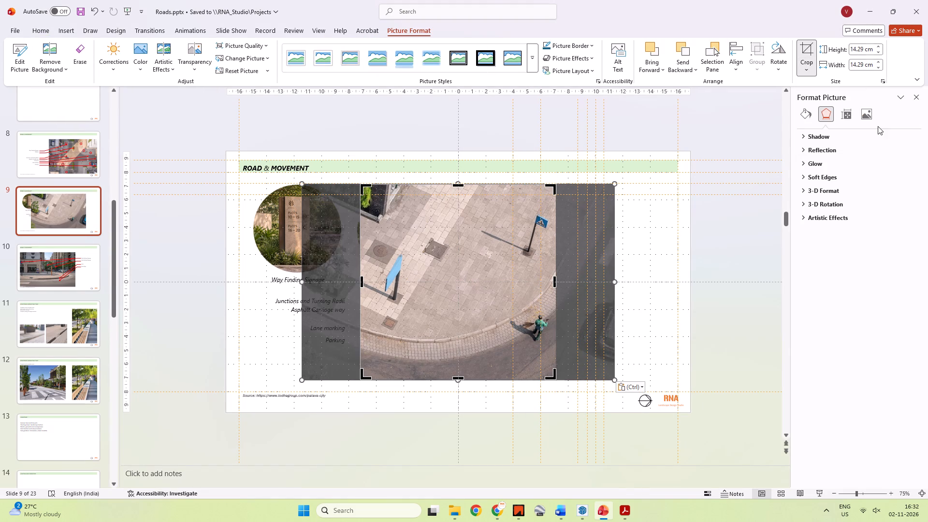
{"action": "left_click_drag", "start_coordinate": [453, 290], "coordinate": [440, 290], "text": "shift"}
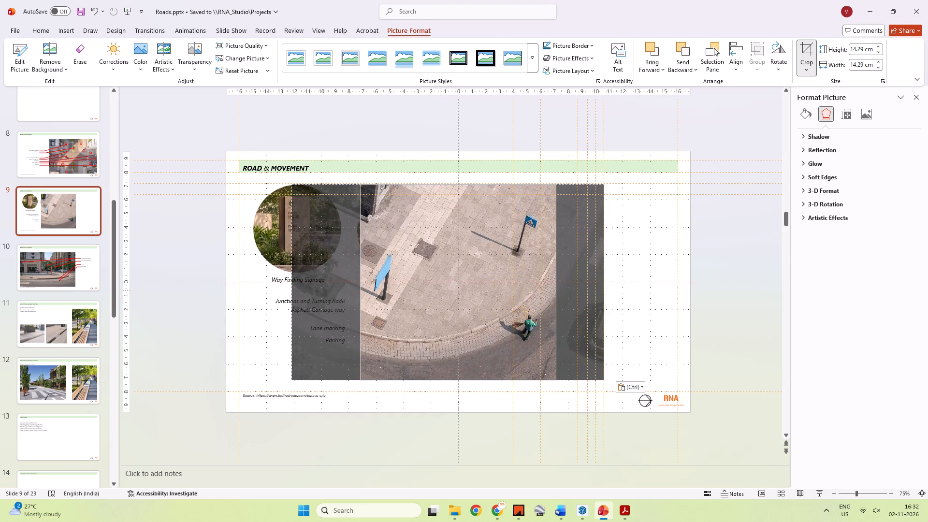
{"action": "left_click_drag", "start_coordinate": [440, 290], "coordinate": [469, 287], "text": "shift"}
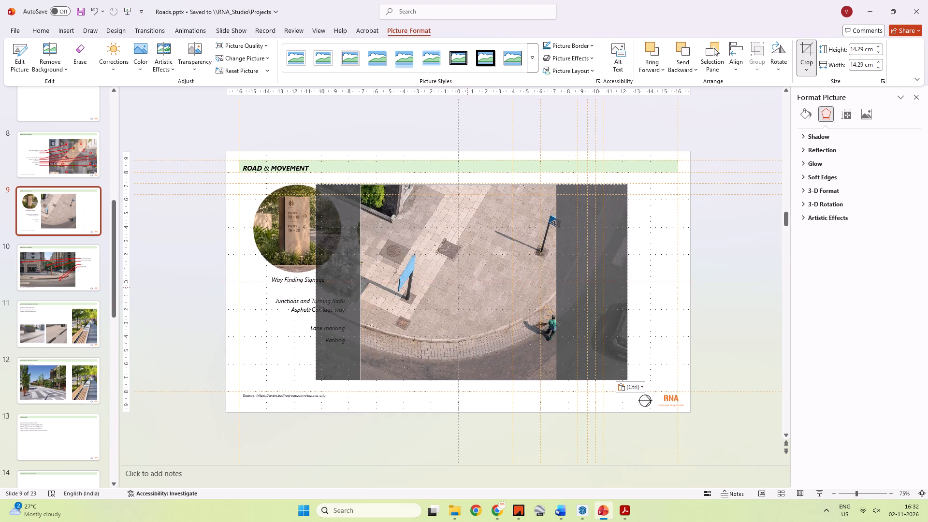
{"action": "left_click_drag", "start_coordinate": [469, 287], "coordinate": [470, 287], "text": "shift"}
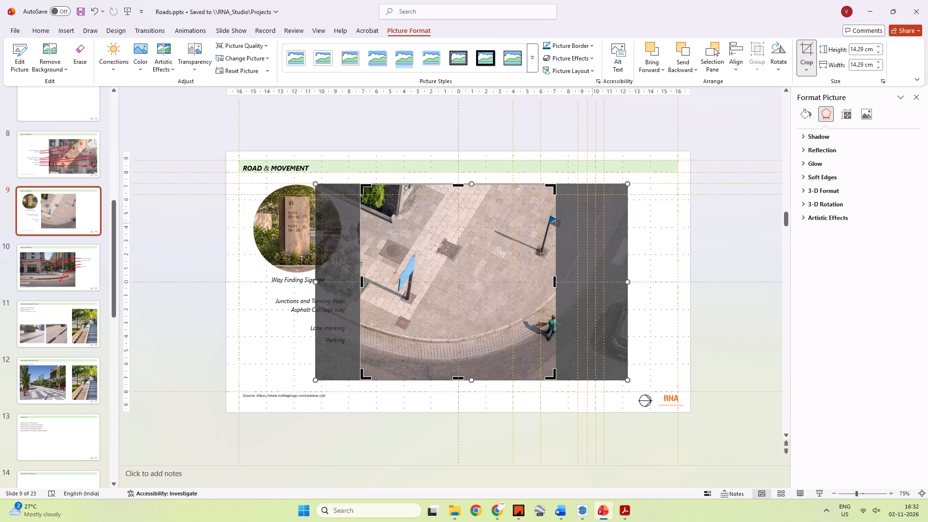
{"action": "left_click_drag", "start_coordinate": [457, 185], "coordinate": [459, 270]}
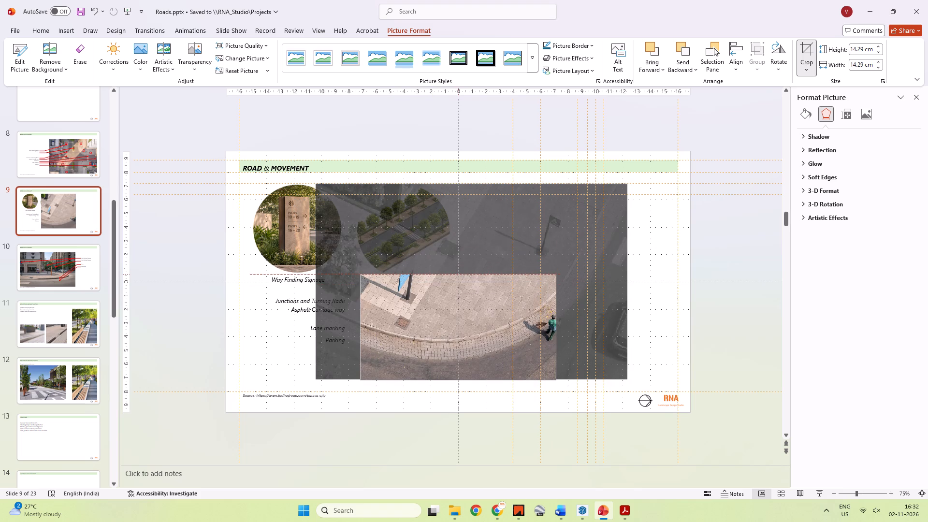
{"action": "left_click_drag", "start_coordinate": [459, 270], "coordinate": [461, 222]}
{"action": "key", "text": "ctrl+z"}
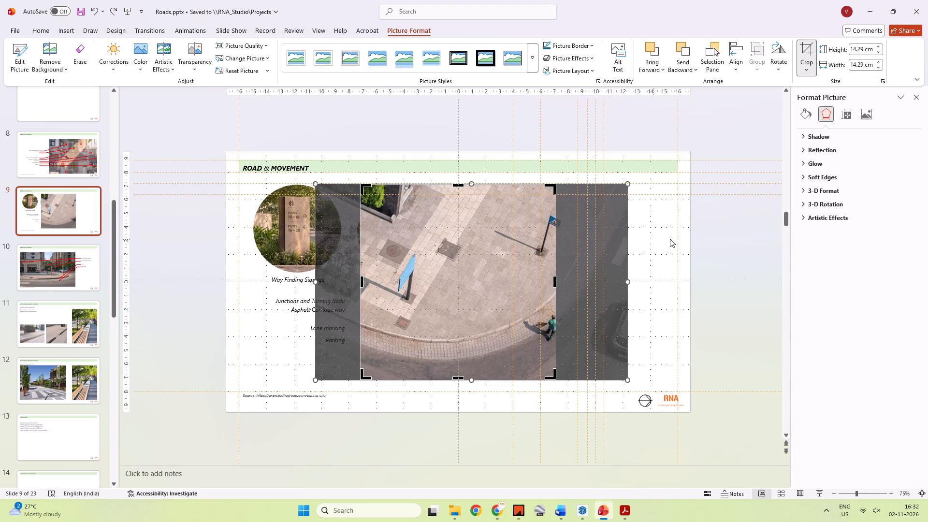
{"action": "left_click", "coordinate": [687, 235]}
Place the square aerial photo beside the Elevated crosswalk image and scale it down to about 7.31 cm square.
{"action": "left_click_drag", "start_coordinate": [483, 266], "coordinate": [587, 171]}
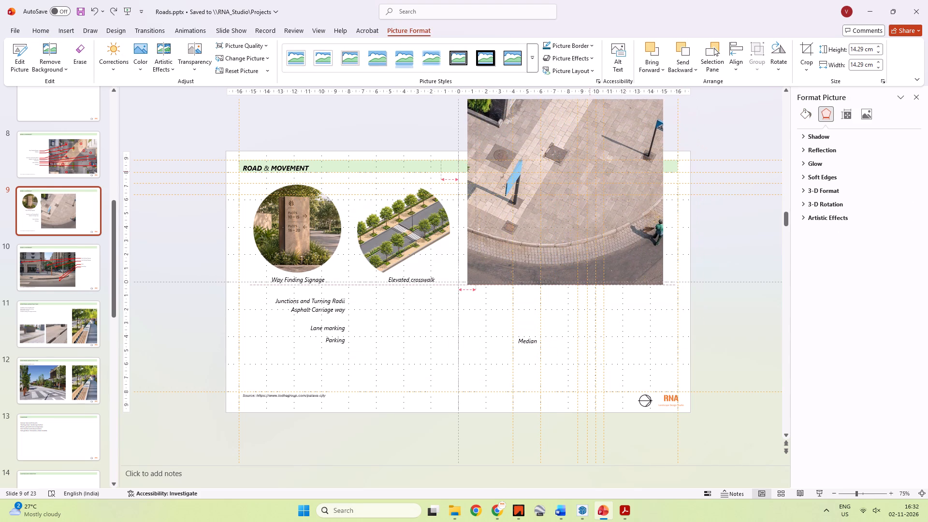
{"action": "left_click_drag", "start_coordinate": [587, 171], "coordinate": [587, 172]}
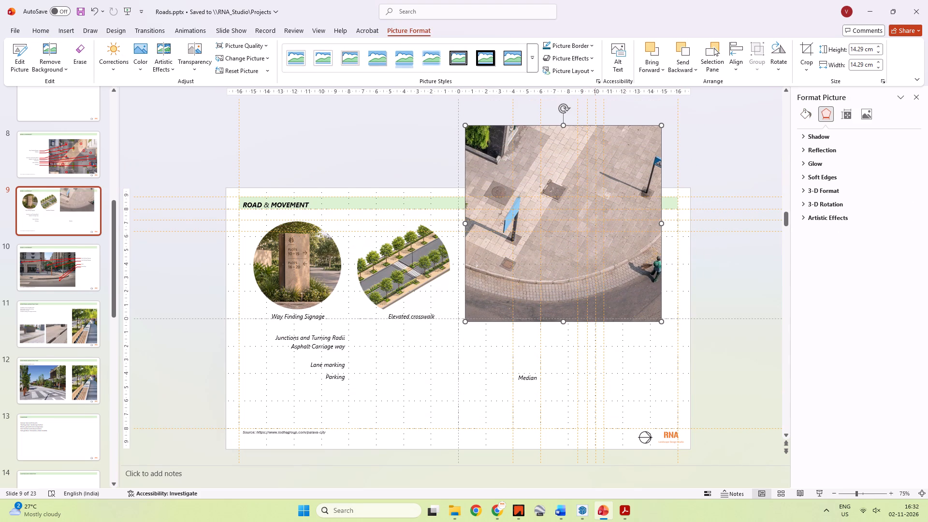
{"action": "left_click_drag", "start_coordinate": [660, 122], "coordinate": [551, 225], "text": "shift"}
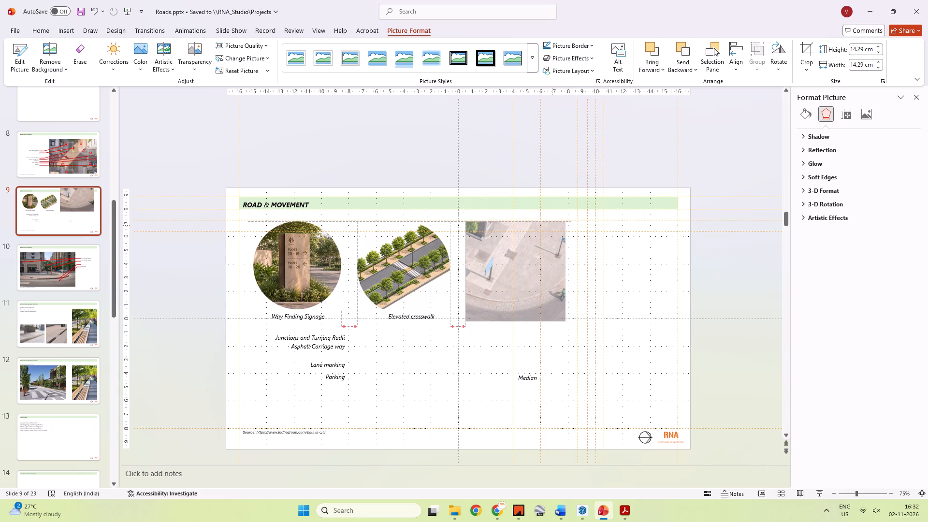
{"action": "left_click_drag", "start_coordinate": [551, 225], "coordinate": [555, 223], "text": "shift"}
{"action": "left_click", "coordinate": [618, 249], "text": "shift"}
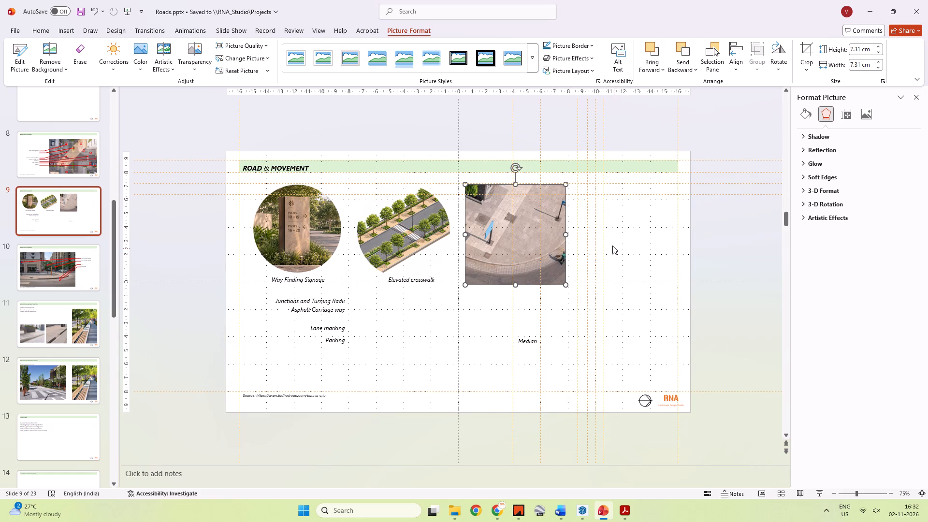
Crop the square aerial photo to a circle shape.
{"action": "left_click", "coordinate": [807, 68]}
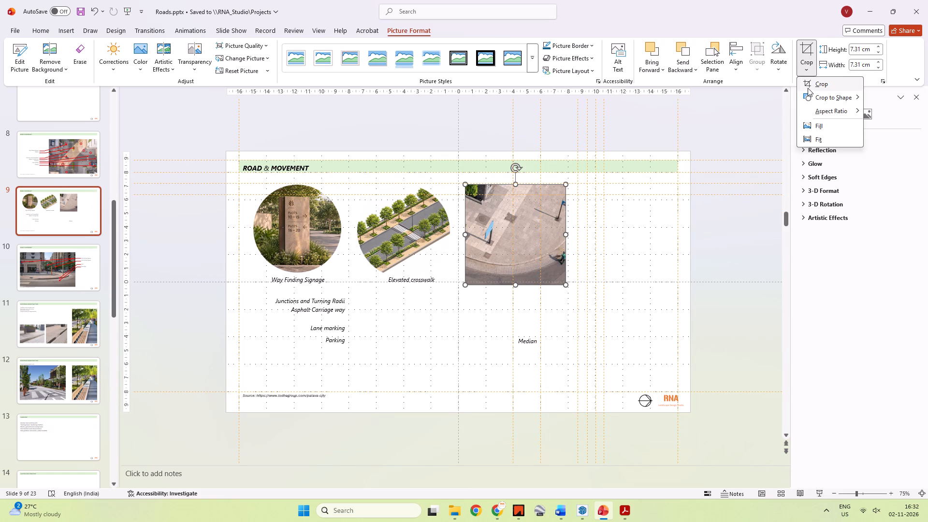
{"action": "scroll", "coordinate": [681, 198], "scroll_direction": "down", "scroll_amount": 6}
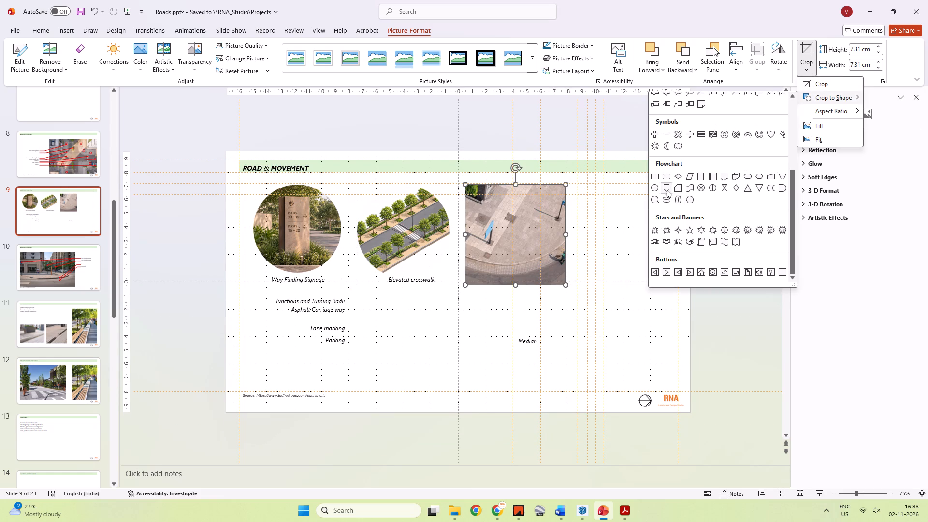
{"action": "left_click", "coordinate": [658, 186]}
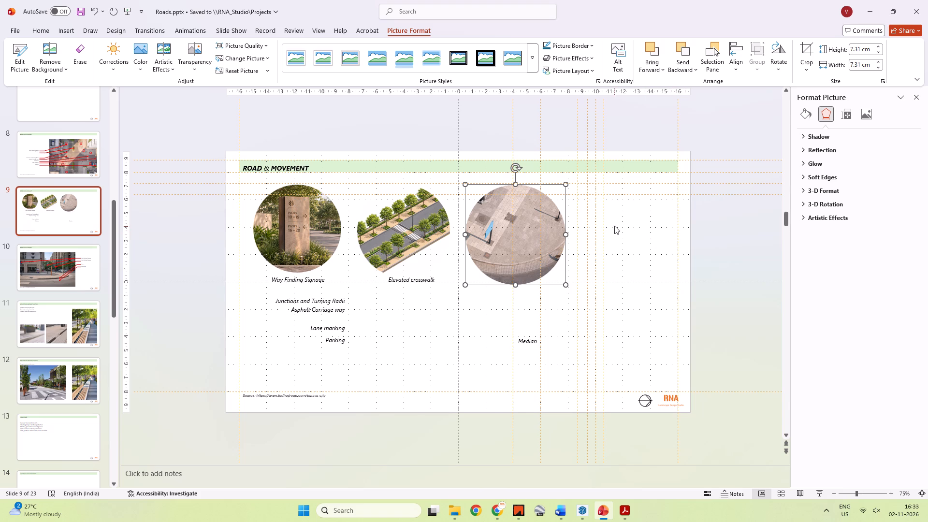
Replace the round aerial photo on the slide with Vyara's photo of a curved kerb around red pavers.
{"action": "key", "text": "alt+Tab"}
{"action": "scroll", "coordinate": [556, 247], "scroll_direction": "down", "scroll_amount": 5}
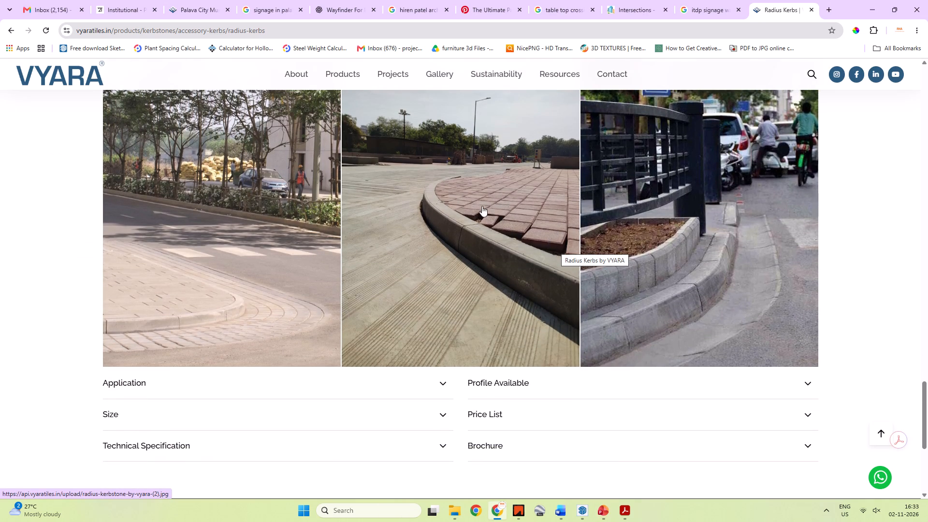
{"action": "right_click", "coordinate": [477, 204]}
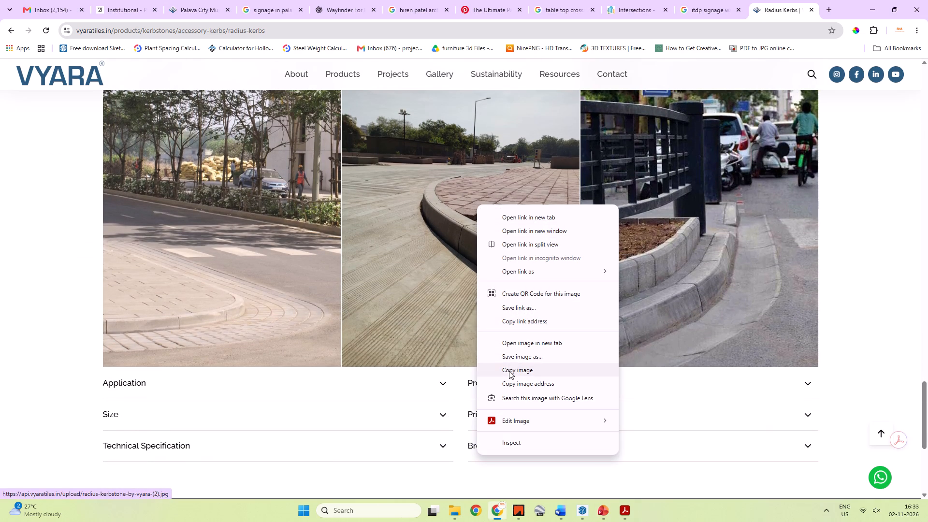
{"action": "left_click", "coordinate": [509, 371]}
{"action": "key", "text": "alt+Tab"}
{"action": "left_click", "coordinate": [515, 249]}
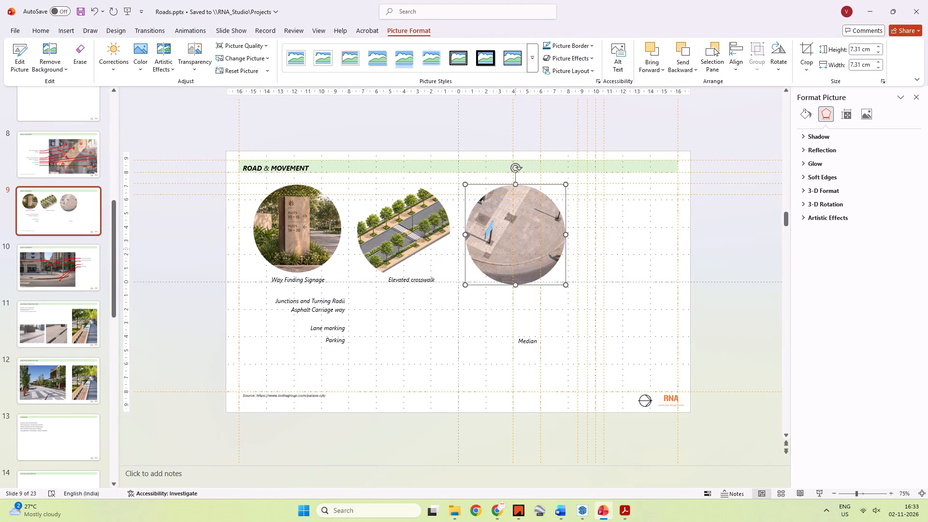
{"action": "key", "text": "Delete"}
{"action": "key", "text": "ctrl+v"}
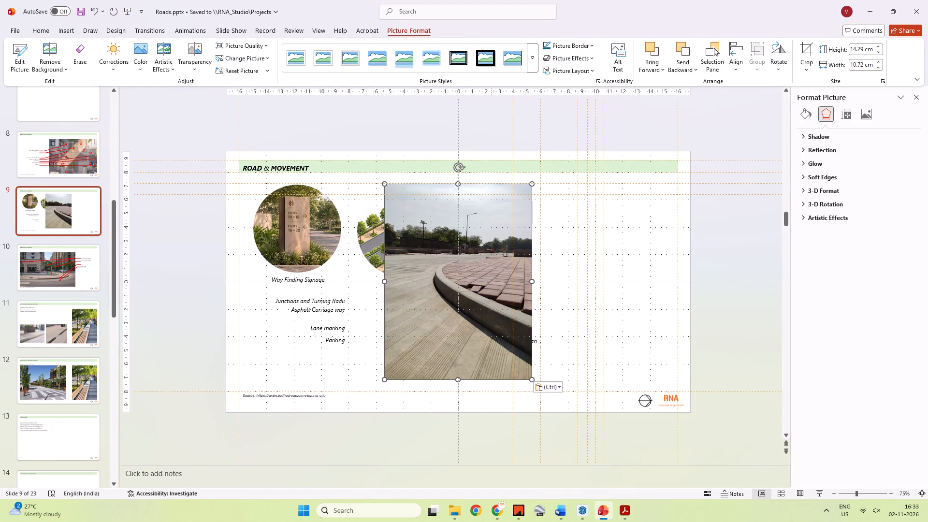
{"action": "right_click", "coordinate": [492, 268]}
{"action": "key", "text": "Escape"}
Crop the red-paver kerb photo to a 1:1 aspect ratio and a circle shape.
{"action": "left_click", "coordinate": [802, 73]}
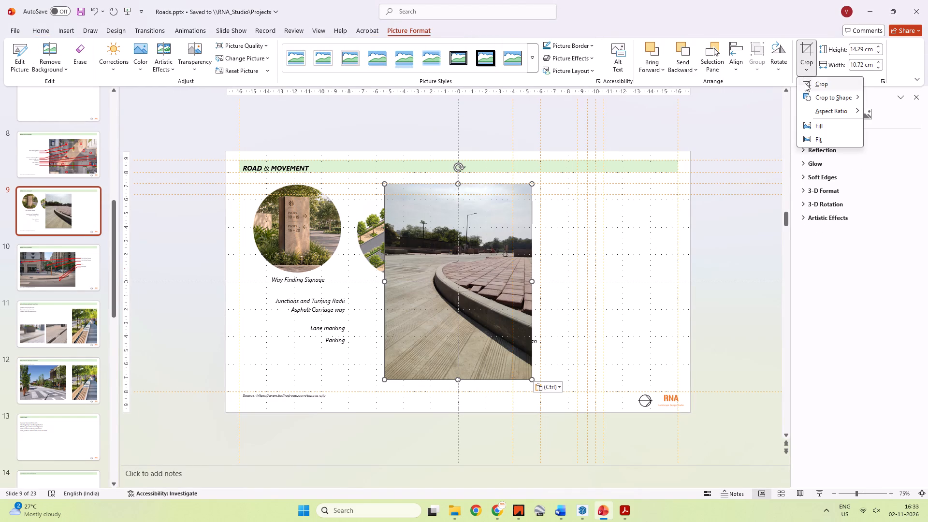
{"action": "left_click", "coordinate": [828, 108]}
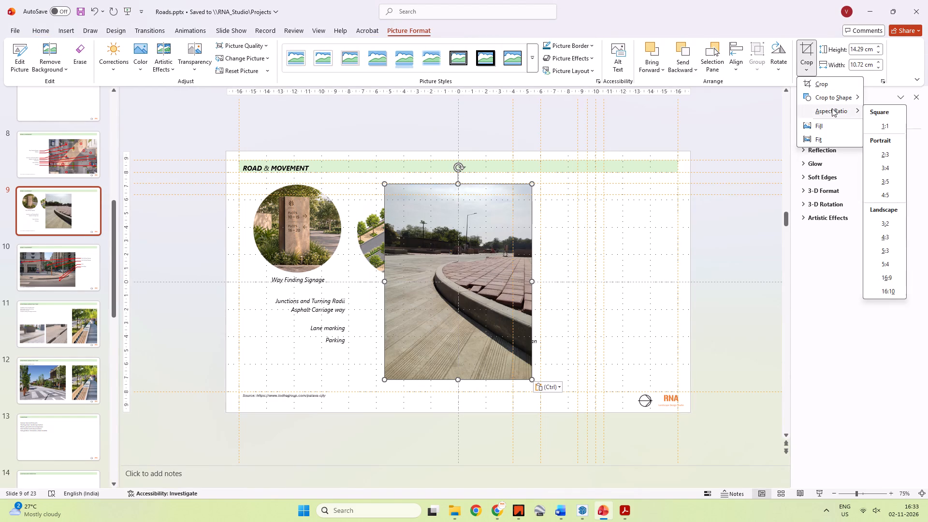
{"action": "left_click", "coordinate": [887, 126]}
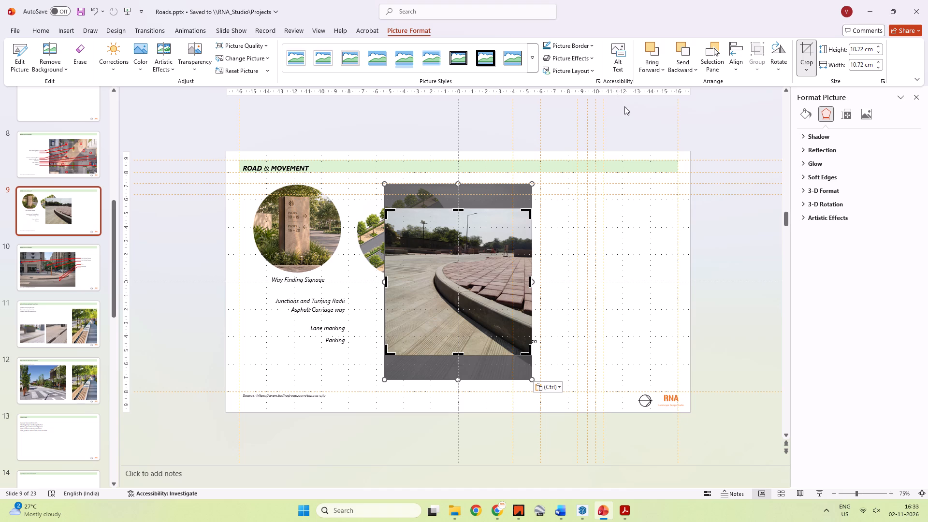
{"action": "left_click", "coordinate": [808, 72]}
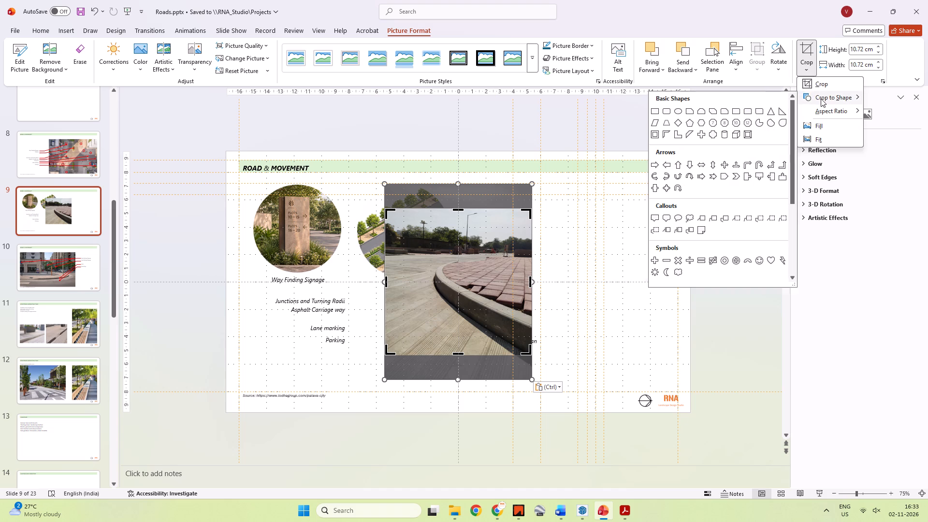
{"action": "scroll", "coordinate": [664, 218], "scroll_direction": "down", "scroll_amount": 10}
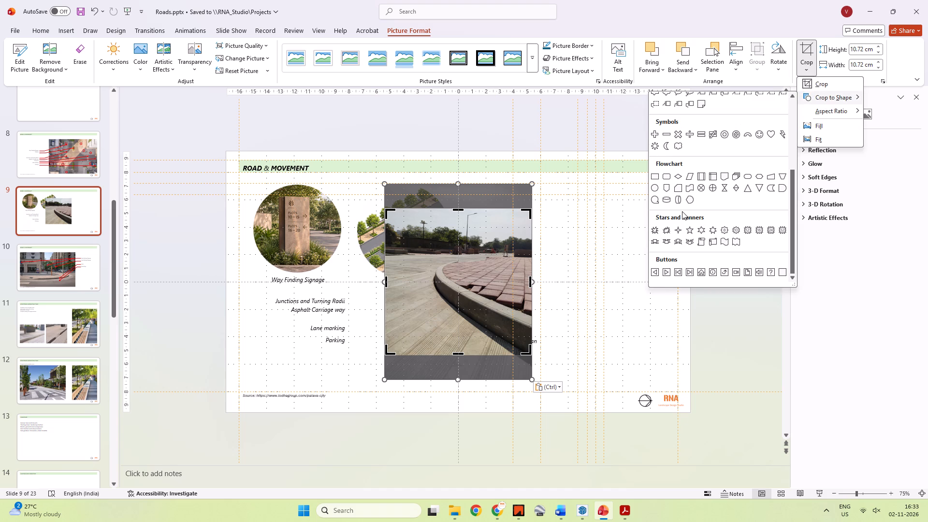
{"action": "scroll", "coordinate": [682, 209], "scroll_direction": "down", "scroll_amount": 6}
{"action": "left_click", "coordinate": [655, 187]}
{"action": "left_click", "coordinate": [711, 276]}
Place the round kerb photo beside the Elevated crosswalk image, evenly spaced and top-aligned with the round images, and scale it down proportionally.
{"action": "left_click_drag", "start_coordinate": [438, 279], "coordinate": [440, 276]}
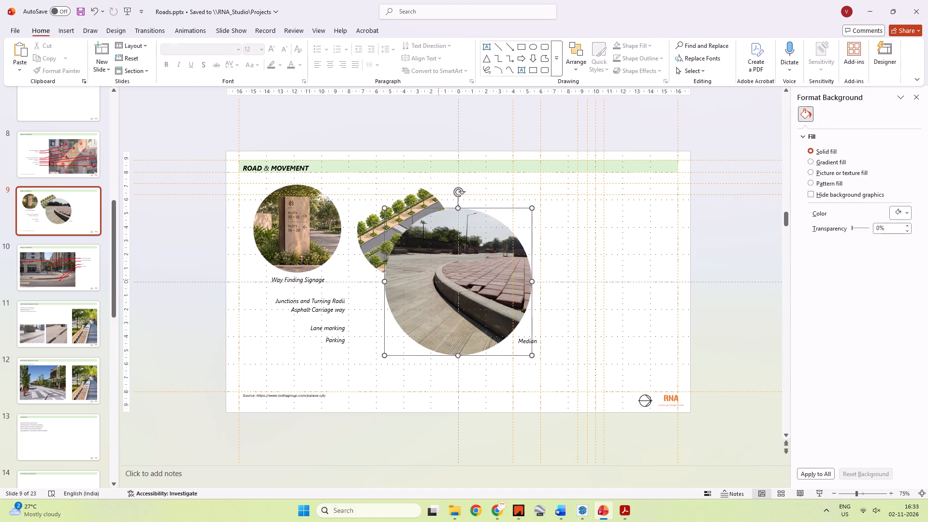
{"action": "left_click_drag", "start_coordinate": [440, 276], "coordinate": [515, 263]}
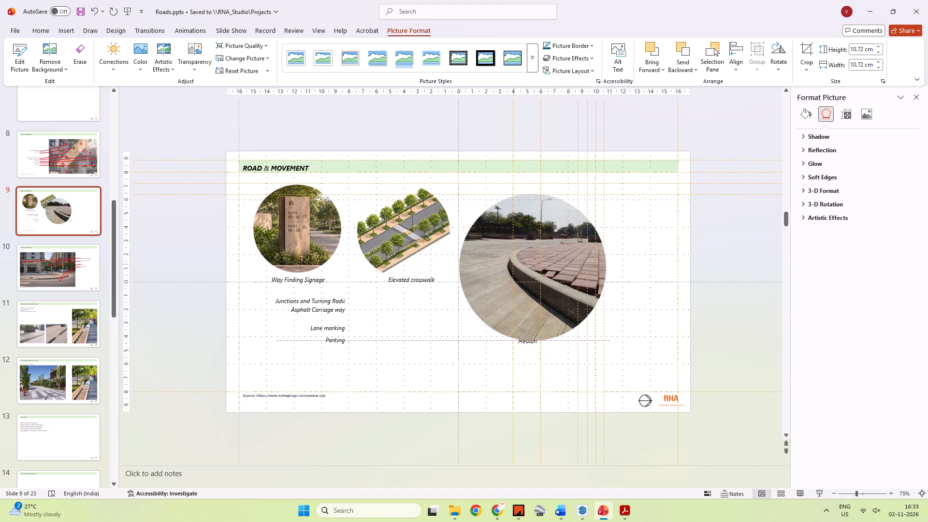
{"action": "left_click_drag", "start_coordinate": [515, 263], "coordinate": [519, 263]}
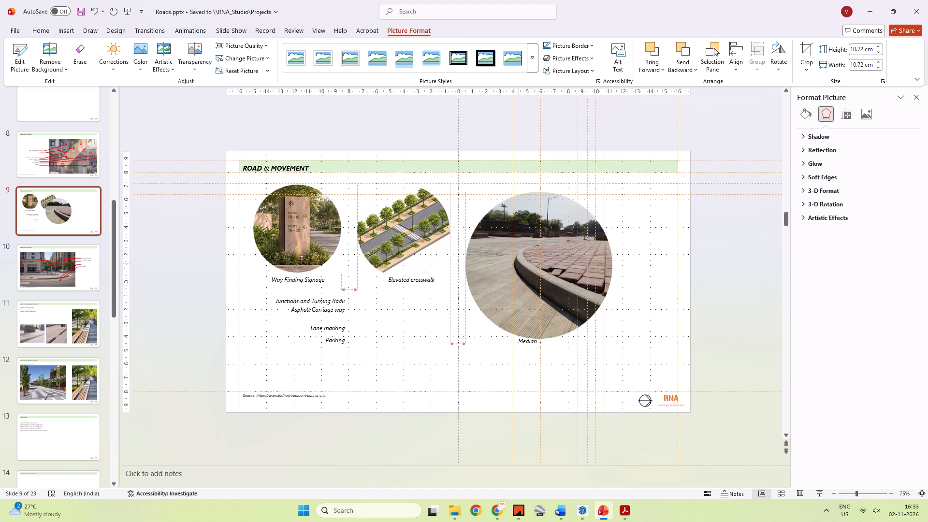
{"action": "left_click_drag", "start_coordinate": [519, 263], "coordinate": [519, 256]}
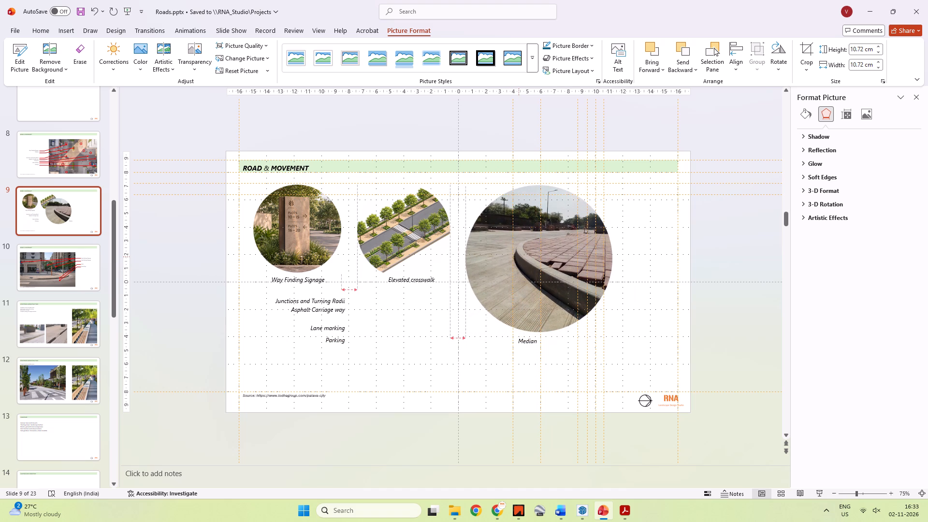
{"action": "left_click_drag", "start_coordinate": [519, 256], "coordinate": [519, 255]}
{"action": "left_click_drag", "start_coordinate": [613, 332], "coordinate": [558, 282], "text": "shift"}
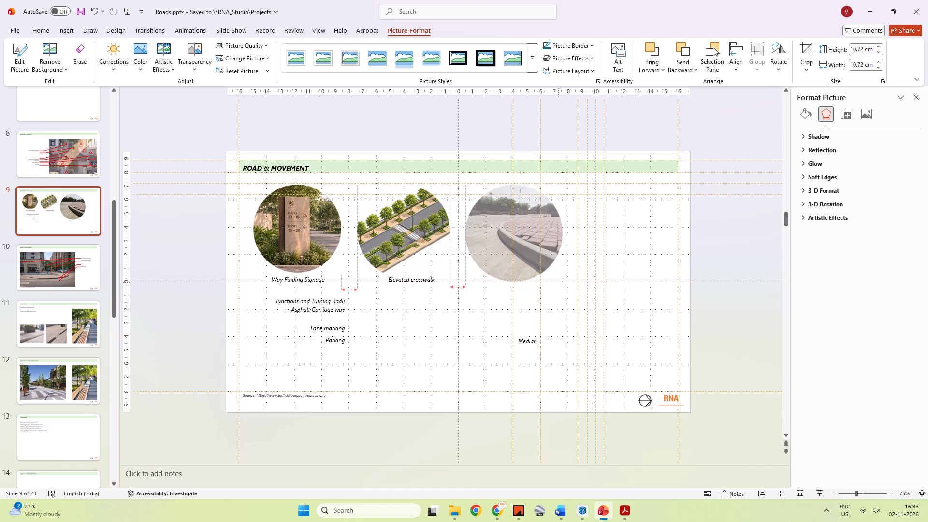
{"action": "left_click_drag", "start_coordinate": [558, 282], "coordinate": [558, 282], "text": "shift"}
{"action": "left_click_drag", "start_coordinate": [558, 282], "coordinate": [556, 282], "text": "shift"}
{"action": "left_click", "coordinate": [629, 328], "text": "shift"}
Move the "Junctions and Turning Radii" caption beneath the round kerb photo, level with the "Elevated crosswalk" caption.
{"action": "left_click", "coordinate": [526, 332]}
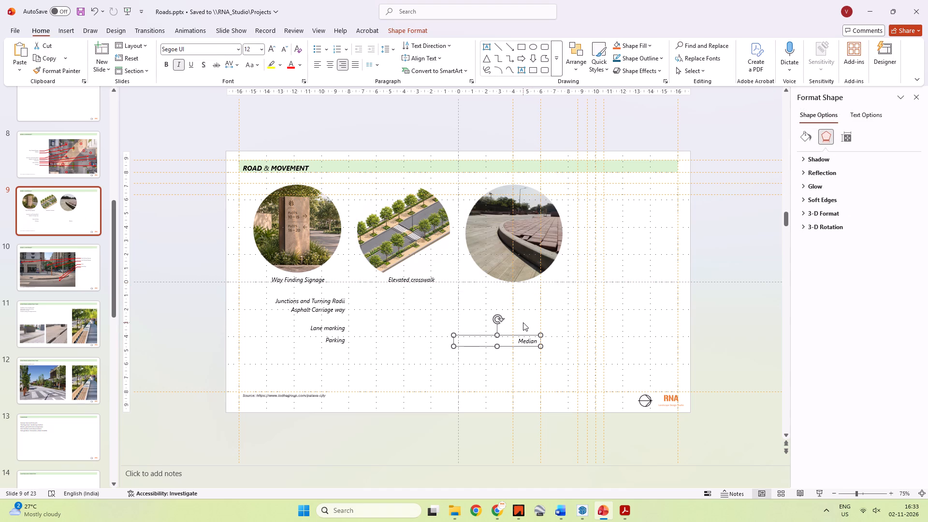
{"action": "left_click", "coordinate": [400, 353]}
{"action": "left_click", "coordinate": [306, 316]}
{"action": "left_click", "coordinate": [313, 295]}
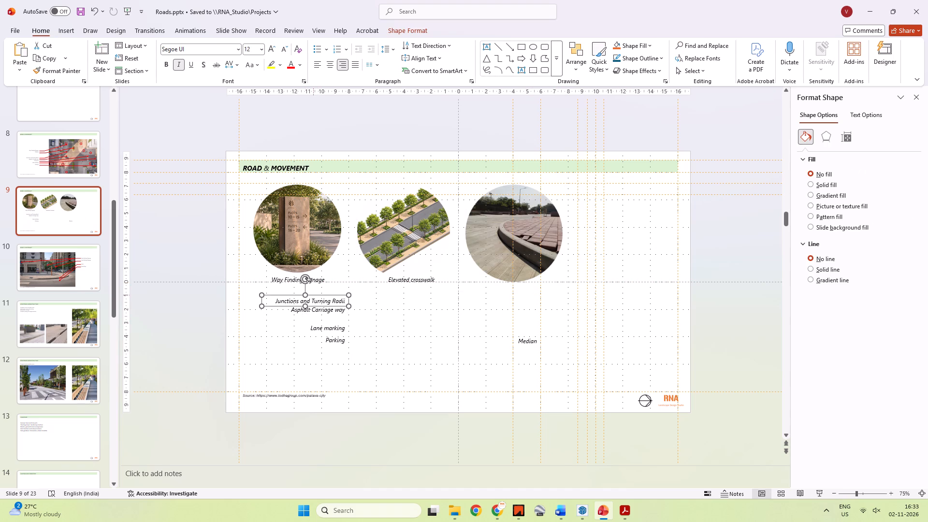
{"action": "left_click_drag", "start_coordinate": [322, 295], "coordinate": [518, 277]}
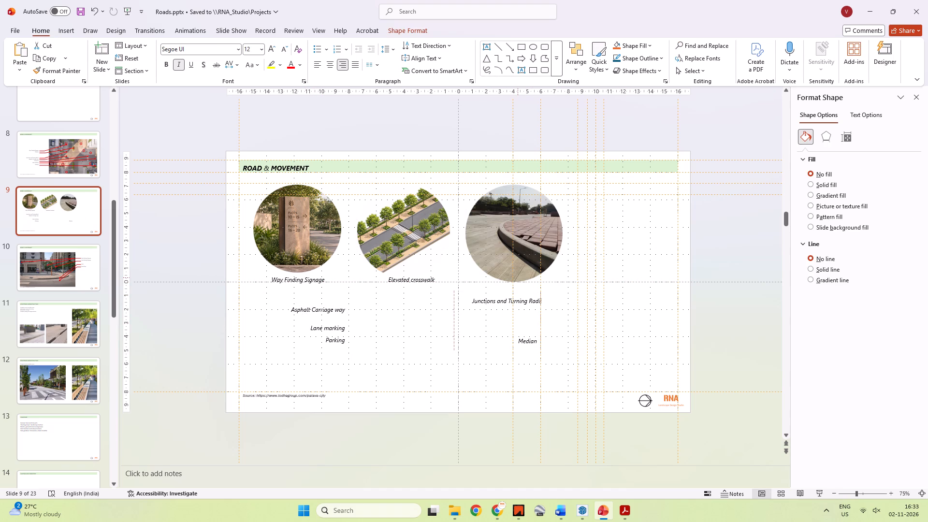
{"action": "left_click_drag", "start_coordinate": [518, 277], "coordinate": [527, 274]}
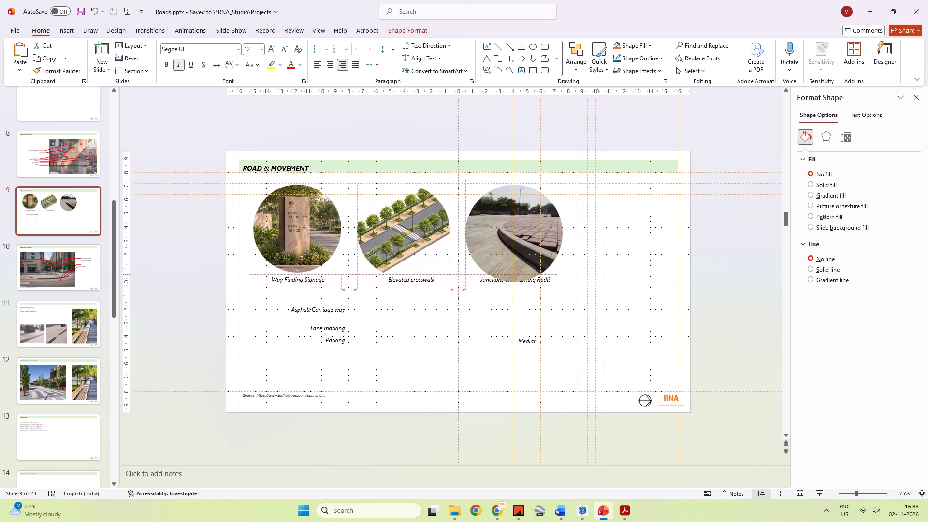
{"action": "left_click_drag", "start_coordinate": [527, 274], "coordinate": [529, 274]}
Shrink the round kerb photo to match the Way Finding Signage image's size and clear the caption below it.
{"action": "left_click", "coordinate": [524, 278]}
{"action": "left_click", "coordinate": [536, 280]}
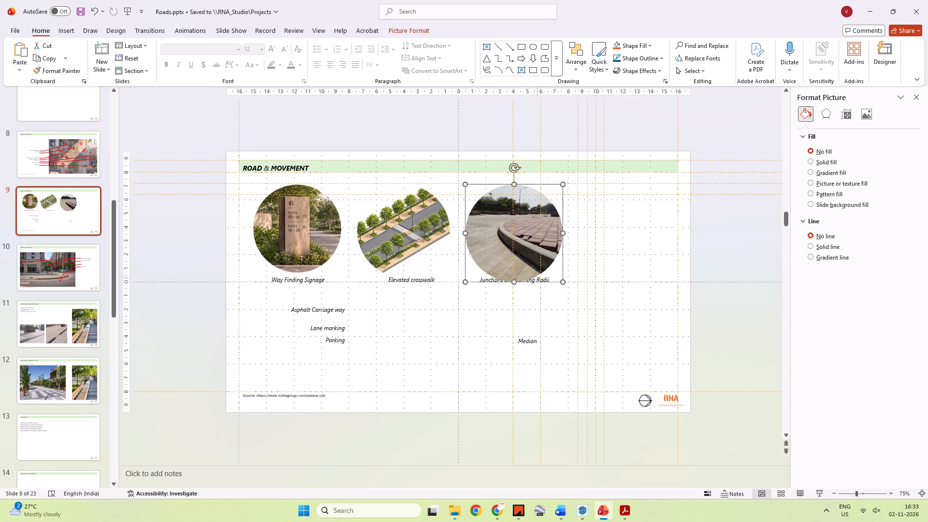
{"action": "left_click_drag", "start_coordinate": [565, 281], "coordinate": [551, 270], "text": "shift"}
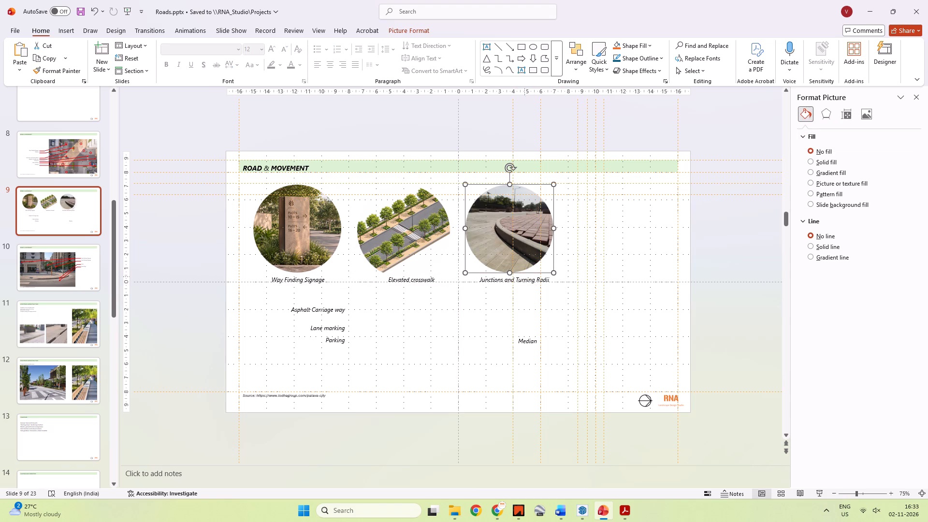
Center-align the text of the "Junctions and Turning Radii" caption.
{"action": "left_click", "coordinate": [524, 276]}
{"action": "key", "text": "ctrl+a"}
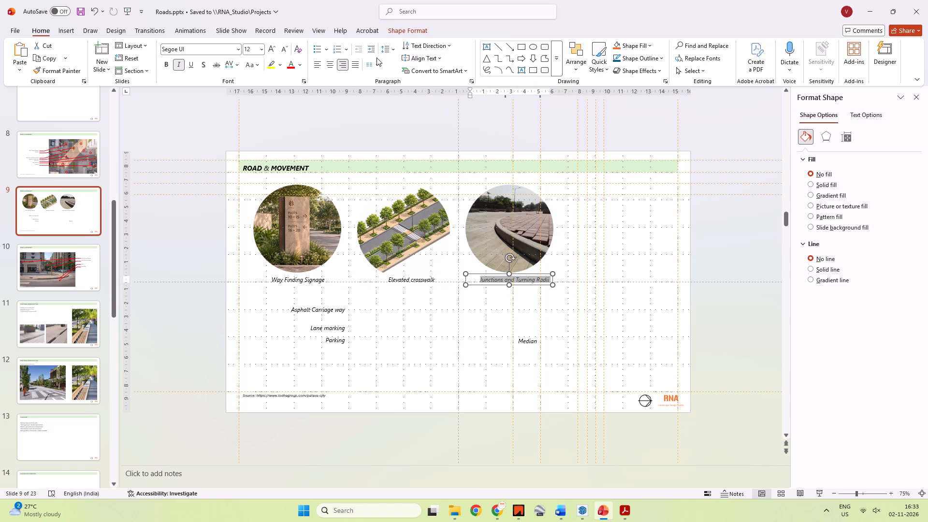
{"action": "left_click", "coordinate": [325, 65]}
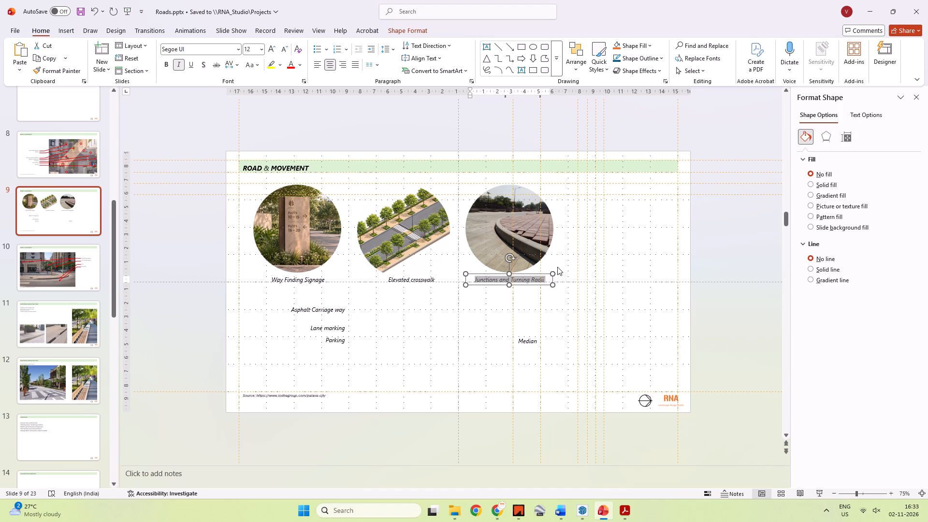
{"action": "left_click", "coordinate": [709, 237]}
Save the presentation.
{"action": "key", "text": "ctrl+s"}
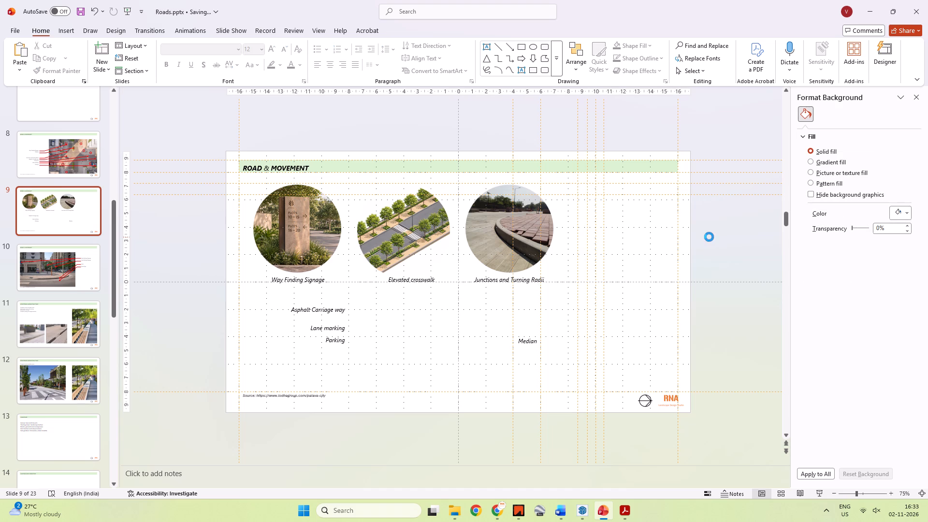
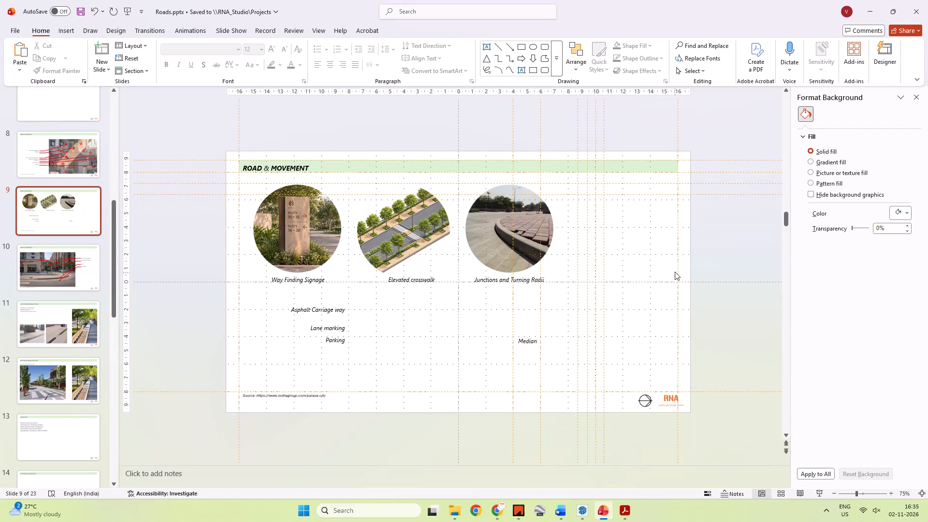
Switch to Chrome and examine the Radius Kerbs photos and the Accessory Kerbs product range on the VYARA site.
{"action": "key", "text": "alt+Tab"}
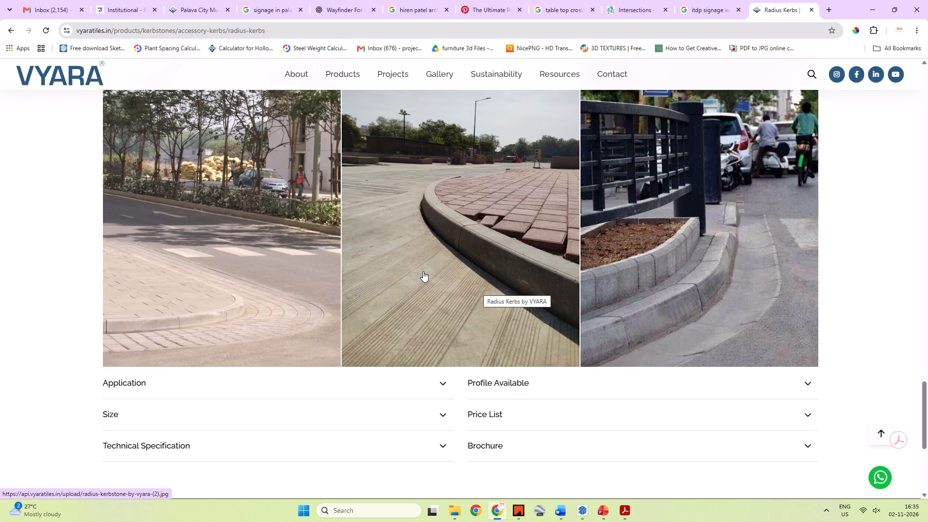
{"action": "scroll", "coordinate": [423, 271], "scroll_direction": "down", "scroll_amount": 8}
{"action": "scroll", "coordinate": [423, 275], "scroll_direction": "up", "scroll_amount": 8}
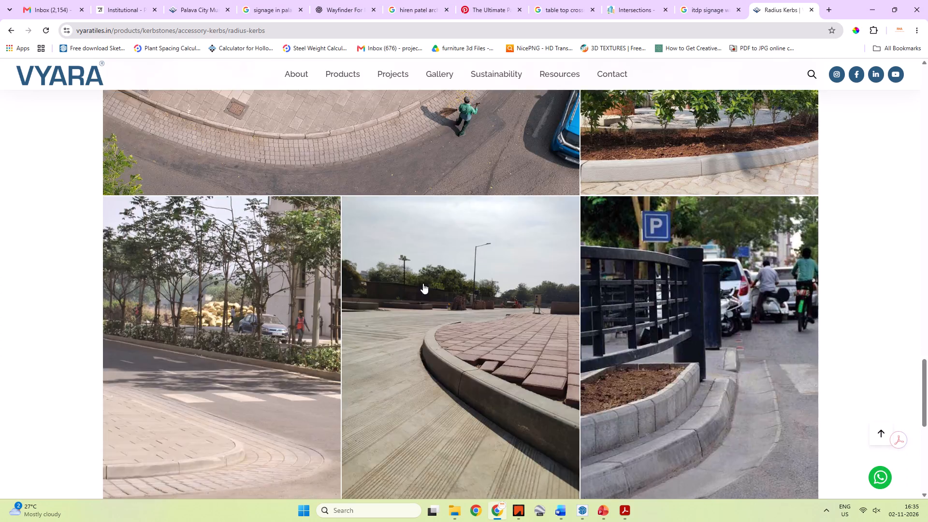
{"action": "scroll", "coordinate": [423, 283], "scroll_direction": "up", "scroll_amount": 2}
{"action": "scroll", "coordinate": [423, 276], "scroll_direction": "down", "scroll_amount": 1}
{"action": "scroll", "coordinate": [423, 276], "scroll_direction": "up", "scroll_amount": 5}
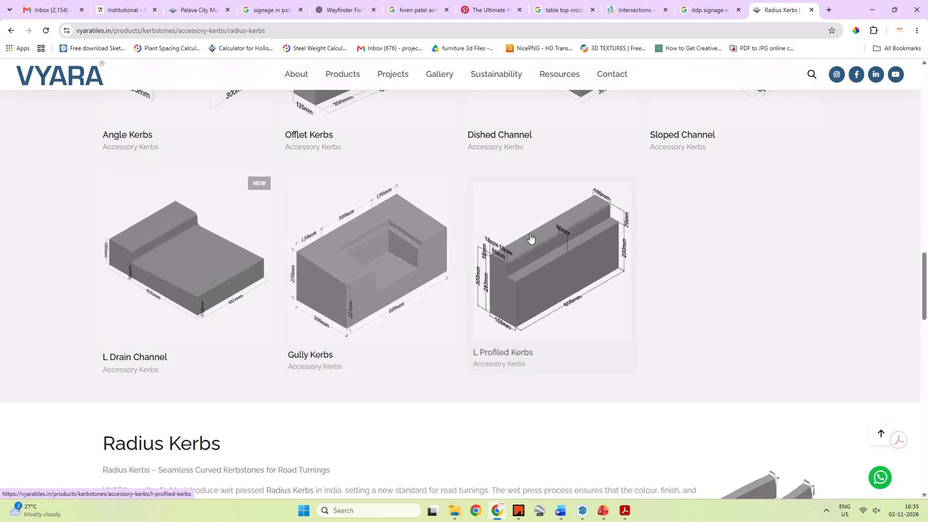
{"action": "scroll", "coordinate": [536, 267], "scroll_direction": "up", "scroll_amount": 4}
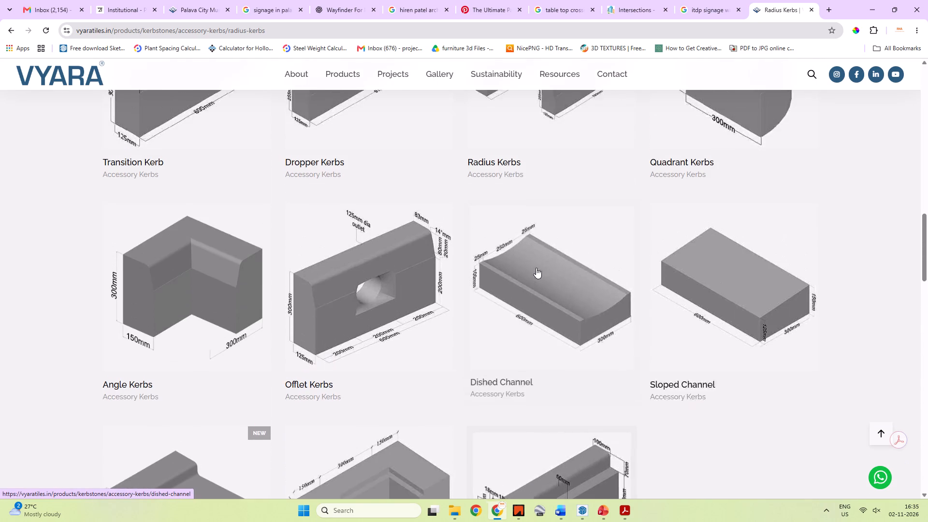
{"action": "scroll", "coordinate": [536, 268], "scroll_direction": "up", "scroll_amount": 5}
{"action": "scroll", "coordinate": [536, 268], "scroll_direction": "down", "scroll_amount": 4}
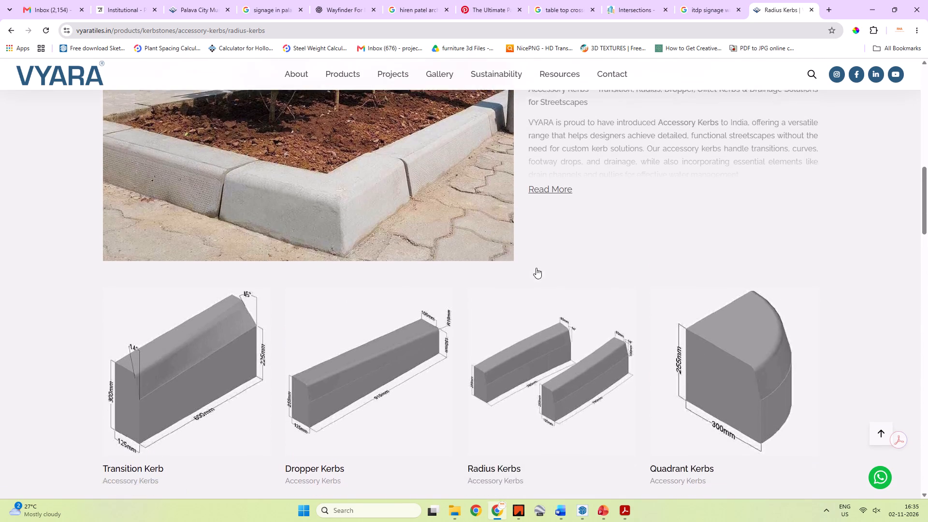
{"action": "scroll", "coordinate": [536, 268], "scroll_direction": "down", "scroll_amount": 2}
Open the L Profiled Kerbs page and examine its photos and the kerbstone products listed above them.
{"action": "left_click", "coordinate": [542, 316]}
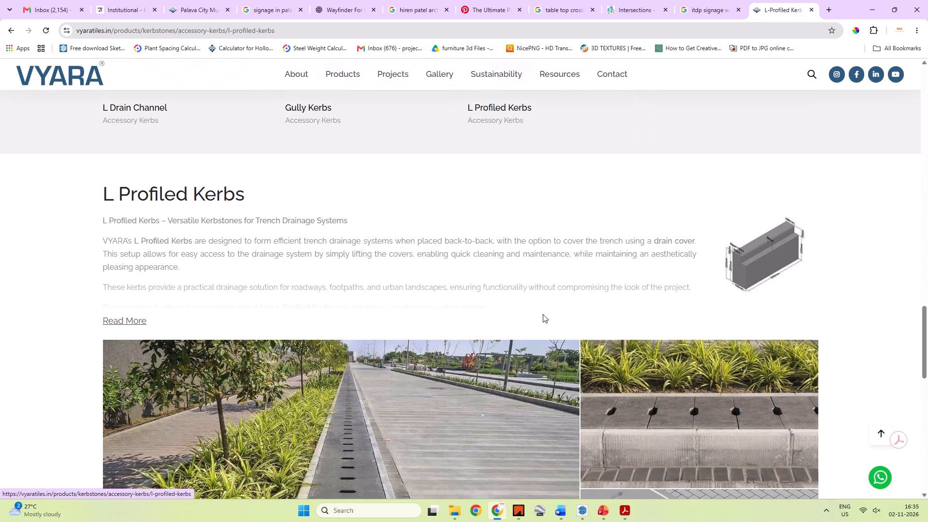
{"action": "scroll", "coordinate": [543, 314], "scroll_direction": "down", "scroll_amount": 3}
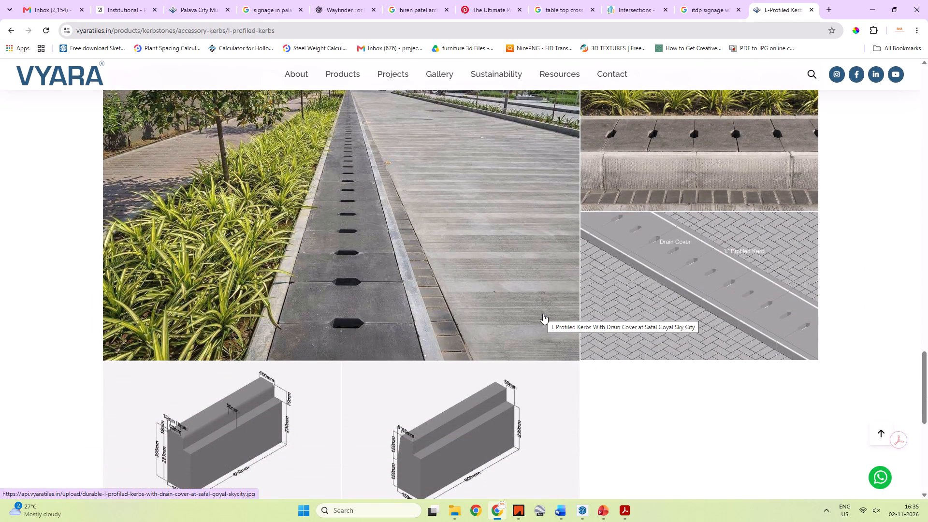
{"action": "scroll", "coordinate": [543, 314], "scroll_direction": "down", "scroll_amount": 5}
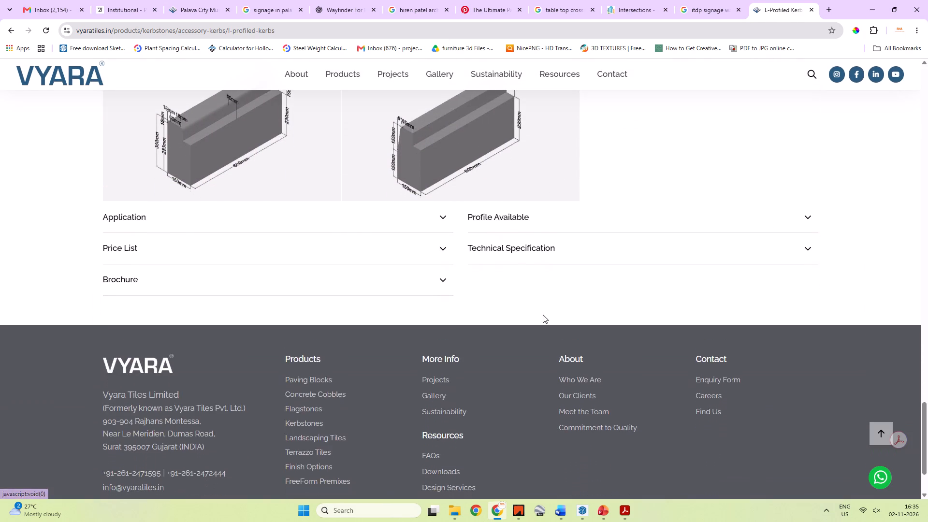
{"action": "scroll", "coordinate": [539, 316], "scroll_direction": "up", "scroll_amount": 15}
{"action": "scroll", "coordinate": [539, 314], "scroll_direction": "up", "scroll_amount": 6}
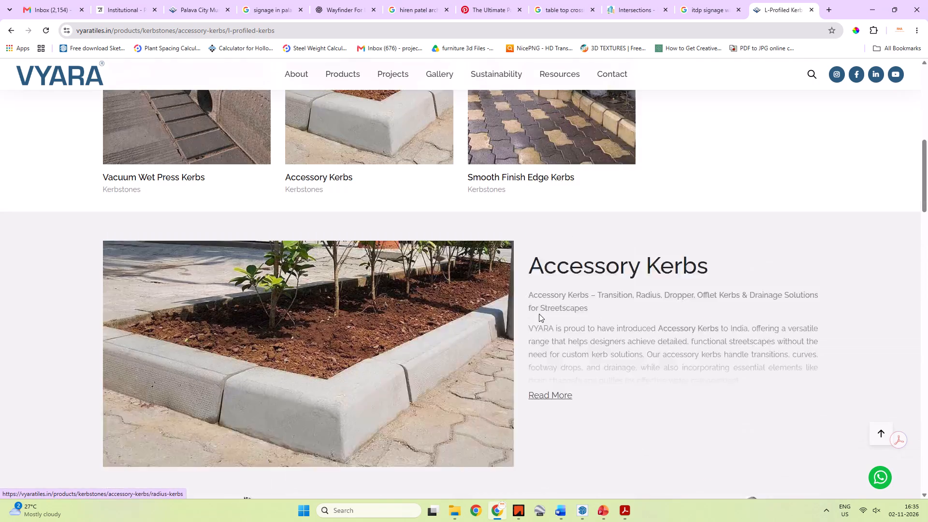
{"action": "scroll", "coordinate": [539, 312], "scroll_direction": "down", "scroll_amount": 6}
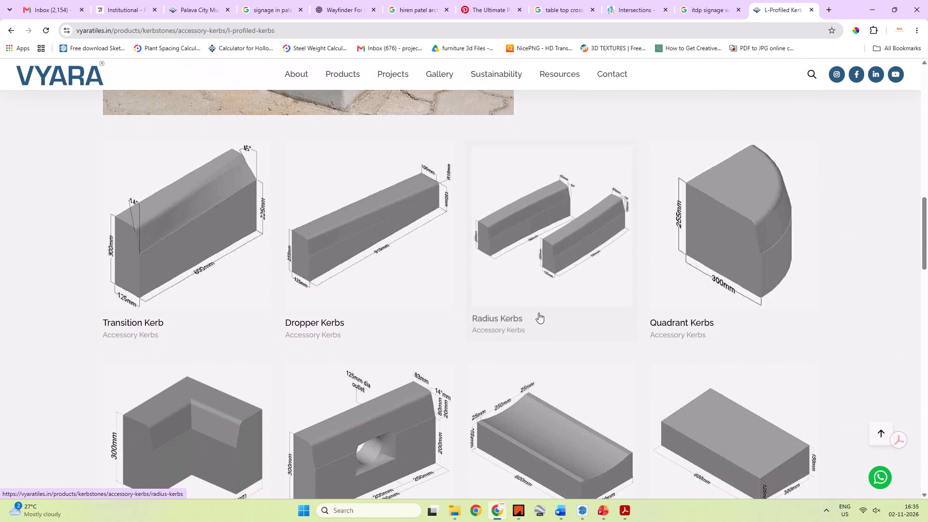
{"action": "scroll", "coordinate": [538, 313], "scroll_direction": "down", "scroll_amount": 2}
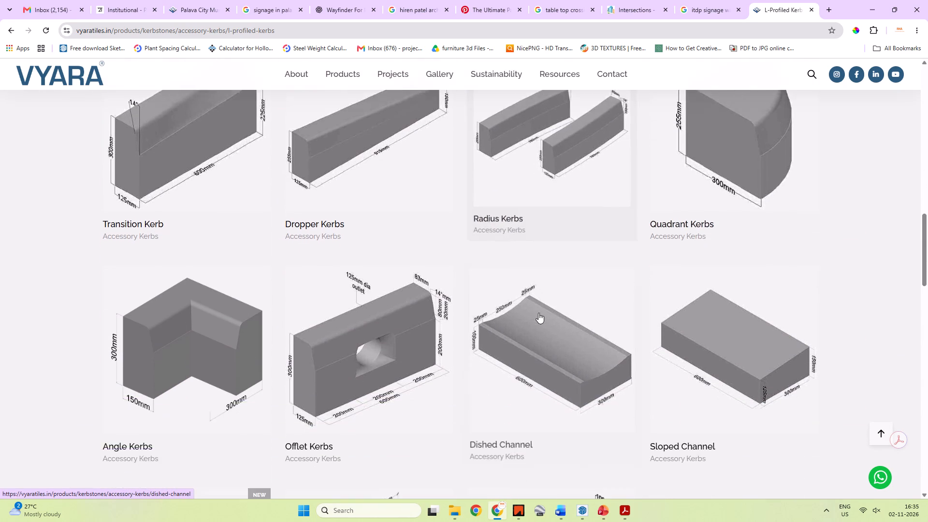
{"action": "scroll", "coordinate": [538, 313], "scroll_direction": "up", "scroll_amount": 20}
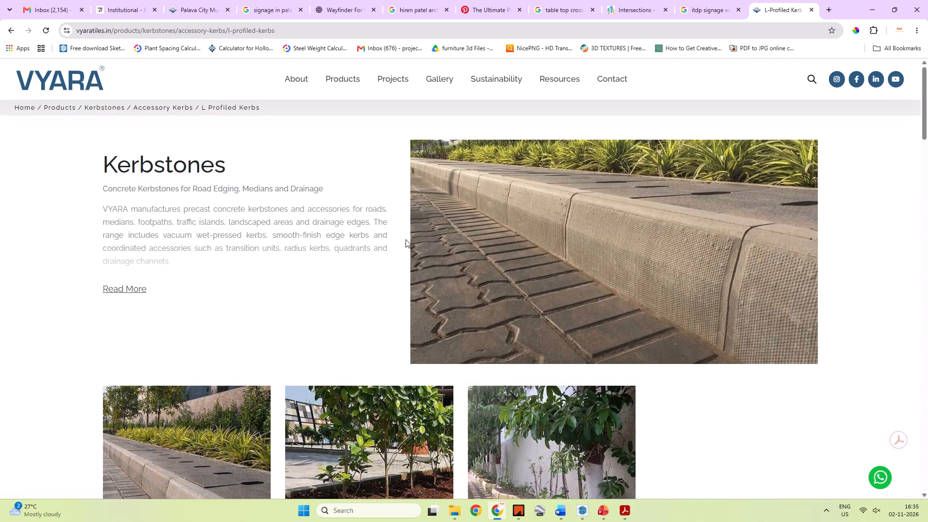
Copy the large kerb photo with the bench and planter from the Transition Kerb page and paste it onto PowerPoint's Road & Movement slide.
{"action": "scroll", "coordinate": [406, 239], "scroll_direction": "down", "scroll_amount": 10}
{"action": "left_click", "coordinate": [170, 228]}
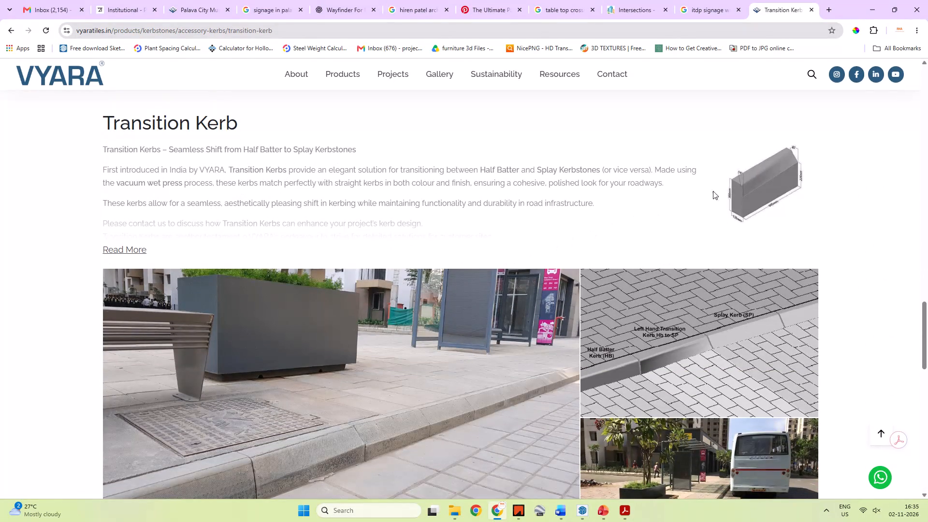
{"action": "scroll", "coordinate": [423, 254], "scroll_direction": "down", "scroll_amount": 3}
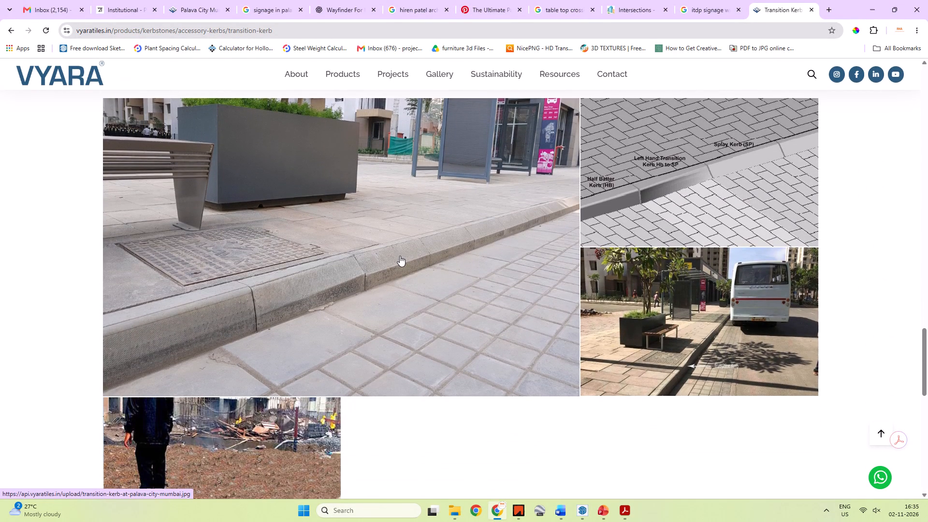
{"action": "scroll", "coordinate": [359, 284], "scroll_direction": "down", "scroll_amount": 4}
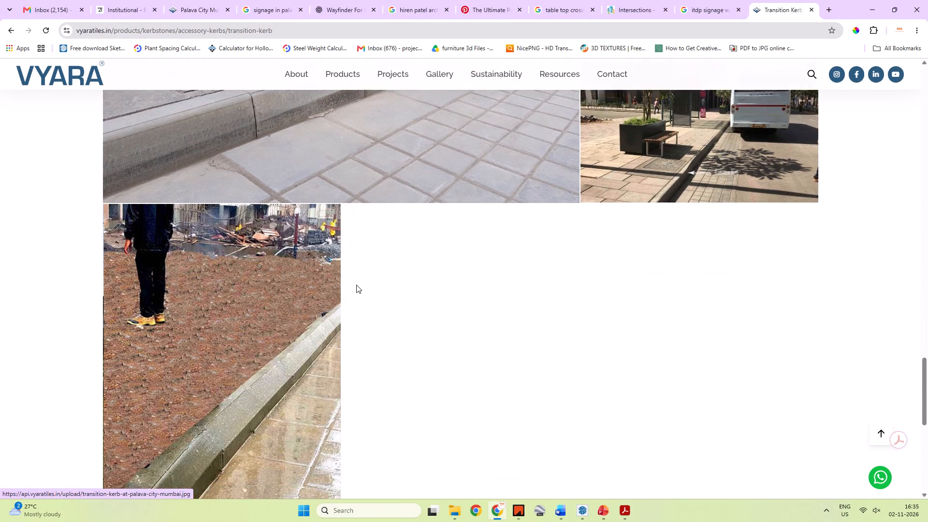
{"action": "scroll", "coordinate": [343, 282], "scroll_direction": "up", "scroll_amount": 3}
{"action": "scroll", "coordinate": [311, 253], "scroll_direction": "down", "scroll_amount": 5}
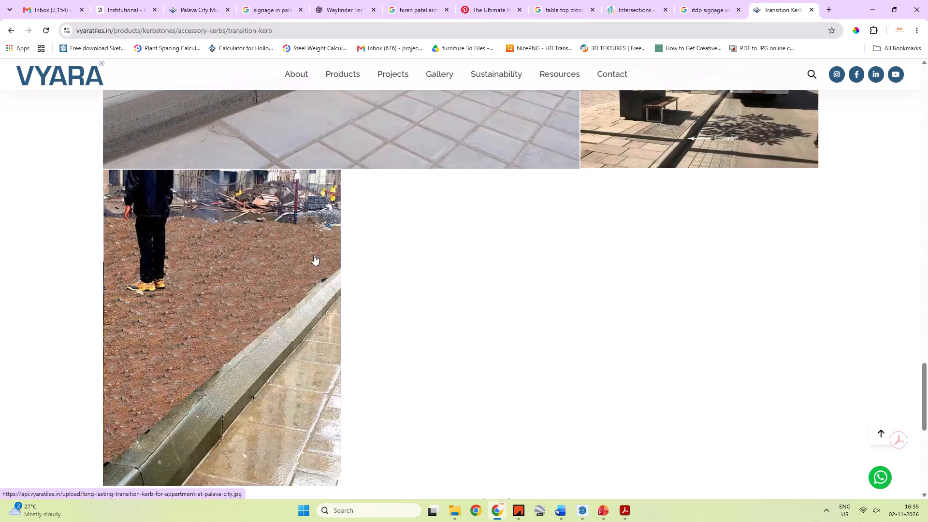
{"action": "scroll", "coordinate": [316, 254], "scroll_direction": "down", "scroll_amount": 4}
{"action": "scroll", "coordinate": [317, 254], "scroll_direction": "up", "scroll_amount": 8}
{"action": "right_click", "coordinate": [339, 235]}
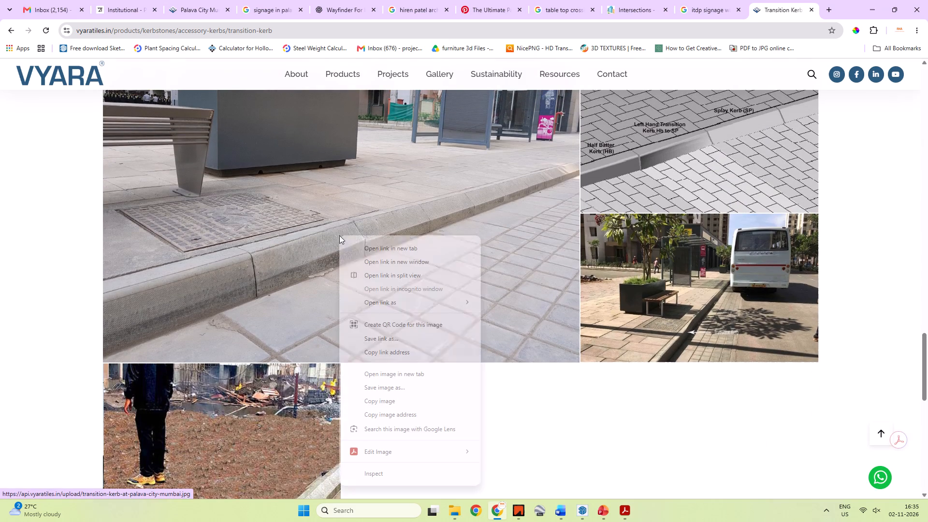
{"action": "left_click", "coordinate": [395, 399]}
{"action": "key", "text": "alt+Tab"}
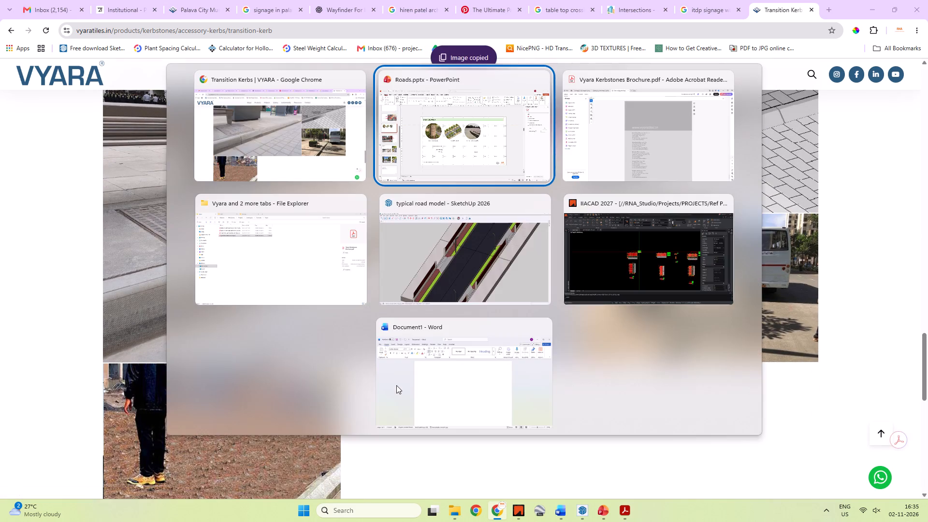
{"action": "left_click", "coordinate": [604, 312]}
{"action": "key", "text": "ctrl+v"}
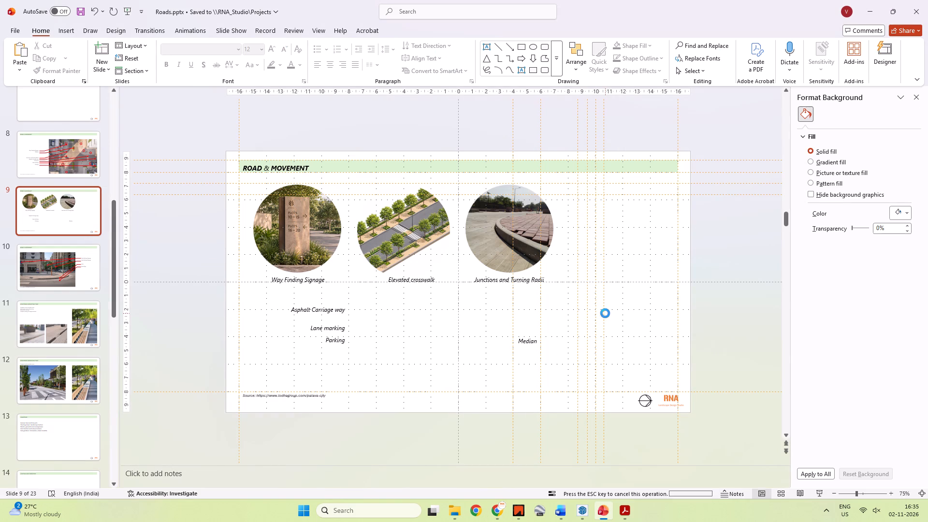
Crop the pasted kerb photo to a 1:1 aspect ratio and shift the picture sideways within the crop frame.
{"action": "left_click", "coordinate": [806, 70]}
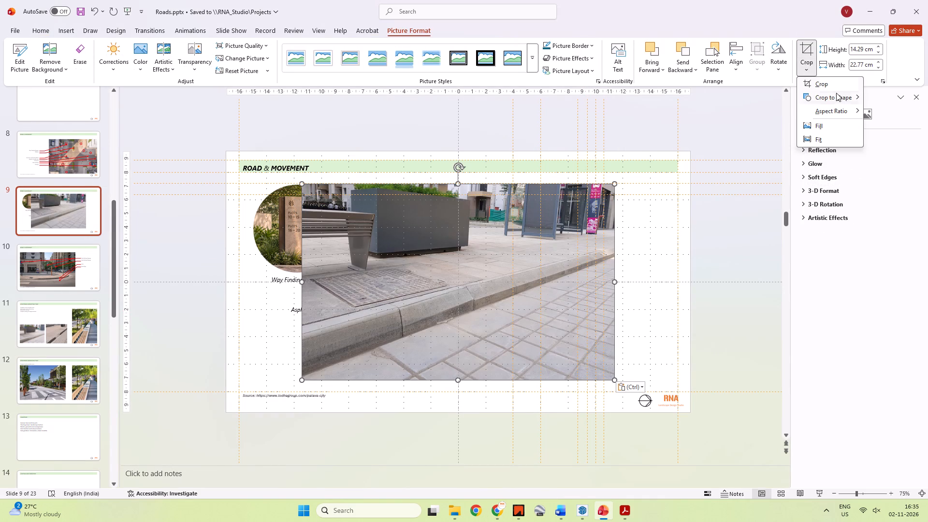
{"action": "left_click", "coordinate": [846, 114]}
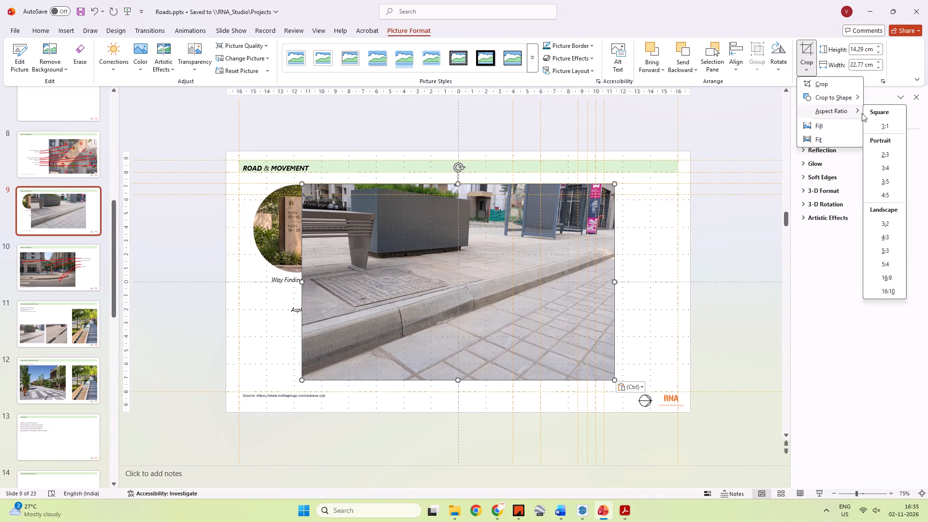
{"action": "left_click", "coordinate": [883, 122]}
{"action": "left_click_drag", "start_coordinate": [442, 272], "coordinate": [464, 271], "text": "shift"}
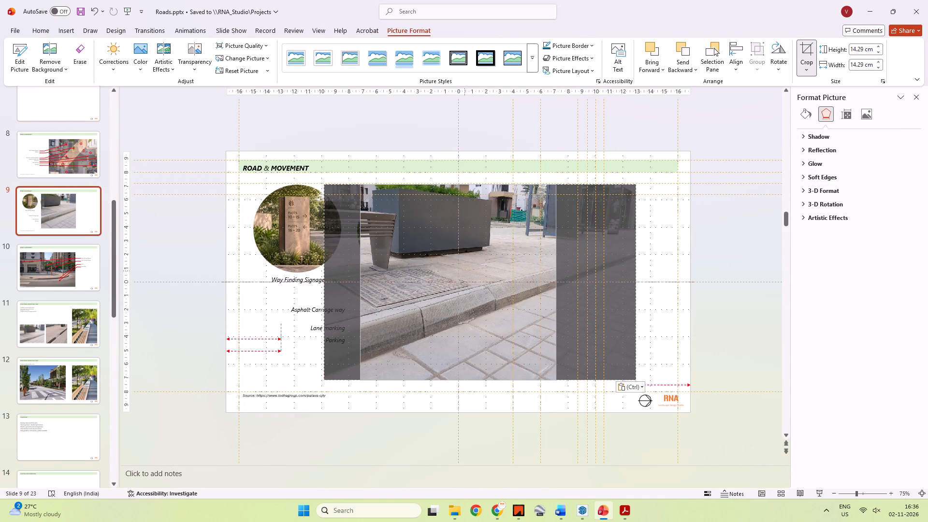
{"action": "left_click_drag", "start_coordinate": [464, 271], "coordinate": [464, 269], "text": "shift"}
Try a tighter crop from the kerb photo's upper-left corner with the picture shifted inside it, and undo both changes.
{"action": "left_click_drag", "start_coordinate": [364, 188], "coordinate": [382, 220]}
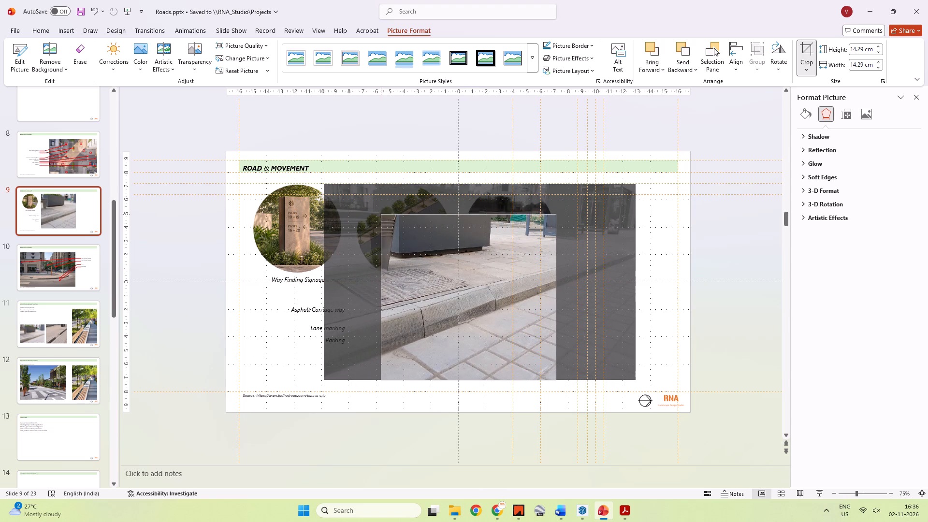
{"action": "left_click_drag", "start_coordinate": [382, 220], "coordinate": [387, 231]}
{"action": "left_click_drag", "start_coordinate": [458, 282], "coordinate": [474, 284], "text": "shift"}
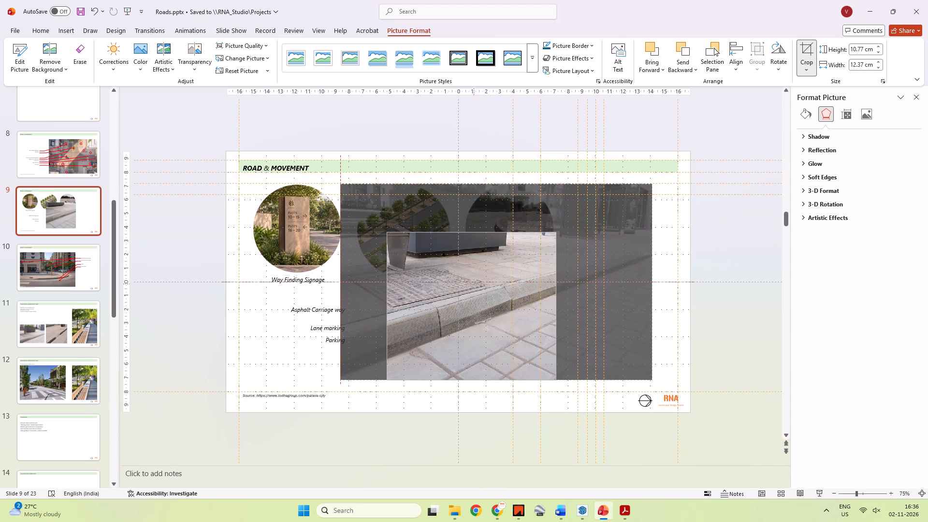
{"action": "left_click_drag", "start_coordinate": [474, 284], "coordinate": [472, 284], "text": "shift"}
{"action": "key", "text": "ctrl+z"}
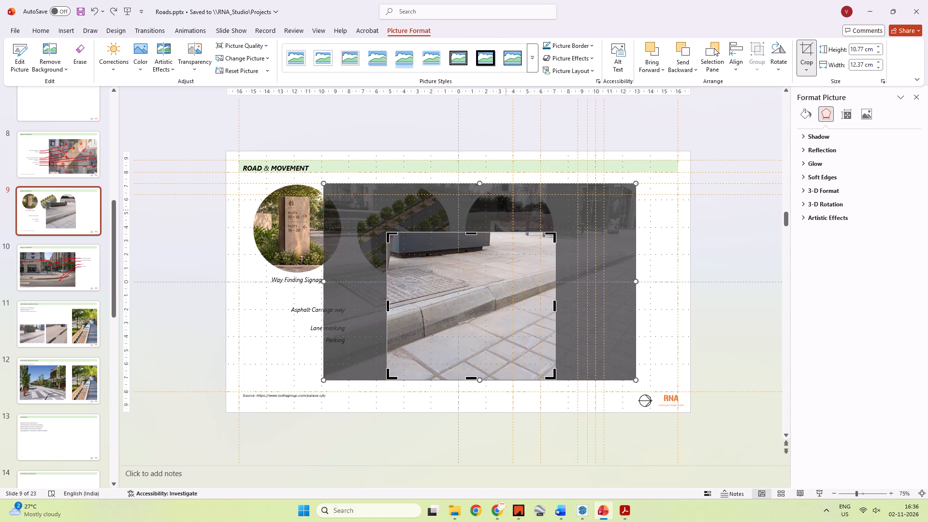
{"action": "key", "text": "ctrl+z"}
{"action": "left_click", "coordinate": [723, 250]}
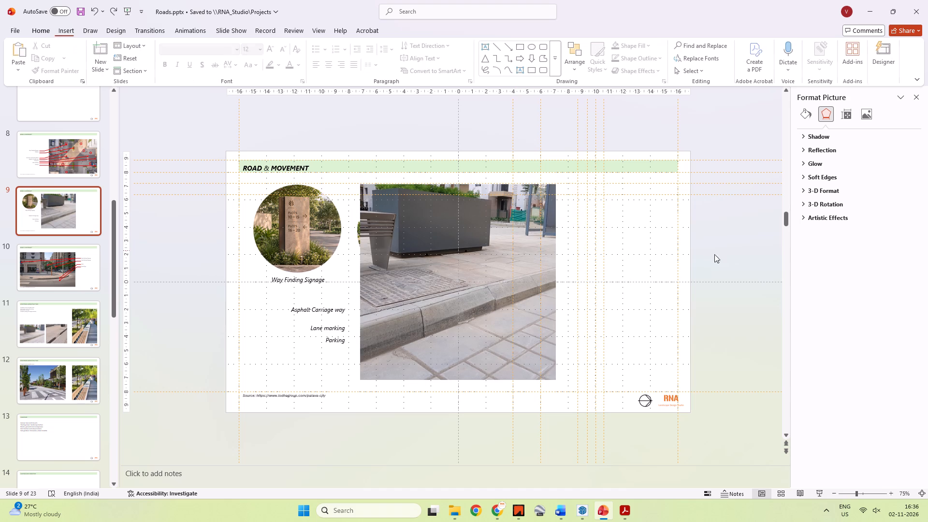
Crop the square kerb photo to the circular flowchart connector shape.
{"action": "left_click", "coordinate": [467, 277]}
{"action": "left_click", "coordinate": [803, 69]}
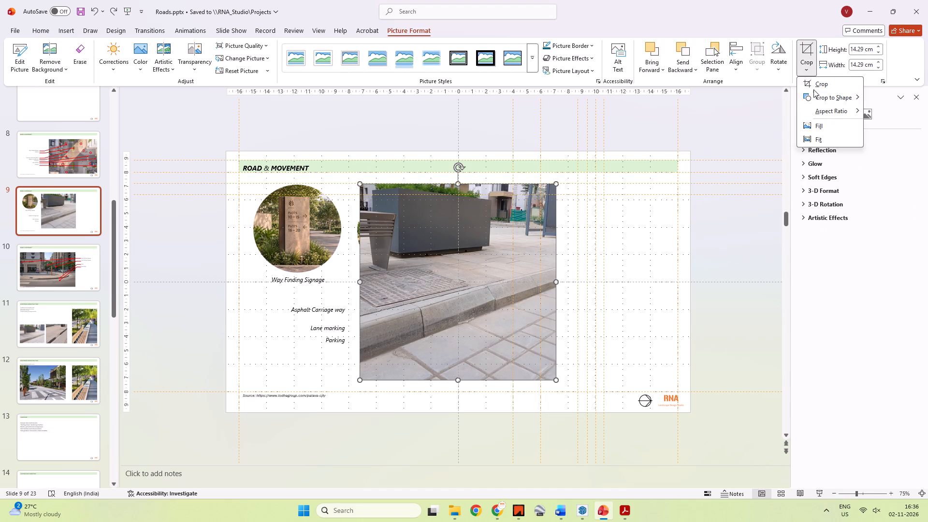
{"action": "left_click", "coordinate": [825, 96]}
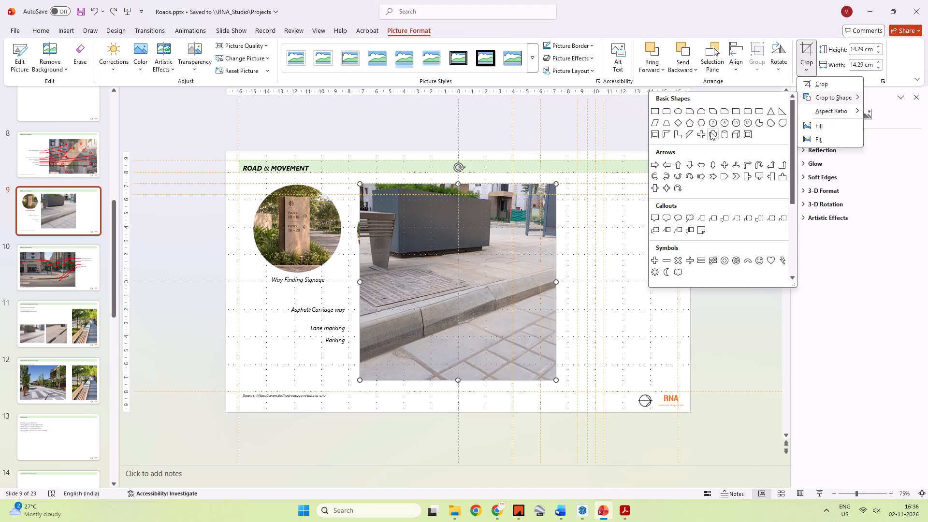
{"action": "scroll", "coordinate": [656, 223], "scroll_direction": "down", "scroll_amount": 5}
{"action": "left_click", "coordinate": [654, 188]}
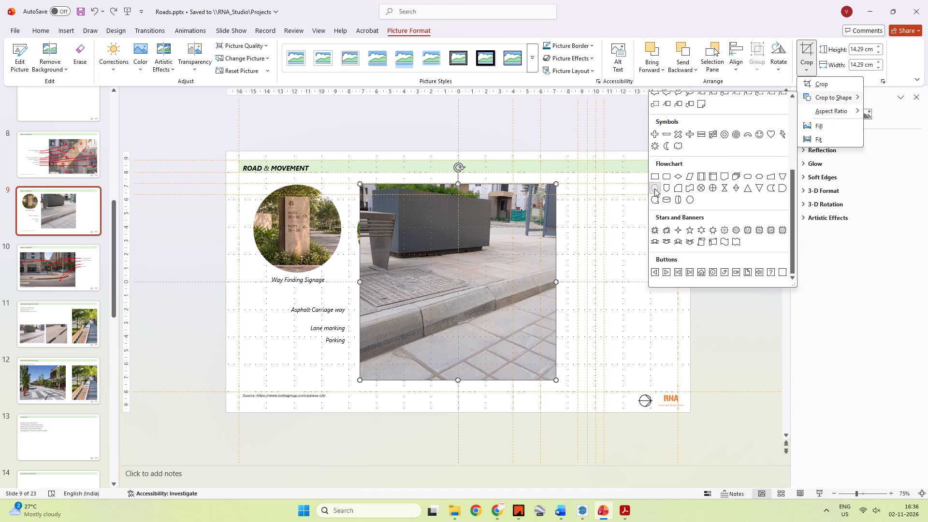
{"action": "left_click", "coordinate": [637, 267]}
Move the round transition kerb photo to the slide's right margin guide and shrink it to about 6.78 cm across, in line with the image row.
{"action": "left_click_drag", "start_coordinate": [449, 280], "coordinate": [580, 278]}
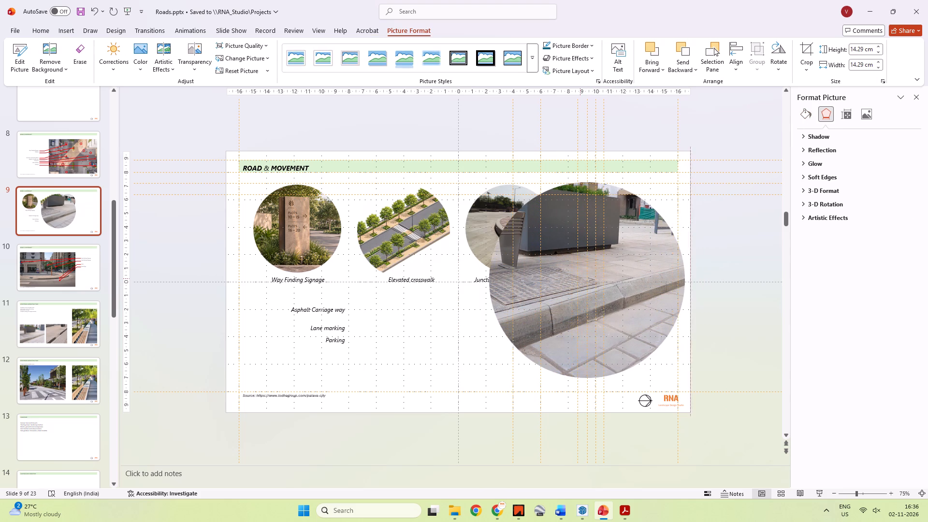
{"action": "left_click_drag", "start_coordinate": [580, 278], "coordinate": [573, 279]}
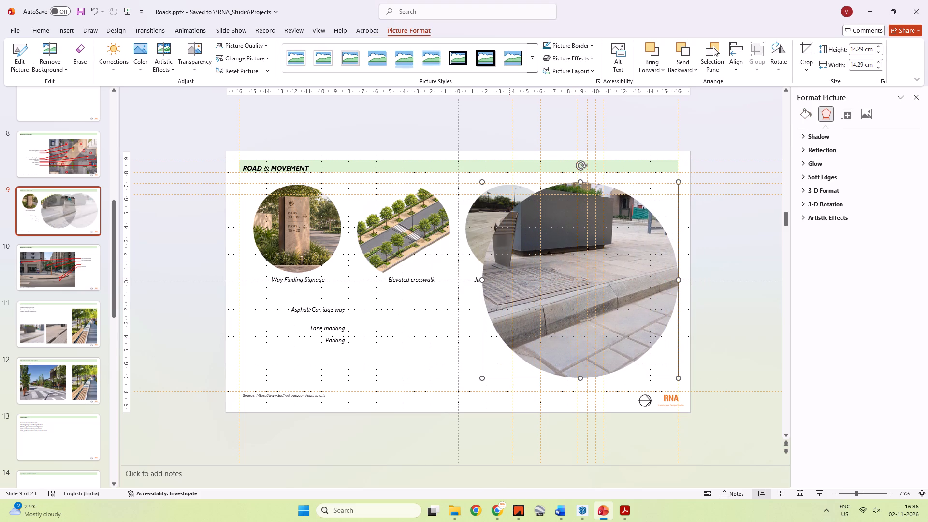
{"action": "left_click_drag", "start_coordinate": [480, 376], "coordinate": [591, 264], "text": "shift"}
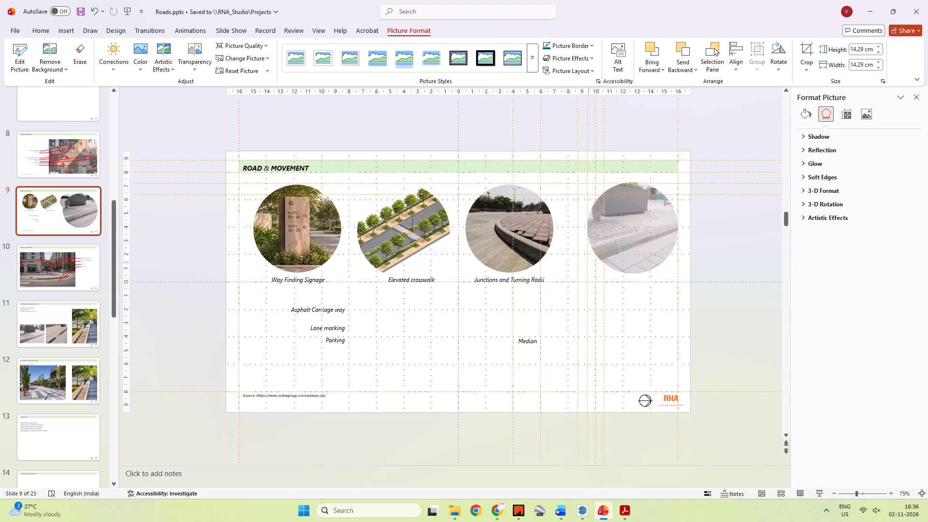
{"action": "left_click_drag", "start_coordinate": [591, 264], "coordinate": [585, 265], "text": "shift"}
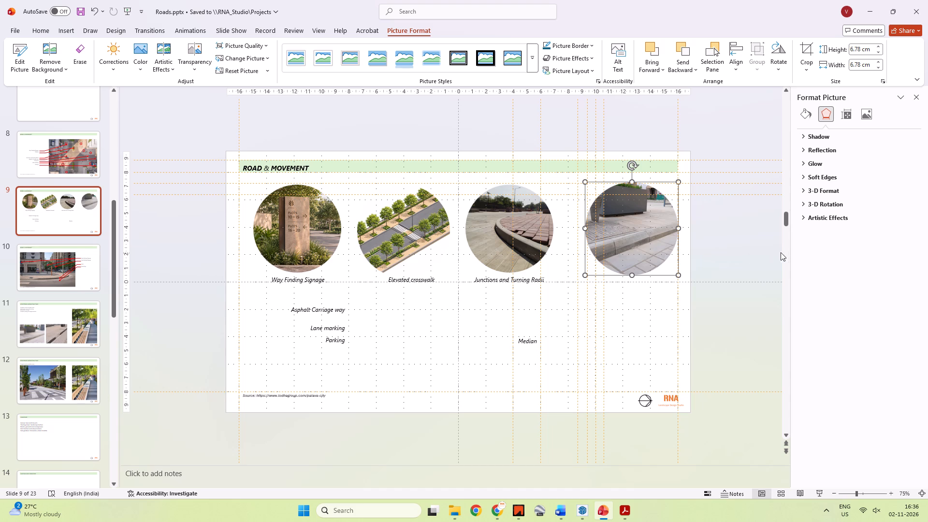
{"action": "left_click", "coordinate": [737, 241]}
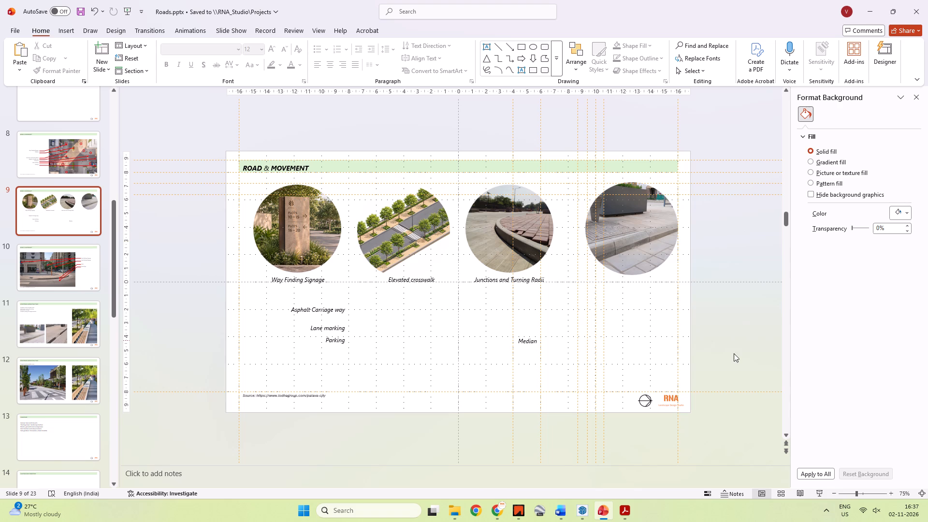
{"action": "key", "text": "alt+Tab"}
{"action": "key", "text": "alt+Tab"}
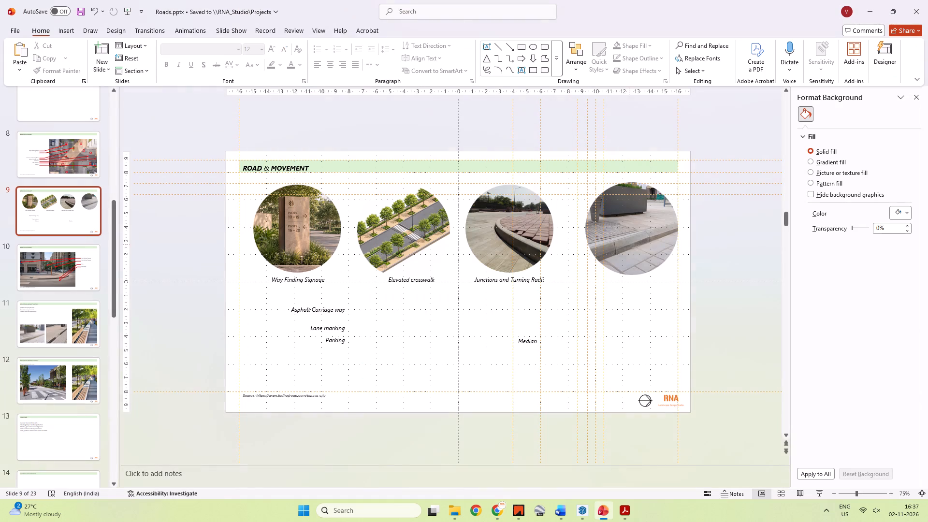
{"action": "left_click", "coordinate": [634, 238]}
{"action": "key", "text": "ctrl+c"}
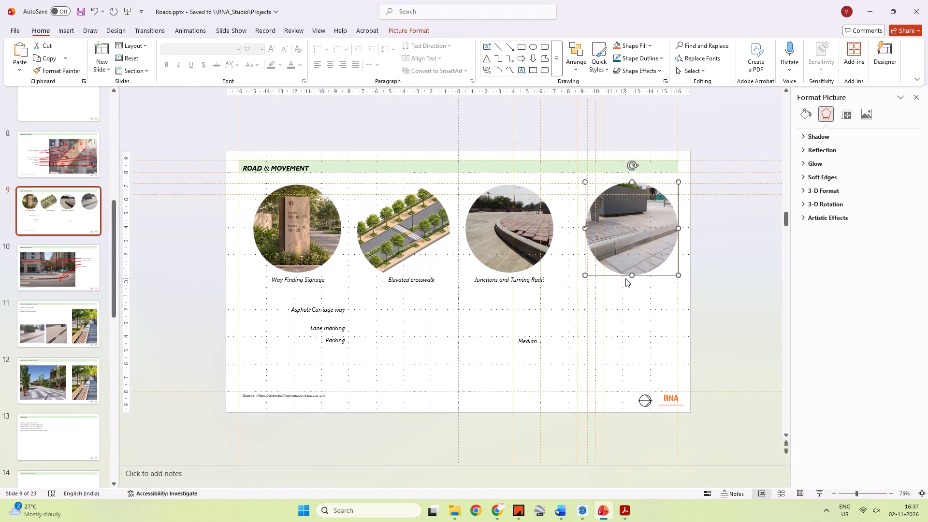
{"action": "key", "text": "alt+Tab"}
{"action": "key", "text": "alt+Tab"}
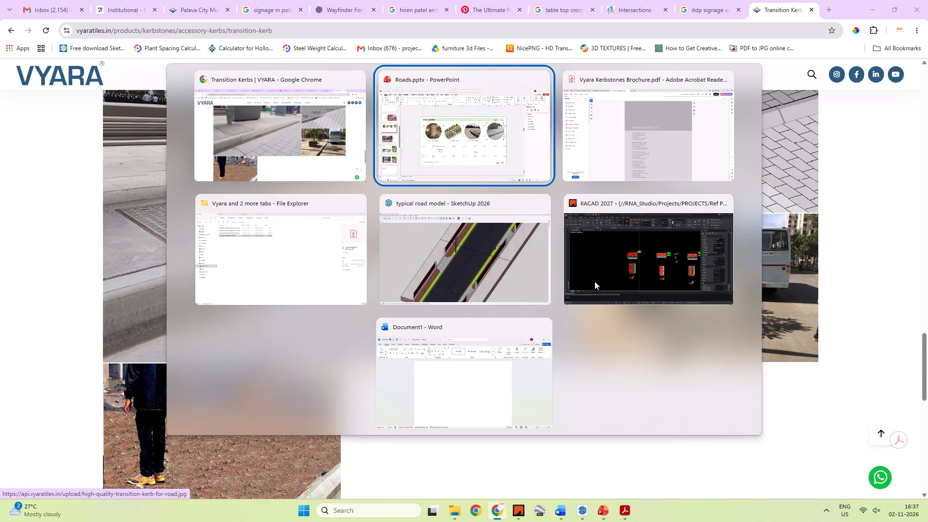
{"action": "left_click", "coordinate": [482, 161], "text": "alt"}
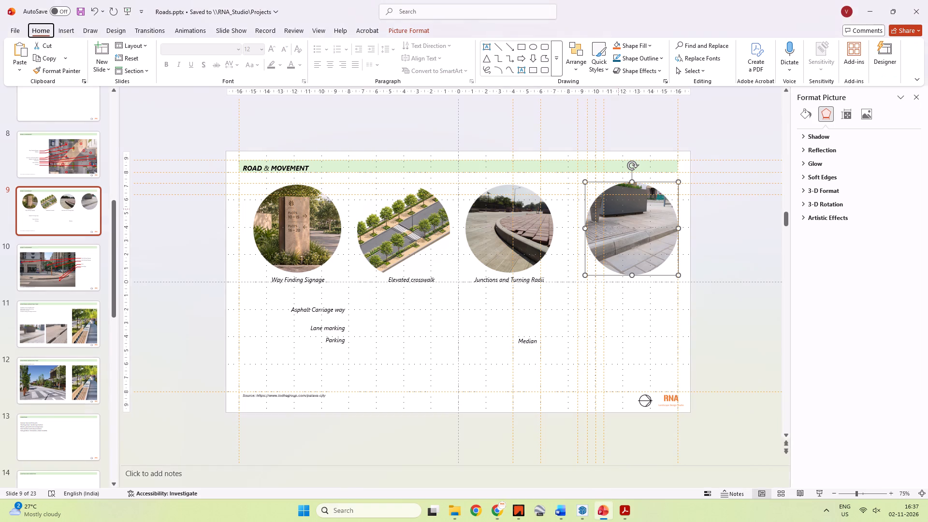
Duplicate the Junctions and Turning Radii caption beneath the round kerb photo and change its text to "Transition Kerb".
{"action": "left_click", "coordinate": [504, 285]}
{"action": "left_click_drag", "start_coordinate": [518, 287], "coordinate": [651, 289], "text": "ctrl"}
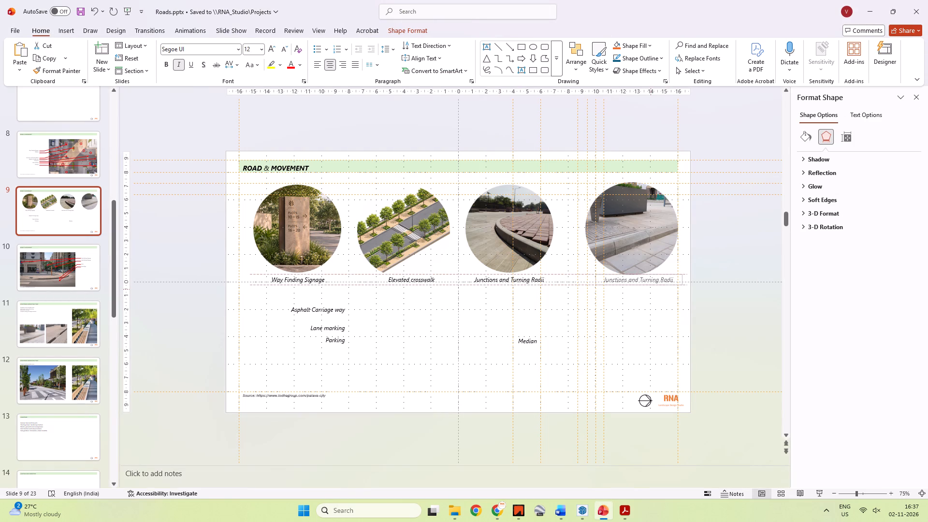
{"action": "left_click_drag", "start_coordinate": [651, 289], "coordinate": [642, 288], "text": "ctrl"}
{"action": "left_click", "coordinate": [636, 277]}
{"action": "key", "text": "ctrl+a"}
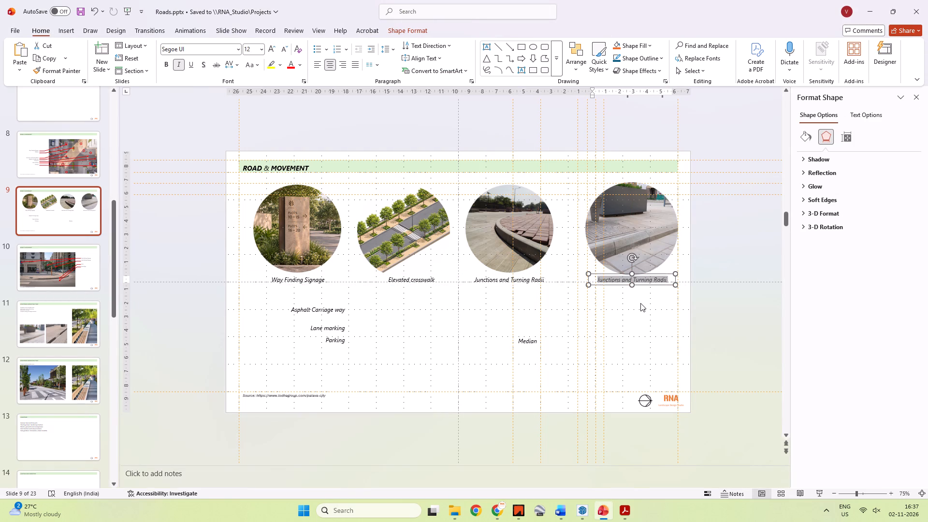
{"action": "type", "text": "TRE"}
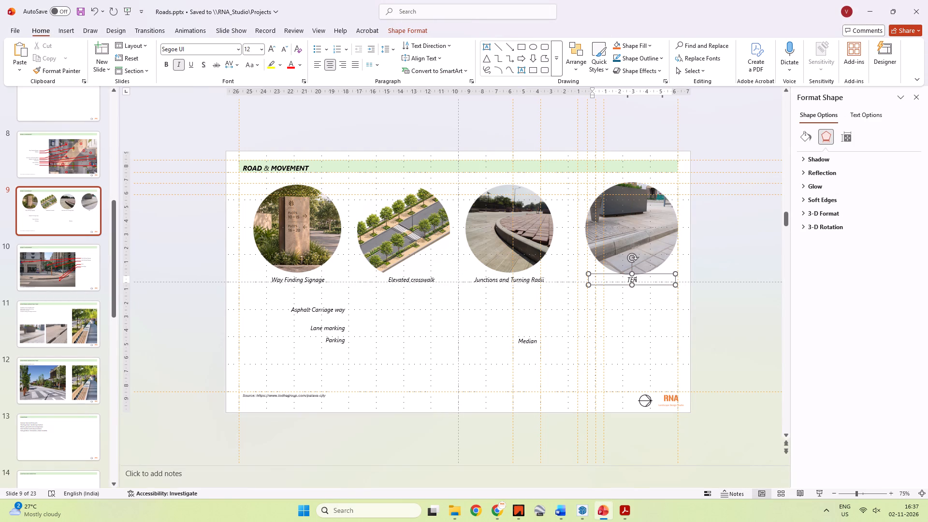
{"action": "key", "text": "BackSpace"}
{"action": "key", "text": "BackSpace"}
{"action": "type", "text": "ransa"}
{"action": "key", "text": "BackSpace"}
{"action": "type", "text": "ition"}
{"action": "key", "text": "space"}
{"action": "type", "text": "Kerb"}
{"action": "key", "text": "space"}
{"action": "left_click", "coordinate": [659, 348]}
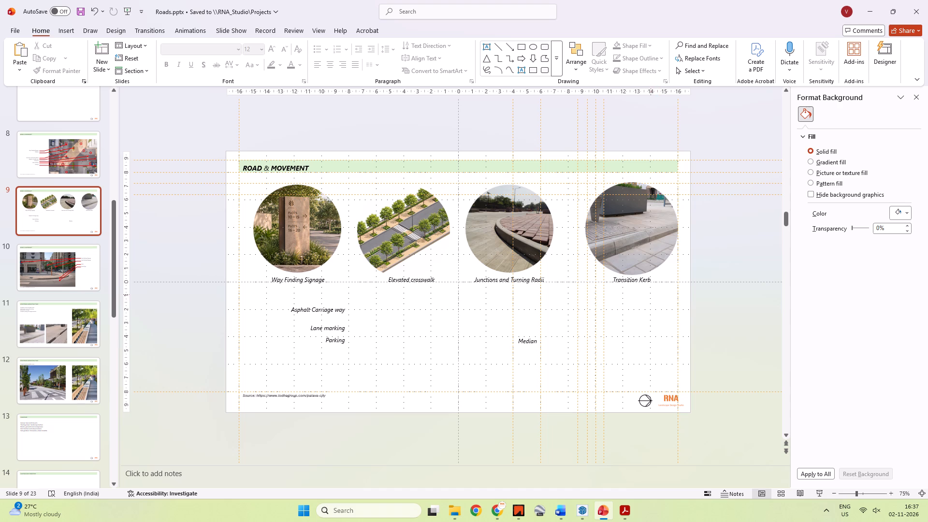
Shrink the round transition kerb photo slightly from its lower-left corner, keeping its upper-right edge in place.
{"action": "left_click", "coordinate": [649, 255]}
{"action": "left_click_drag", "start_coordinate": [584, 277], "coordinate": [589, 274]}
{"action": "left_click", "coordinate": [635, 350]}
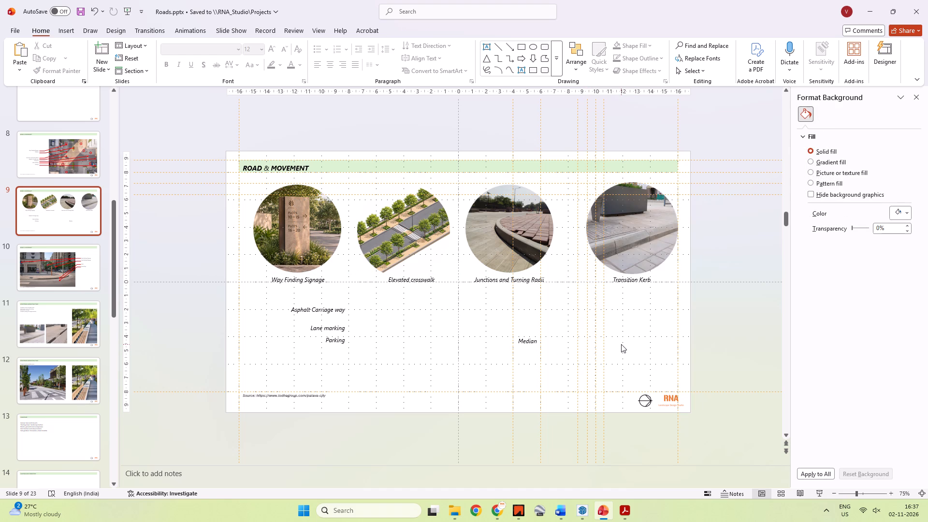
Move the Junctions and Turning Radii photo together with its caption slightly toward the Transition Kerb photo.
{"action": "left_click", "coordinate": [534, 283]}
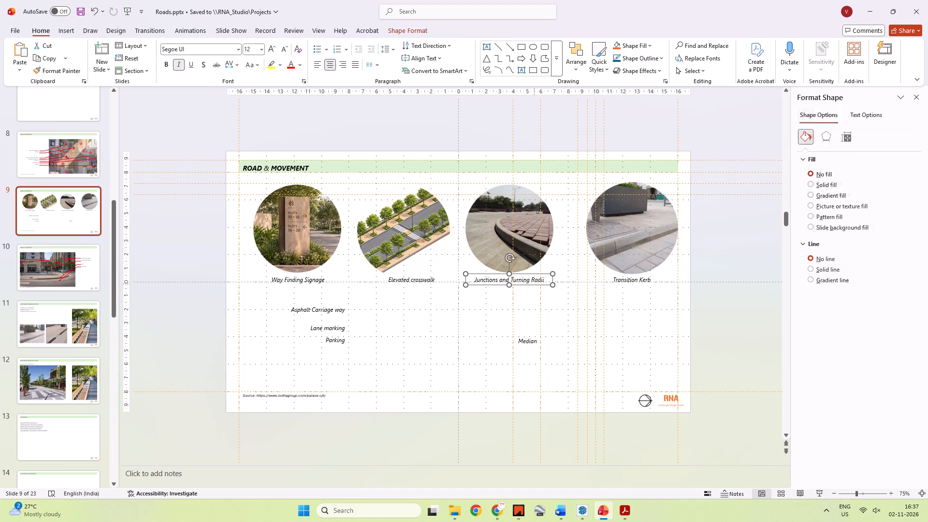
{"action": "left_click", "coordinate": [536, 258], "text": "ctrl"}
{"action": "left_click_drag", "start_coordinate": [521, 247], "coordinate": [531, 247], "text": "shift"}
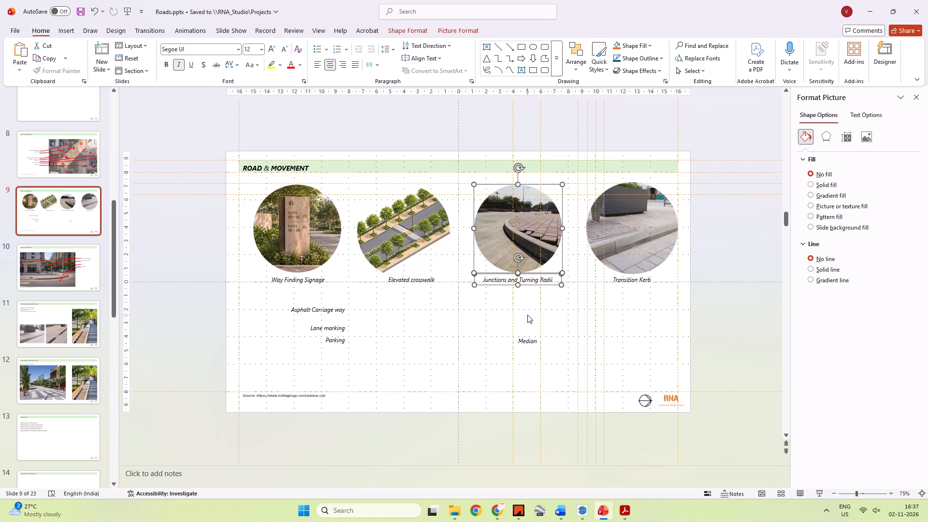
{"action": "left_click", "coordinate": [527, 315], "text": "shift"}
{"action": "left_click", "coordinate": [514, 312]}
{"action": "left_click", "coordinate": [504, 312]}
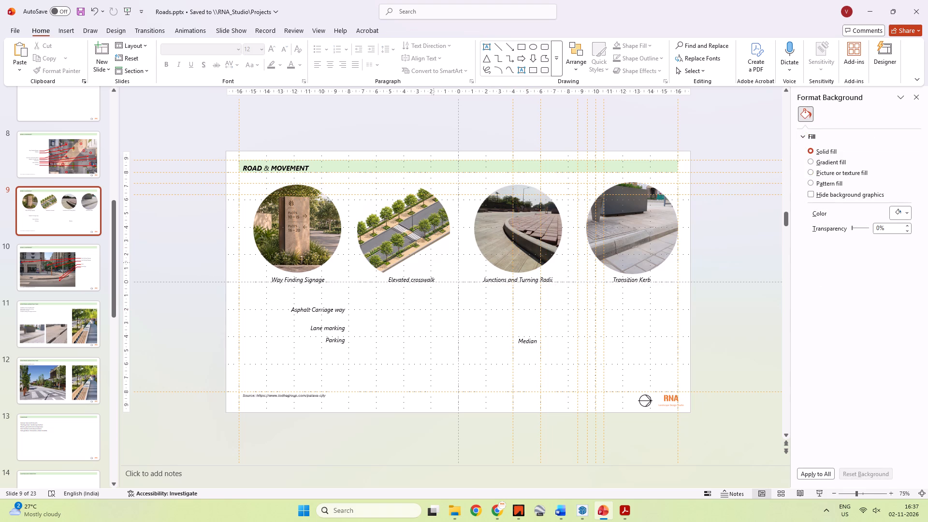
Nudge the Elevated crosswalk image and its caption slightly toward the Junctions and Turning Radii photo, and save the presentation.
{"action": "left_click", "coordinate": [431, 255]}
{"action": "left_click", "coordinate": [424, 283], "text": "shift"}
{"action": "left_click", "coordinate": [413, 244], "text": "shift"}
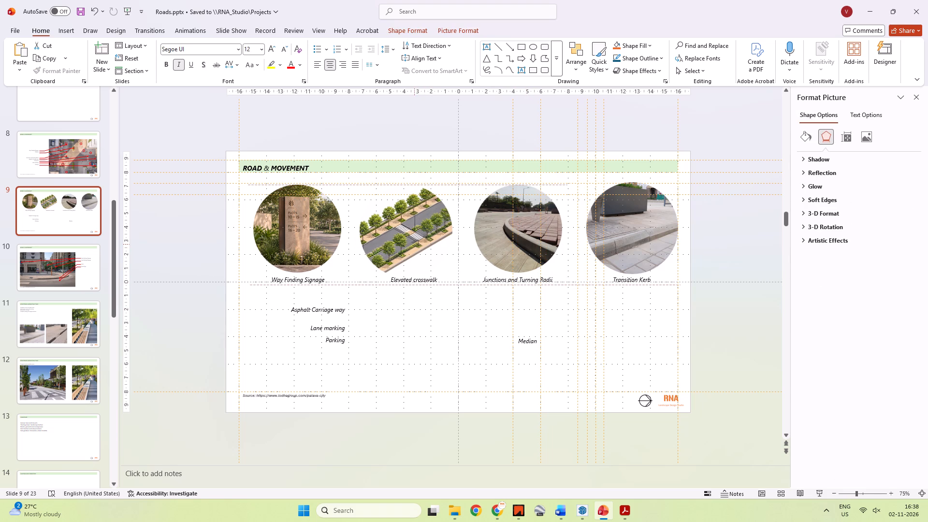
{"action": "left_click", "coordinate": [420, 314]}
{"action": "key", "text": "ctrl+s"}
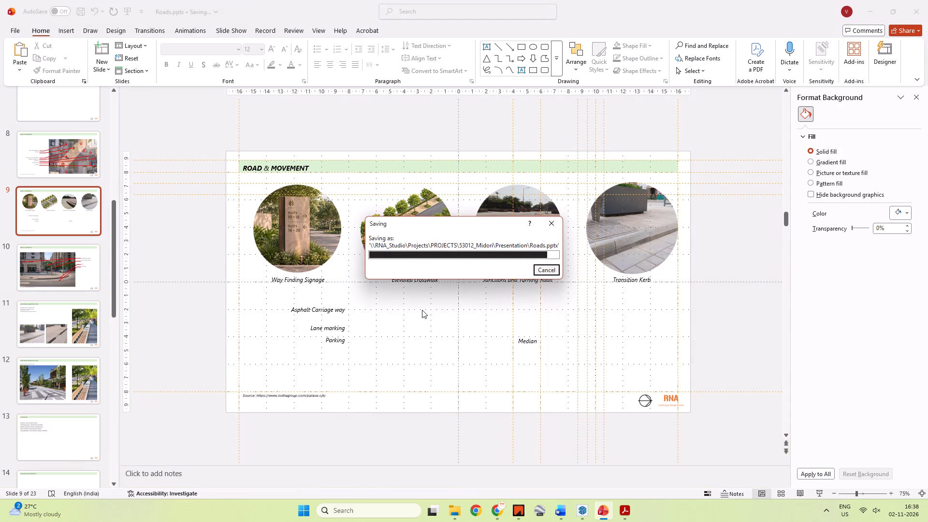
Switch to Chrome, open the Offlet Kerbs product page on the Vyara site, and copy its large photo of the kerb with drainage holes.
{"action": "key", "text": "alt+Tab"}
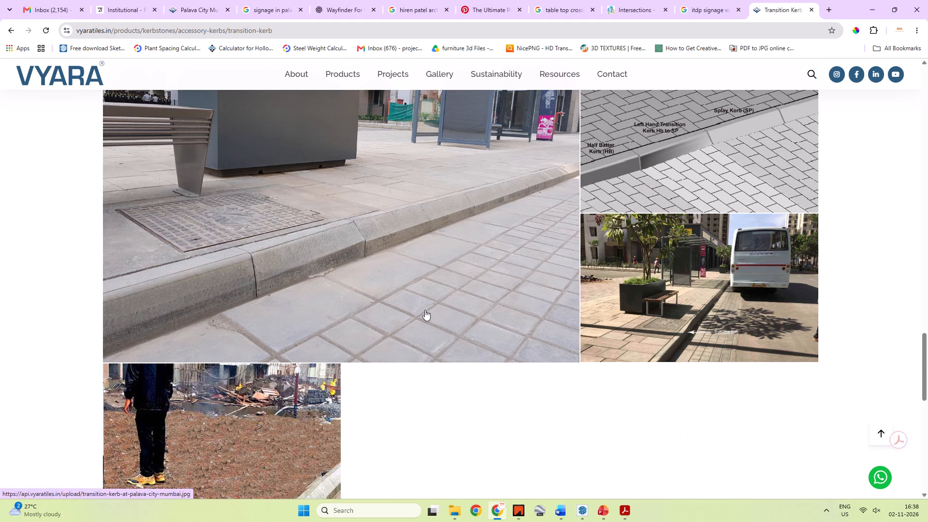
{"action": "scroll", "coordinate": [426, 306], "scroll_direction": "down", "scroll_amount": 11}
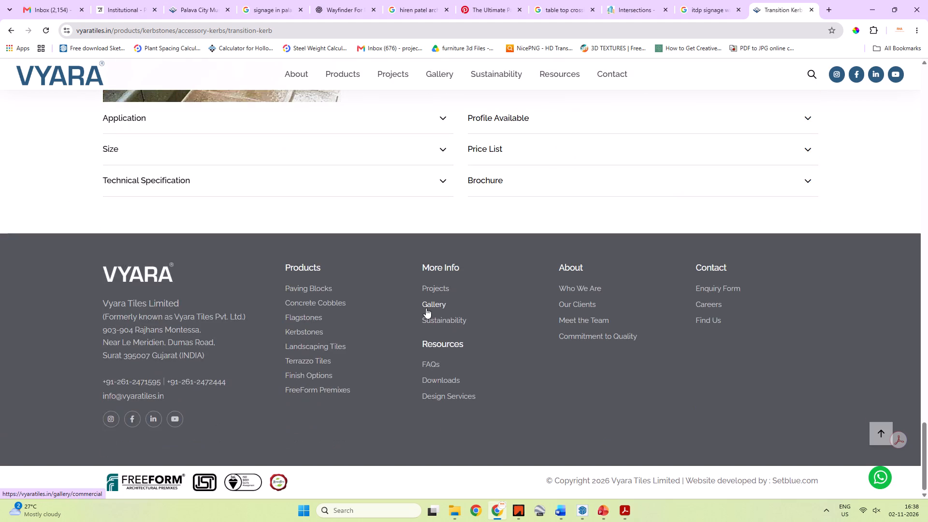
{"action": "scroll", "coordinate": [426, 308], "scroll_direction": "down", "scroll_amount": 3}
{"action": "scroll", "coordinate": [426, 308], "scroll_direction": "up", "scroll_amount": 14}
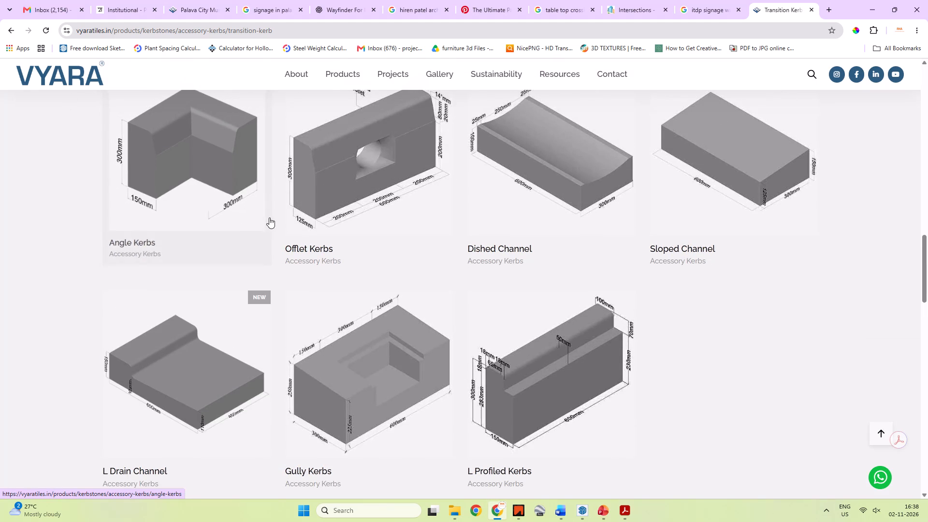
{"action": "left_click", "coordinate": [321, 157]}
{"action": "scroll", "coordinate": [326, 173], "scroll_direction": "down", "scroll_amount": 4}
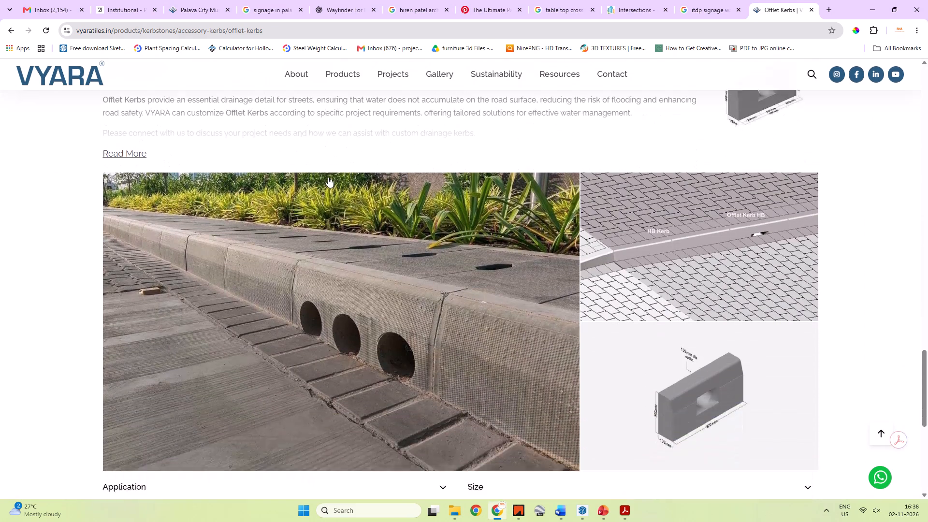
{"action": "scroll", "coordinate": [363, 204], "scroll_direction": "up", "scroll_amount": 1}
{"action": "right_click", "coordinate": [377, 228]}
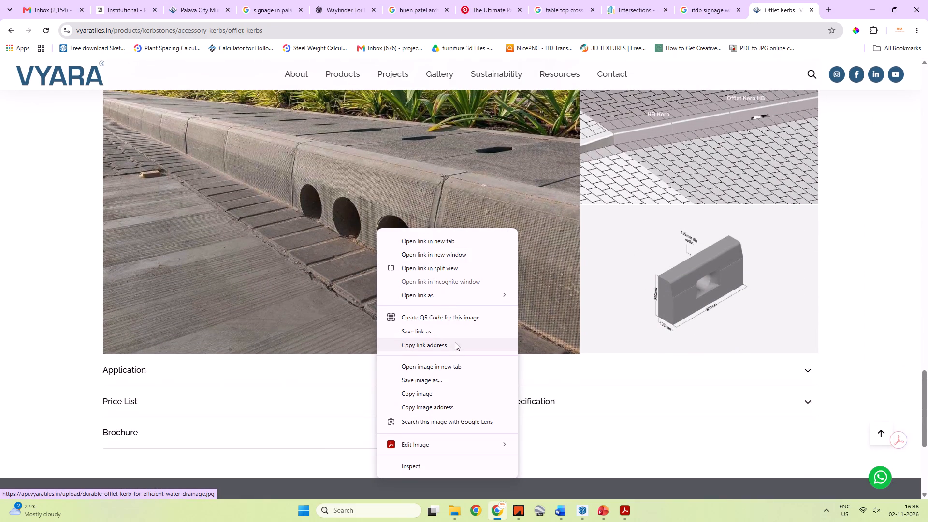
{"action": "left_click", "coordinate": [448, 394]}
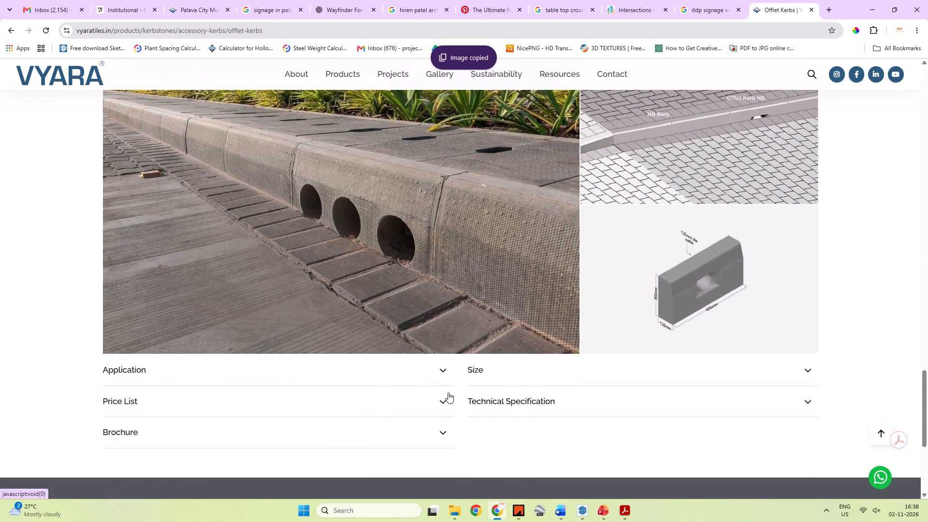
Paste the offlet kerb photo as a picture on the PowerPoint slide and crop it to 1:1, centring the drainage holes within the frame.
{"action": "key", "text": "alt+Tab"}
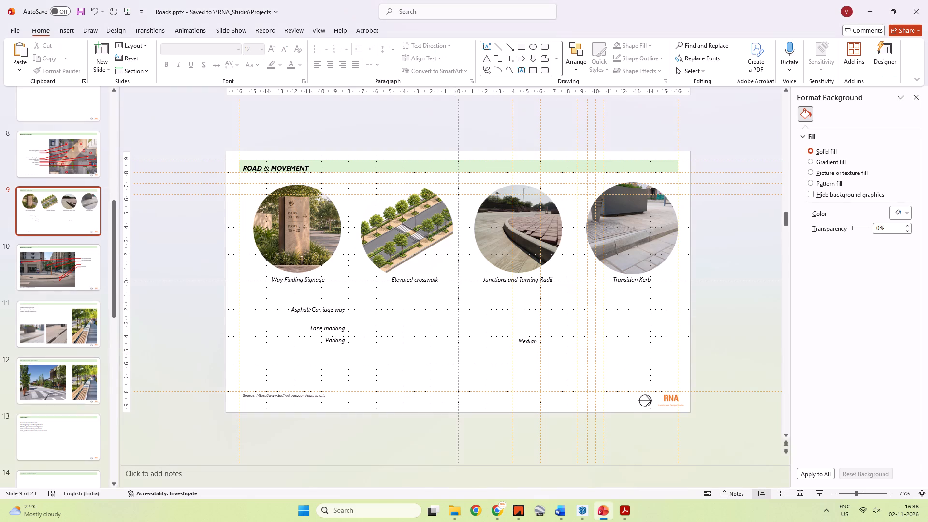
{"action": "right_click", "coordinate": [465, 350]}
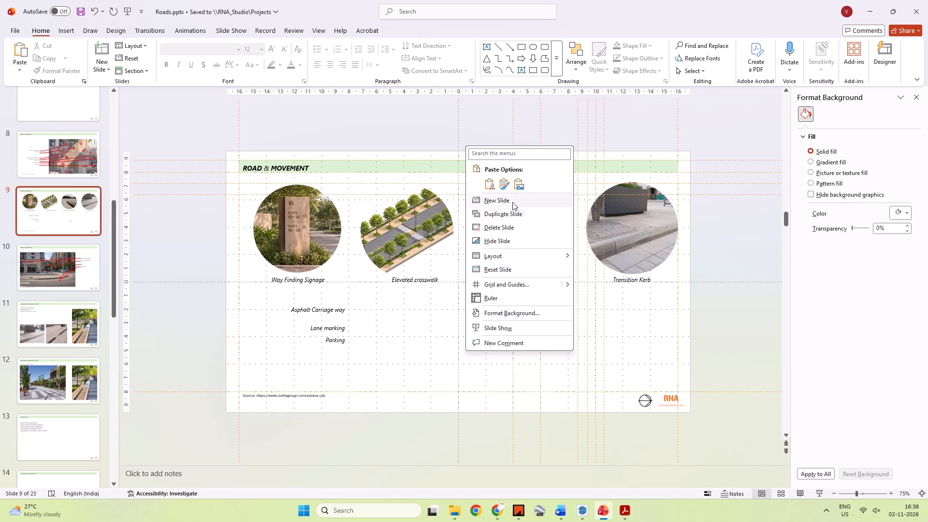
{"action": "left_click", "coordinate": [524, 182]}
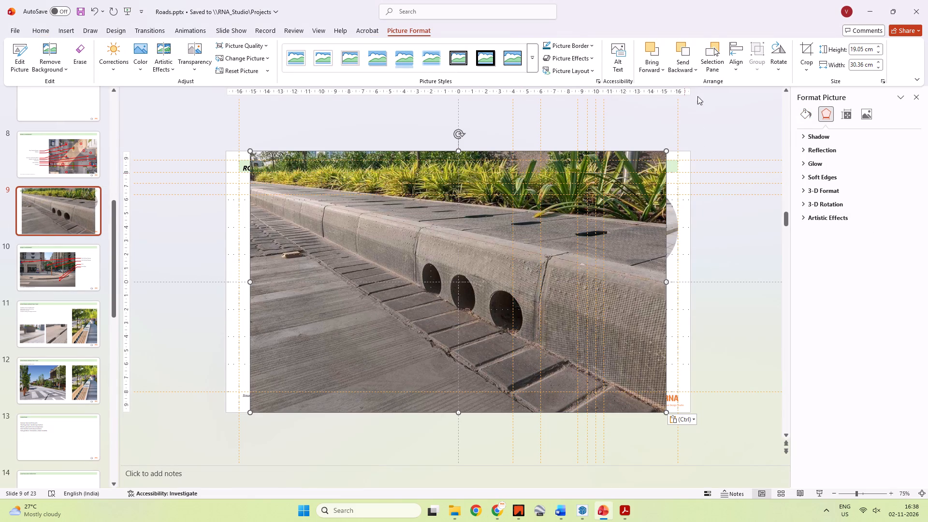
{"action": "left_click", "coordinate": [813, 69]}
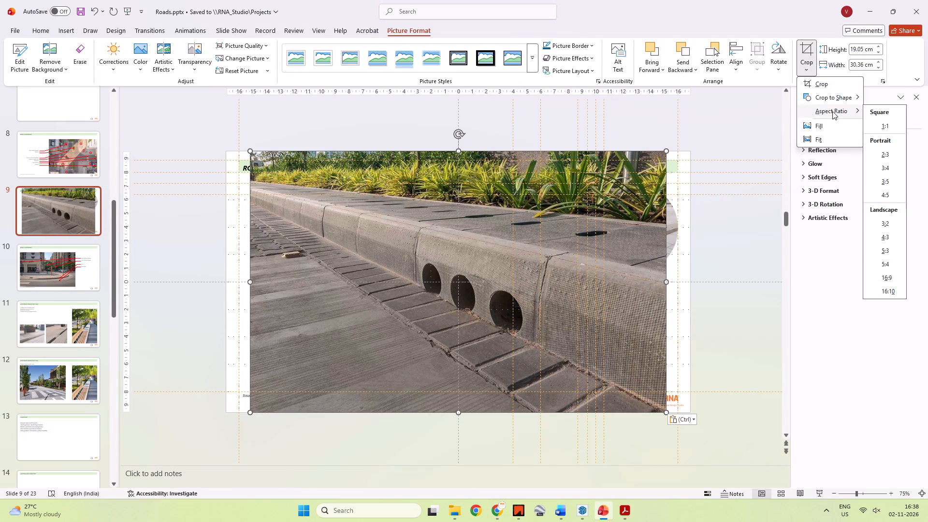
{"action": "left_click", "coordinate": [892, 123]}
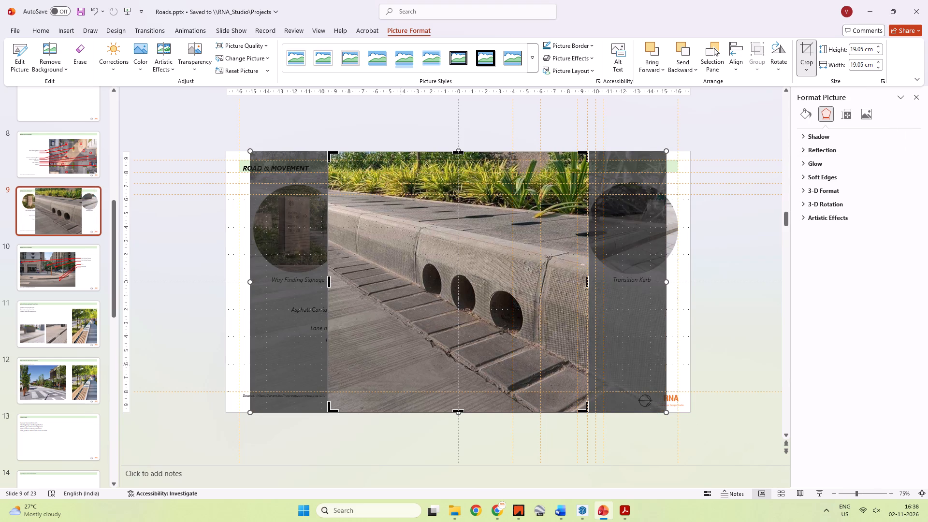
{"action": "left_click_drag", "start_coordinate": [483, 321], "coordinate": [462, 321], "text": "shift"}
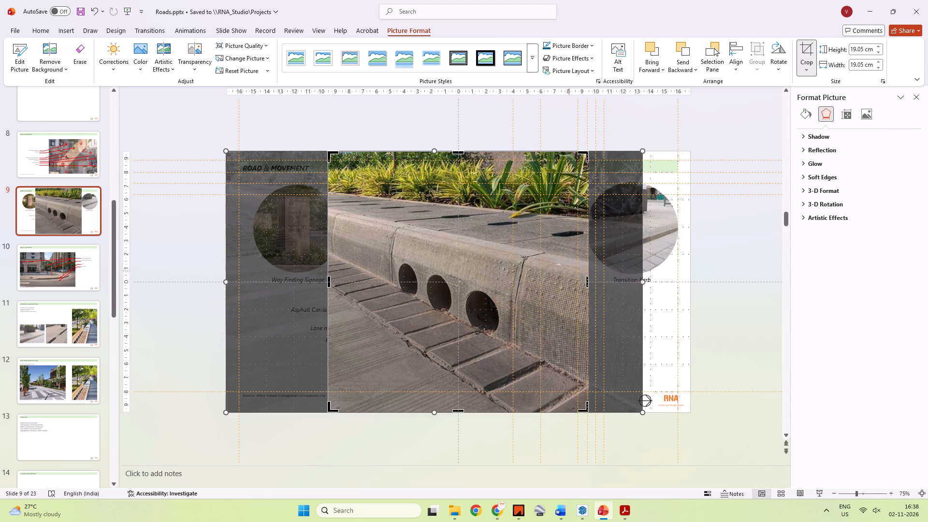
Crop the square offlet kerb photo to the circular flowchart connector shape.
{"action": "left_click", "coordinate": [810, 69]}
{"action": "left_click", "coordinate": [852, 97]}
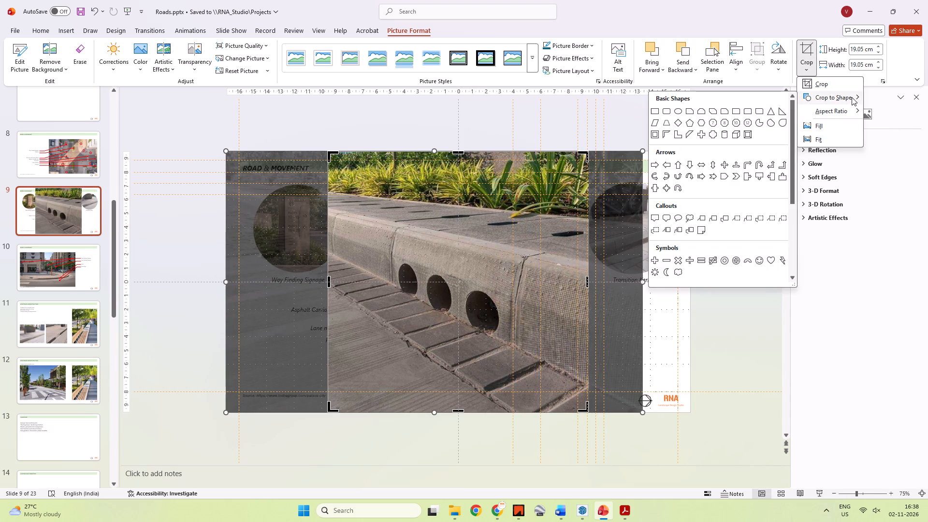
{"action": "scroll", "coordinate": [679, 253], "scroll_direction": "down", "scroll_amount": 4}
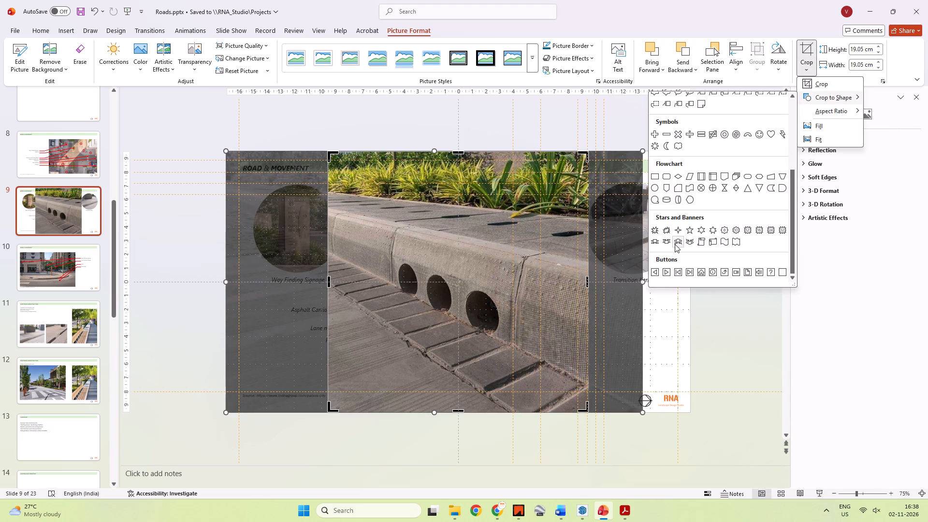
{"action": "left_click", "coordinate": [656, 188]}
{"action": "left_click", "coordinate": [731, 307]}
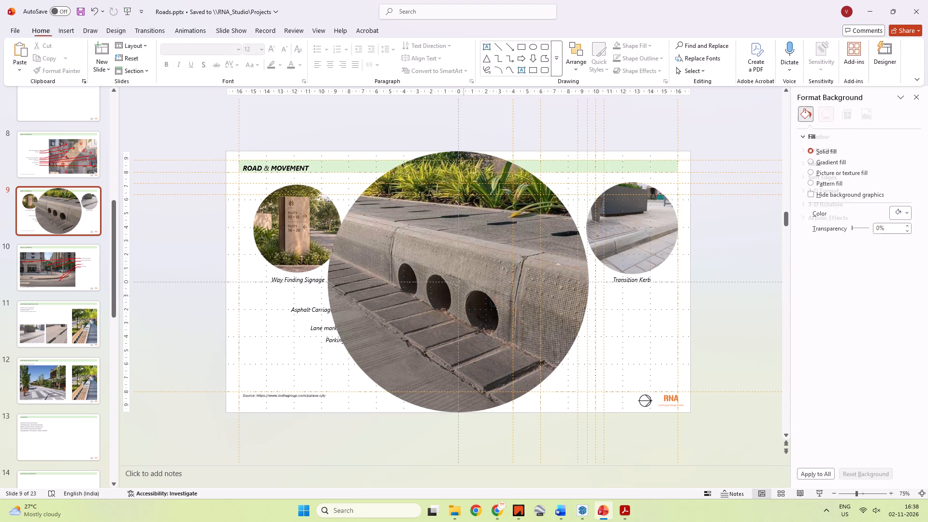
Shrink the round offlet kerb photo to about 6.71 cm across and place it directly beneath the Transition Kerb photo and caption.
{"action": "left_click_drag", "start_coordinate": [461, 293], "coordinate": [559, 272]}
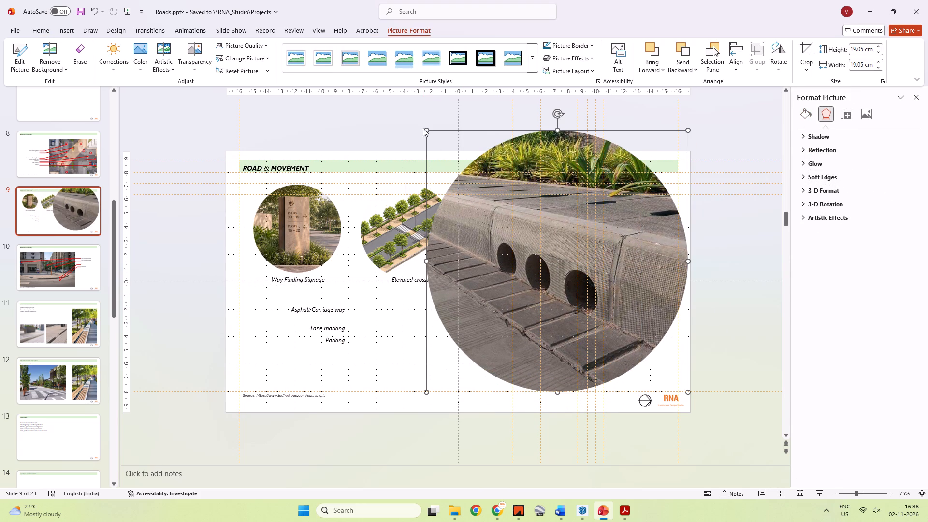
{"action": "left_click_drag", "start_coordinate": [427, 129], "coordinate": [595, 307], "text": "shift"}
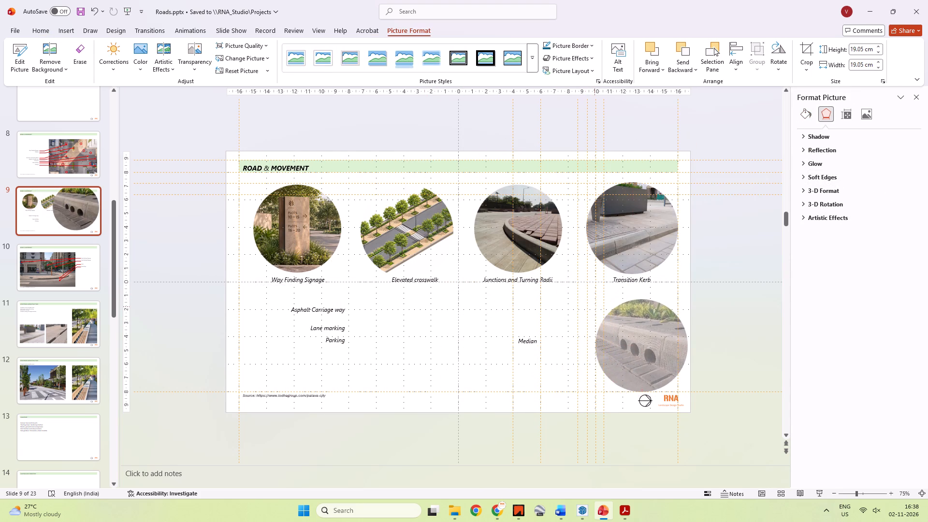
{"action": "left_click_drag", "start_coordinate": [595, 307], "coordinate": [596, 310], "text": "shift"}
{"action": "left_click_drag", "start_coordinate": [638, 327], "coordinate": [624, 315], "text": "shift"}
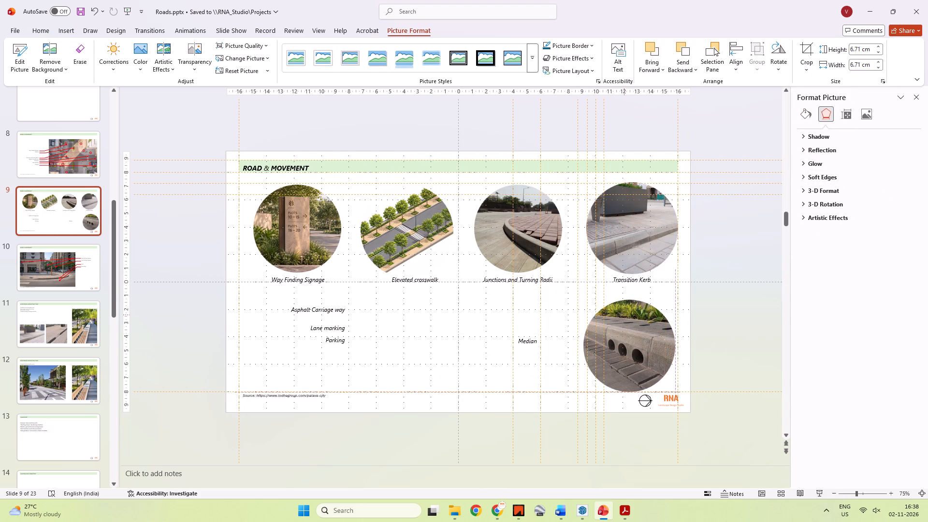
{"action": "left_click_drag", "start_coordinate": [624, 315], "coordinate": [628, 318], "text": "shift"}
Copy the Transition Kerb caption to just beneath the offlet kerb photo and change the copy's text to "Offlet kerb".
{"action": "left_click", "coordinate": [638, 284]}
{"action": "left_click_drag", "start_coordinate": [649, 283], "coordinate": [656, 390], "text": "ctrl"}
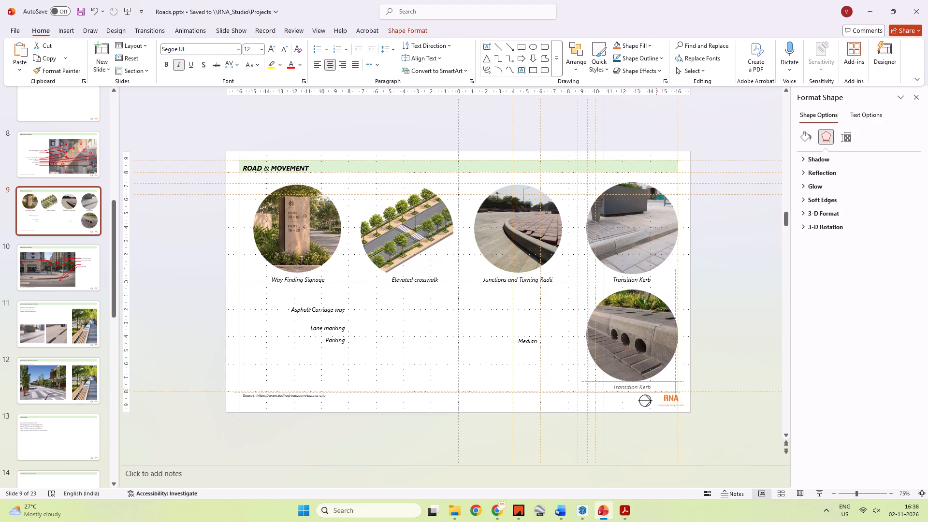
{"action": "left_click_drag", "start_coordinate": [656, 390], "coordinate": [656, 389], "text": "ctrl"}
{"action": "left_click", "coordinate": [640, 385]}
{"action": "key", "text": "ctrl+a"}
{"action": "type", "text": "offlet je"}
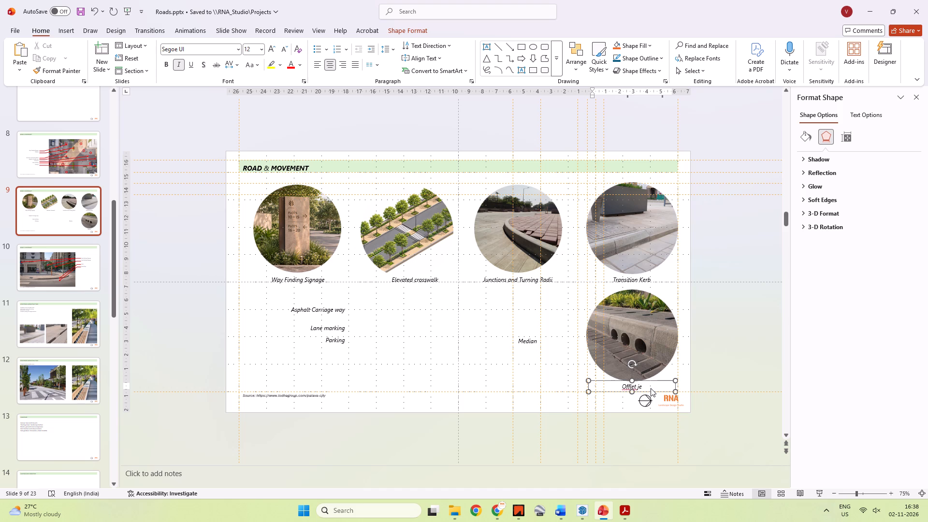
{"action": "key", "text": "BackSpace"}
{"action": "key", "text": "BackSpace"}
{"action": "type", "text": "kje"}
{"action": "key", "text": "BackSpace"}
{"action": "key", "text": "BackSpace"}
{"action": "key", "text": "BackSpace"}
{"action": "type", "text": "kerb"}
{"action": "key", "text": "space"}
Check the product name on the Vyara page in Chrome, correct the PowerPoint caption to "Offlet Kerb", and save the presentation.
{"action": "key", "text": "ctrl+a"}
{"action": "key", "text": "alt+Tab"}
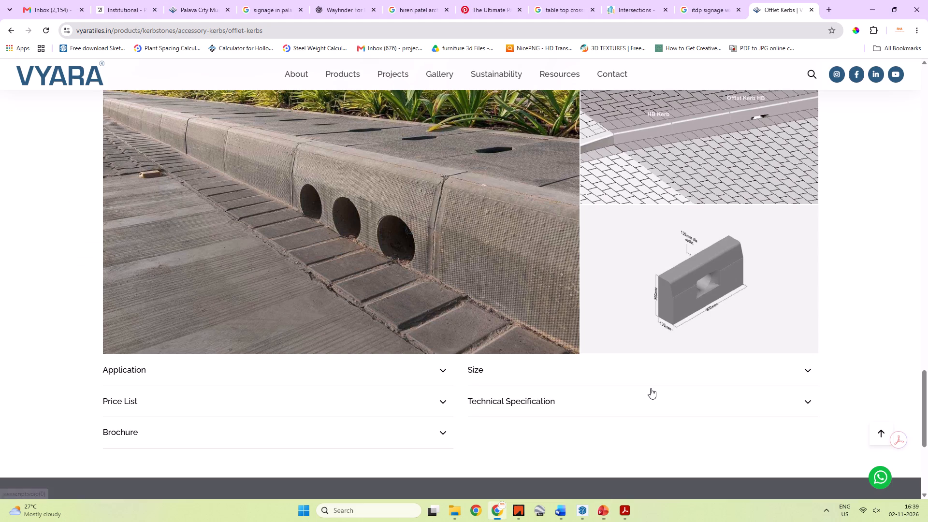
{"action": "scroll", "coordinate": [587, 341], "scroll_direction": "up", "scroll_amount": 4}
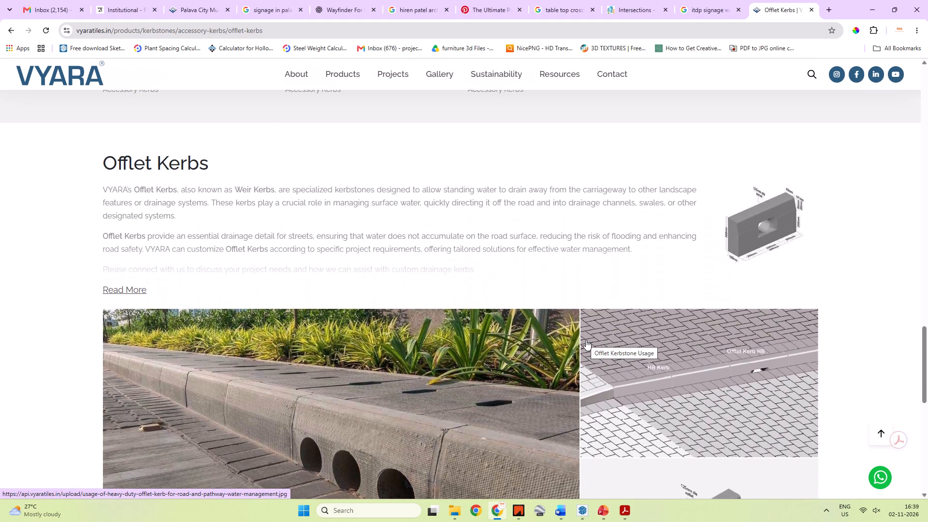
{"action": "key", "text": "alt+Tab"}
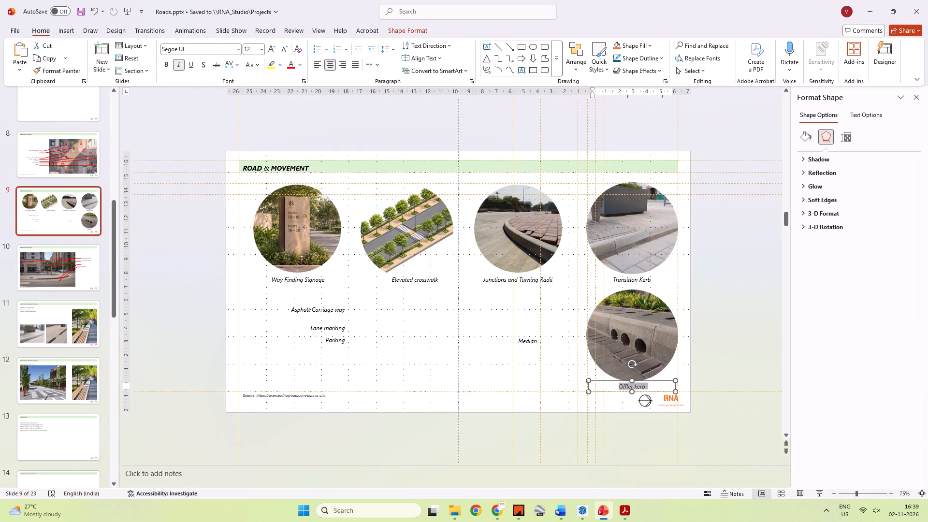
{"action": "left_click", "coordinate": [636, 387]}
{"action": "key", "text": "BackSpace"}
{"action": "key", "text": "shift+k"}
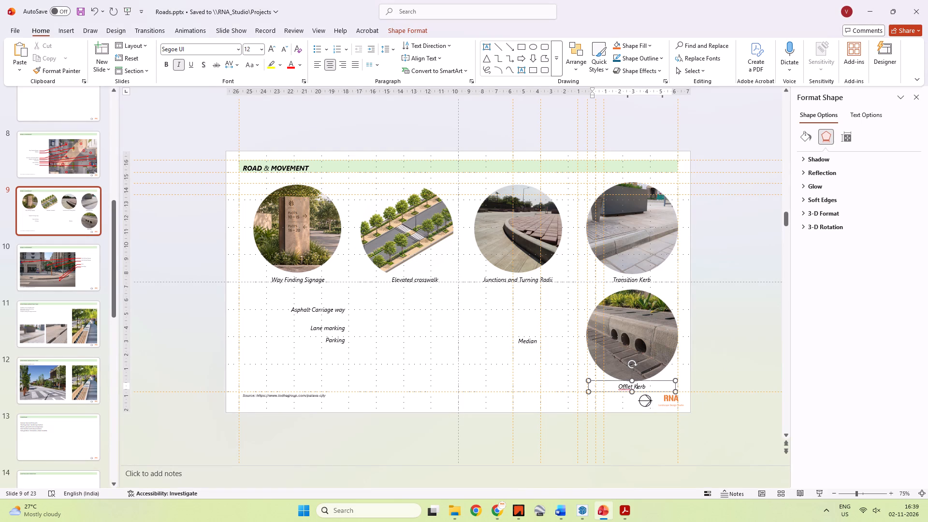
{"action": "left_click", "coordinate": [753, 358]}
{"action": "key", "text": "ctrl+s"}
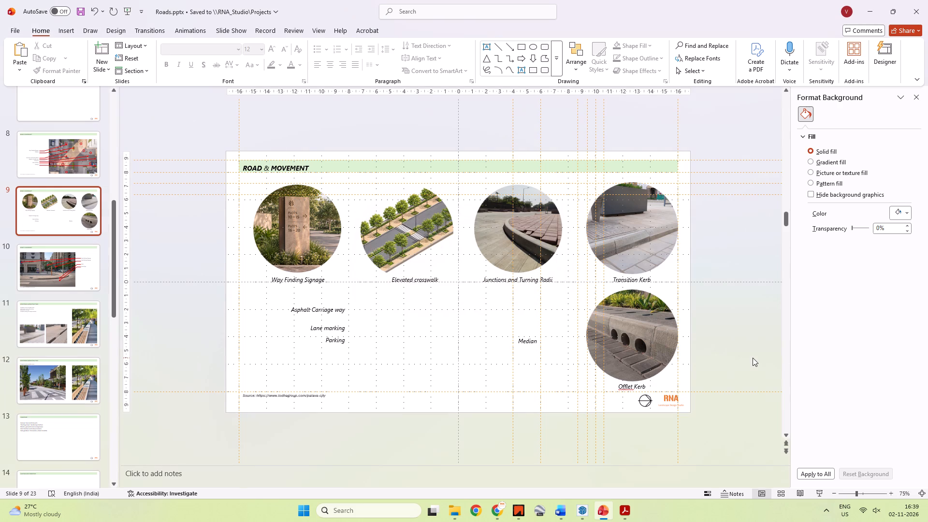
Switch to Chrome, return to the Transition Kerb page on the Vyara site, and look through the accessory kerb products for another reference.
{"action": "key", "text": "alt+Tab"}
{"action": "key", "text": "alt+Tab"}
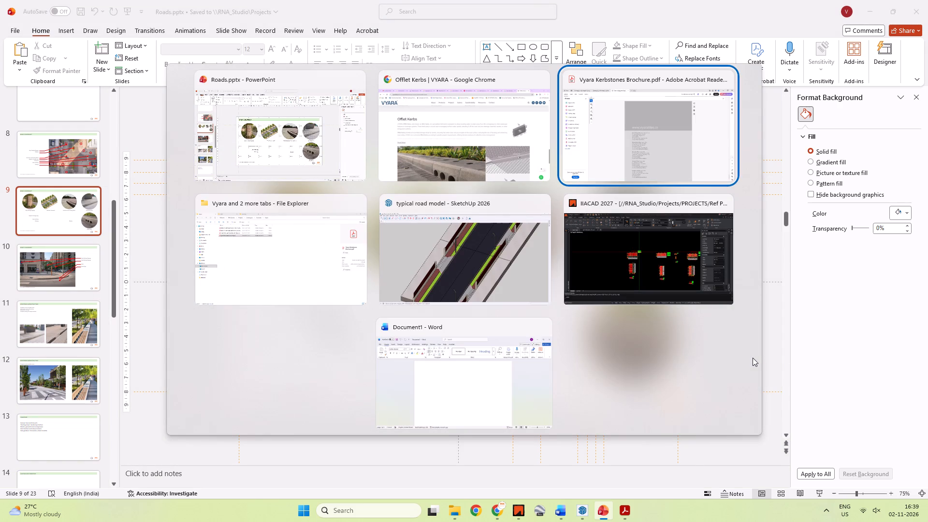
{"action": "key", "text": "alt+Tab"}
{"action": "key", "text": "alt+Tab"}
{"action": "key", "text": "alt+Tab"}
{"action": "key", "text": "alt+Tab"}
{"action": "key", "text": "alt+Tab"}
{"action": "key", "text": "alt+Tab"}
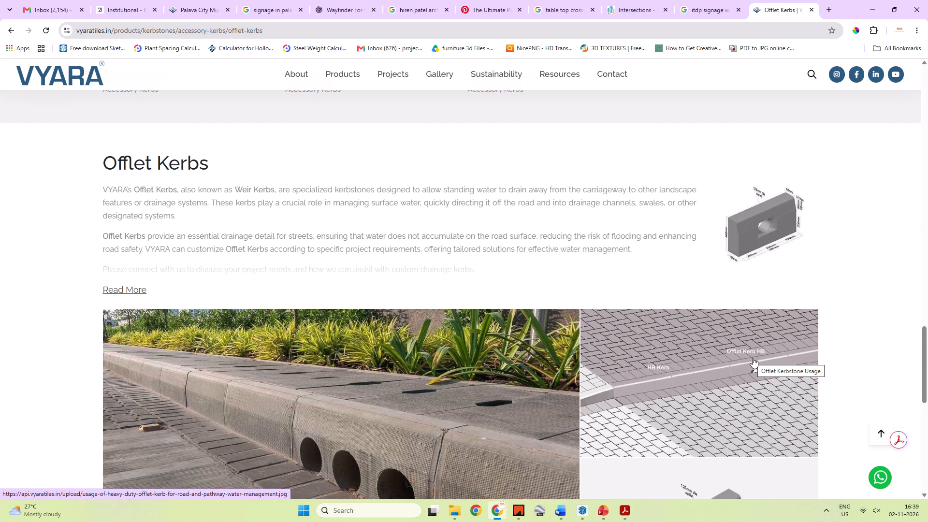
{"action": "scroll", "coordinate": [720, 350], "scroll_direction": "down", "scroll_amount": 5}
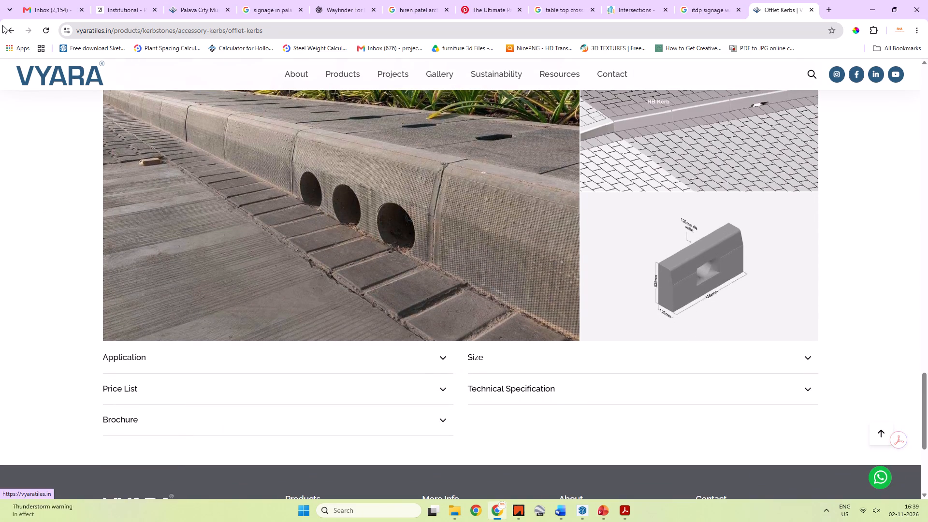
{"action": "left_click", "coordinate": [2, 25]}
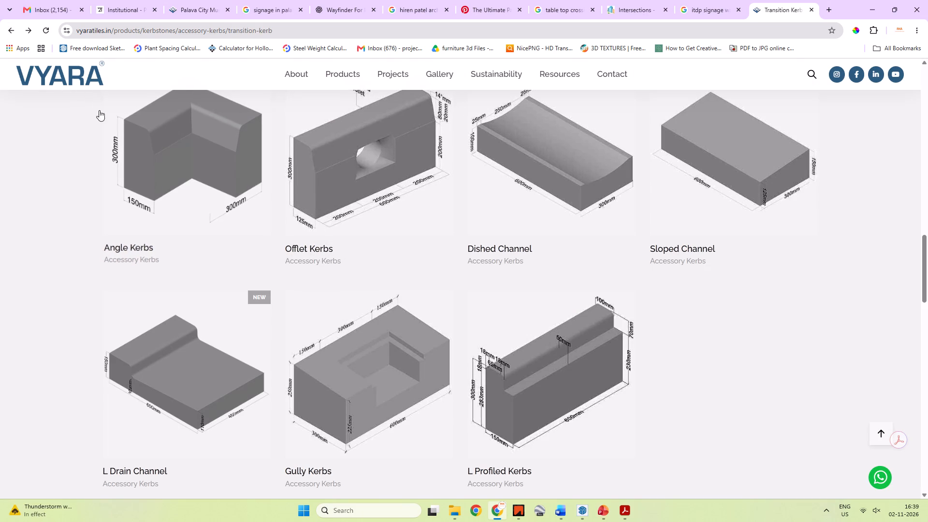
{"action": "scroll", "coordinate": [309, 228], "scroll_direction": "up", "scroll_amount": 6}
{"action": "scroll", "coordinate": [308, 227], "scroll_direction": "down", "scroll_amount": 2}
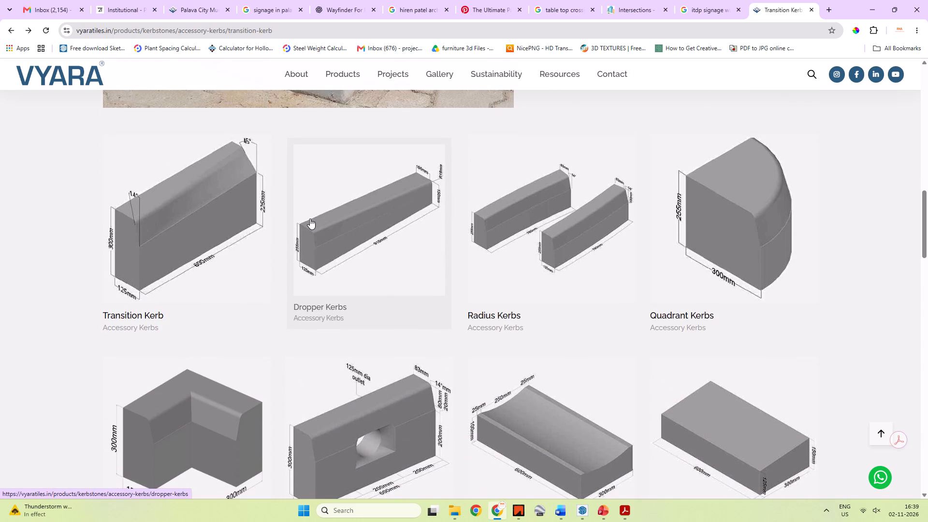
{"action": "scroll", "coordinate": [314, 228], "scroll_direction": "up", "scroll_amount": 4}
{"action": "scroll", "coordinate": [315, 228], "scroll_direction": "down", "scroll_amount": 4}
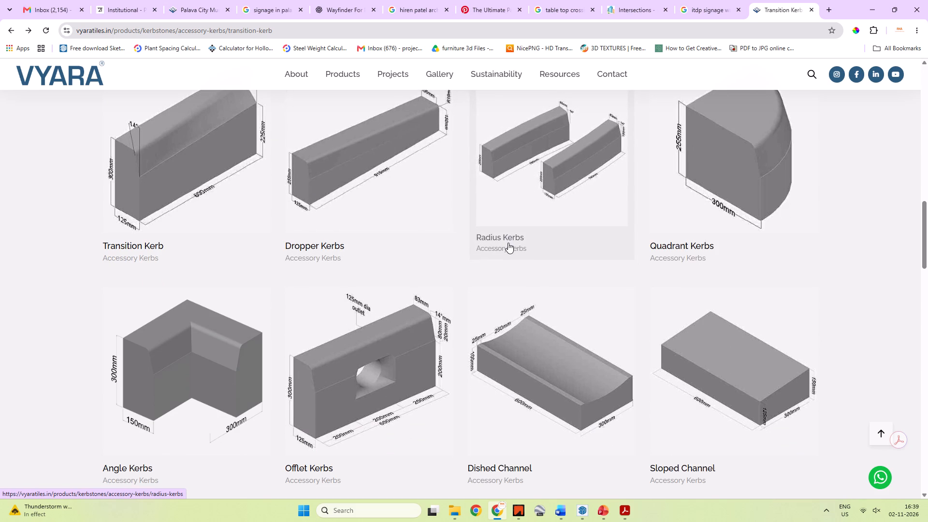
{"action": "scroll", "coordinate": [508, 243], "scroll_direction": "down", "scroll_amount": 3}
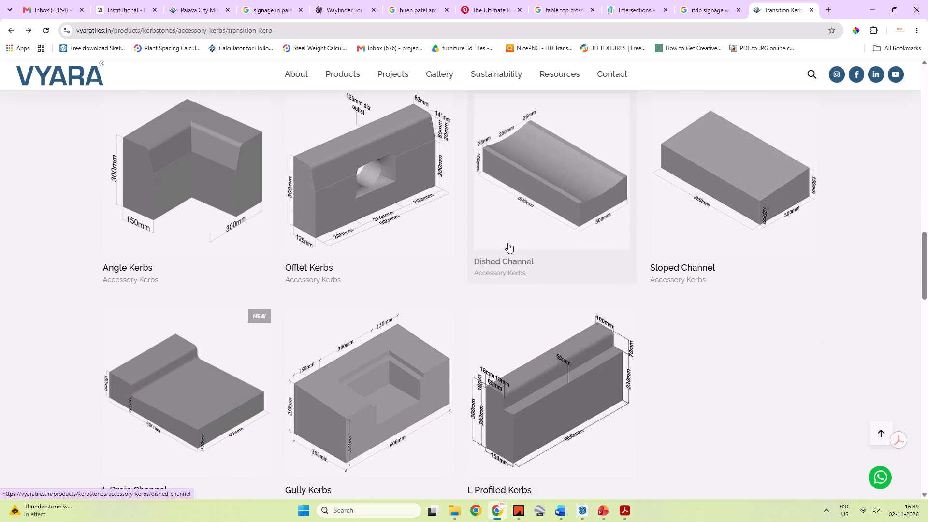
{"action": "scroll", "coordinate": [508, 243], "scroll_direction": "up", "scroll_amount": 17}
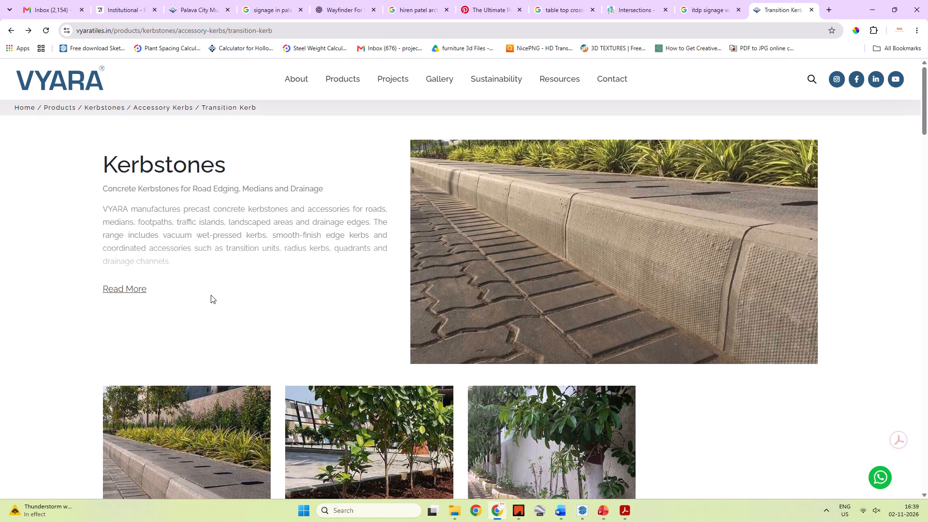
{"action": "scroll", "coordinate": [436, 260], "scroll_direction": "down", "scroll_amount": 10}
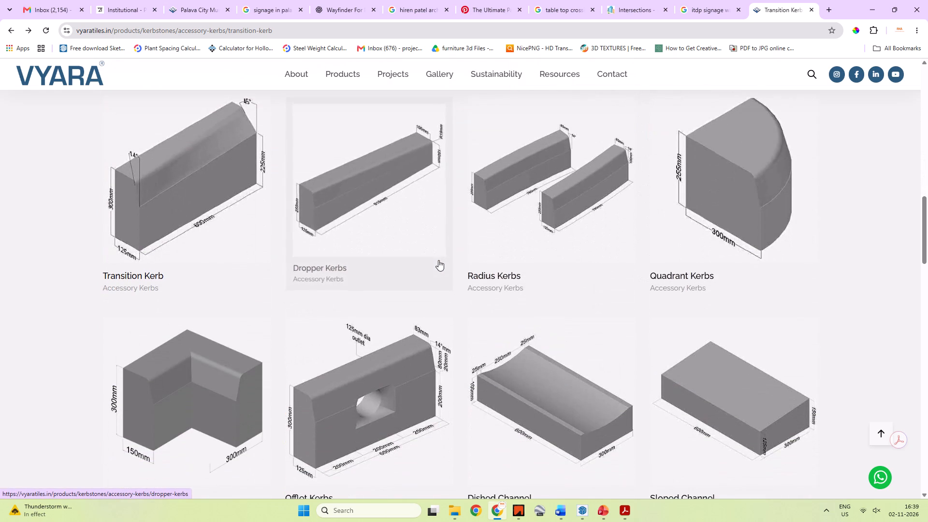
{"action": "scroll", "coordinate": [438, 260], "scroll_direction": "down", "scroll_amount": 6}
{"action": "scroll", "coordinate": [438, 260], "scroll_direction": "up", "scroll_amount": 4}
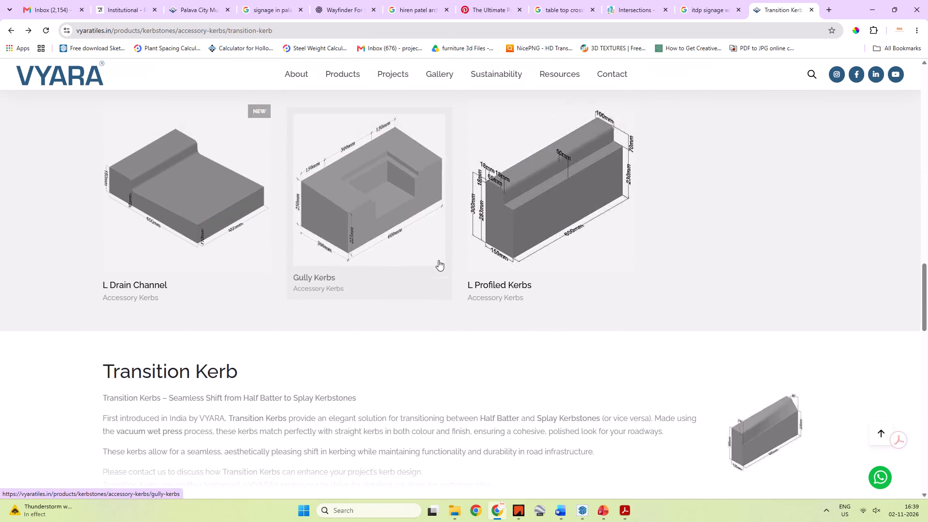
Copy the large Kerbstones header photo of the kerb beside block paving from the top of the Vyara page.
{"action": "scroll", "coordinate": [438, 260], "scroll_direction": "up", "scroll_amount": 14}
{"action": "left_click", "coordinate": [615, 252]}
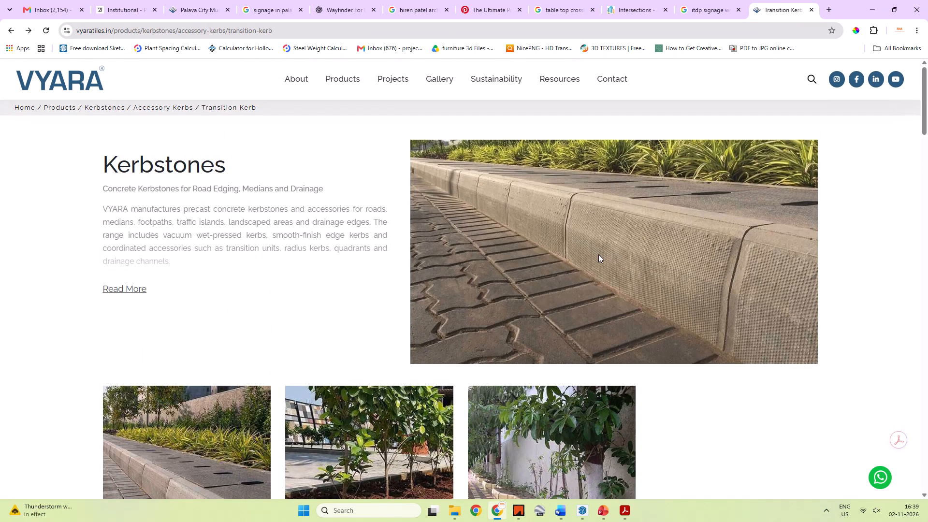
{"action": "right_click", "coordinate": [598, 255]}
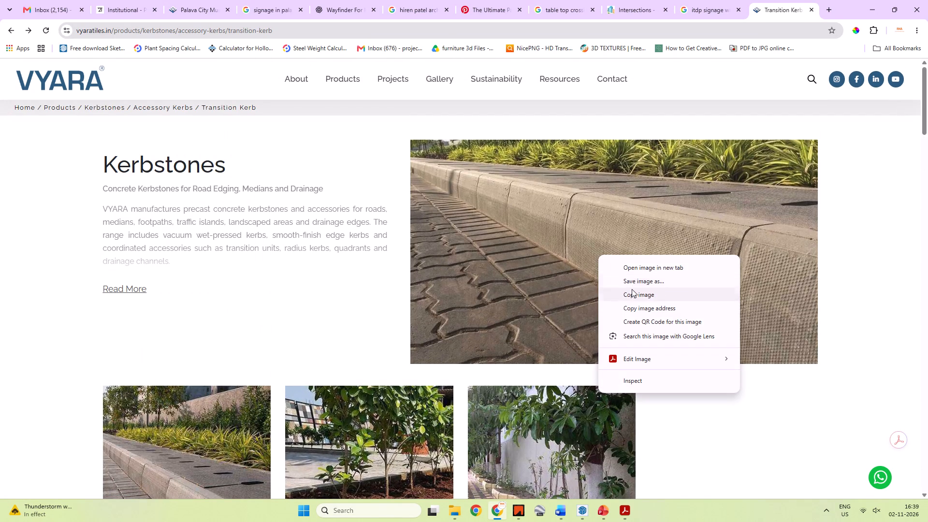
{"action": "left_click", "coordinate": [632, 291]}
Switch to PowerPoint and move the Median caption below the Parking caption, clearing space beneath the Junctions and Turning Radii photo.
{"action": "key", "text": "alt+Tab"}
{"action": "left_click", "coordinate": [726, 305]}
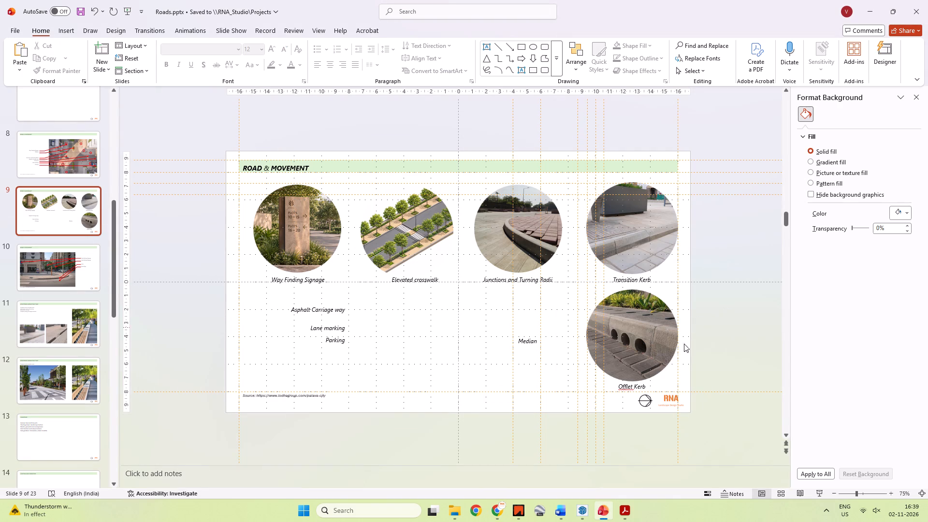
{"action": "left_click", "coordinate": [530, 344]}
{"action": "left_click_drag", "start_coordinate": [532, 345], "coordinate": [366, 357]}
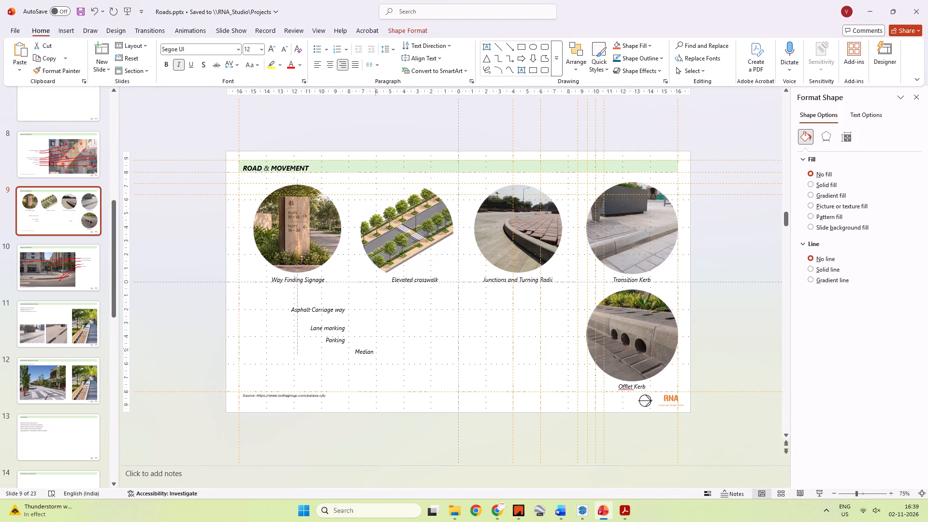
{"action": "left_click_drag", "start_coordinate": [366, 357], "coordinate": [288, 366]}
Paste the kerbstone photo onto the Road & Movement slide and crop it to a 1:1 aspect ratio.
{"action": "left_click", "coordinate": [493, 350]}
{"action": "key", "text": "ctrl+v"}
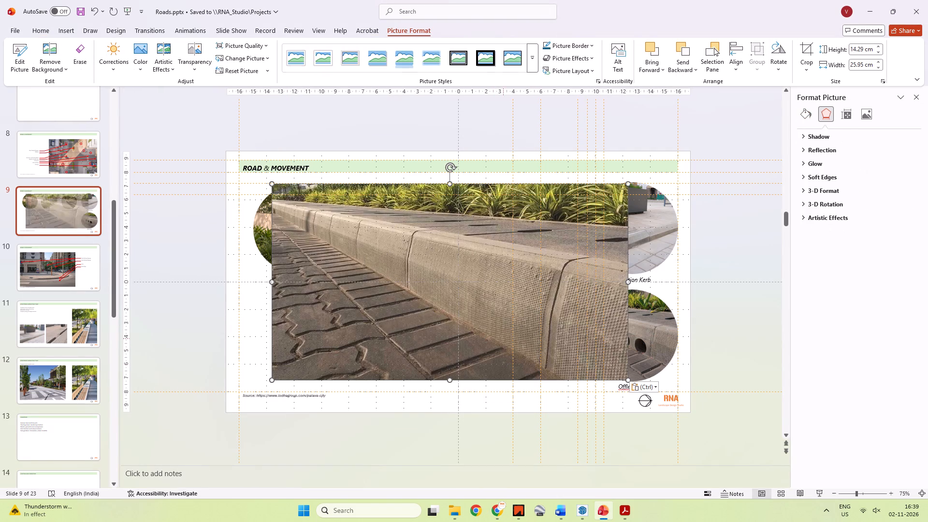
{"action": "right_click", "coordinate": [457, 298]}
{"action": "left_click", "coordinate": [502, 323]}
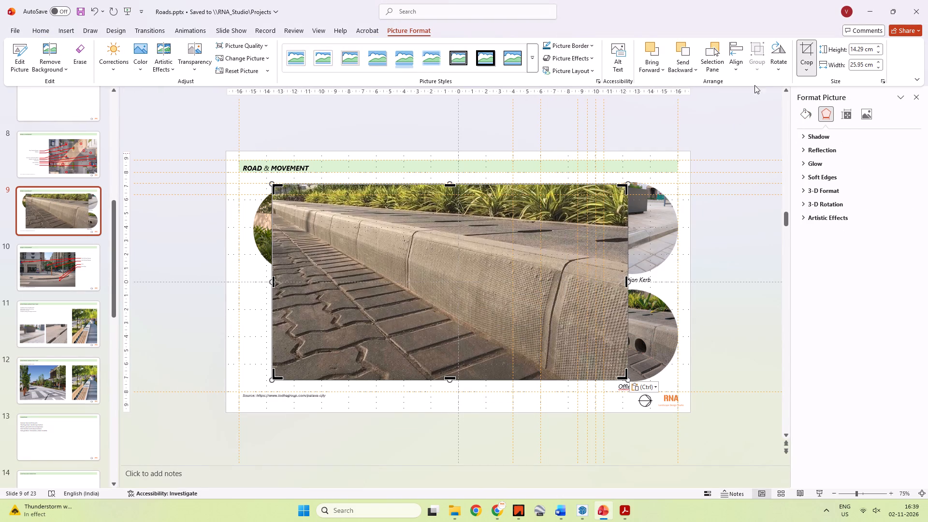
{"action": "left_click", "coordinate": [807, 69]}
{"action": "left_click", "coordinate": [839, 109]}
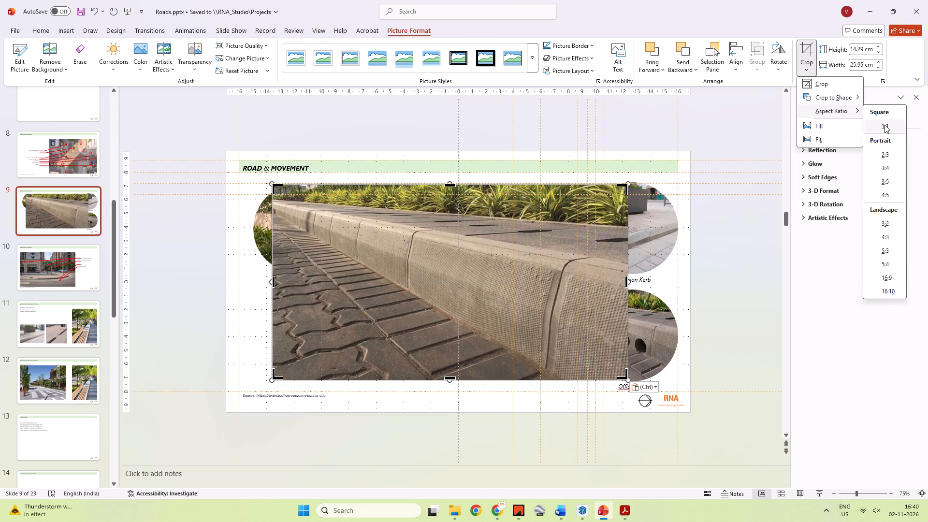
{"action": "left_click", "coordinate": [884, 127]}
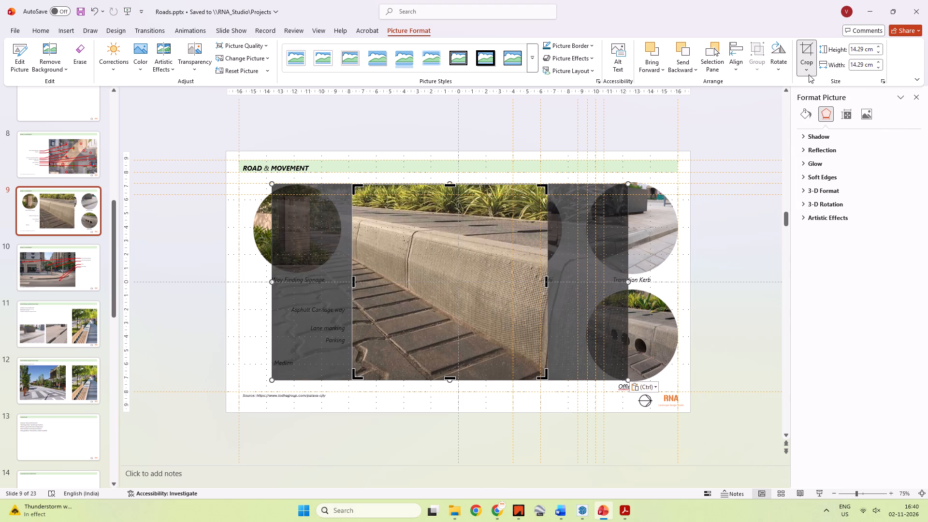
Crop the square kerbstone photo to the circular flowchart connector shape.
{"action": "left_click", "coordinate": [808, 74]}
{"action": "left_click", "coordinate": [821, 98]}
{"action": "scroll", "coordinate": [678, 237], "scroll_direction": "down", "scroll_amount": 4}
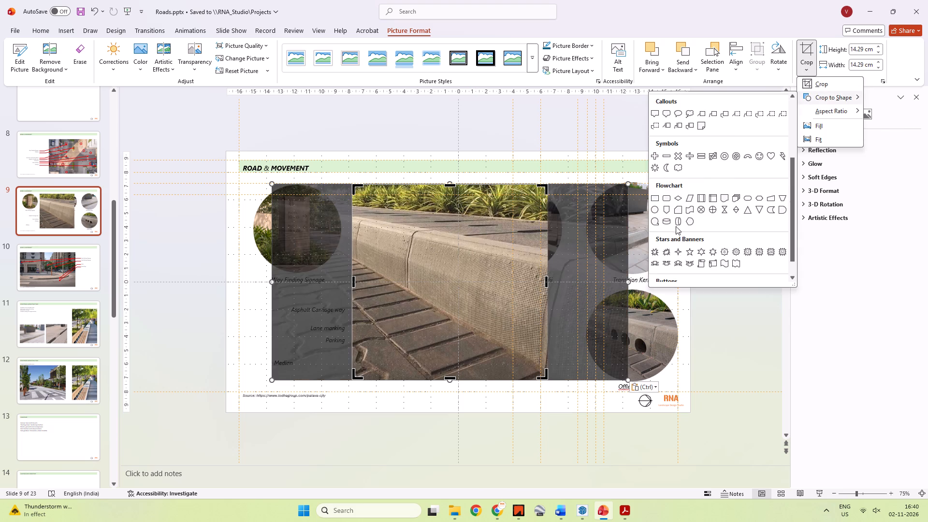
{"action": "left_click", "coordinate": [652, 187]}
{"action": "left_click", "coordinate": [742, 297]}
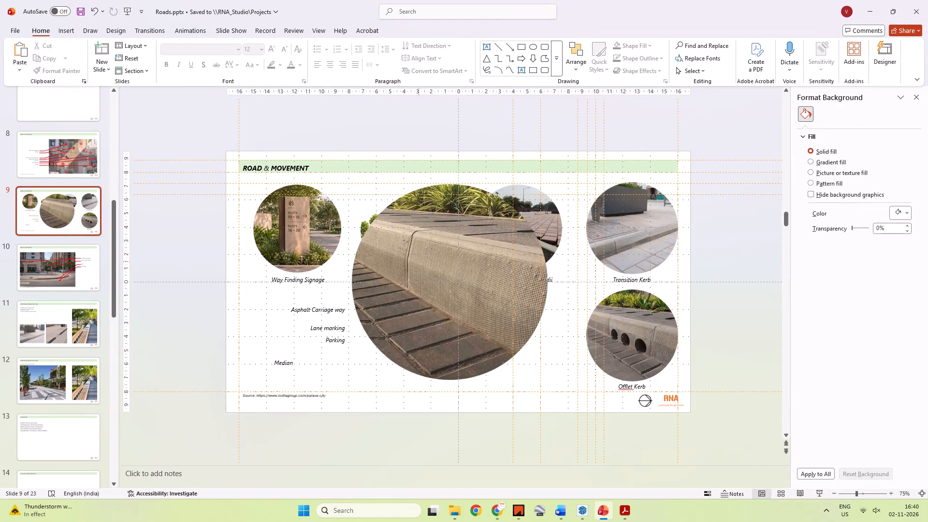
Shrink the round kerbstone photo to about 6.44 cm across and place it beneath the Junctions and Turning Radii photo and caption.
{"action": "left_click", "coordinate": [418, 258]}
{"action": "left_click_drag", "start_coordinate": [435, 257], "coordinate": [468, 282], "text": "shift"}
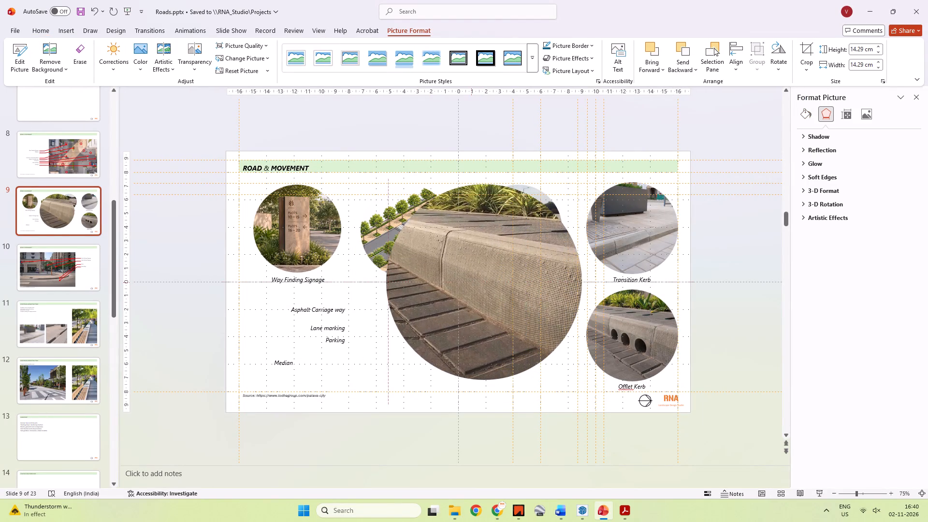
{"action": "left_click_drag", "start_coordinate": [468, 282], "coordinate": [469, 288], "text": "shift"}
{"action": "left_click_drag", "start_coordinate": [475, 274], "coordinate": [476, 280]}
{"action": "left_click_drag", "start_coordinate": [586, 188], "coordinate": [504, 260], "text": "shift"}
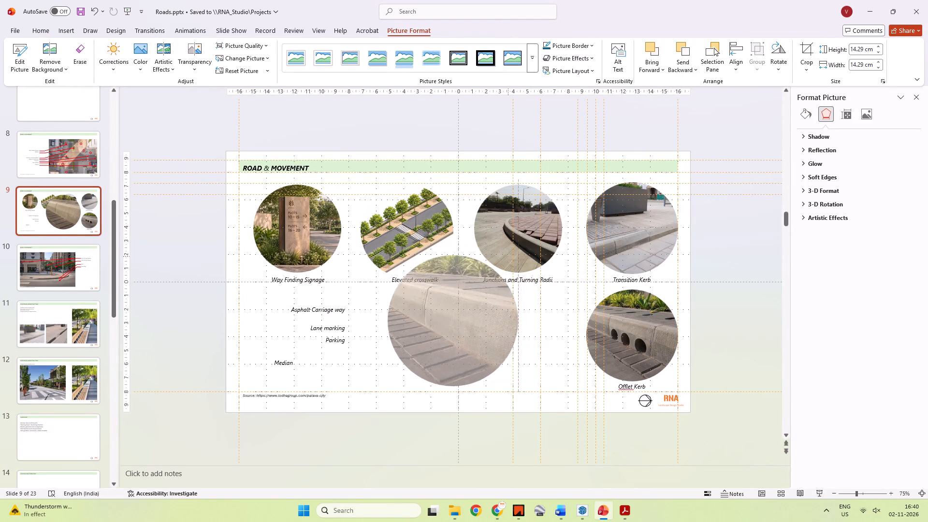
{"action": "left_click_drag", "start_coordinate": [504, 260], "coordinate": [480, 299], "text": "shift"}
{"action": "left_click_drag", "start_coordinate": [443, 333], "coordinate": [515, 332]}
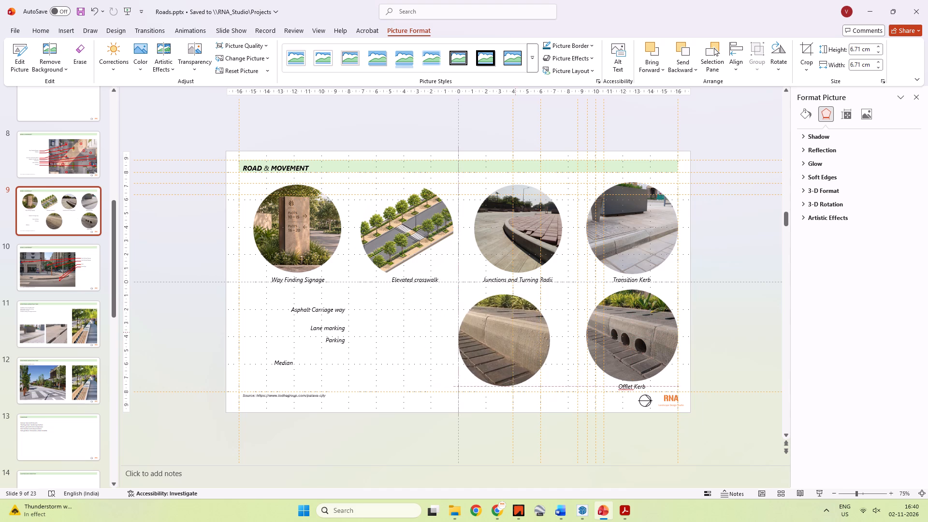
{"action": "left_click_drag", "start_coordinate": [515, 332], "coordinate": [525, 332]}
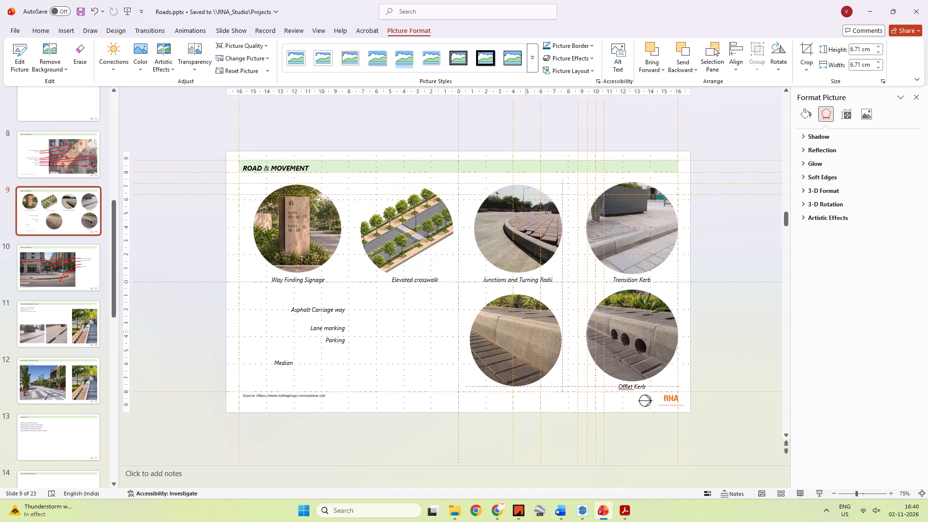
{"action": "left_click_drag", "start_coordinate": [525, 332], "coordinate": [525, 332]}
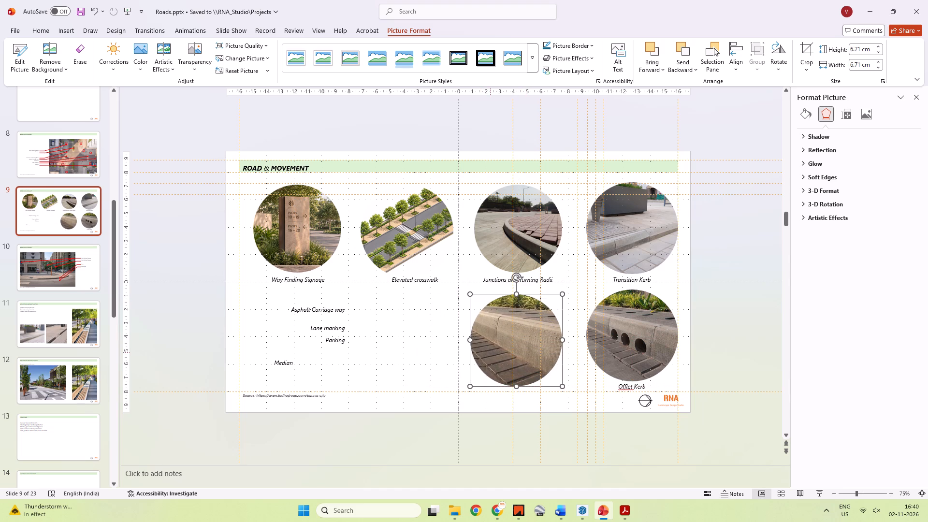
{"action": "left_click", "coordinate": [471, 384], "text": "shift"}
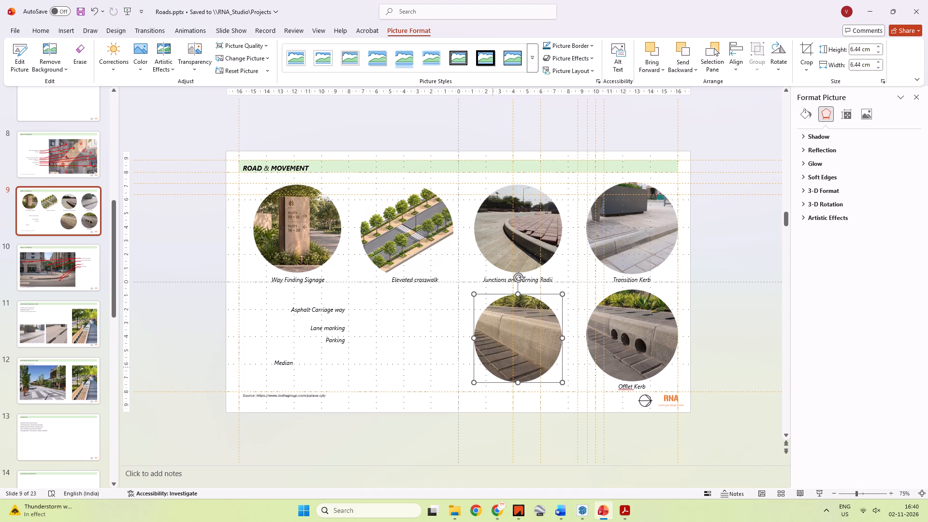
Save the Roads.pptx presentation.
{"action": "left_click", "coordinate": [743, 270]}
{"action": "key", "text": "ctrl+s"}
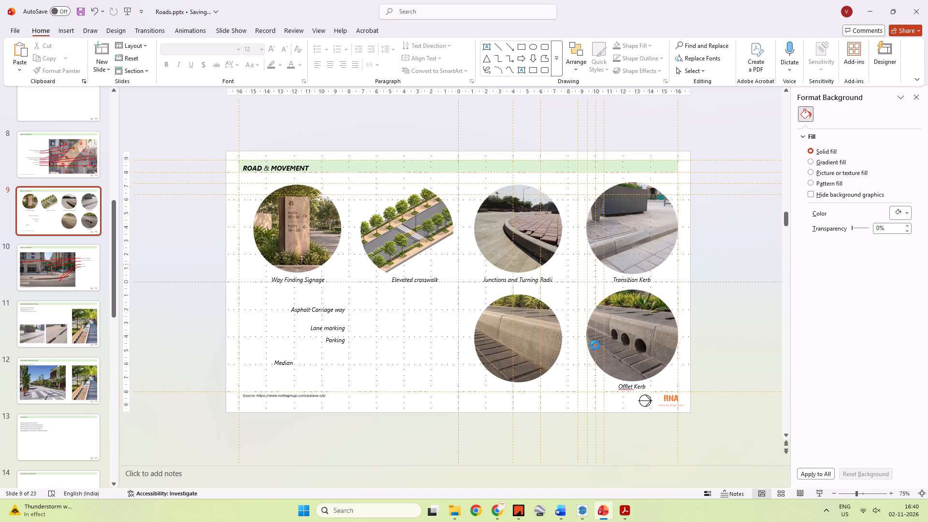
Copy the Offlet Kerb caption to beneath the round kerbstone photo under Junctions and Turning Radii, and save the presentation.
{"action": "left_click", "coordinate": [623, 389]}
{"action": "left_click", "coordinate": [624, 388]}
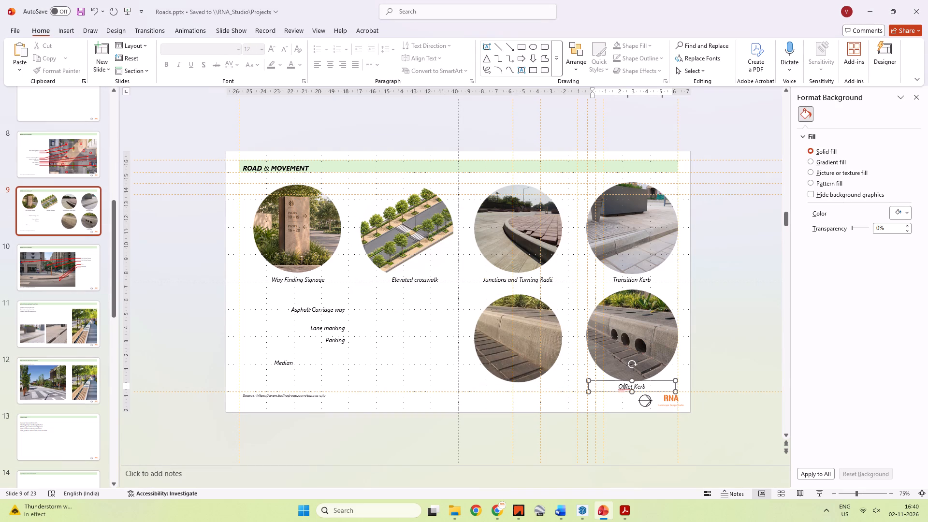
{"action": "left_click_drag", "start_coordinate": [600, 391], "coordinate": [498, 391]}
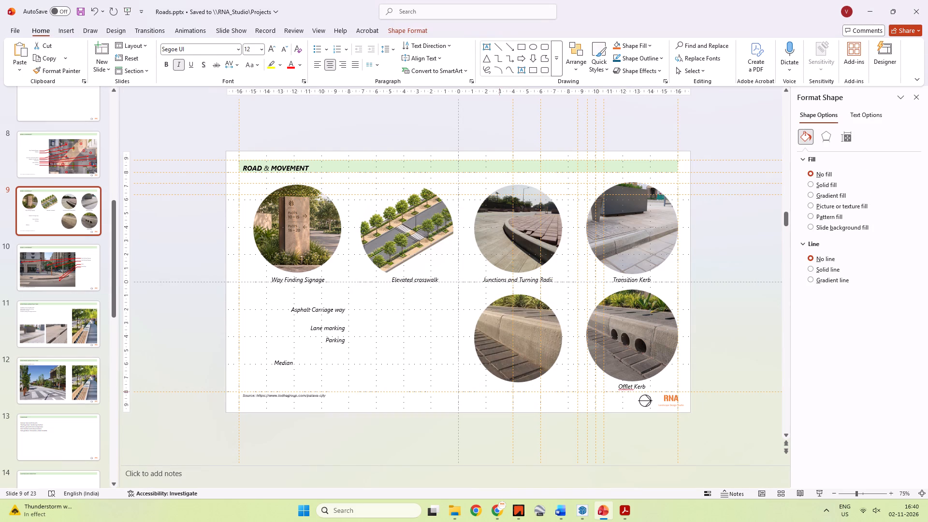
{"action": "left_click_drag", "start_coordinate": [498, 391], "coordinate": [486, 391]}
{"action": "left_click", "coordinate": [533, 428]}
{"action": "key", "text": "ctrl+s"}
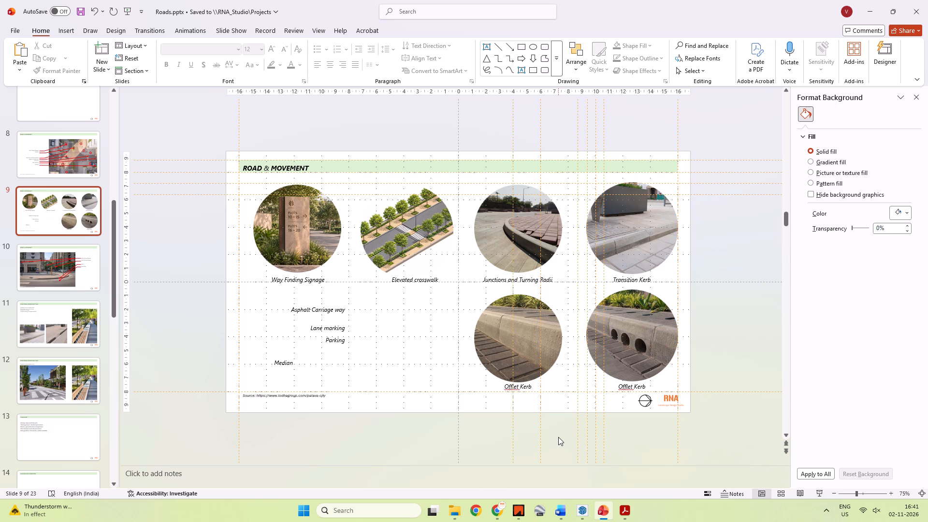
Switch to Chrome, search Google for "lane marking" in a new tab, examine the image results, and close that tab.
{"action": "left_click", "coordinate": [710, 290]}
{"action": "key", "text": "alt+Tab"}
{"action": "key", "text": "alt+Tab"}
{"action": "key", "text": "alt+Tab"}
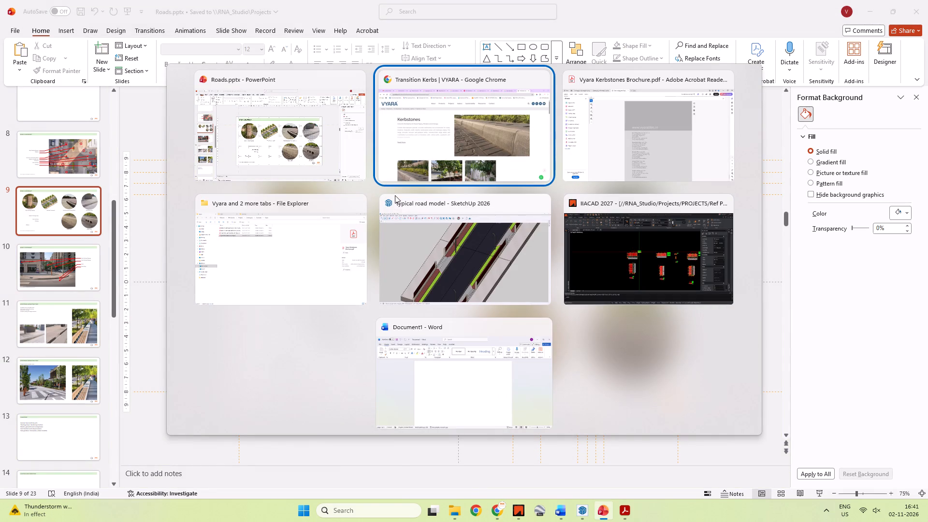
{"action": "left_click", "coordinate": [419, 119], "text": "alt"}
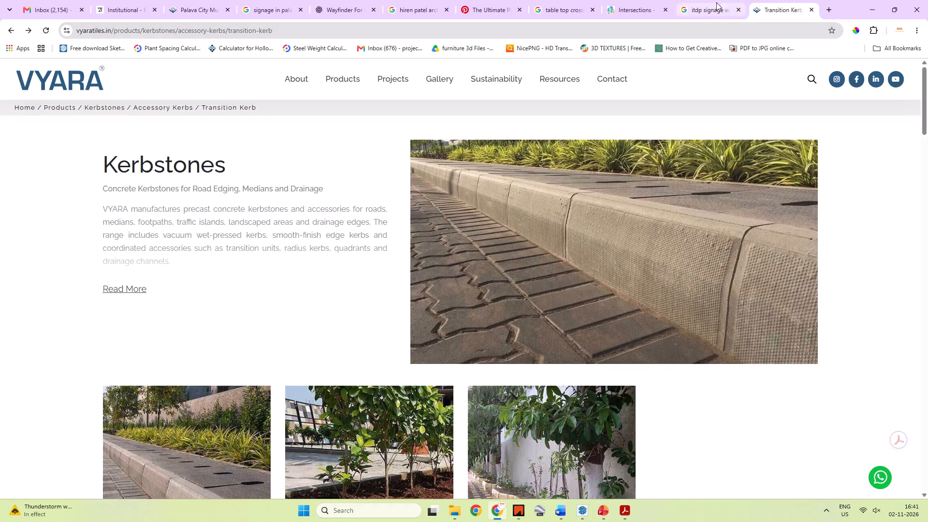
{"action": "left_click", "coordinate": [829, 9]}
{"action": "type", "text": "lane"}
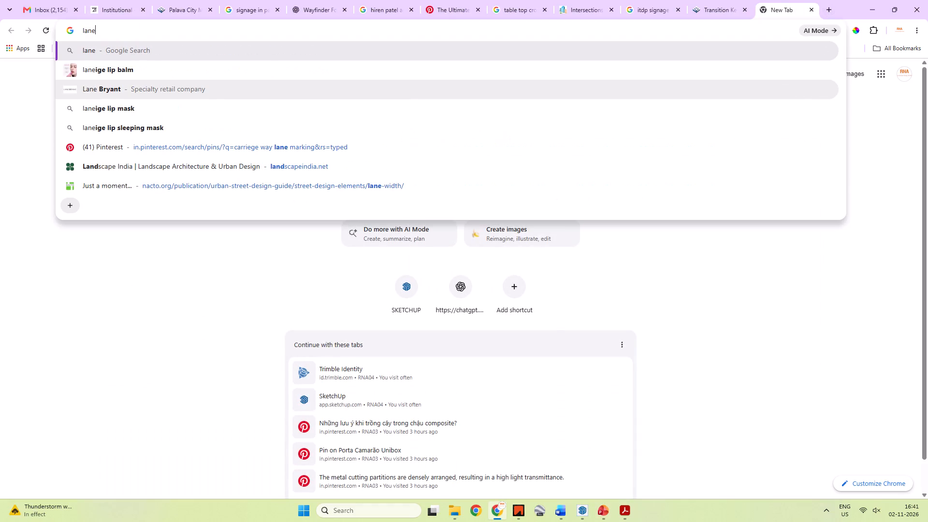
{"action": "key", "text": "space"}
{"action": "type", "text": "marking"}
{"action": "key", "text": "space"}
{"action": "key", "text": "Return"}
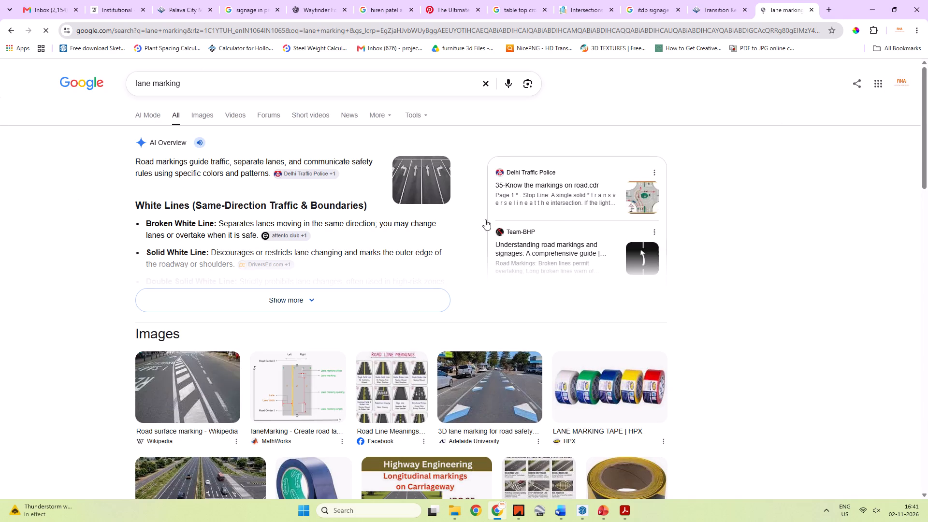
{"action": "left_click", "coordinate": [192, 113]}
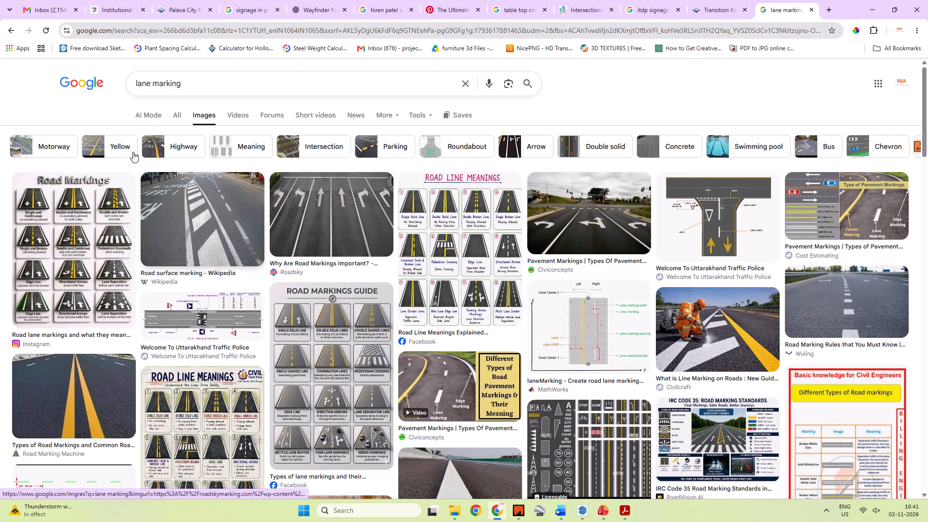
{"action": "left_click", "coordinate": [13, 29]}
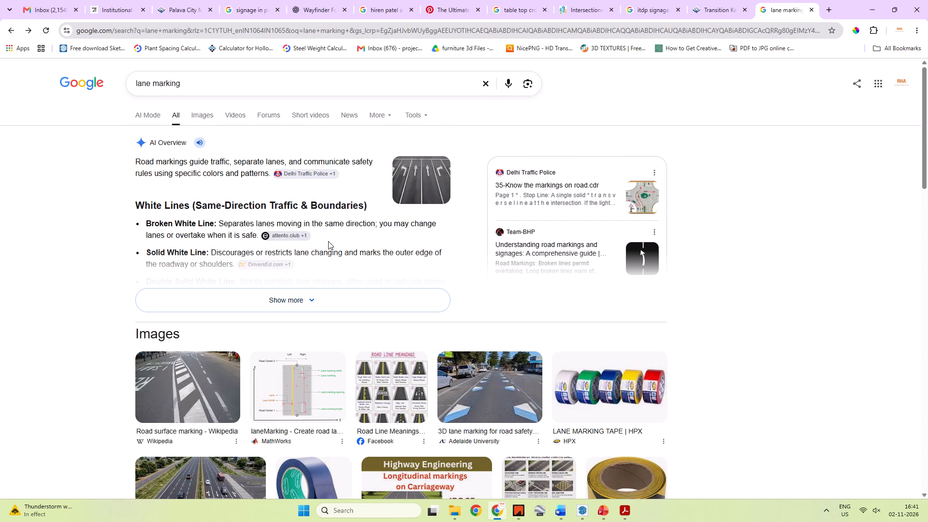
{"action": "scroll", "coordinate": [328, 241], "scroll_direction": "down", "scroll_amount": 5}
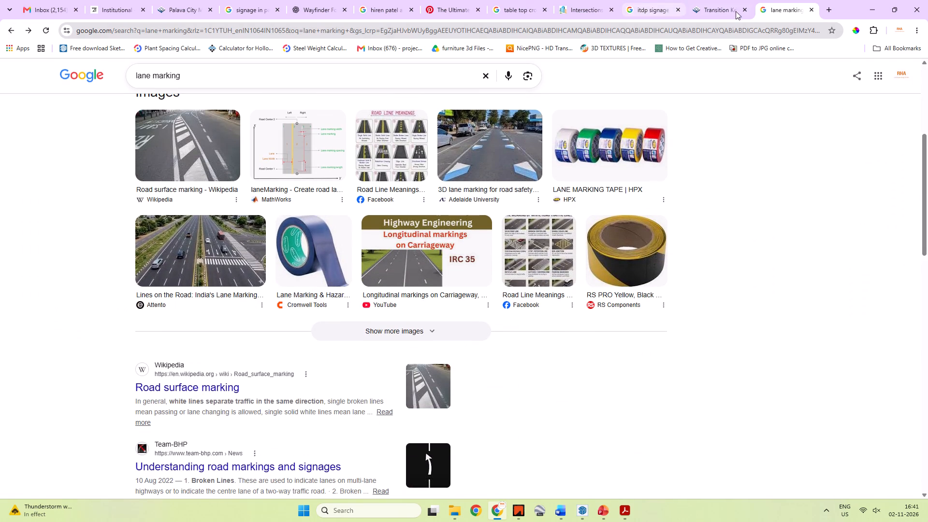
{"action": "left_click", "coordinate": [812, 7]}
{"action": "scroll", "coordinate": [507, 248], "scroll_direction": "up", "scroll_amount": 5}
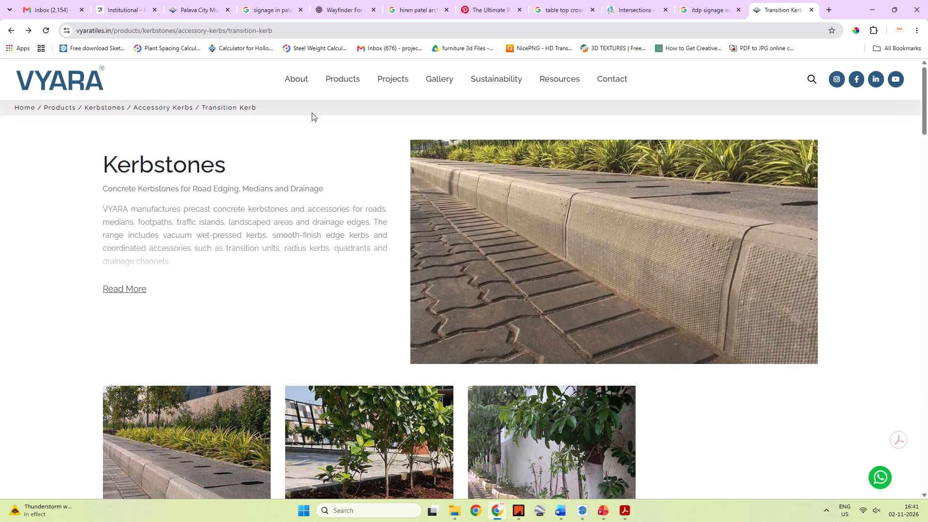
Search Pinterest for "lane marking" and look through the pins for a road reference photo.
{"action": "left_click", "coordinate": [485, 2]}
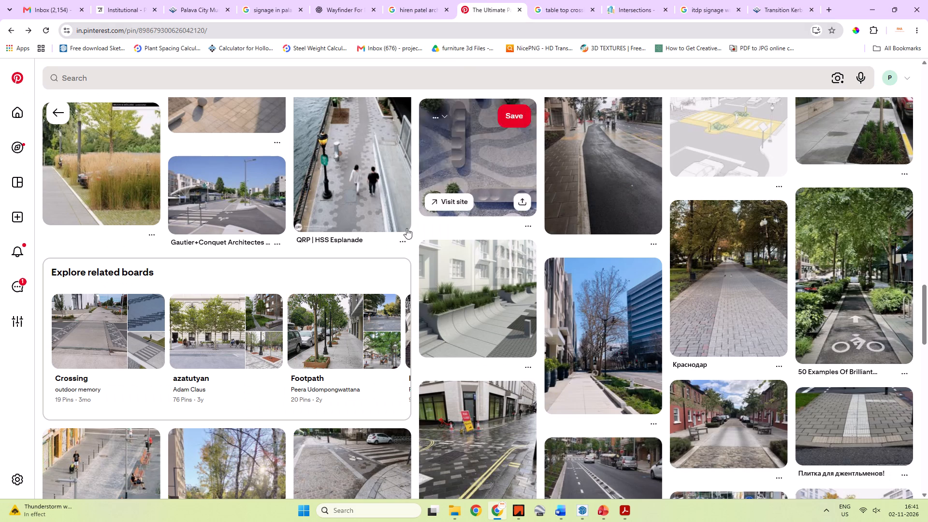
{"action": "scroll", "coordinate": [234, 169], "scroll_direction": "up", "scroll_amount": 6}
{"action": "left_click", "coordinate": [153, 82]}
{"action": "type", "text": "lane marking"}
{"action": "key", "text": "space"}
{"action": "key", "text": "Return"}
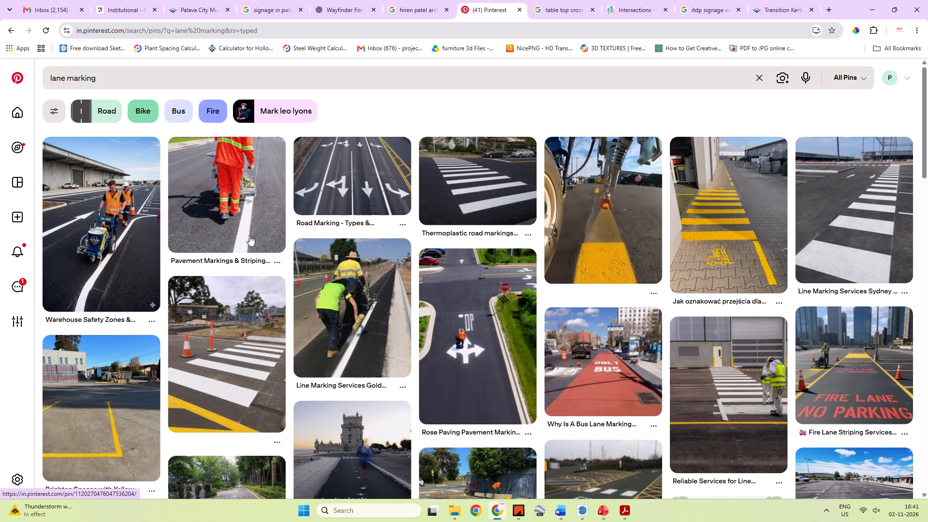
{"action": "scroll", "coordinate": [308, 294], "scroll_direction": "down", "scroll_amount": 4}
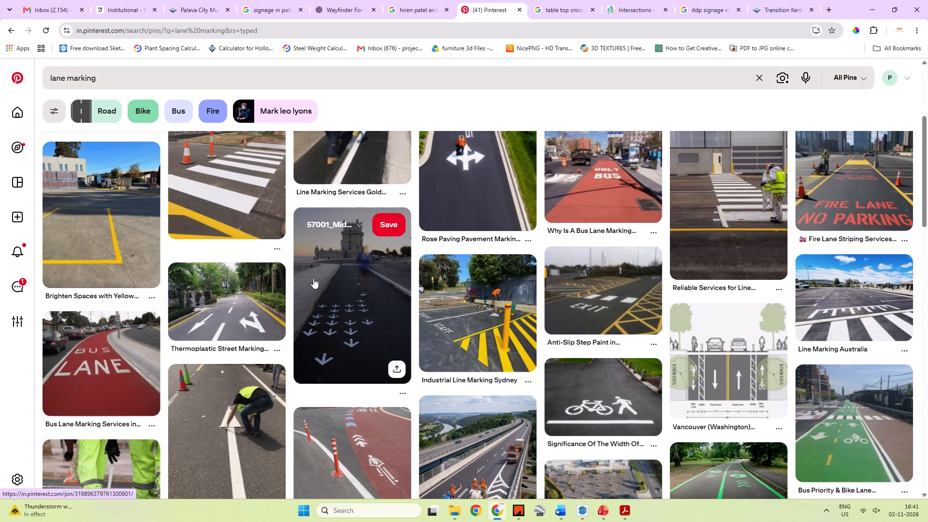
{"action": "scroll", "coordinate": [318, 285], "scroll_direction": "down", "scroll_amount": 4}
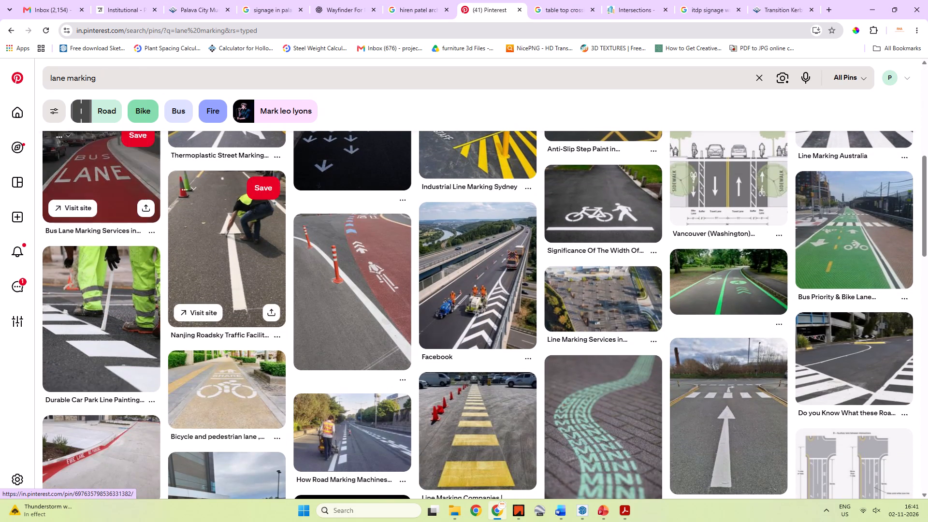
Narrow the Pinterest search to "lane marking residential" and examine the results, including the pin of a concrete kerb beside a driveway.
{"action": "left_click", "coordinate": [136, 77]}
{"action": "key", "text": "space"}
{"action": "type", "text": "re"}
{"action": "key", "text": "s"}
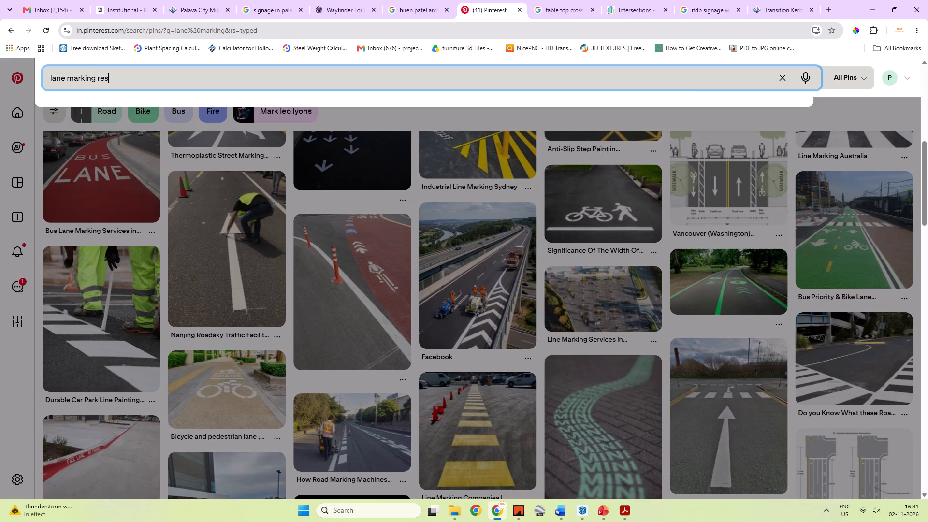
{"action": "type", "text": "idential"}
{"action": "key", "text": "space"}
{"action": "key", "text": "Return"}
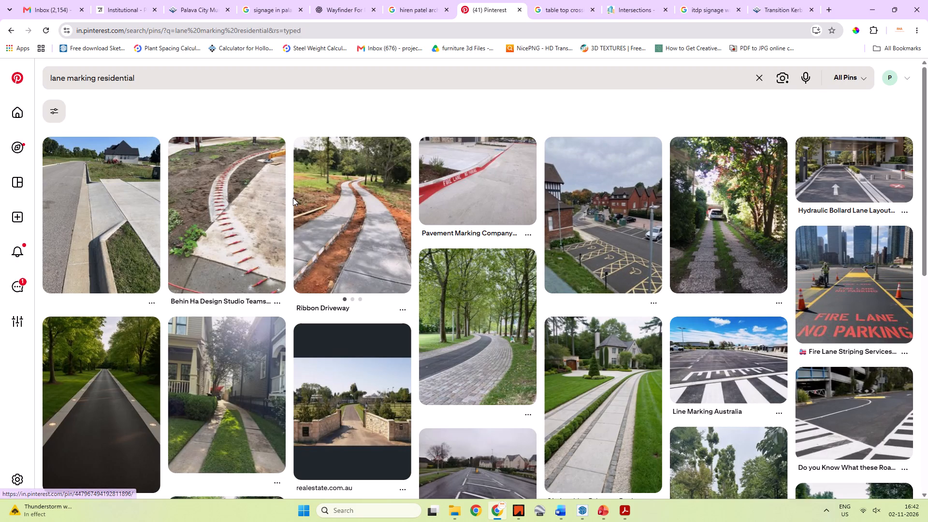
{"action": "scroll", "coordinate": [289, 204], "scroll_direction": "down", "scroll_amount": 3}
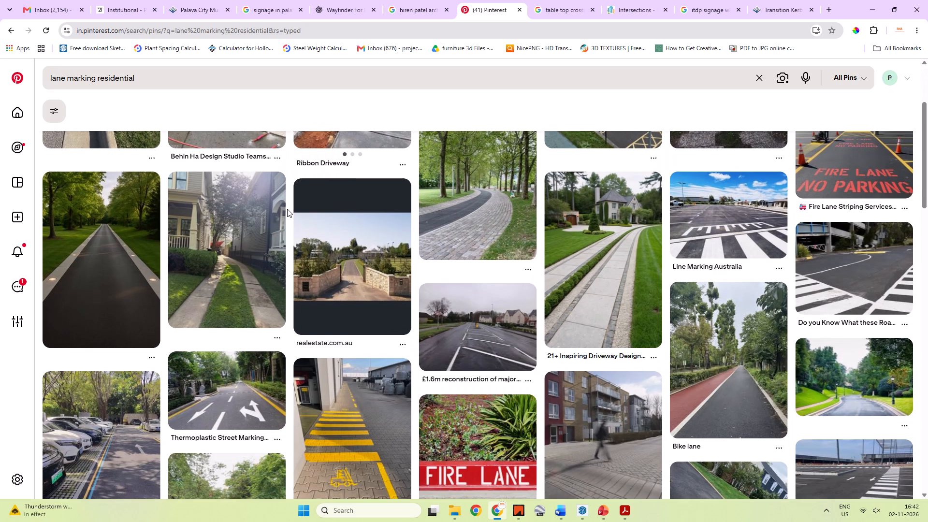
{"action": "scroll", "coordinate": [79, 347], "scroll_direction": "up", "scroll_amount": 4}
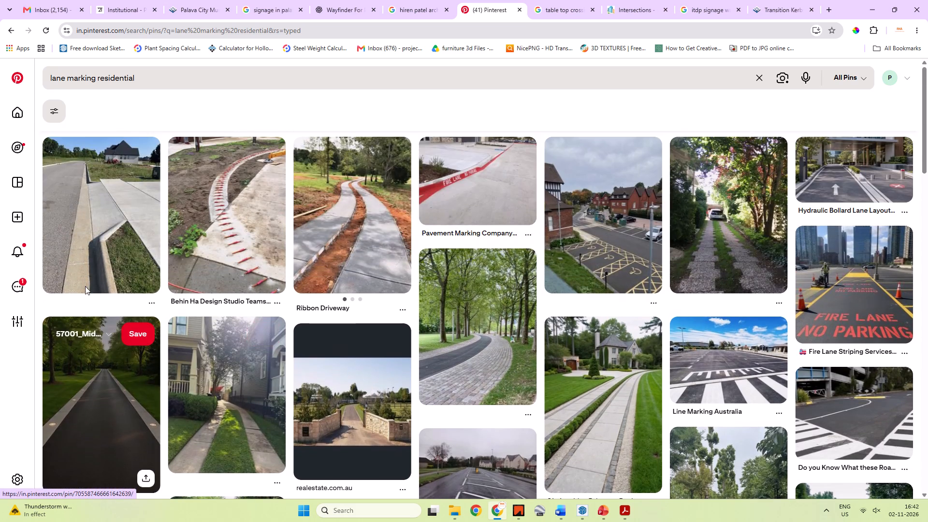
{"action": "left_click", "coordinate": [95, 238]}
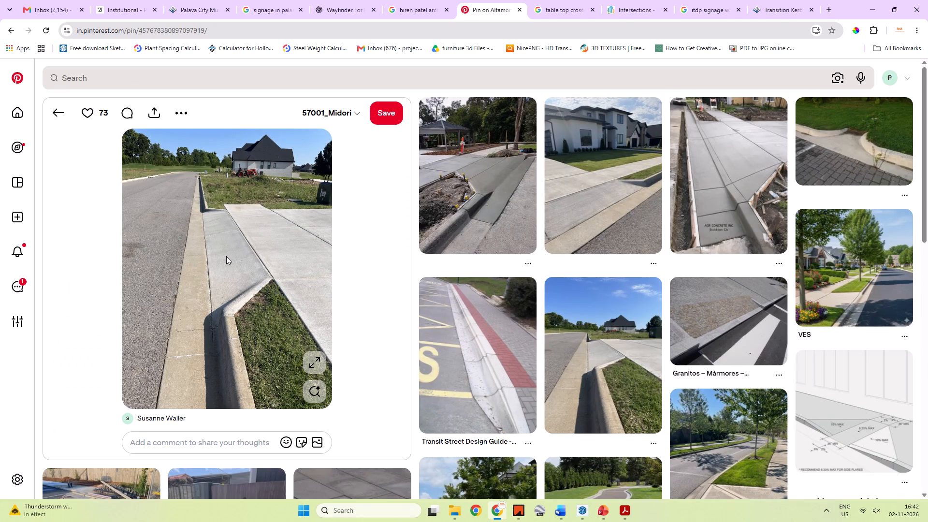
{"action": "left_click", "coordinate": [57, 105]}
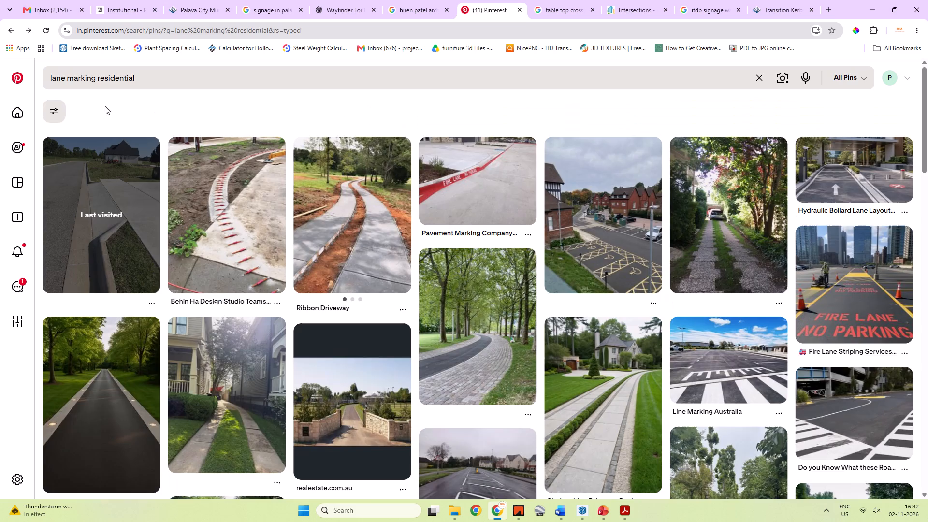
Search Pinterest for "drive way kerb" and examine the results, including the Edgings & Kerbs - Road Kerbs pin.
{"action": "left_click", "coordinate": [155, 85]}
{"action": "key", "text": "a"}
{"action": "key", "text": "ctrl+a"}
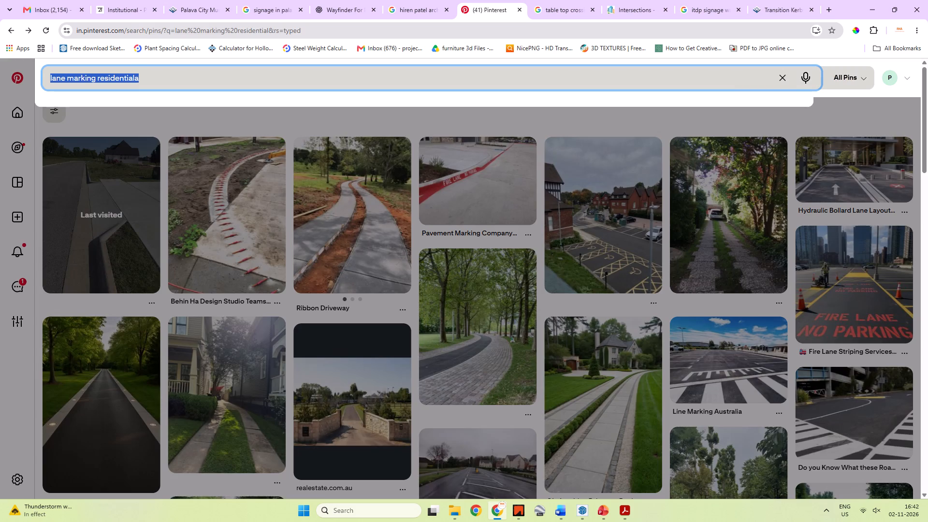
{"action": "type", "text": "drive way ker"}
{"action": "type", "text": "b"}
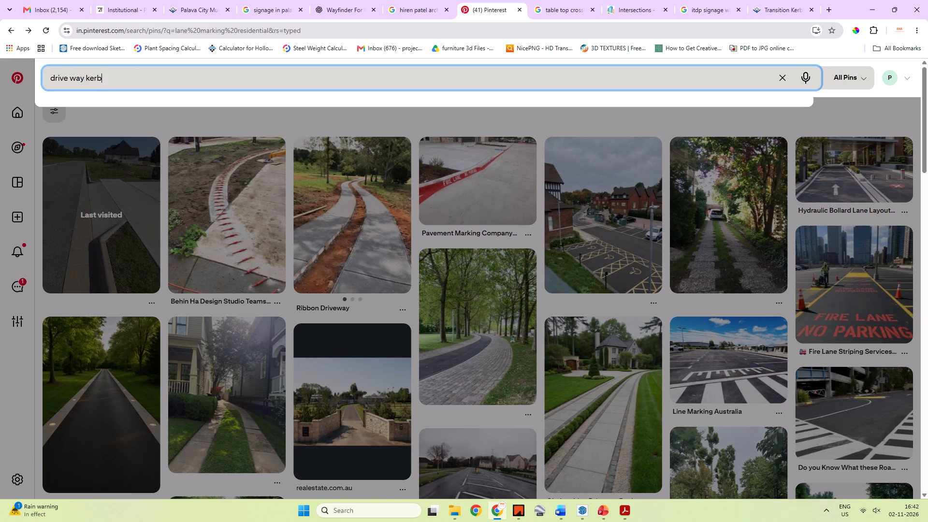
{"action": "key", "text": "space"}
{"action": "key", "text": "Return"}
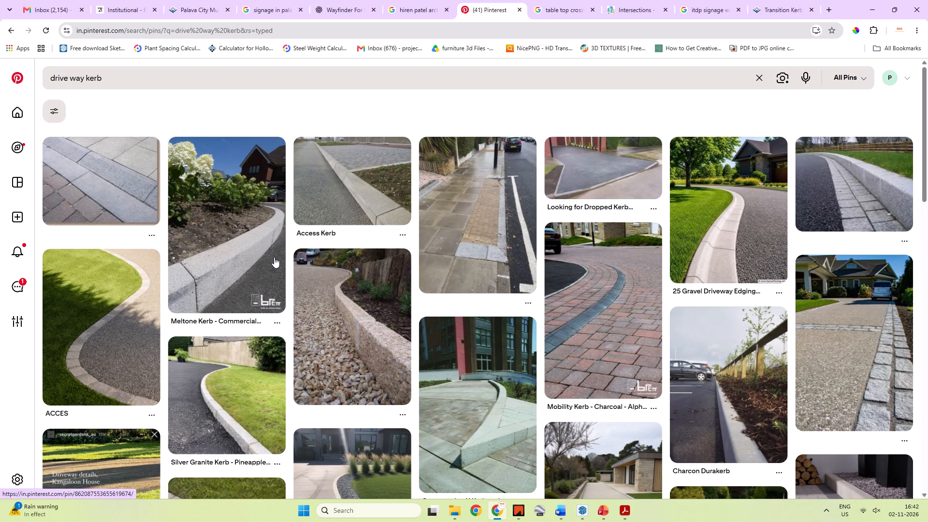
{"action": "left_click", "coordinate": [109, 194]}
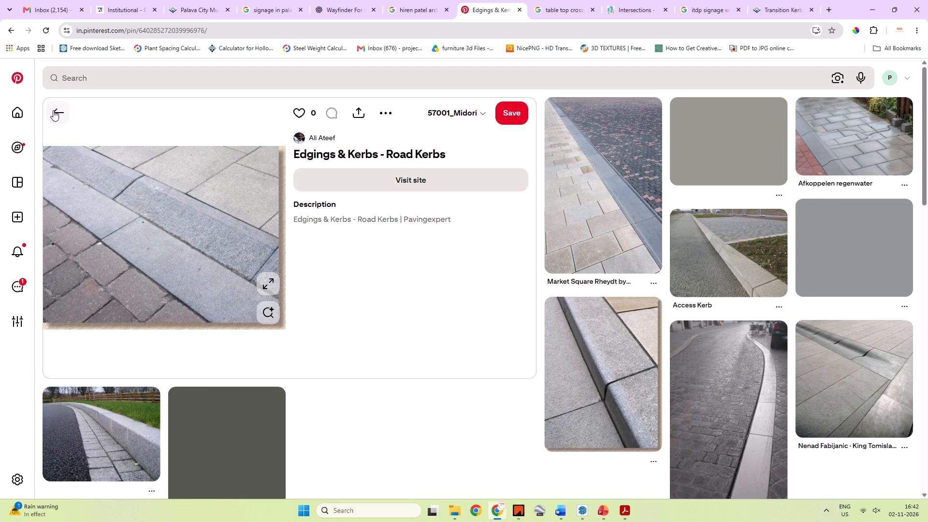
{"action": "left_click", "coordinate": [54, 111]}
{"action": "scroll", "coordinate": [202, 225], "scroll_direction": "down", "scroll_amount": 5}
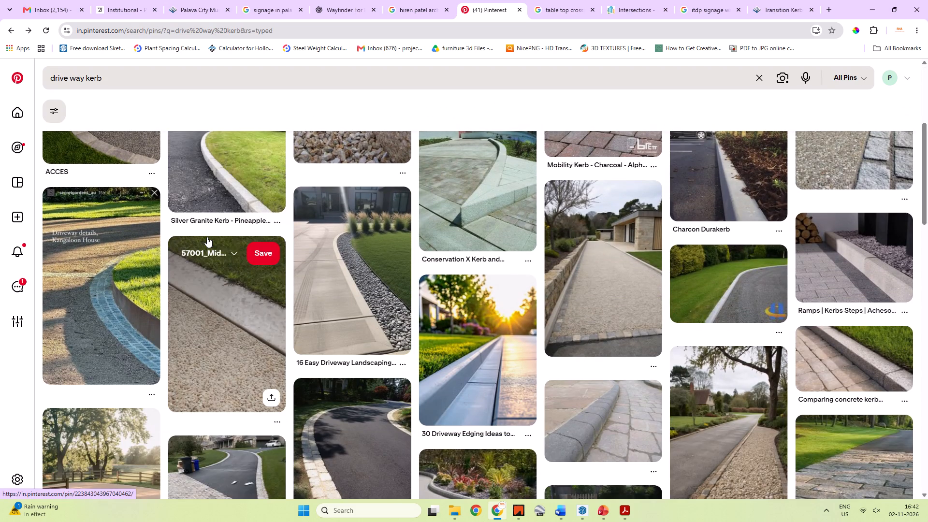
{"action": "scroll", "coordinate": [210, 243], "scroll_direction": "down", "scroll_amount": 5}
{"action": "scroll", "coordinate": [437, 264], "scroll_direction": "up", "scroll_amount": 10}
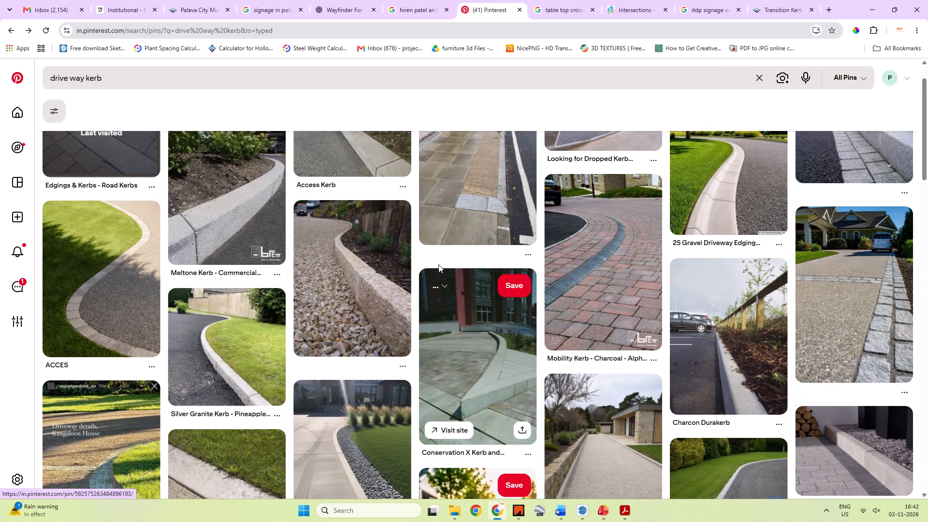
{"action": "scroll", "coordinate": [438, 264], "scroll_direction": "up", "scroll_amount": 8}
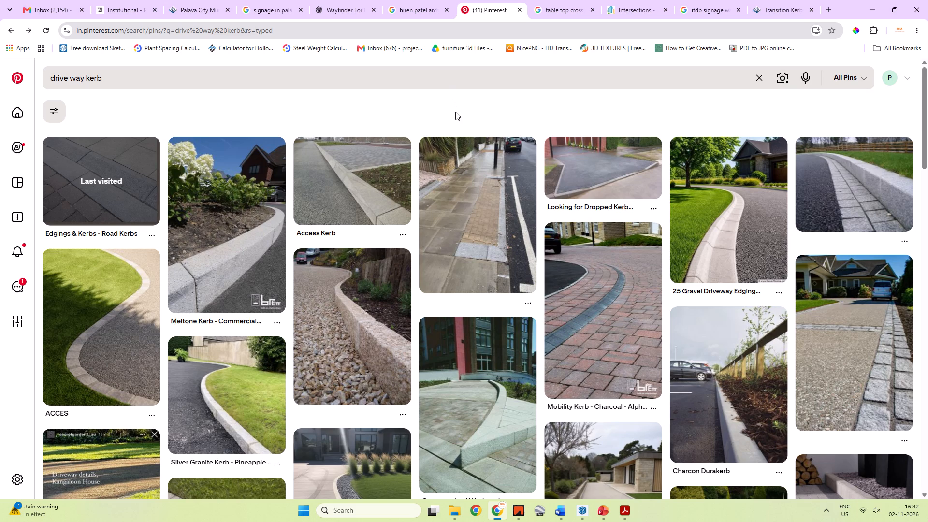
{"action": "scroll", "coordinate": [453, 119], "scroll_direction": "down", "scroll_amount": 3}
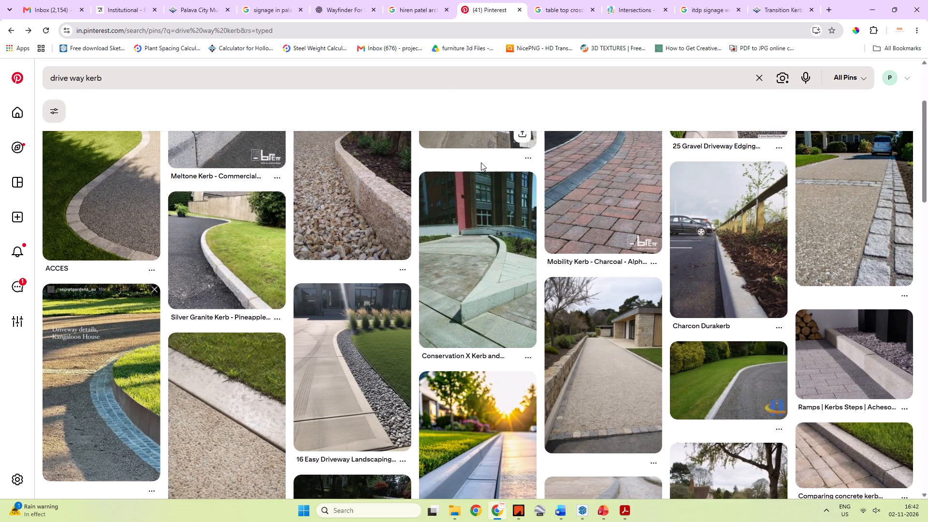
{"action": "scroll", "coordinate": [468, 190], "scroll_direction": "up", "scroll_amount": 11}
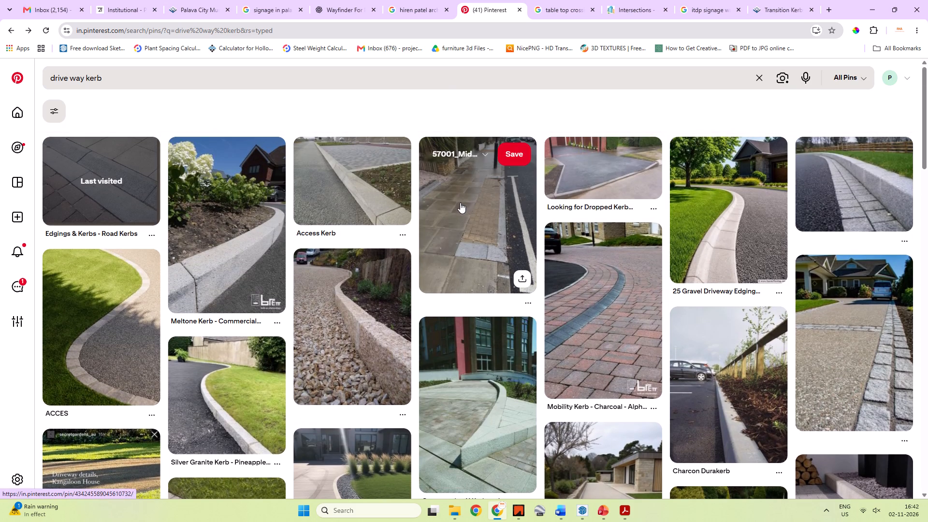
Search Google Images for "drive way kerb" and examine the results, including the JLC Driveway Ramps layback kerb photo.
{"action": "left_click", "coordinate": [565, 1]}
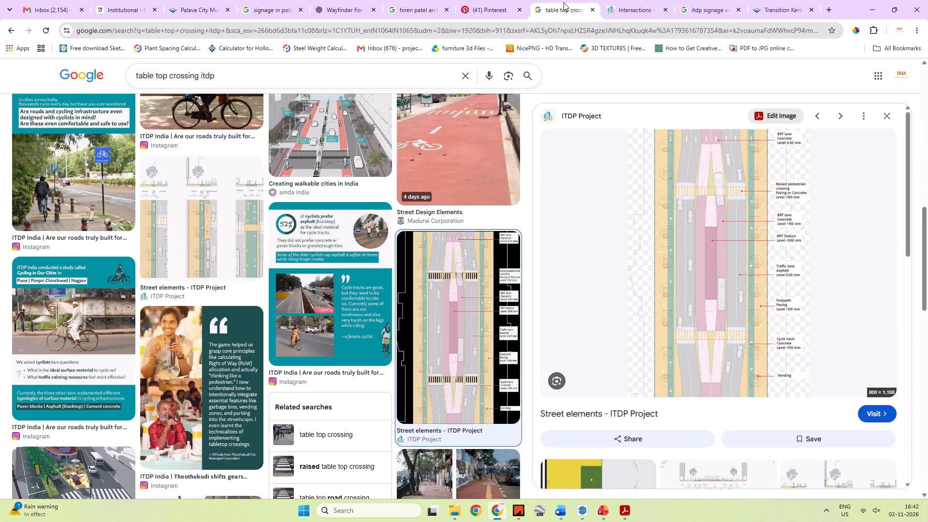
{"action": "scroll", "coordinate": [365, 251], "scroll_direction": "up", "scroll_amount": 6}
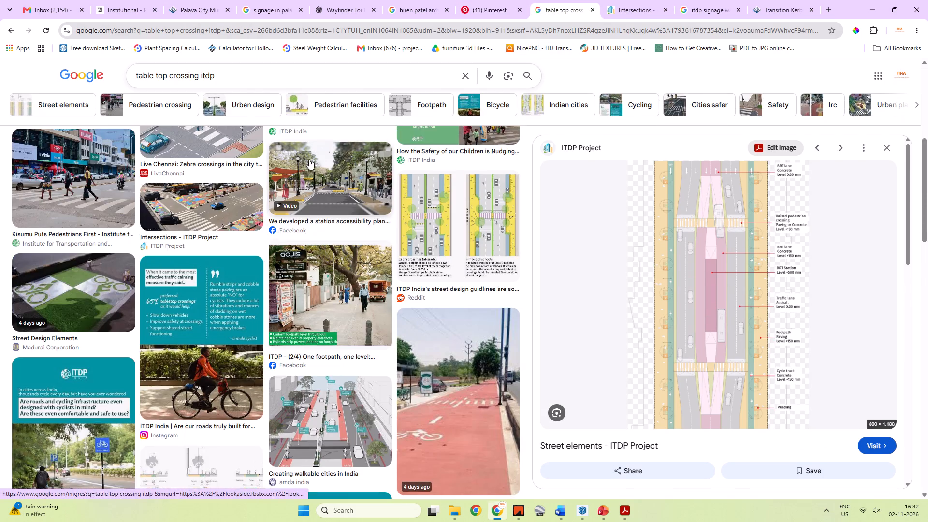
{"action": "scroll", "coordinate": [309, 158], "scroll_direction": "up", "scroll_amount": 6}
{"action": "left_click", "coordinate": [283, 71]}
{"action": "key", "text": "ctrl+a"}
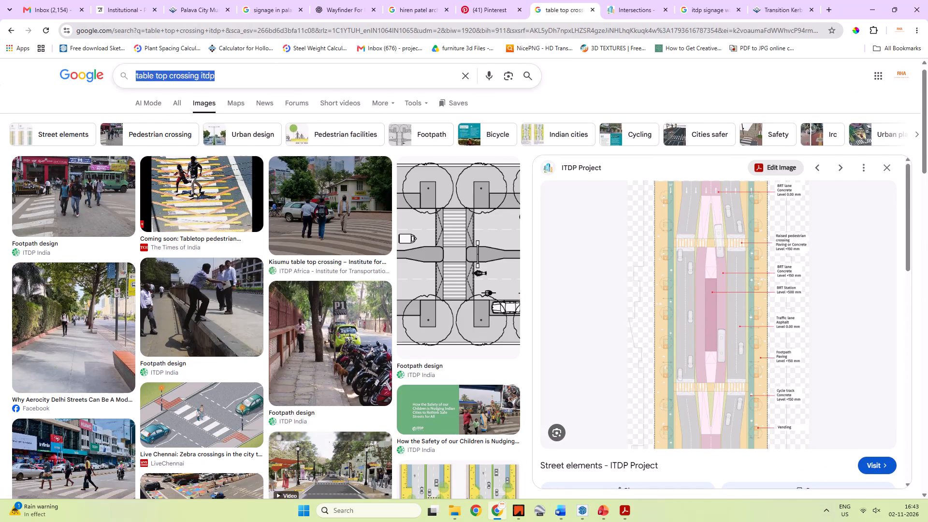
{"action": "key", "text": "BackSpace"}
{"action": "type", "text": "drive way kerb"}
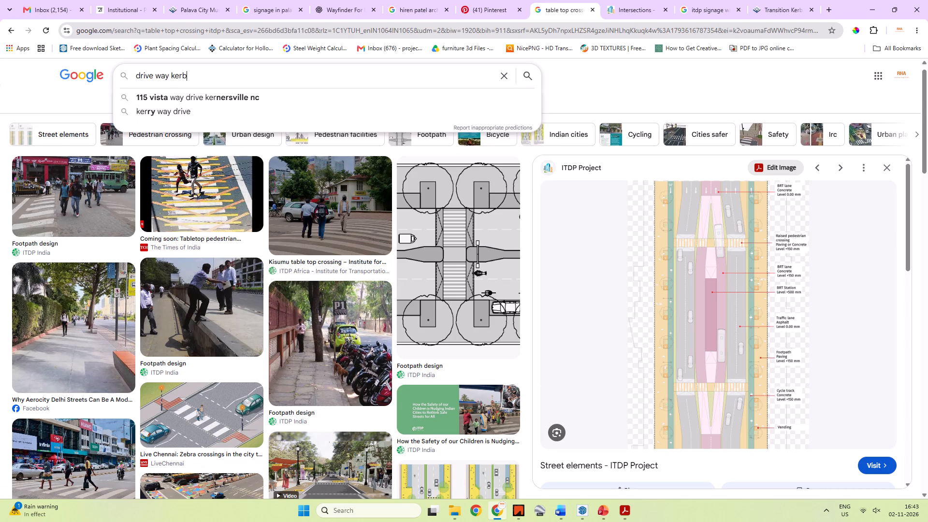
{"action": "key", "text": "space"}
{"action": "key", "text": "Return"}
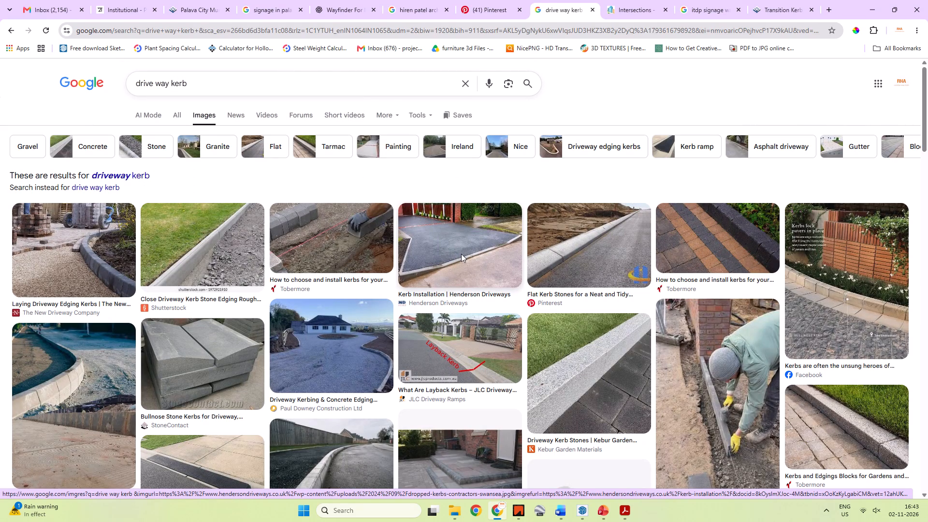
{"action": "left_click", "coordinate": [450, 351]}
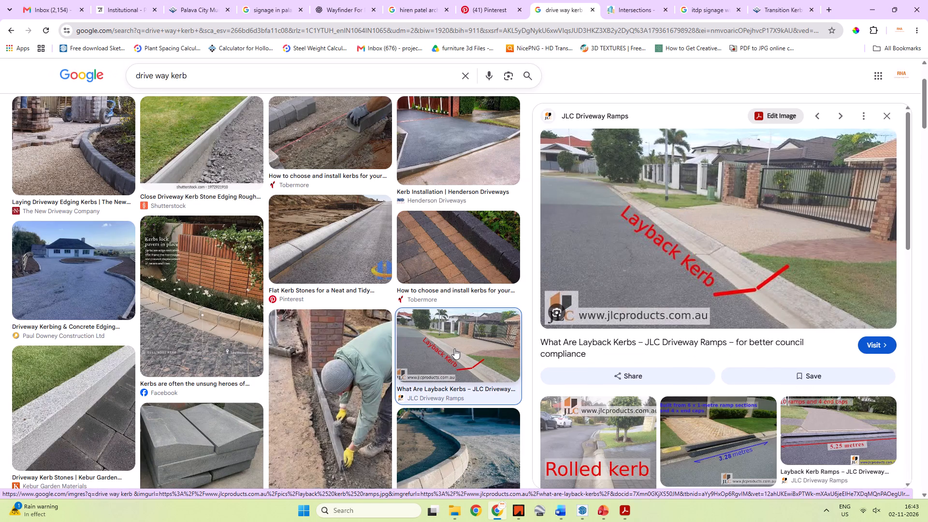
{"action": "scroll", "coordinate": [454, 348], "scroll_direction": "down", "scroll_amount": 4}
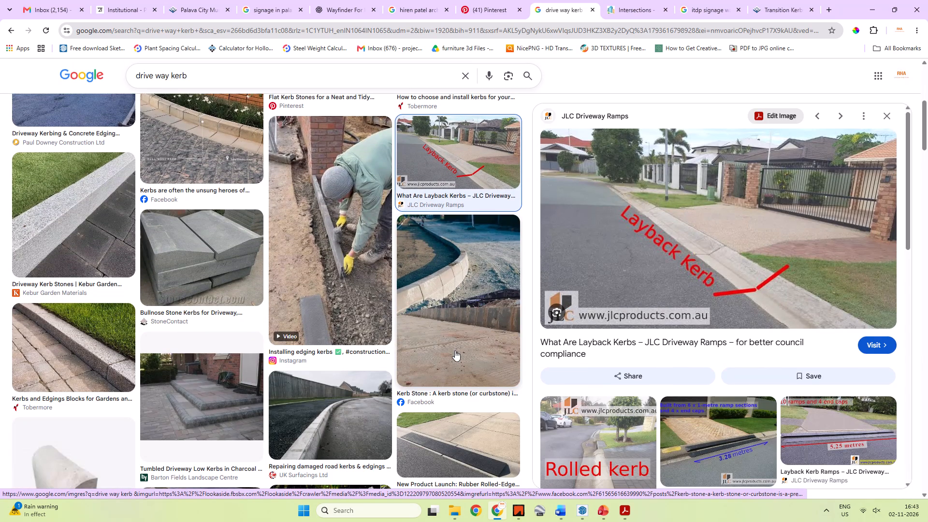
{"action": "scroll", "coordinate": [455, 350], "scroll_direction": "down", "scroll_amount": 4}
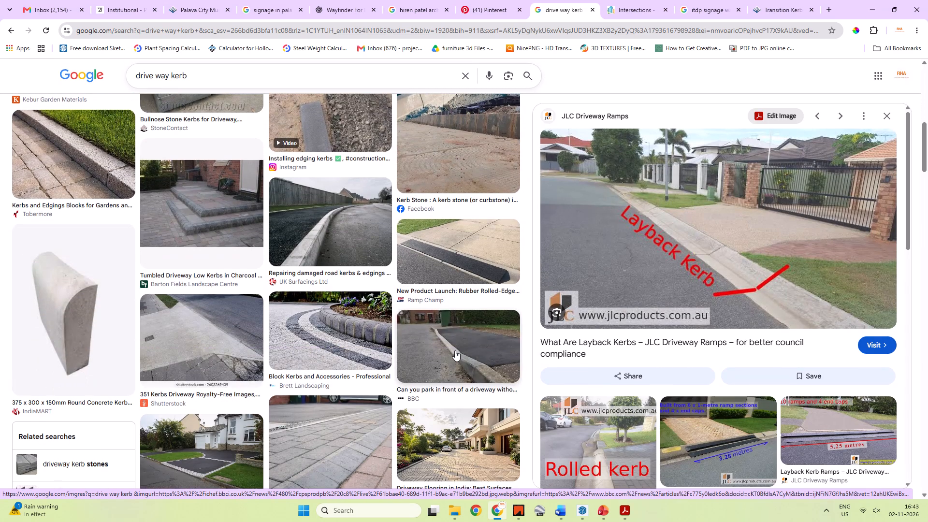
{"action": "scroll", "coordinate": [455, 350], "scroll_direction": "down", "scroll_amount": 4}
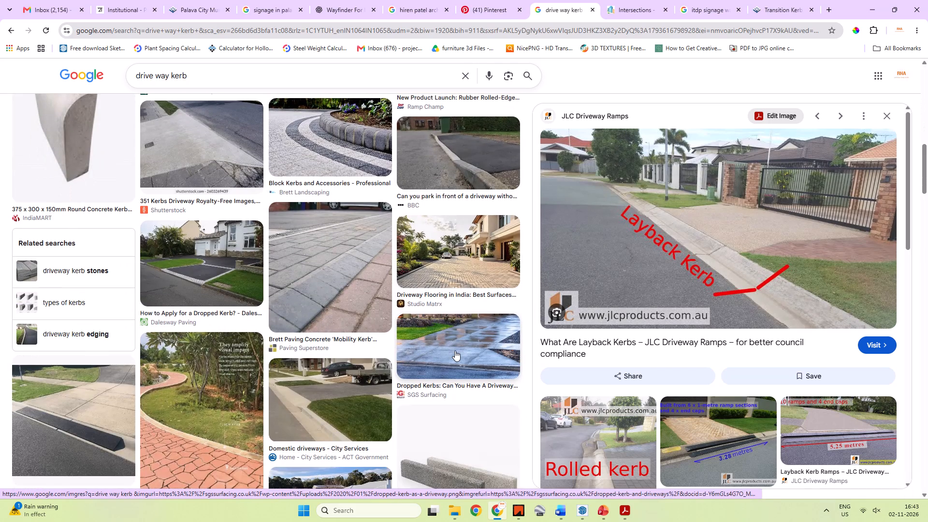
{"action": "scroll", "coordinate": [455, 350], "scroll_direction": "down", "scroll_amount": 4}
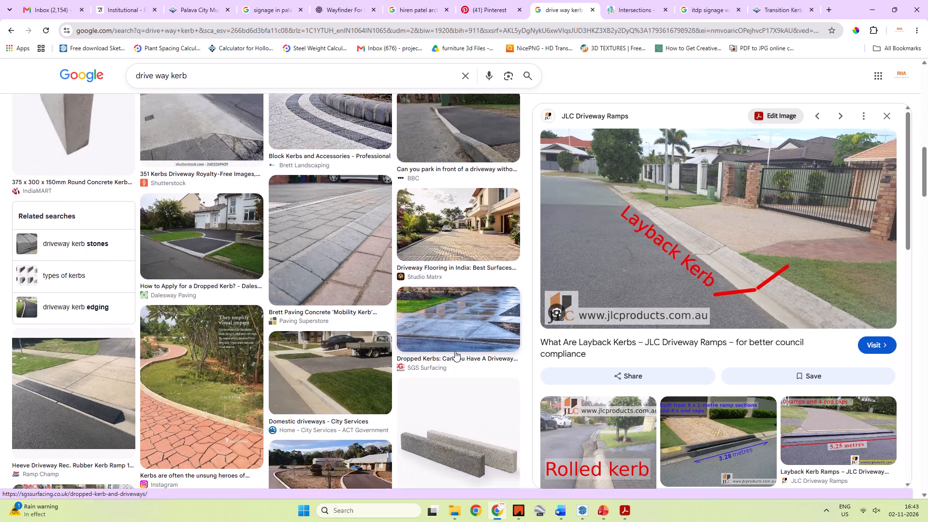
{"action": "scroll", "coordinate": [455, 351], "scroll_direction": "down", "scroll_amount": 1}
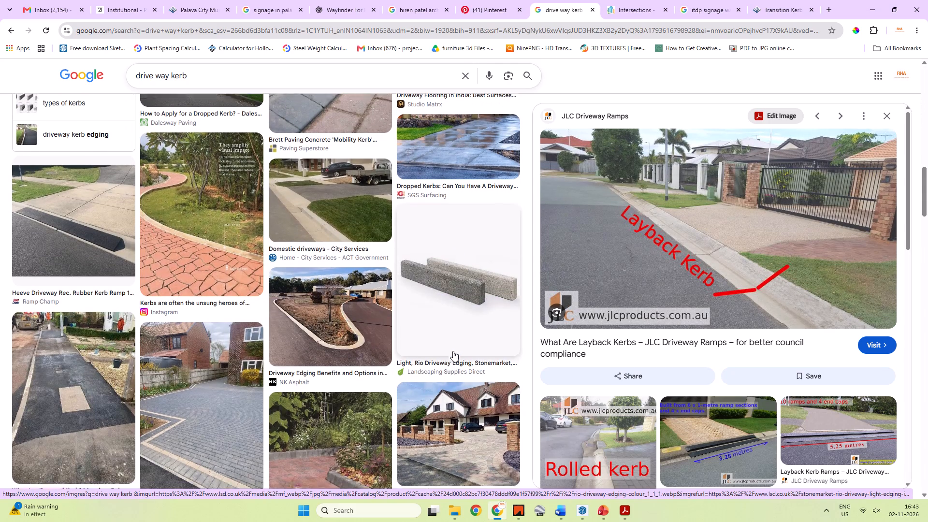
{"action": "scroll", "coordinate": [453, 351], "scroll_direction": "down", "scroll_amount": 3}
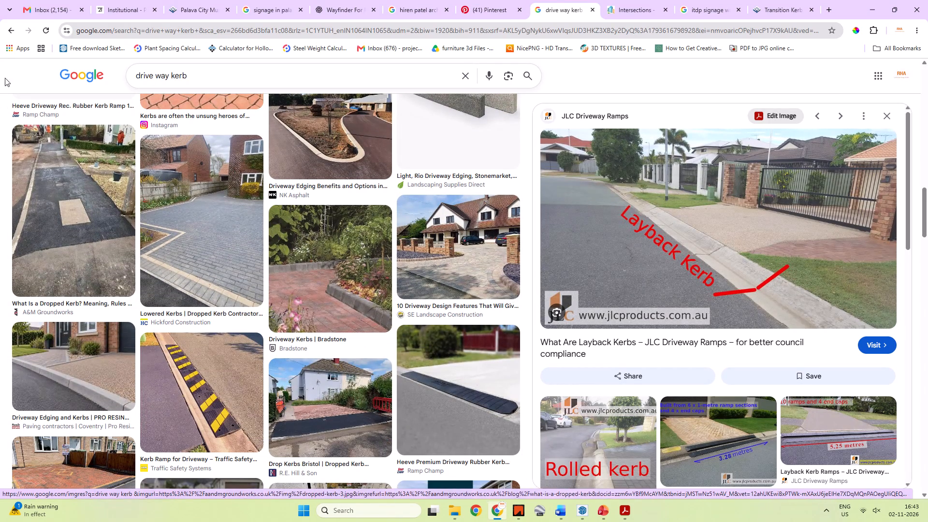
Return to the earlier table top crossing search, and close its tab and the Intersections tab.
{"action": "left_click", "coordinate": [9, 30]}
{"action": "left_click", "coordinate": [9, 30]}
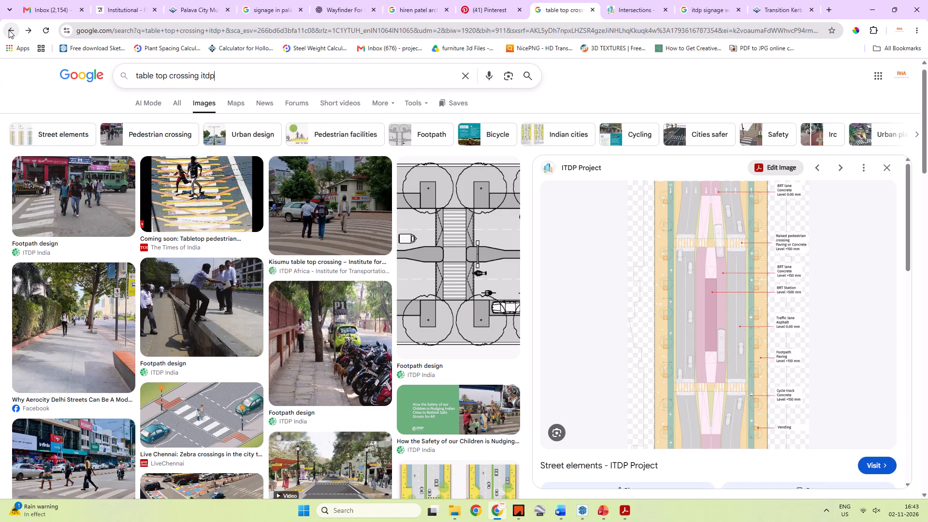
{"action": "left_click", "coordinate": [591, 11]}
{"action": "left_click", "coordinate": [591, 11]}
Switch to PowerPoint and shorten the caption of the plain kerb photo below Junctions and Turning Radii to "Kerb".
{"action": "key", "text": "alt+Tab"}
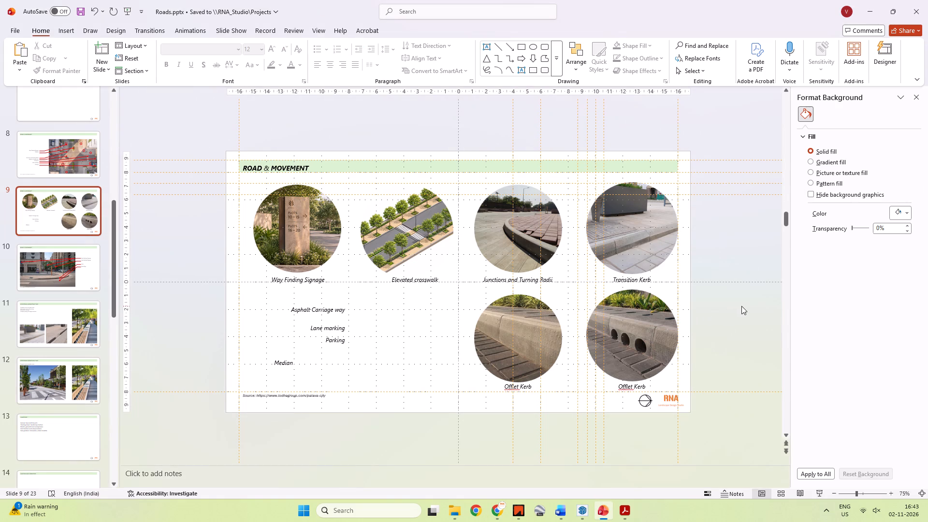
{"action": "left_click", "coordinate": [519, 390]}
{"action": "left_click", "coordinate": [519, 388]}
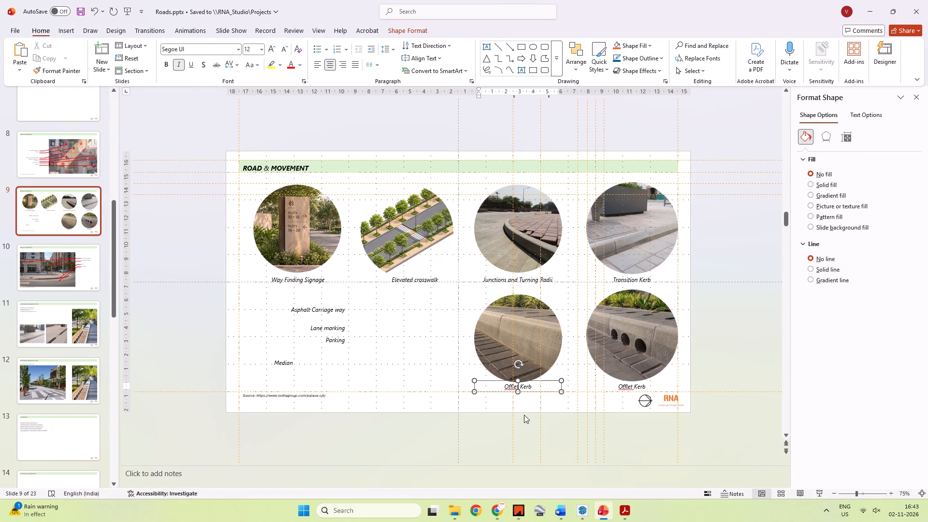
{"action": "key", "text": "Right"}
{"action": "key", "text": "Left"}
{"action": "key", "text": "Right"}
{"action": "key", "text": "BackSpace"}
{"action": "key", "text": "BackSpace"}
{"action": "key", "text": "BackSpace"}
{"action": "key", "text": "BackSpace"}
{"action": "key", "text": "BackSpace"}
{"action": "key", "text": "BackSpace"}
{"action": "key", "text": "BackSpace"}
{"action": "key", "text": "Right"}
{"action": "key", "text": "Right"}
{"action": "key", "text": "Right"}
{"action": "key", "text": "Right"}
{"action": "key", "text": "Right"}
{"action": "left_click", "coordinate": [718, 320]}
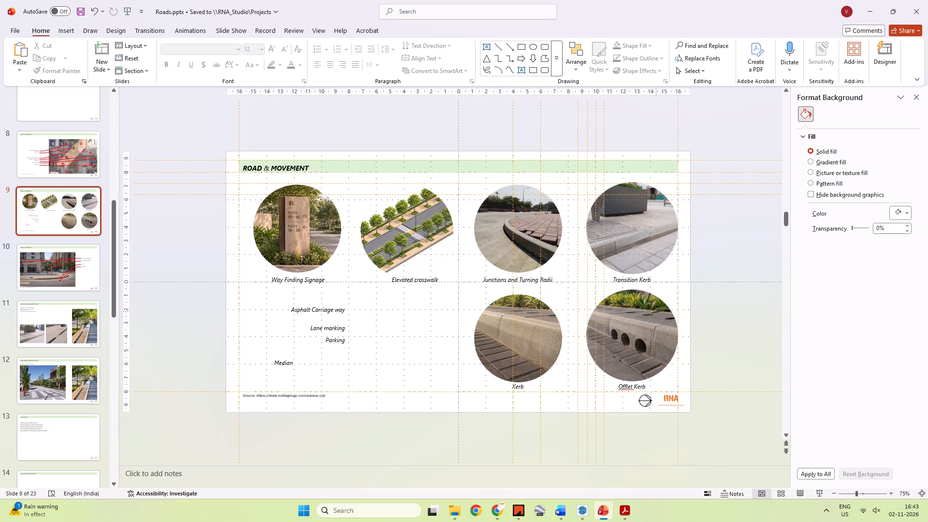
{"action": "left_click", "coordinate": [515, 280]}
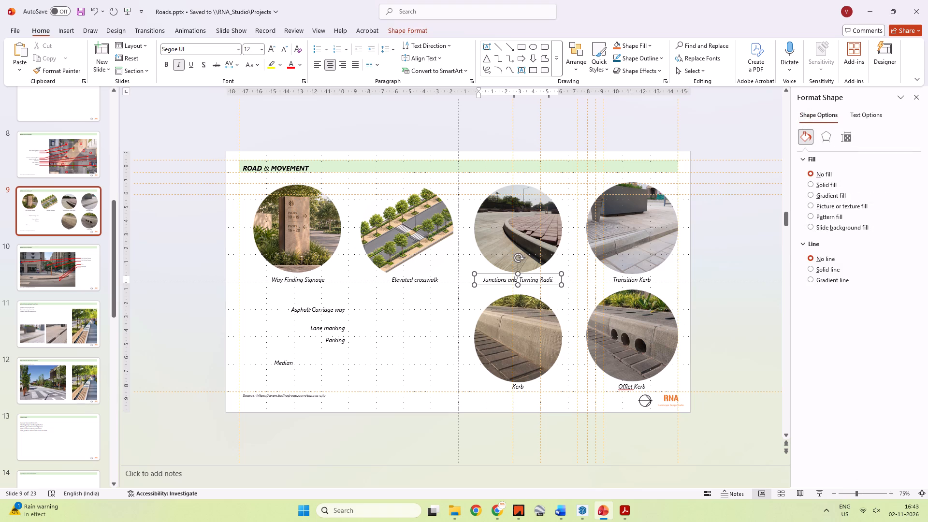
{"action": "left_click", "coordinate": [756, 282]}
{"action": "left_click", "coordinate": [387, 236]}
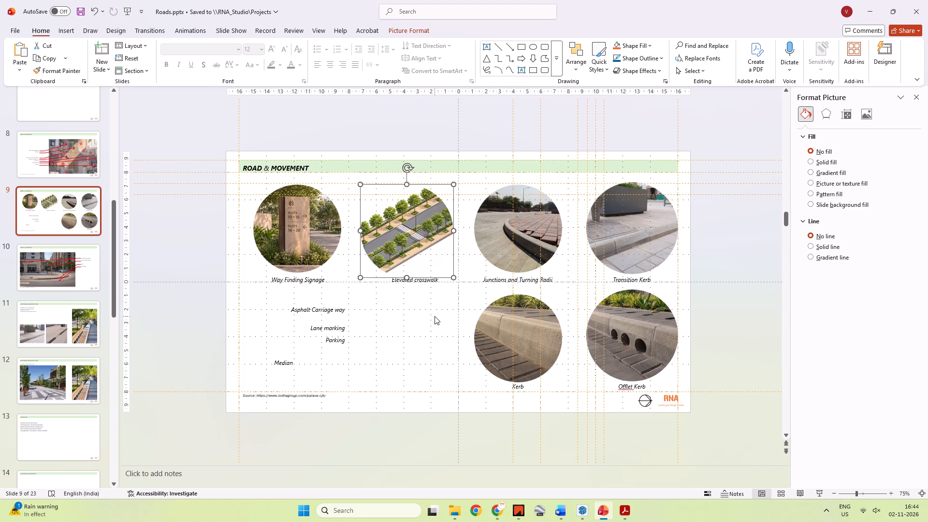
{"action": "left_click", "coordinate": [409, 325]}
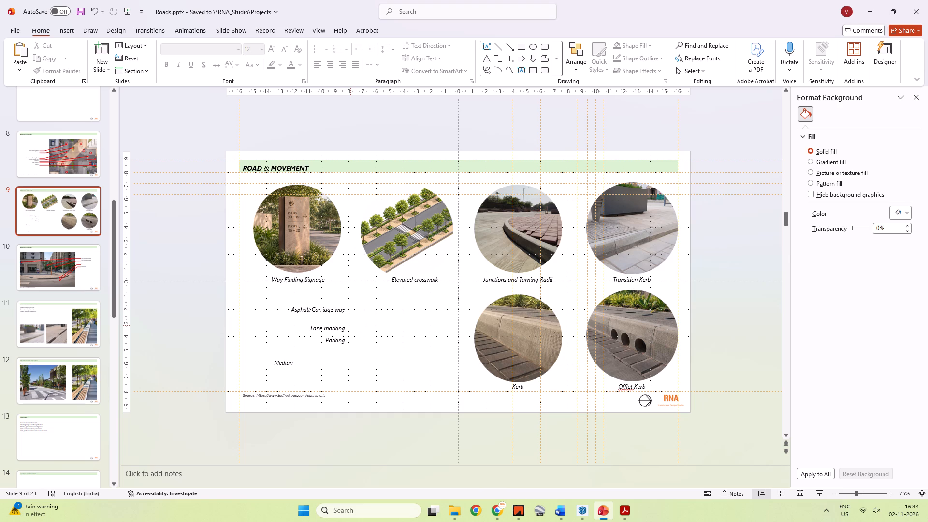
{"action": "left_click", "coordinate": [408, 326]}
Switch to Chrome and search Pinterest for "drive way paver".
{"action": "key", "text": "alt+Tab"}
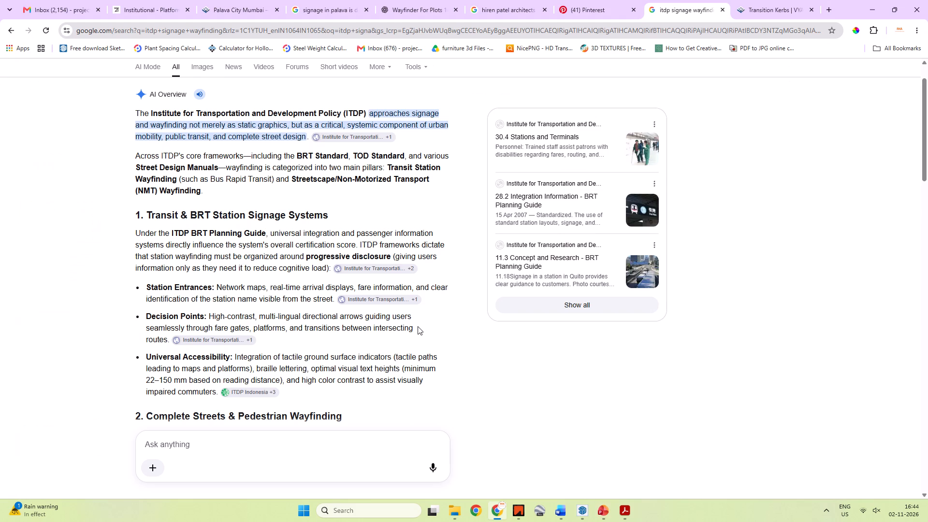
{"action": "scroll", "coordinate": [448, 353], "scroll_direction": "up", "scroll_amount": 7}
{"action": "scroll", "coordinate": [471, 315], "scroll_direction": "up", "scroll_amount": 7}
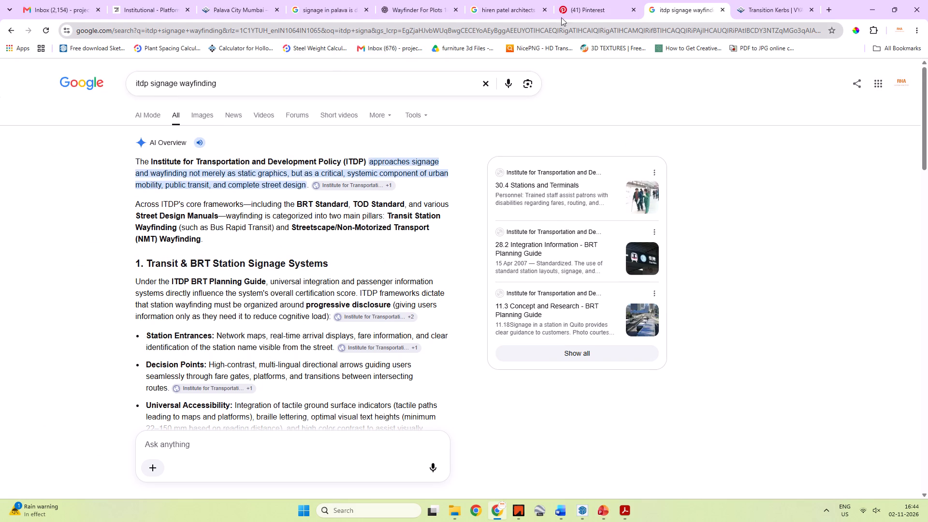
{"action": "left_click", "coordinate": [600, 8]}
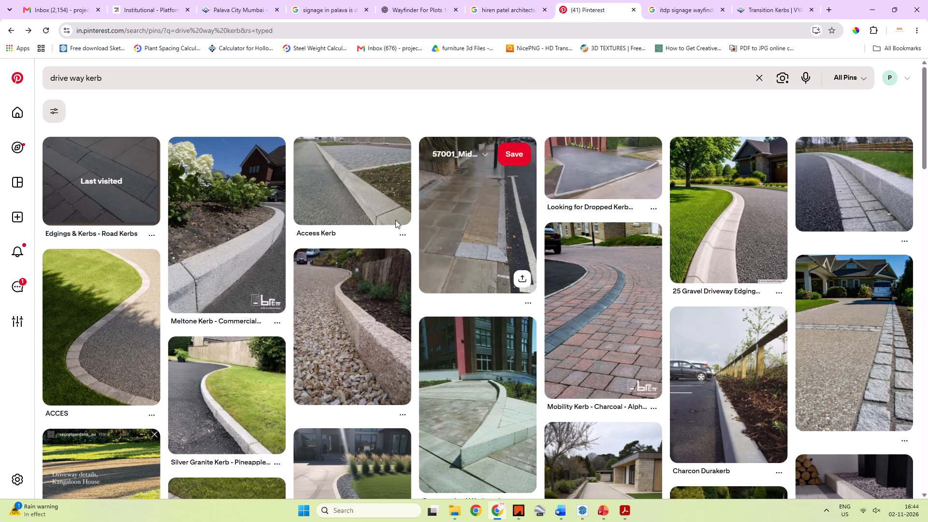
{"action": "left_click", "coordinate": [235, 76]}
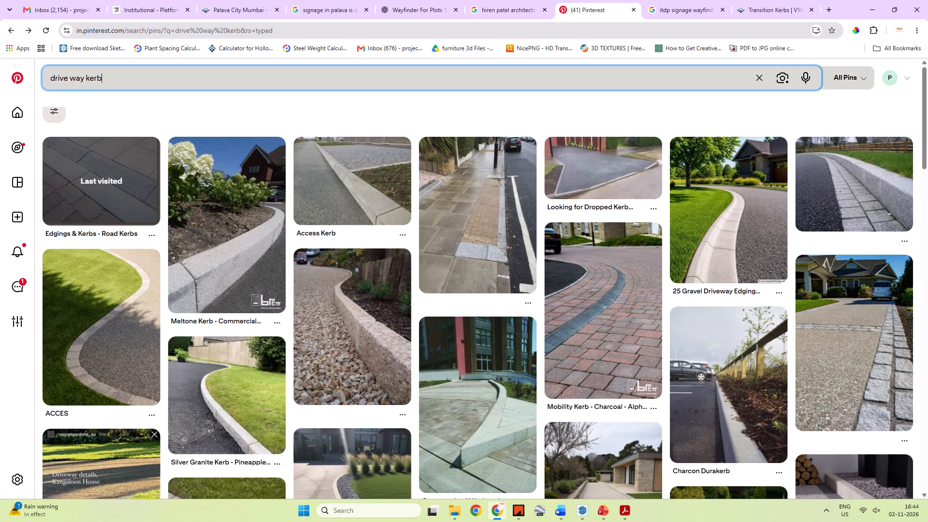
{"action": "key", "text": "ctrl+a"}
{"action": "key", "text": "BackSpace"}
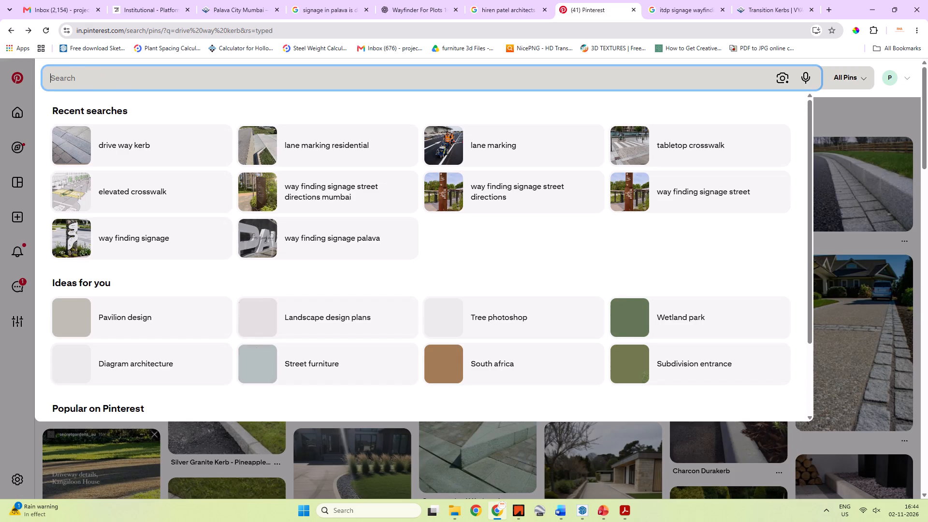
{"action": "type", "text": "drive way"}
{"action": "key", "text": "space"}
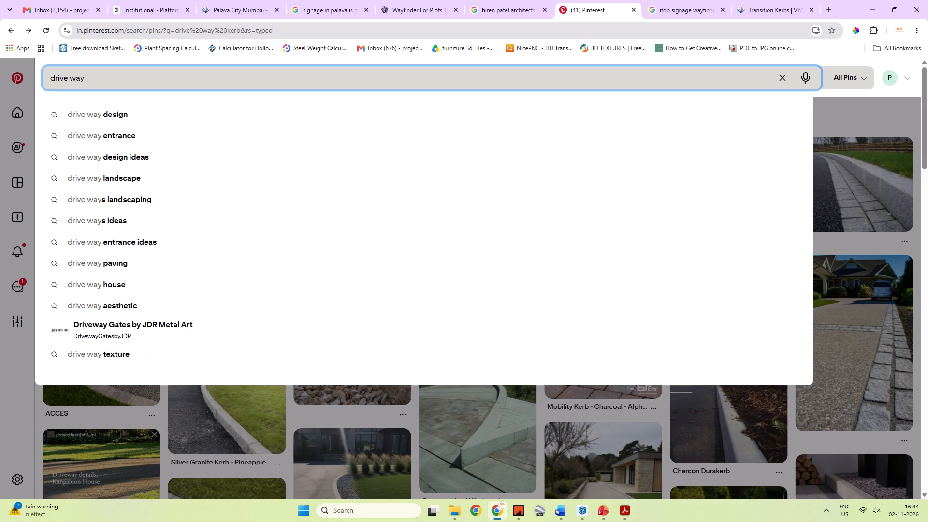
{"action": "type", "text": "paver"}
{"action": "key", "text": "space"}
{"action": "key", "text": "Return"}
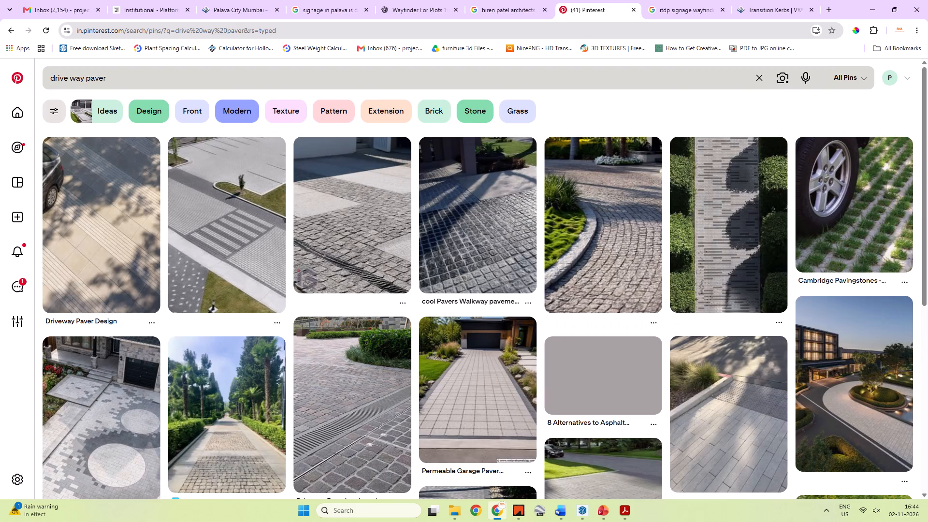
Narrow the Pinterest search to "drive way paver smooth".
{"action": "left_click", "coordinate": [142, 87]}
{"action": "key", "text": "space"}
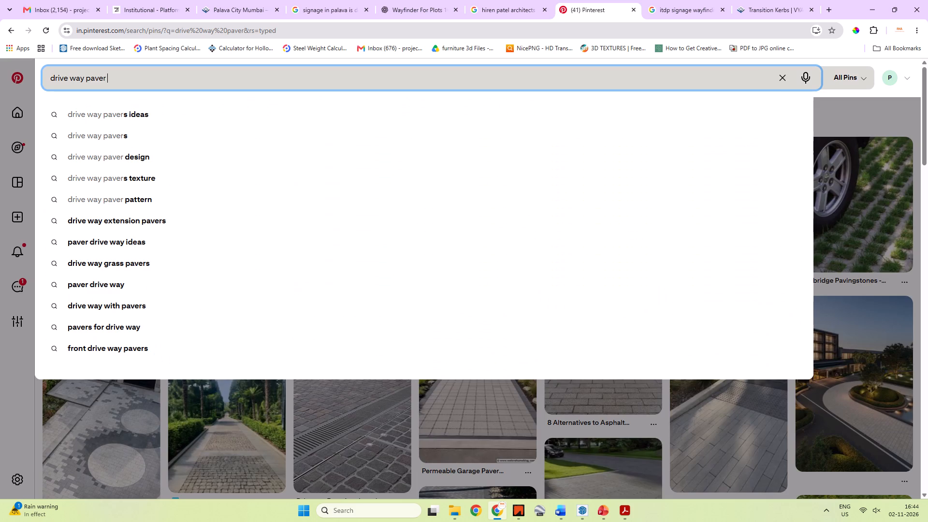
{"action": "type", "text": "smooth"}
{"action": "key", "text": "space"}
{"action": "key", "text": "Return"}
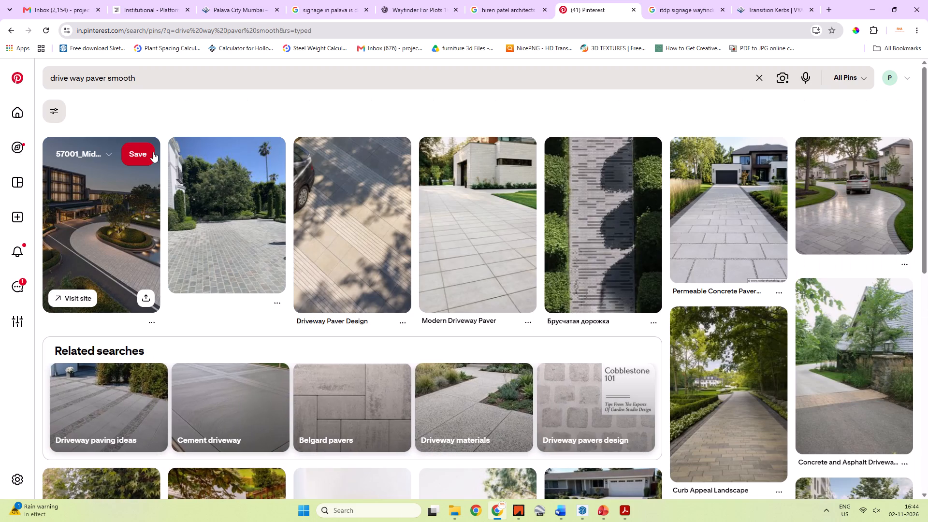
Change the Pinterest search to "drive way paver 18mts smooth" and look through the pins for a carriageway reference photo.
{"action": "left_click", "coordinate": [148, 81]}
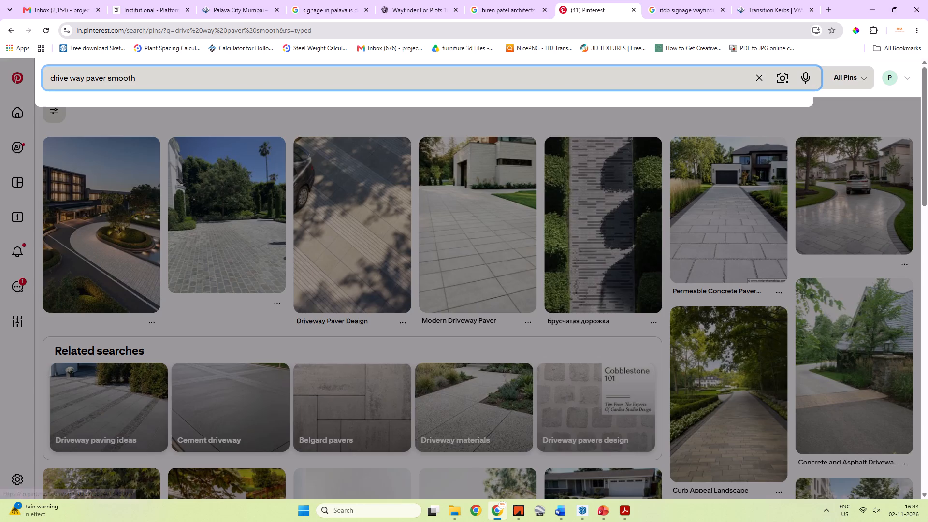
{"action": "left_click", "coordinate": [107, 80]}
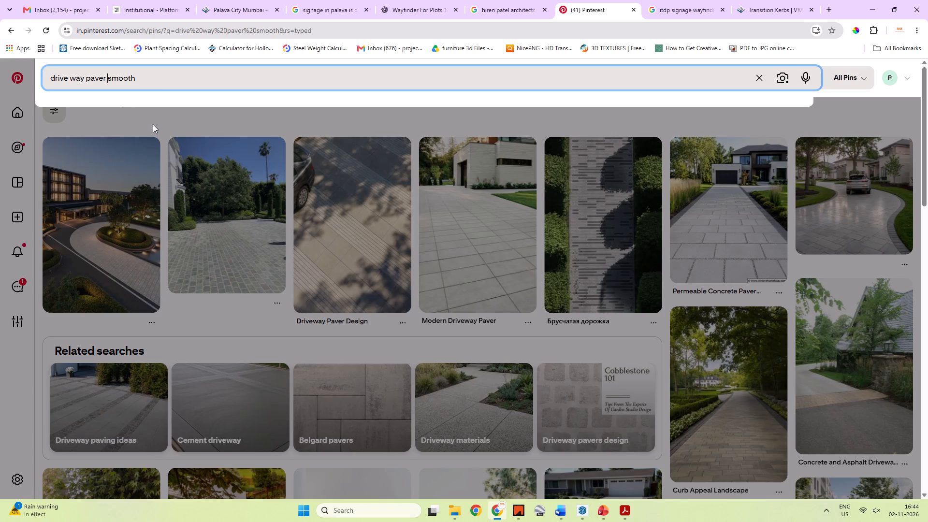
{"action": "type", "text": "18mts"}
{"action": "key", "text": "space"}
{"action": "key", "text": "Return"}
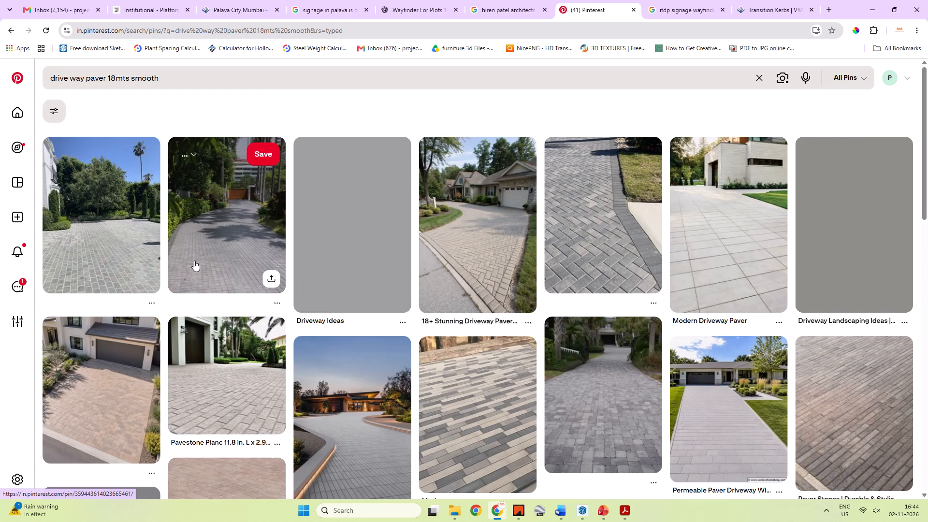
{"action": "scroll", "coordinate": [194, 261], "scroll_direction": "down", "scroll_amount": 1}
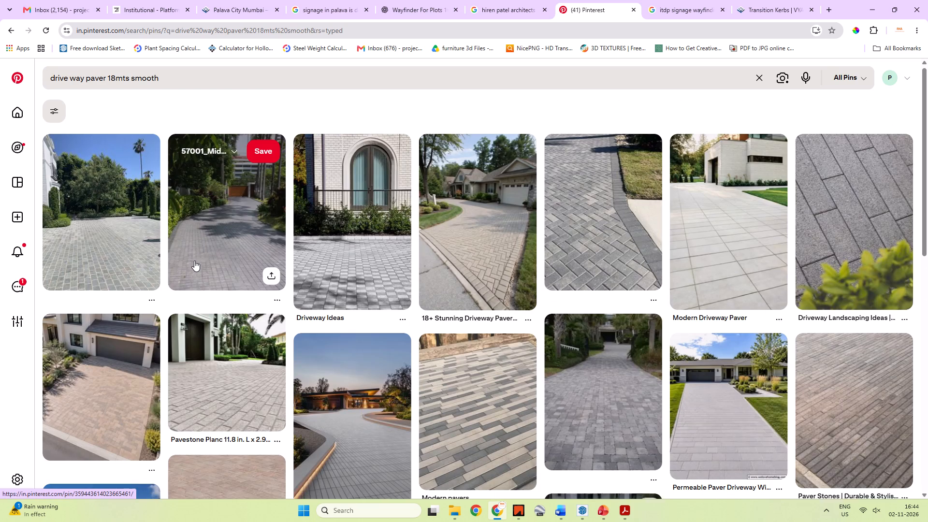
Replace the Pinterest search with "18mts driveway" and look through the pins for a carriageway reference photo.
{"action": "scroll", "coordinate": [194, 261], "scroll_direction": "down", "scroll_amount": 1}
{"action": "scroll", "coordinate": [212, 256], "scroll_direction": "up", "scroll_amount": 8}
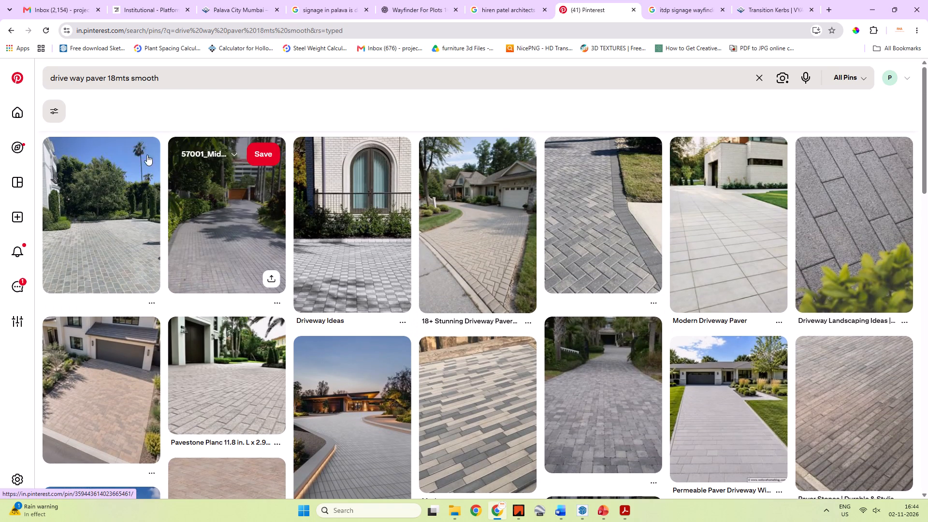
{"action": "left_click", "coordinate": [174, 82]}
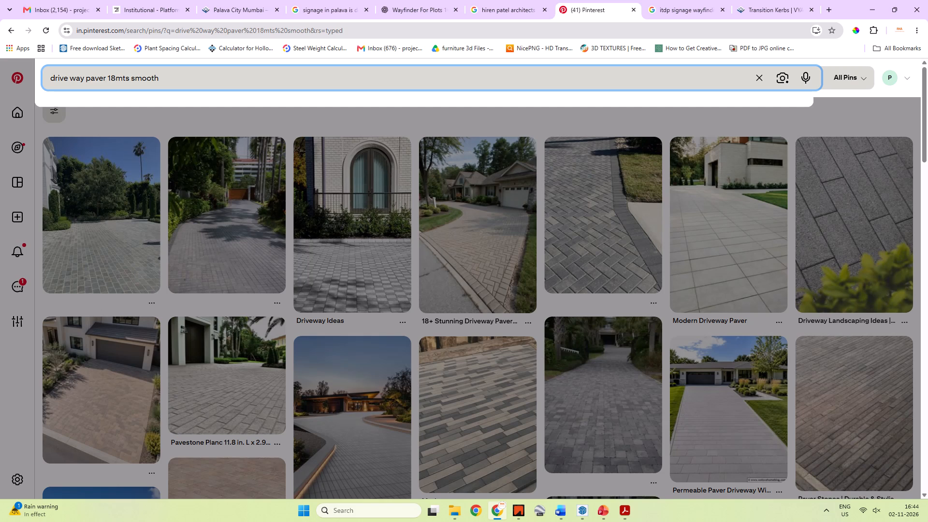
{"action": "key", "text": "BackSpace"}
{"action": "key", "text": "BackSpace"}
{"action": "key", "text": "BackSpace"}
{"action": "key", "text": "BackSpace"}
{"action": "key", "text": "BackSpace"}
{"action": "key", "text": "BackSpace"}
{"action": "key", "text": "BackSpace"}
{"action": "key", "text": "BackSpace"}
{"action": "key", "text": "BackSpace"}
{"action": "key", "text": "BackSpace"}
{"action": "key", "text": "BackSpace"}
{"action": "key", "text": "BackSpace"}
{"action": "key", "text": "ctrl+a"}
{"action": "key", "text": "ctrl+BackSpace"}
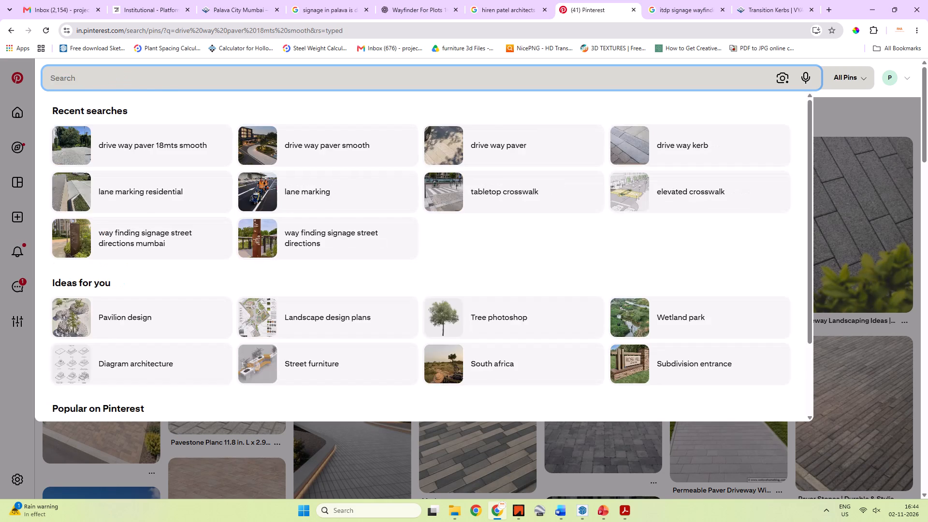
{"action": "type", "text": "18mts fre"}
{"action": "key", "text": "BackSpace"}
{"action": "key", "text": "BackSpace"}
{"action": "key", "text": "BackSpace"}
{"action": "type", "text": "drivewa"}
{"action": "type", "text": "y"}
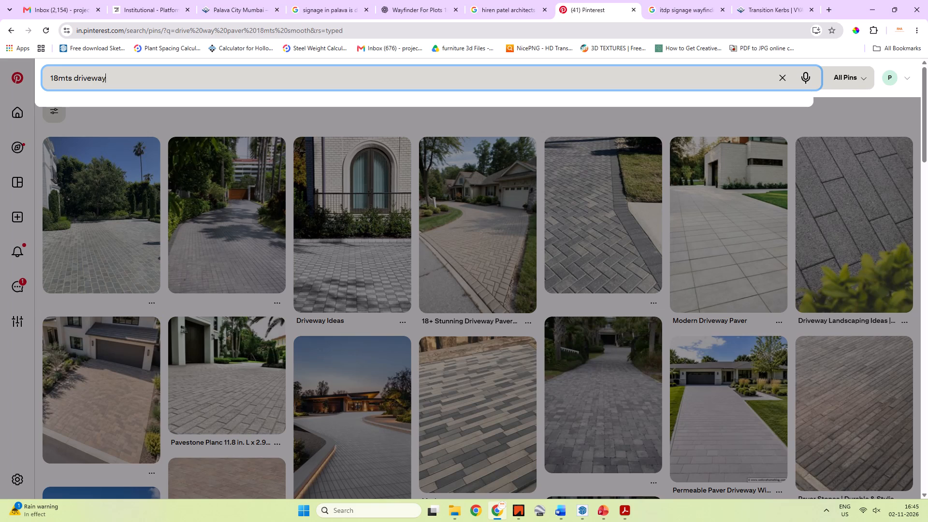
{"action": "key", "text": "space"}
{"action": "key", "text": "Return"}
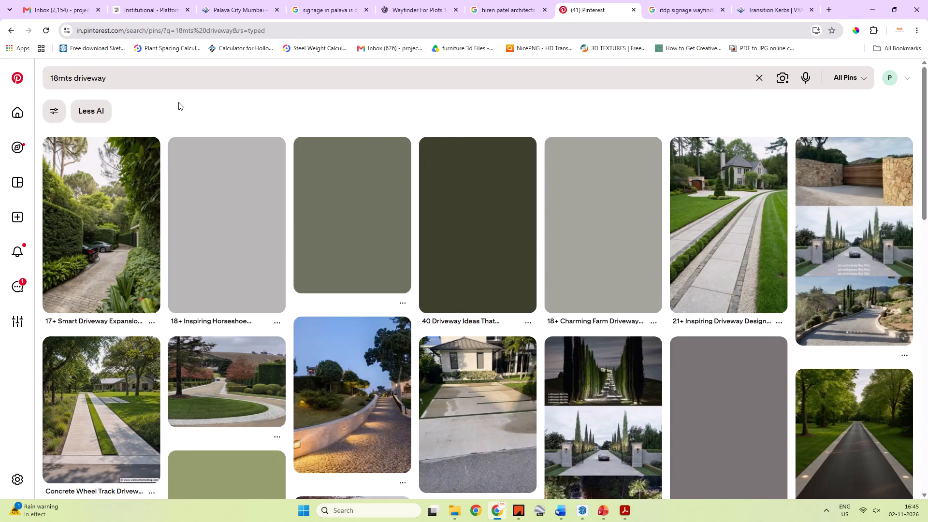
{"action": "scroll", "coordinate": [188, 164], "scroll_direction": "down", "scroll_amount": 1}
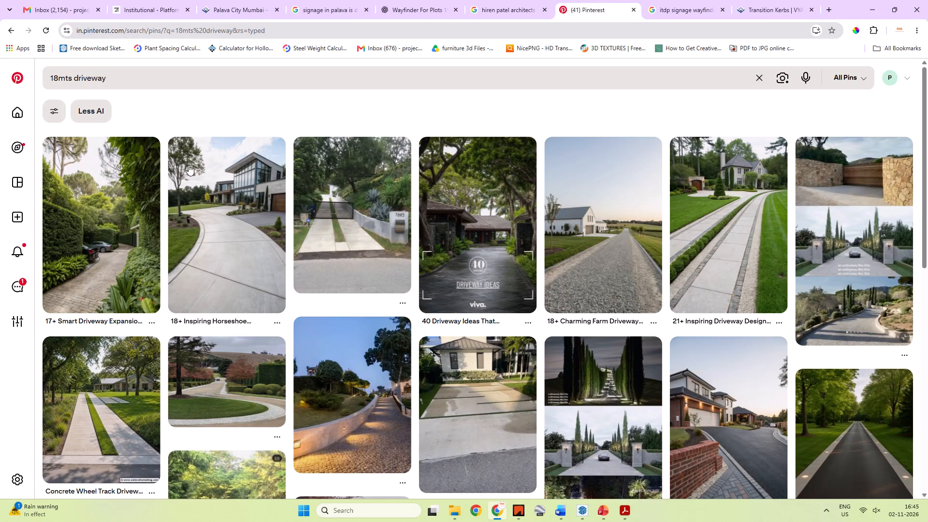
{"action": "scroll", "coordinate": [188, 165], "scroll_direction": "down", "scroll_amount": 3}
{"action": "scroll", "coordinate": [177, 163], "scroll_direction": "up", "scroll_amount": 7}
{"action": "left_click", "coordinate": [120, 76]}
{"action": "key", "text": "space"}
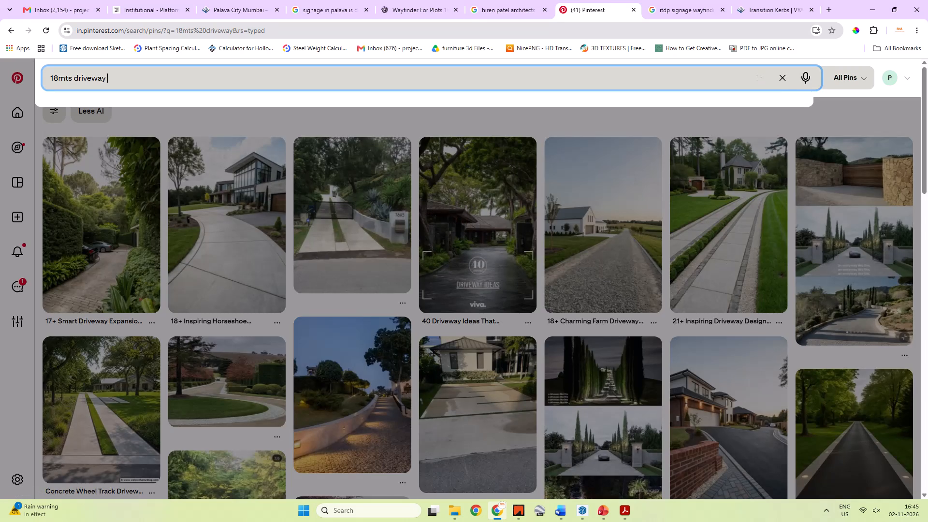
Search Google for "18mts driveway" in a new tab and show the image results.
{"action": "left_click", "coordinate": [821, 10]}
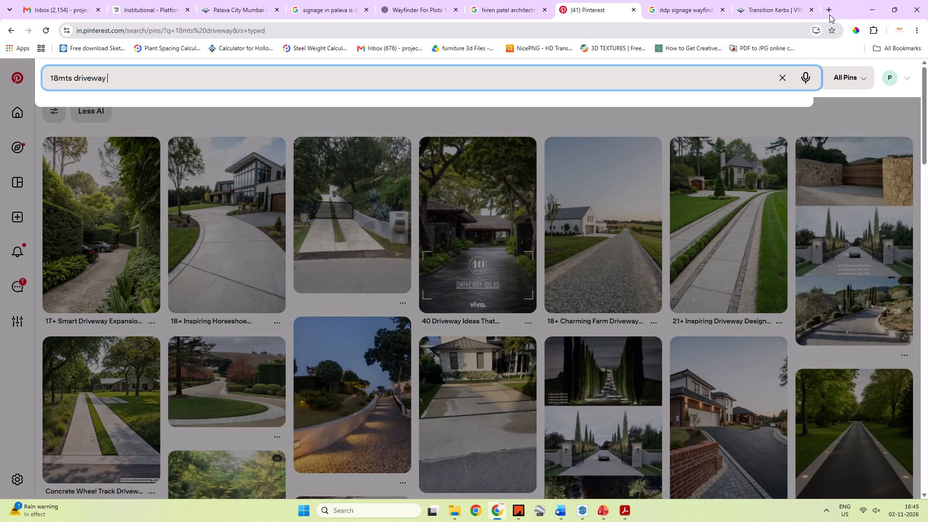
{"action": "left_click", "coordinate": [831, 15]}
{"action": "type", "text": "18"}
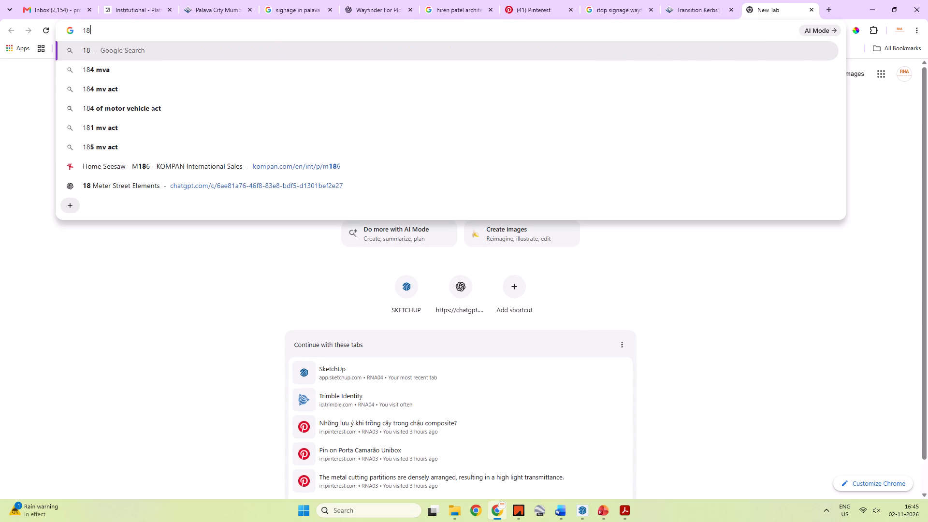
{"action": "type", "text": "mts driveway"}
{"action": "key", "text": "space"}
{"action": "key", "text": "Return"}
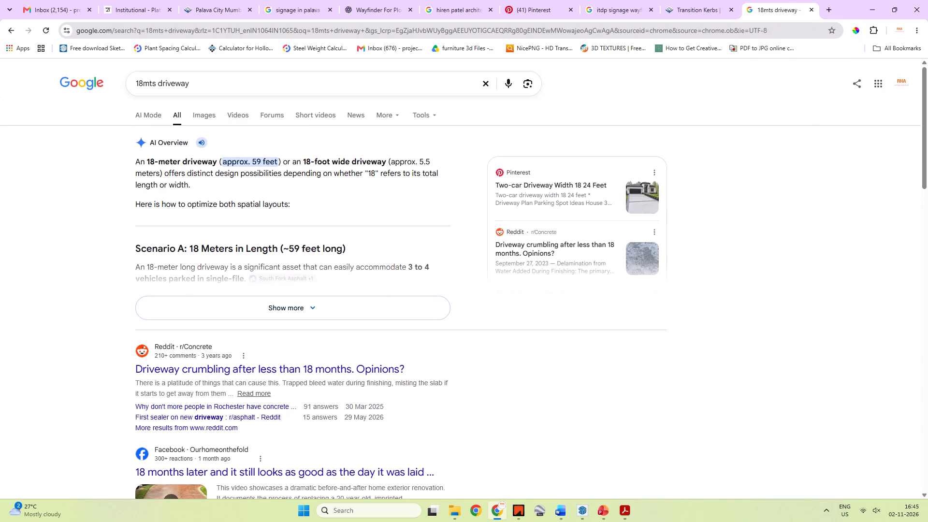
{"action": "left_click", "coordinate": [195, 116]}
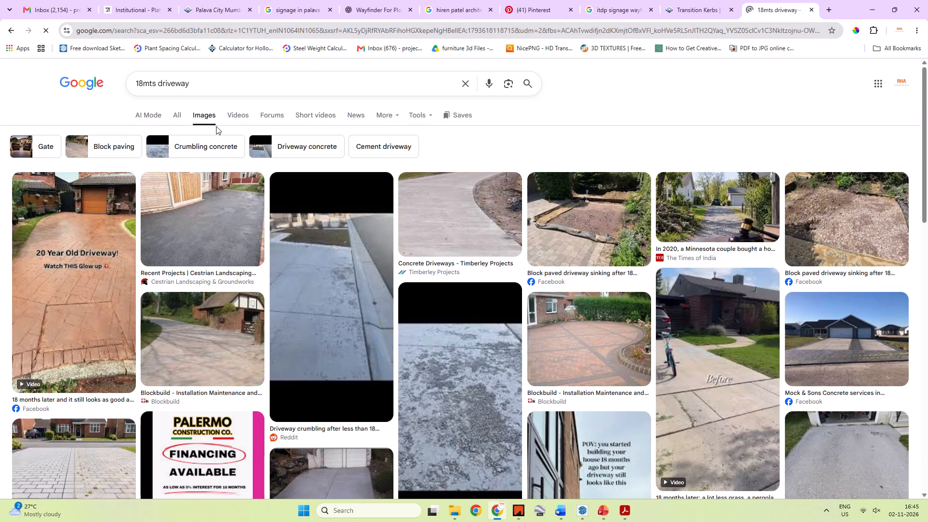
Return to the web results and narrow the Google search to "18mts driveway india".
{"action": "left_click", "coordinate": [14, 39]}
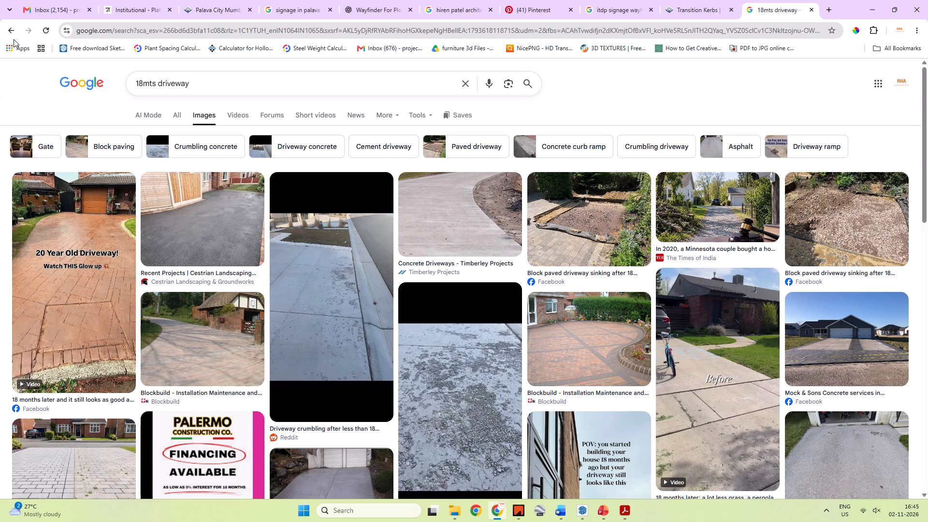
{"action": "left_click", "coordinate": [13, 33]}
{"action": "left_click", "coordinate": [217, 77]}
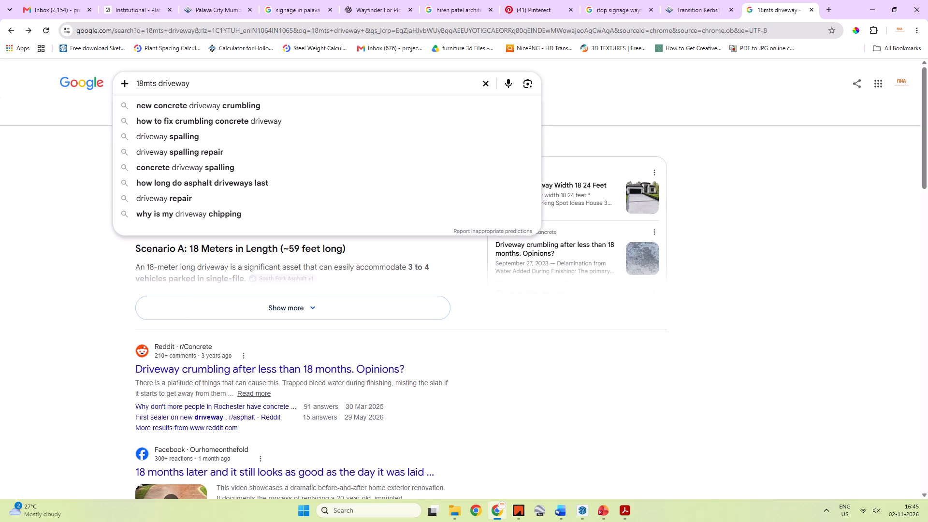
{"action": "key", "text": "space"}
{"action": "type", "text": "india"}
{"action": "key", "text": "space"}
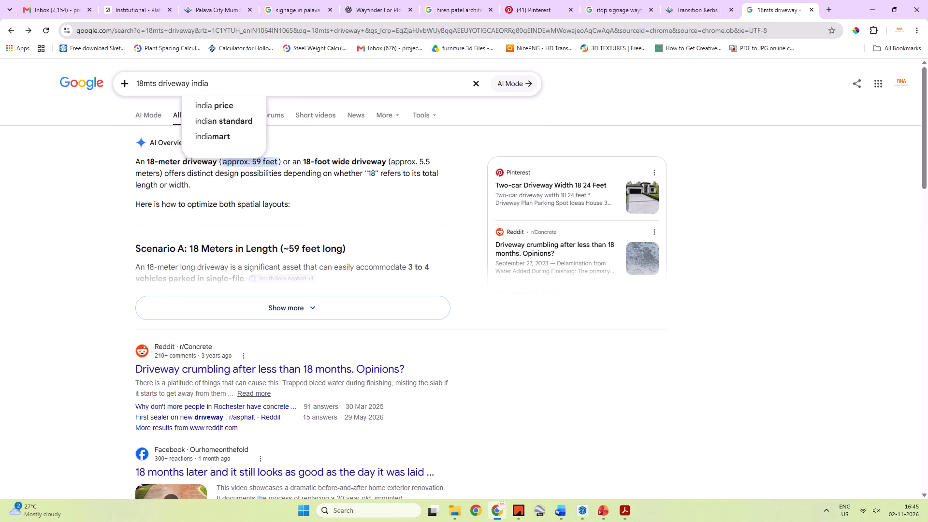
{"action": "key", "text": "Return"}
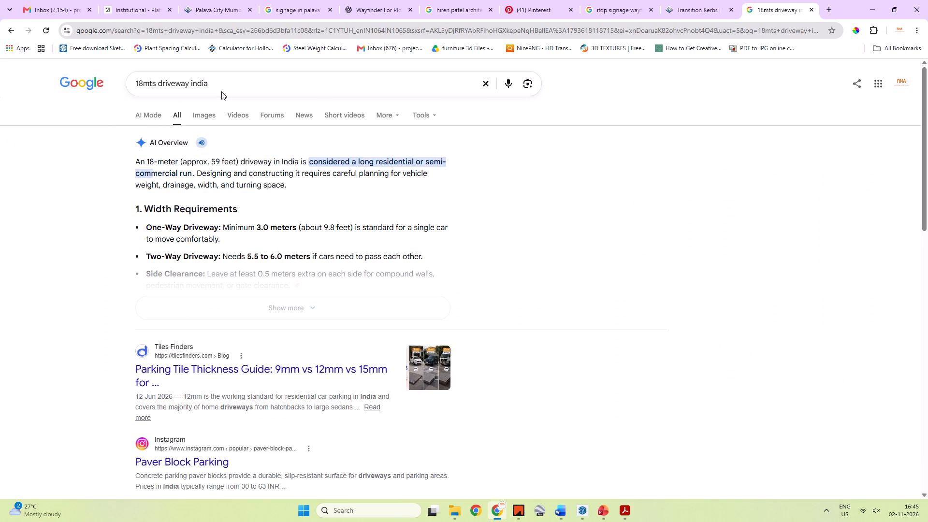
Extend the Google search to "18mts driveway india asphalt" and look through the image results for a road surface photo.
{"action": "left_click", "coordinate": [228, 86]}
{"action": "key", "text": "space"}
{"action": "type", "text": "asphalt"}
{"action": "key", "text": "space"}
{"action": "key", "text": "Return"}
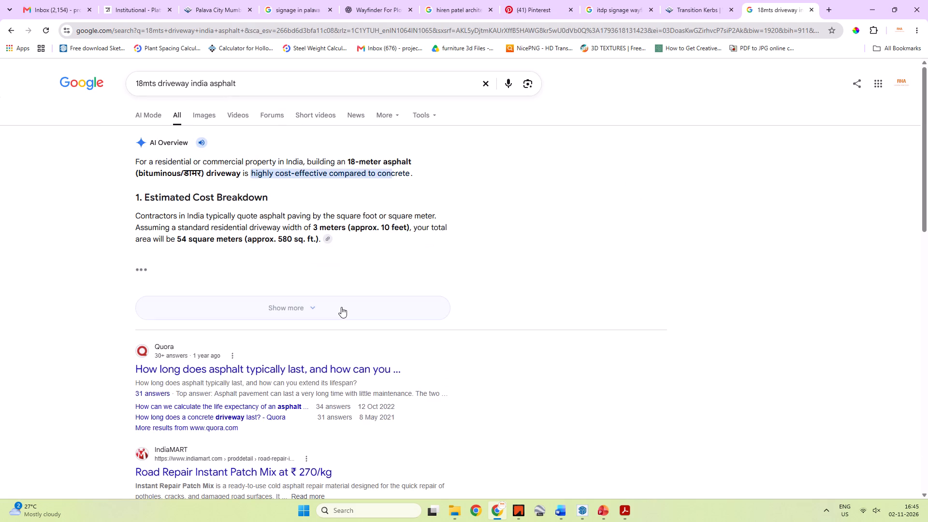
{"action": "left_click", "coordinate": [199, 109]}
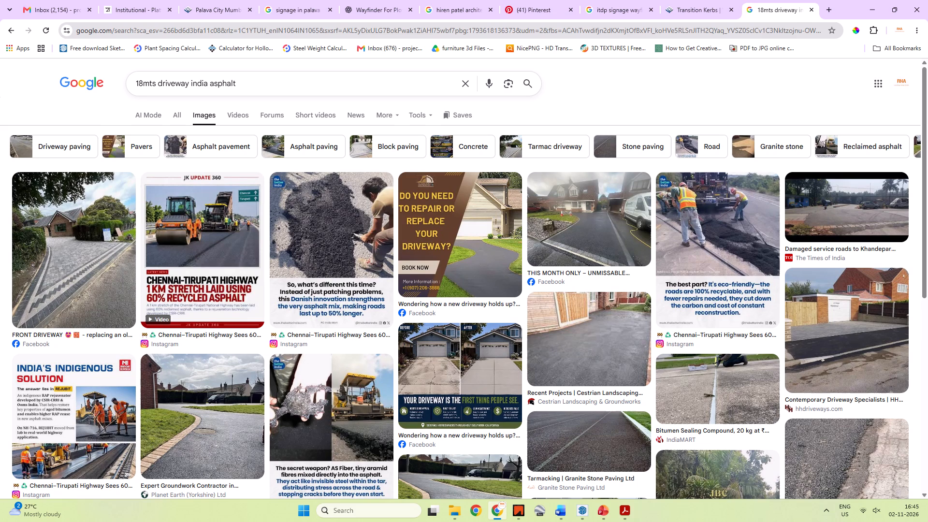
{"action": "scroll", "coordinate": [198, 126], "scroll_direction": "down", "scroll_amount": 4}
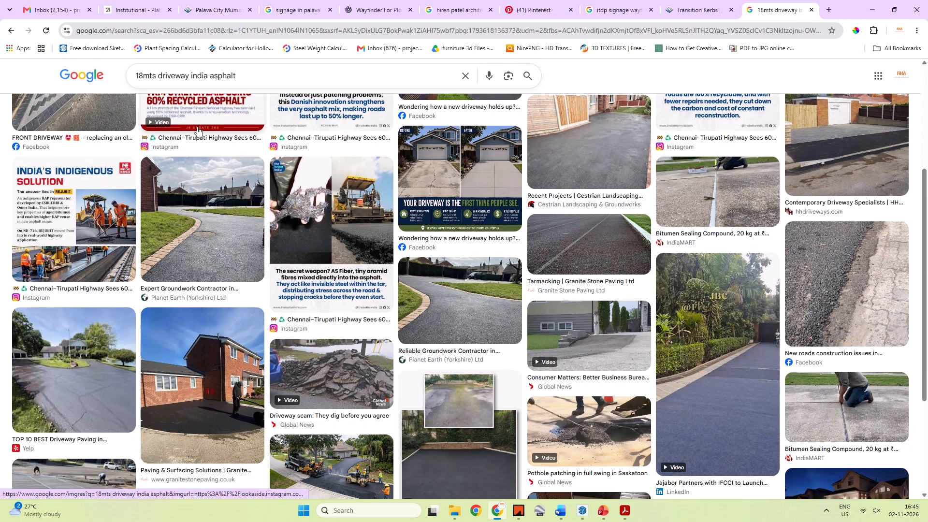
{"action": "scroll", "coordinate": [197, 127], "scroll_direction": "down", "scroll_amount": 7}
{"action": "scroll", "coordinate": [193, 143], "scroll_direction": "up", "scroll_amount": 7}
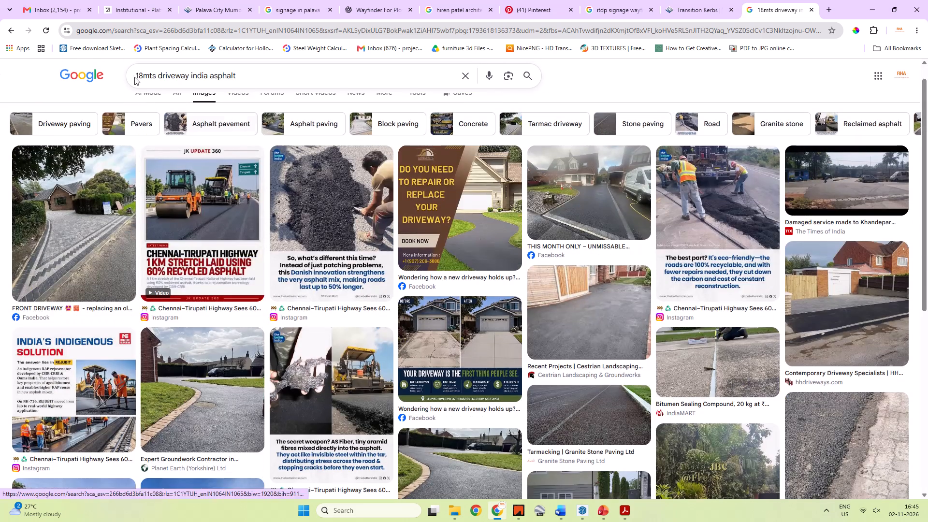
Replace the Google Images search with "japanese driveway".
{"action": "left_click_drag", "start_coordinate": [243, 75], "coordinate": [138, 80]}
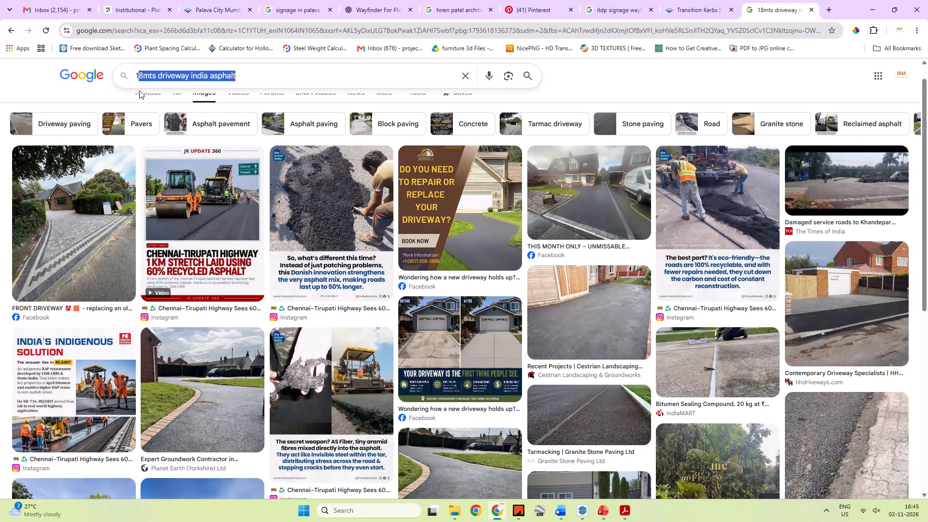
{"action": "key", "text": "BackSpace"}
{"action": "key", "text": "BackSpace"}
{"action": "key", "text": "BackSpace"}
{"action": "key", "text": "a"}
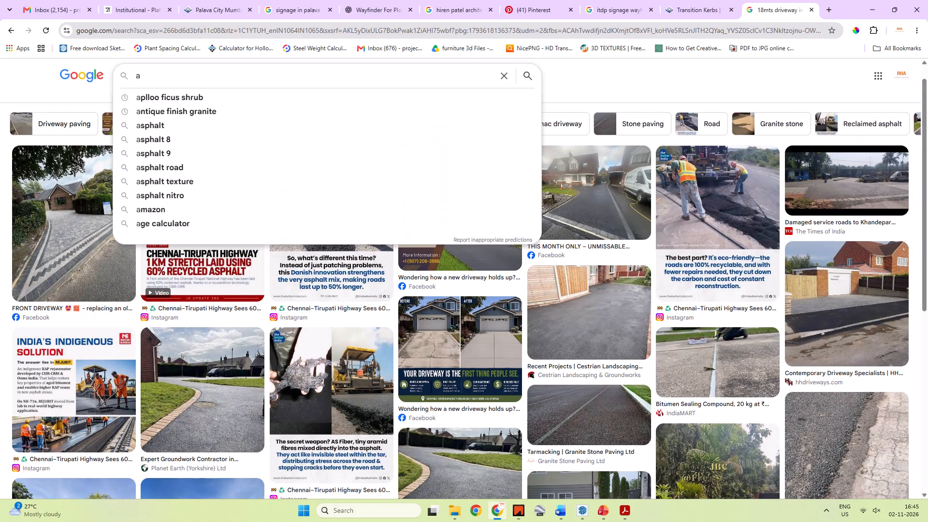
{"action": "key", "text": "BackSpace"}
{"action": "key", "text": "BackSpace"}
{"action": "type", "text": "japanese"}
{"action": "key", "text": "space"}
{"action": "type", "text": "driveway"}
{"action": "key", "text": "space"}
{"action": "key", "text": "Return"}
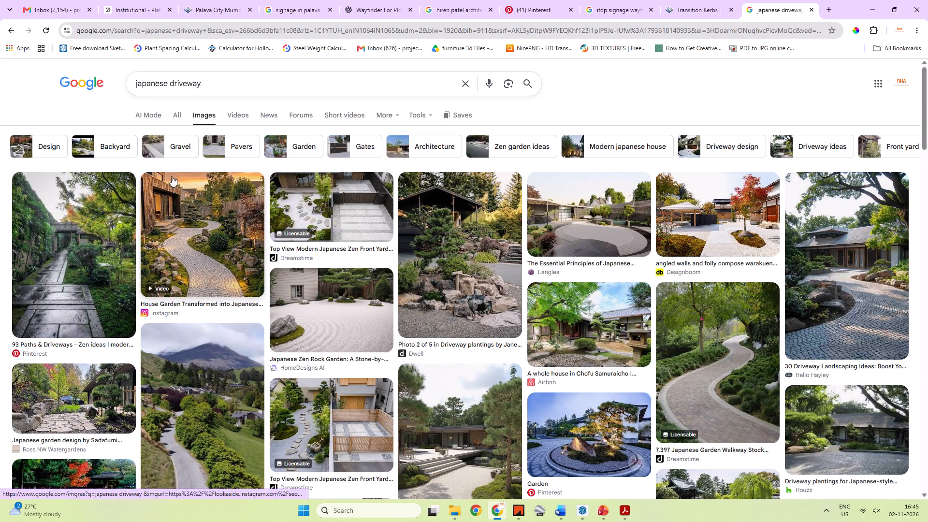
Narrow the image search to "japanese driveway asphalt" and look through the results.
{"action": "left_click", "coordinate": [226, 83]}
{"action": "key", "text": "space"}
{"action": "type", "text": "asphalt"}
{"action": "key", "text": "space"}
{"action": "key", "text": "Return"}
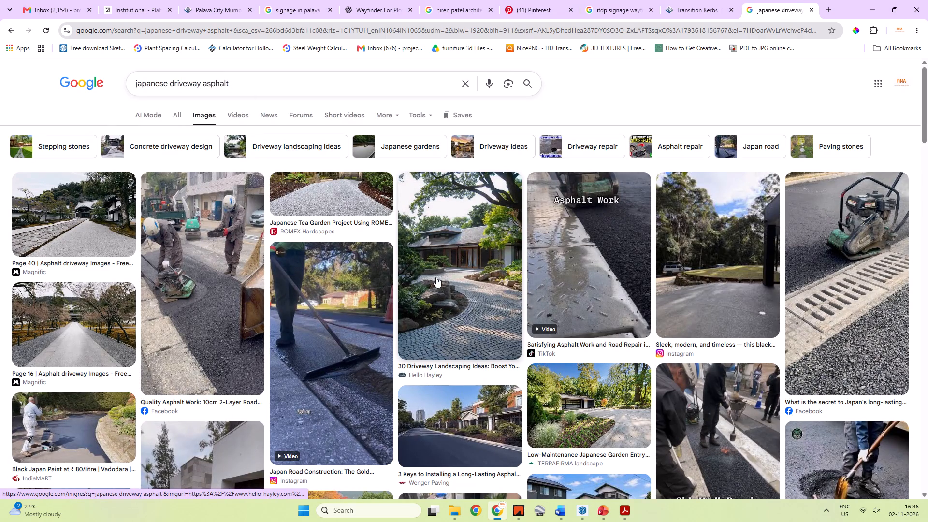
{"action": "scroll", "coordinate": [436, 277], "scroll_direction": "down", "scroll_amount": 4}
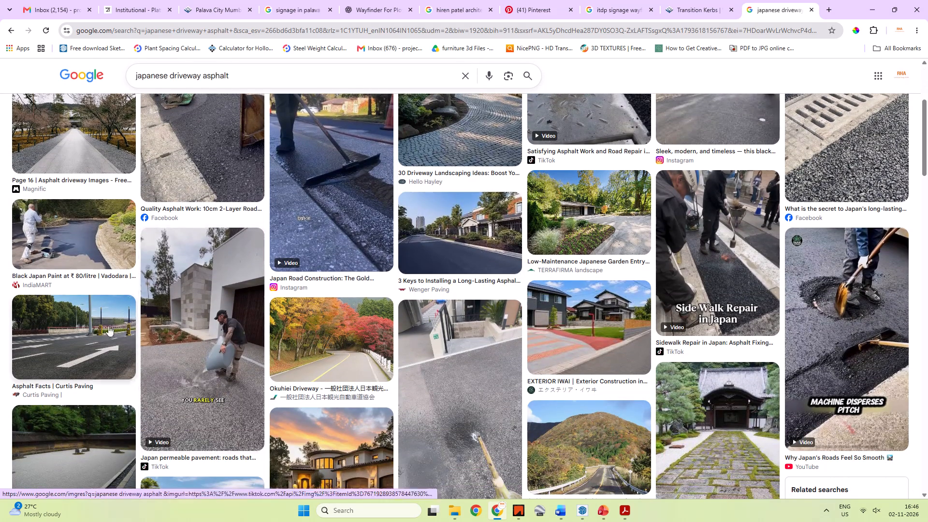
Preview the Curtis Paving asphalt road photo with the white arrow, open its source page and return to the image results.
{"action": "left_click", "coordinate": [69, 349]}
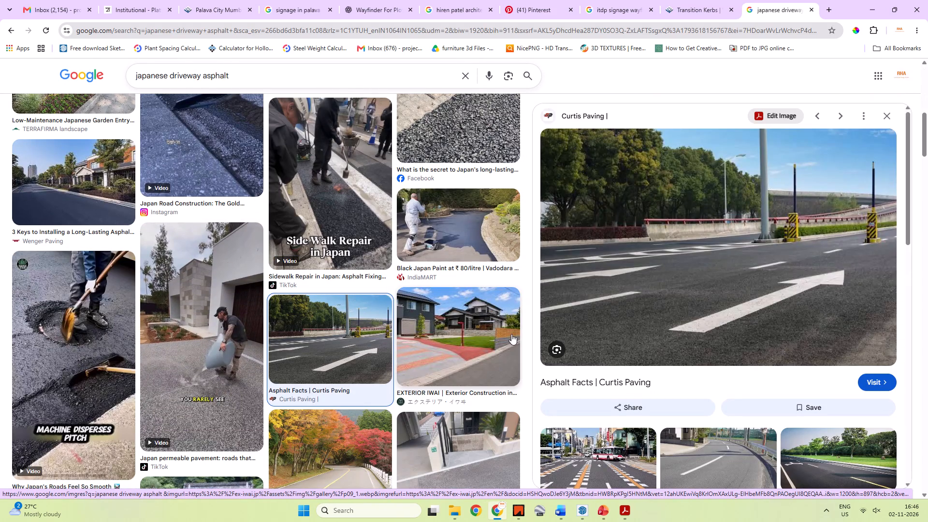
{"action": "right_click", "coordinate": [688, 252]}
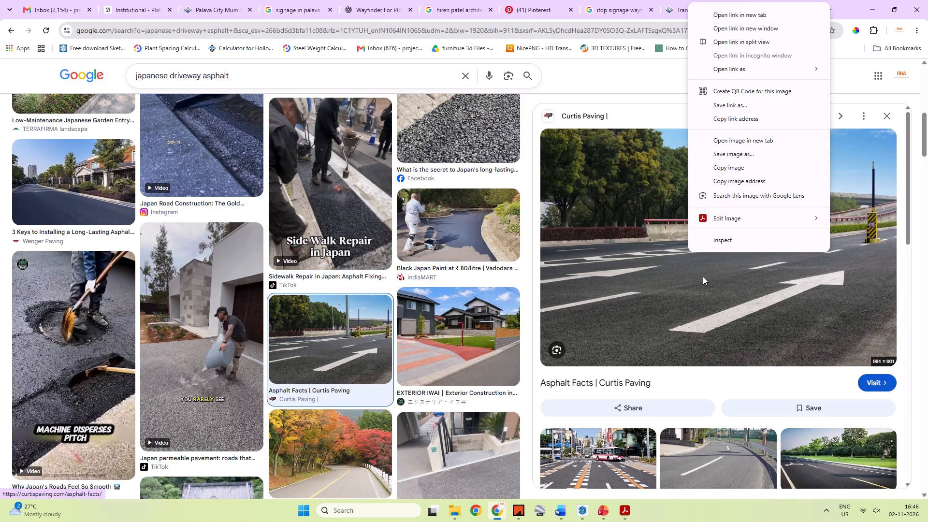
{"action": "left_click", "coordinate": [712, 300]}
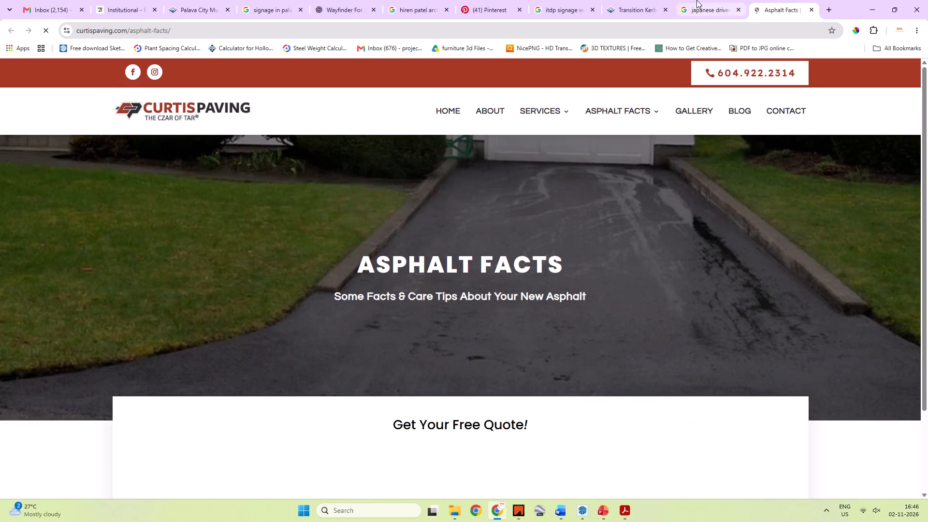
{"action": "left_click", "coordinate": [696, 0]}
Examine the related images and the remaining "japanese driveway asphalt" results for a suitable carriageway reference photo.
{"action": "scroll", "coordinate": [606, 214], "scroll_direction": "down", "scroll_amount": 4}
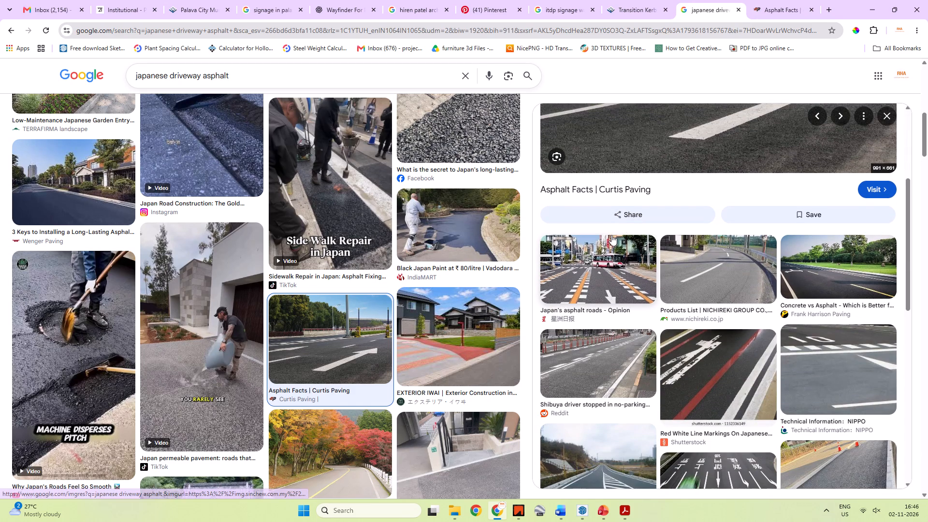
{"action": "scroll", "coordinate": [611, 235], "scroll_direction": "down", "scroll_amount": 7}
{"action": "scroll", "coordinate": [615, 248], "scroll_direction": "up", "scroll_amount": 2}
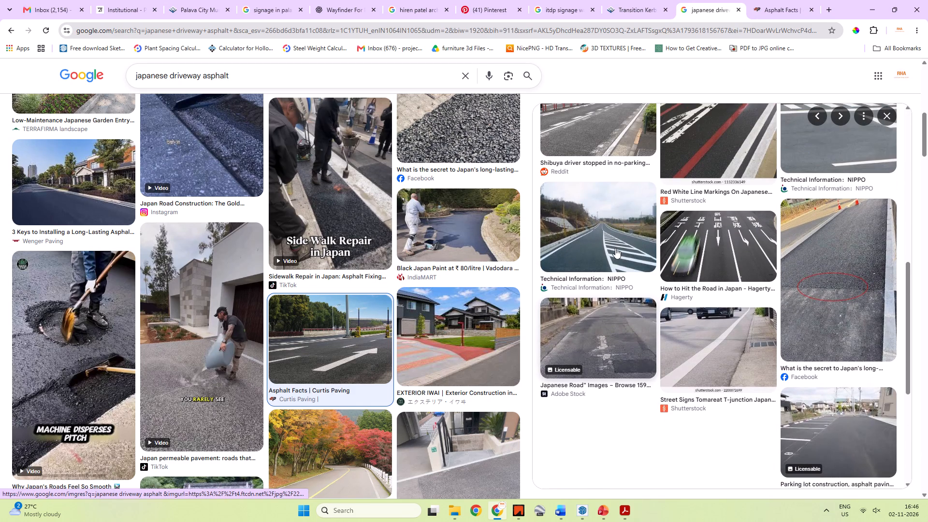
{"action": "scroll", "coordinate": [615, 248], "scroll_direction": "down", "scroll_amount": 7}
{"action": "scroll", "coordinate": [380, 280], "scroll_direction": "down", "scroll_amount": 3}
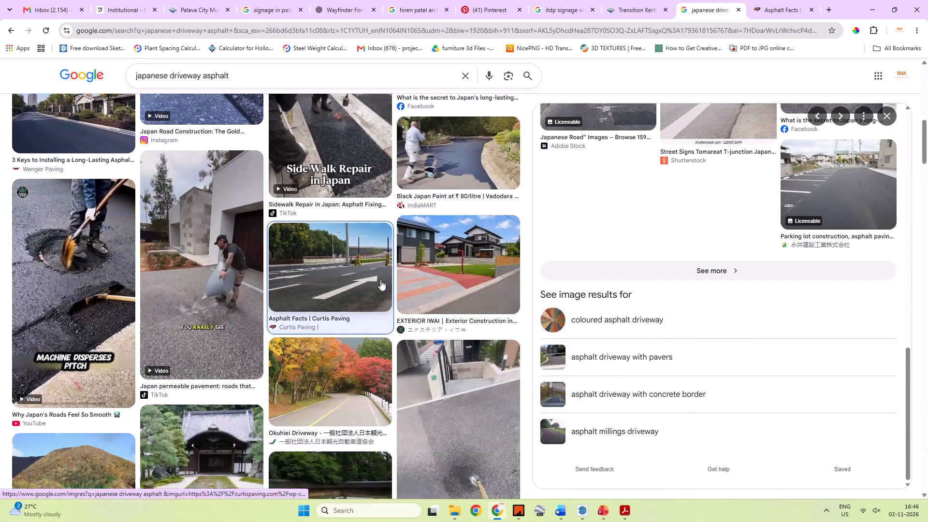
{"action": "scroll", "coordinate": [392, 276], "scroll_direction": "down", "scroll_amount": 12}
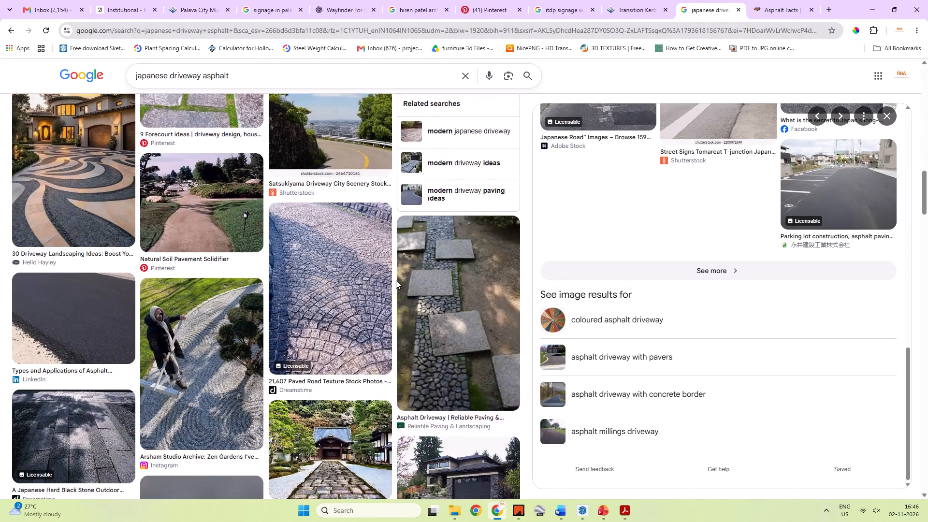
{"action": "scroll", "coordinate": [371, 316], "scroll_direction": "up", "scroll_amount": 20}
{"action": "scroll", "coordinate": [371, 316], "scroll_direction": "up", "scroll_amount": 3}
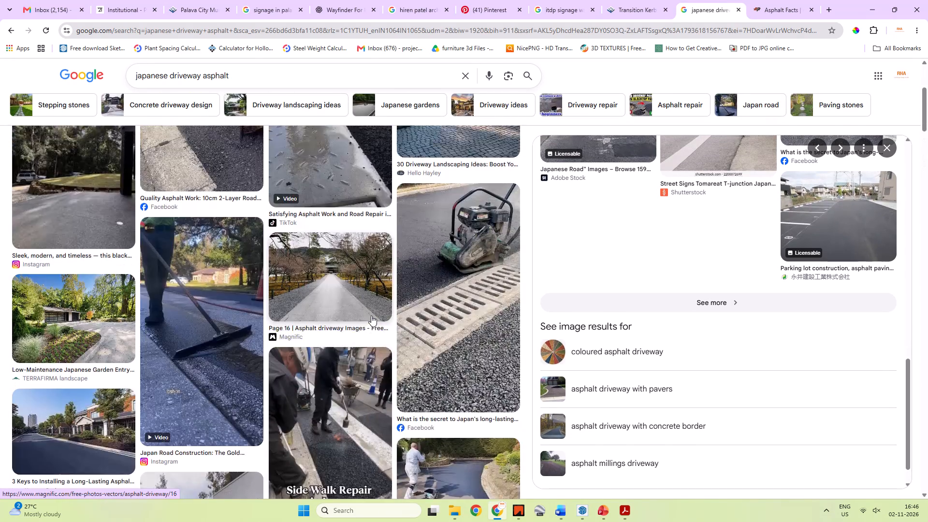
{"action": "scroll", "coordinate": [371, 316], "scroll_direction": "up", "scroll_amount": 7}
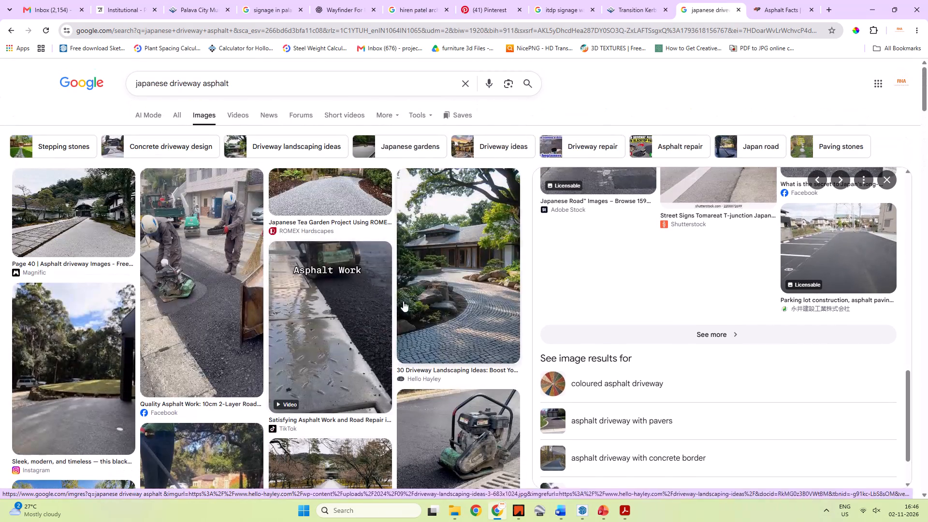
{"action": "scroll", "coordinate": [440, 271], "scroll_direction": "up", "scroll_amount": 7}
{"action": "scroll", "coordinate": [497, 295], "scroll_direction": "up", "scroll_amount": 7}
{"action": "left_click", "coordinate": [531, 274]}
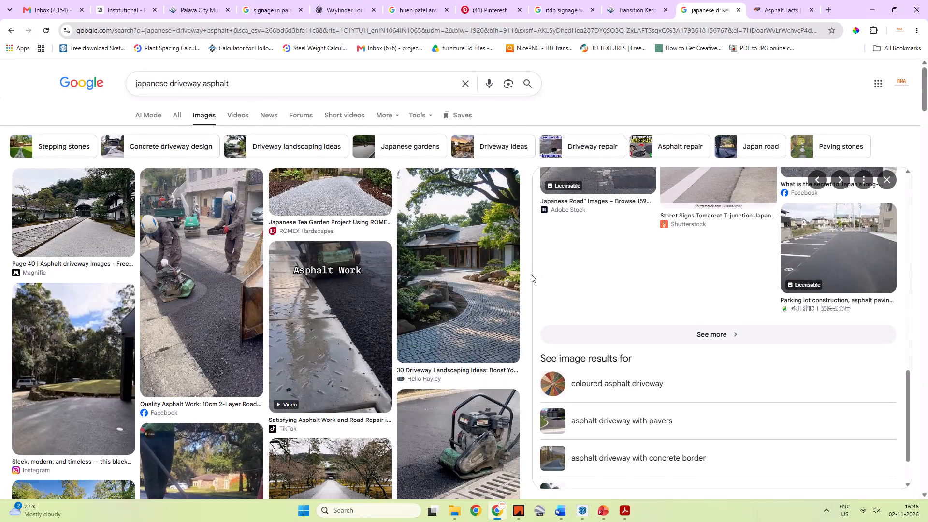
Review the Curtis Paving photo preview and its related Japanese asphalt road images again.
{"action": "scroll", "coordinate": [557, 277], "scroll_direction": "up", "scroll_amount": 7}
{"action": "scroll", "coordinate": [649, 270], "scroll_direction": "up", "scroll_amount": 12}
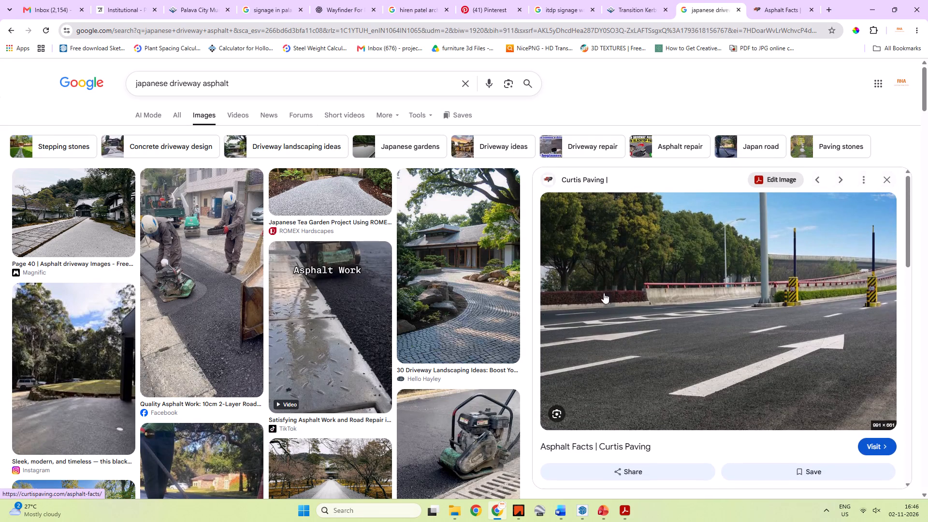
{"action": "scroll", "coordinate": [596, 289], "scroll_direction": "down", "scroll_amount": 4}
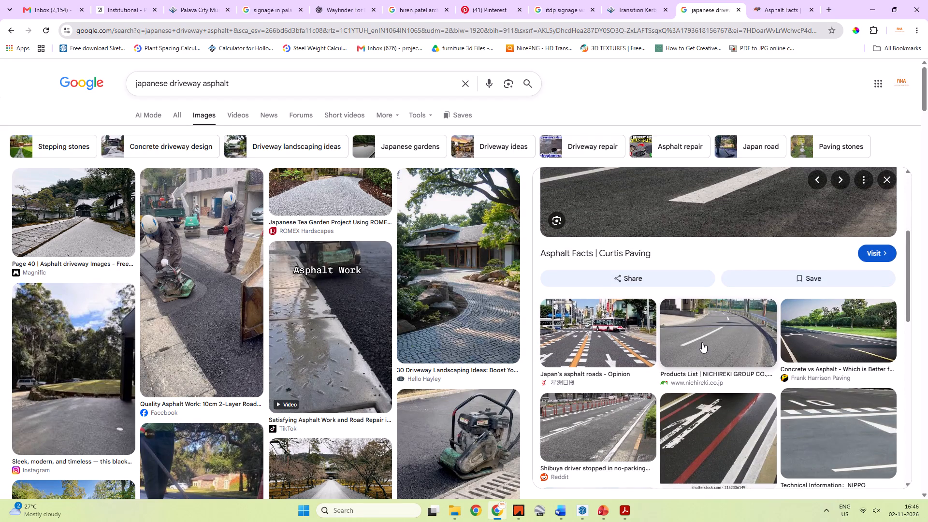
{"action": "scroll", "coordinate": [697, 342], "scroll_direction": "down", "scroll_amount": 4}
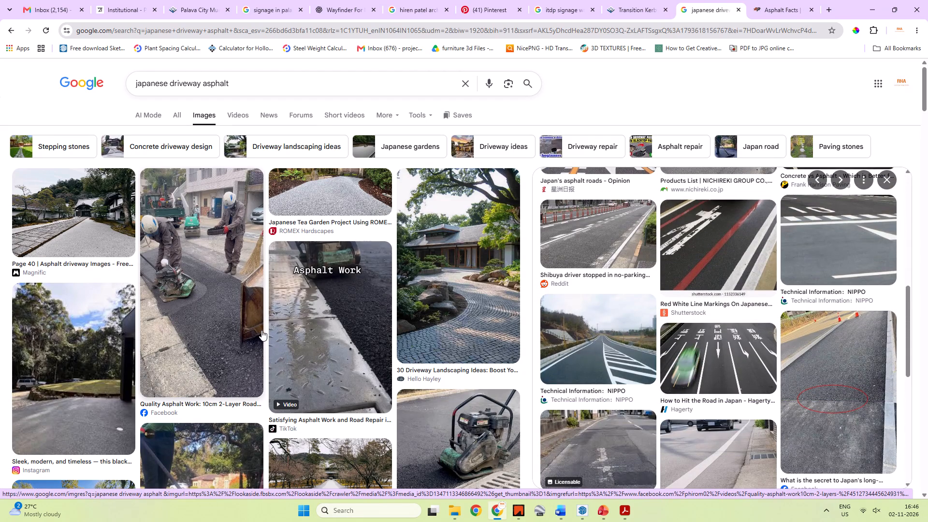
{"action": "scroll", "coordinate": [259, 317], "scroll_direction": "up", "scroll_amount": 4}
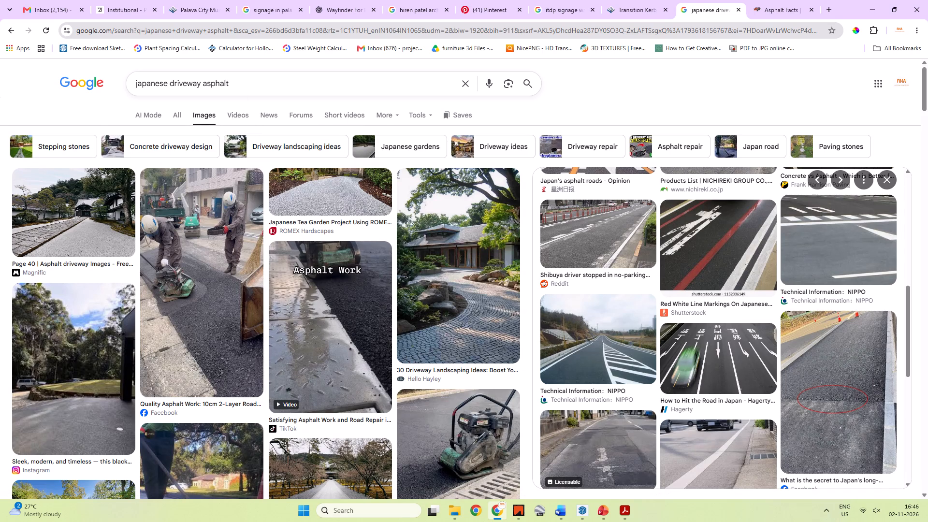
Replace the image search with "japanese asphalt drive way" and look through the results.
{"action": "key", "text": "ctrl+a"}
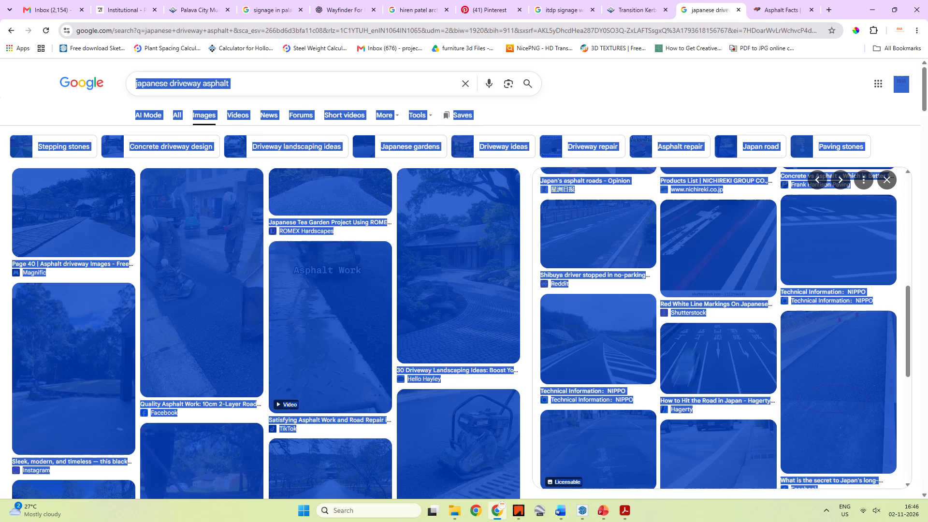
{"action": "type", "text": "ja"}
{"action": "left_click", "coordinate": [253, 85]}
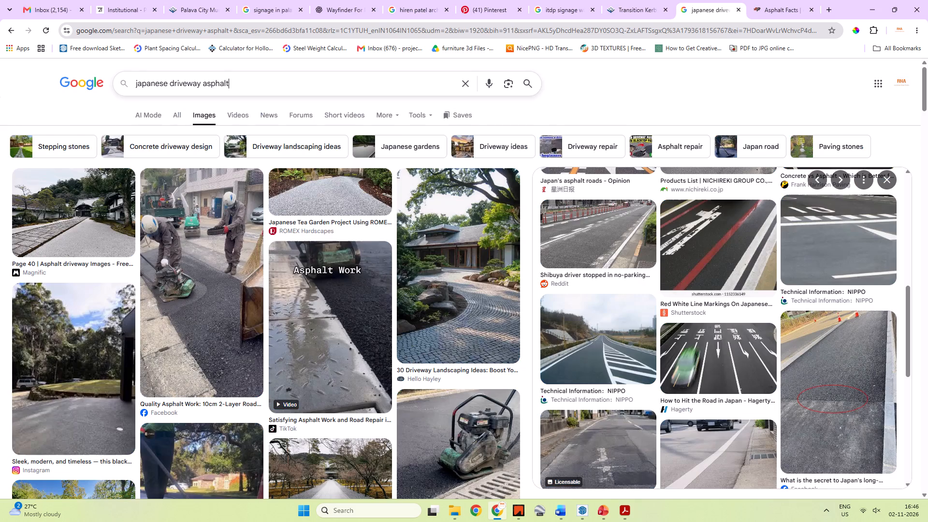
{"action": "key", "text": "slash"}
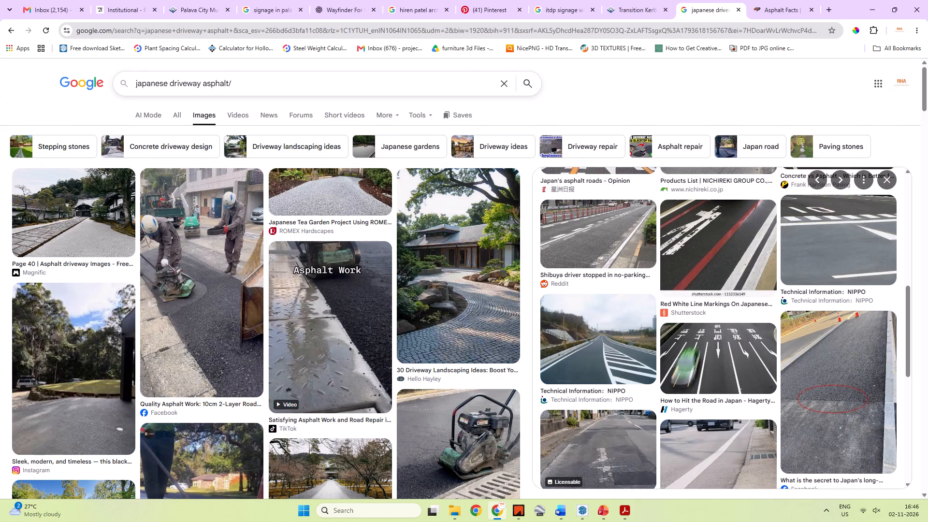
{"action": "key", "text": "BackSpace"}
{"action": "key", "text": "BackSpace"}
{"action": "key", "text": "BackSpace"}
{"action": "key", "text": "BackSpace"}
{"action": "key", "text": "BackSpace"}
{"action": "key", "text": "BackSpace"}
{"action": "key", "text": "BackSpace"}
{"action": "key", "text": "BackSpace"}
{"action": "key", "text": "BackSpace"}
{"action": "key", "text": "BackSpace"}
{"action": "key", "text": "BackSpace"}
{"action": "key", "text": "BackSpace"}
{"action": "key", "text": "BackSpace"}
{"action": "key", "text": "BackSpace"}
{"action": "key", "text": "BackSpace"}
{"action": "key", "text": "BackSpace"}
{"action": "key", "text": "BackSpace"}
{"action": "key", "text": "BackSpace"}
{"action": "key", "text": "BackSpace"}
{"action": "key", "text": "BackSpace"}
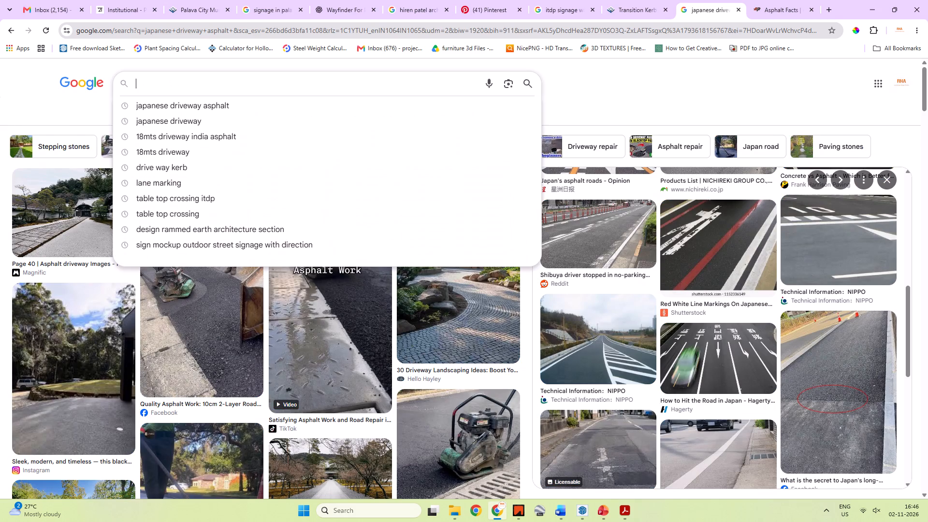
{"action": "type", "text": "japanese asp"}
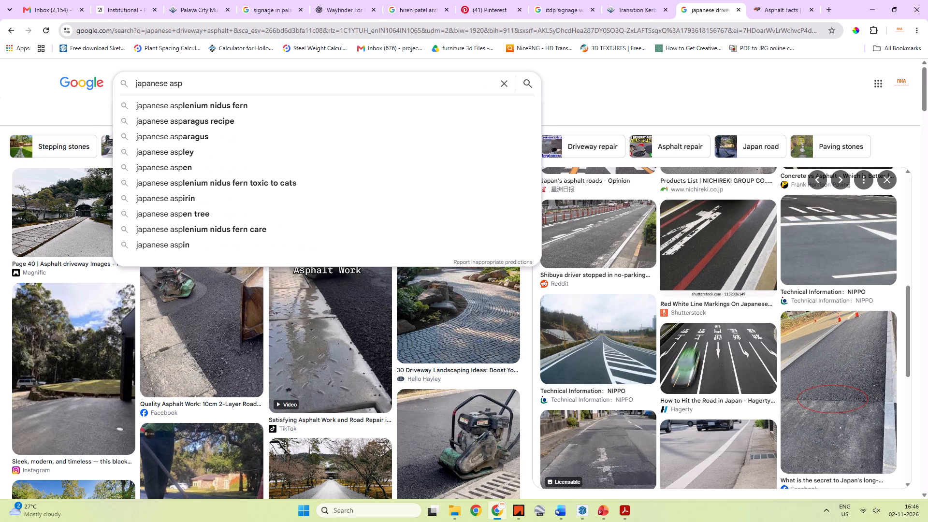
{"action": "type", "text": "halt drive way"}
{"action": "key", "text": "space"}
{"action": "key", "text": "Return"}
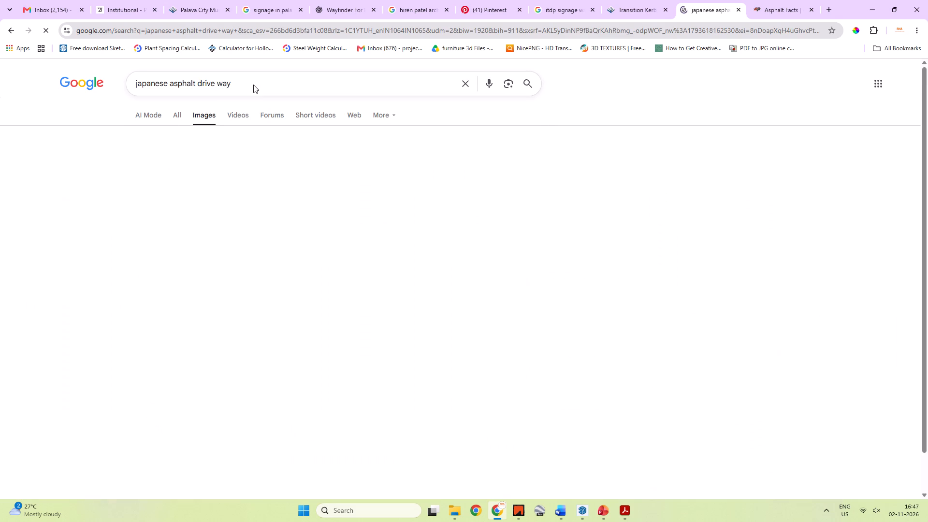
{"action": "scroll", "coordinate": [453, 294], "scroll_direction": "down", "scroll_amount": 3}
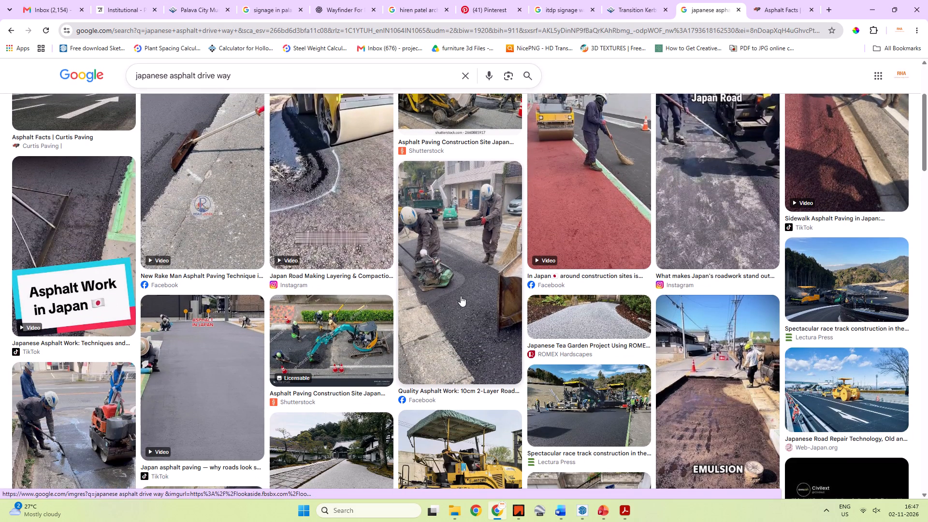
Extend the image search to "japanese asphalt drive way with directions" and look through the results.
{"action": "left_click", "coordinate": [262, 70]}
{"action": "key", "text": "space"}
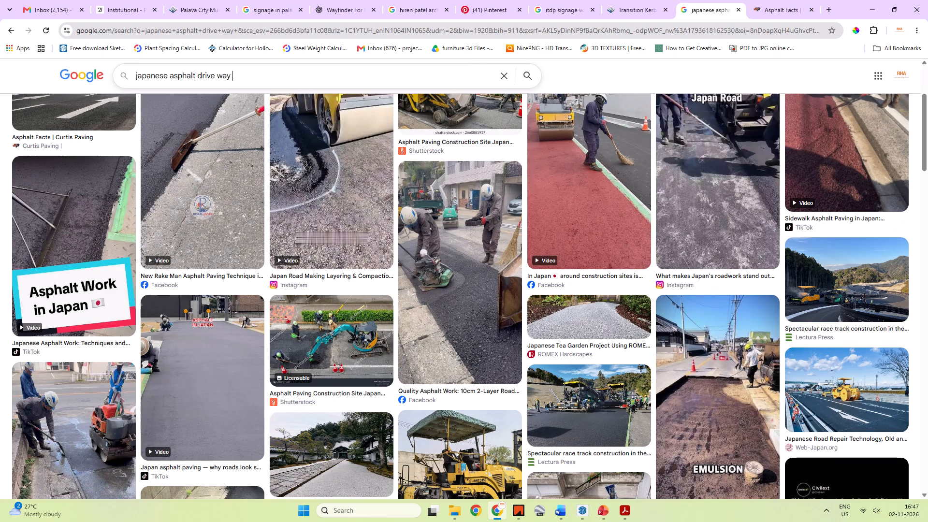
{"action": "type", "text": "with ri"}
{"action": "key", "text": "BackSpace"}
{"action": "key", "text": "BackSpace"}
{"action": "type", "text": "directions"}
{"action": "key", "text": "space"}
{"action": "key", "text": "Return"}
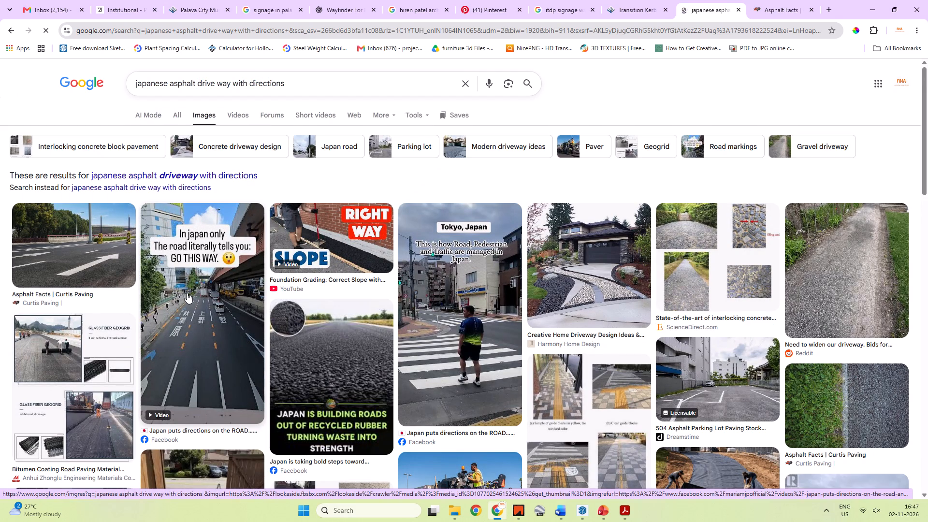
{"action": "scroll", "coordinate": [186, 298], "scroll_direction": "down", "scroll_amount": 7}
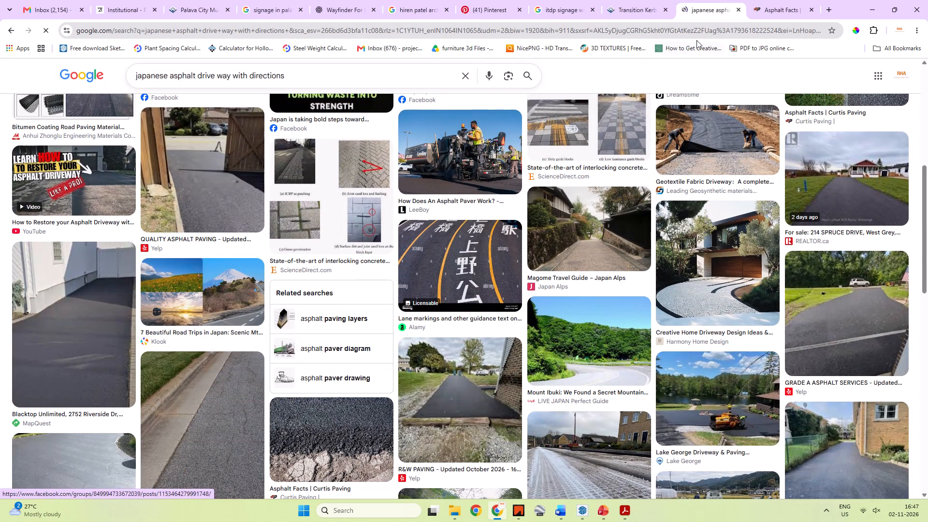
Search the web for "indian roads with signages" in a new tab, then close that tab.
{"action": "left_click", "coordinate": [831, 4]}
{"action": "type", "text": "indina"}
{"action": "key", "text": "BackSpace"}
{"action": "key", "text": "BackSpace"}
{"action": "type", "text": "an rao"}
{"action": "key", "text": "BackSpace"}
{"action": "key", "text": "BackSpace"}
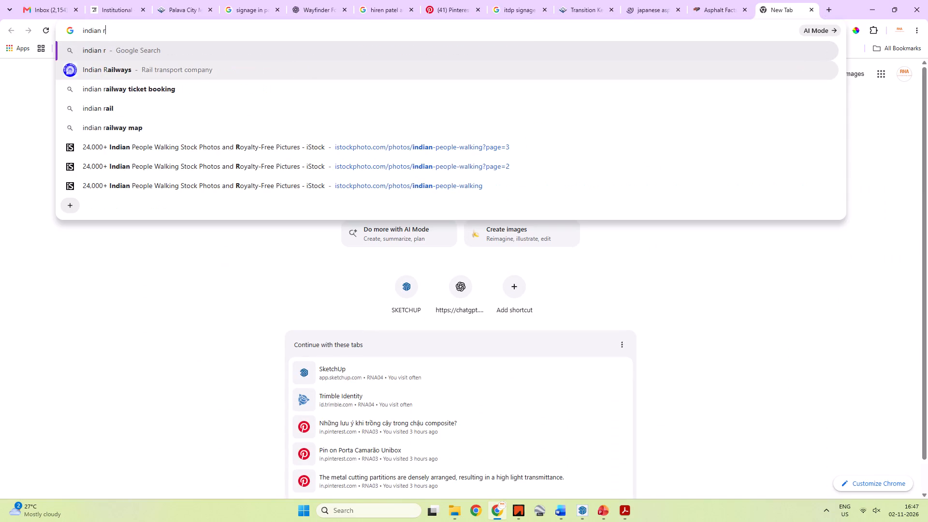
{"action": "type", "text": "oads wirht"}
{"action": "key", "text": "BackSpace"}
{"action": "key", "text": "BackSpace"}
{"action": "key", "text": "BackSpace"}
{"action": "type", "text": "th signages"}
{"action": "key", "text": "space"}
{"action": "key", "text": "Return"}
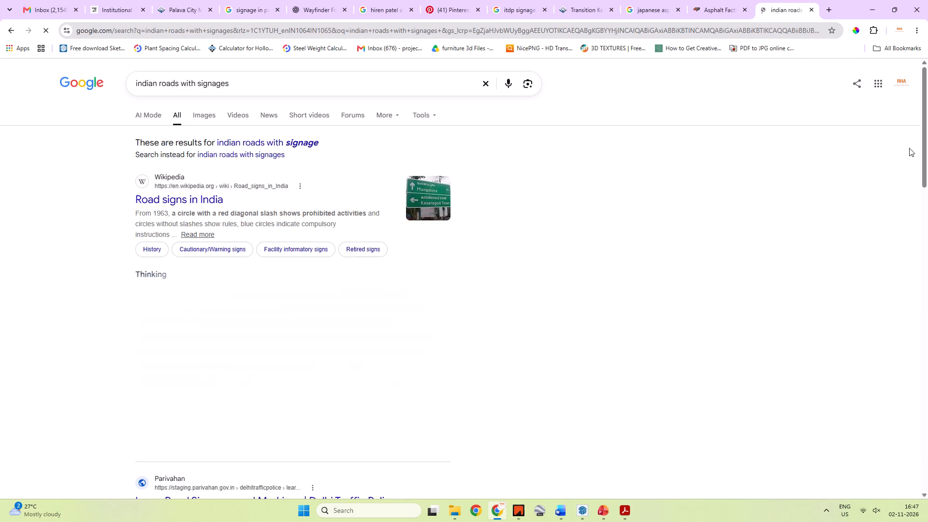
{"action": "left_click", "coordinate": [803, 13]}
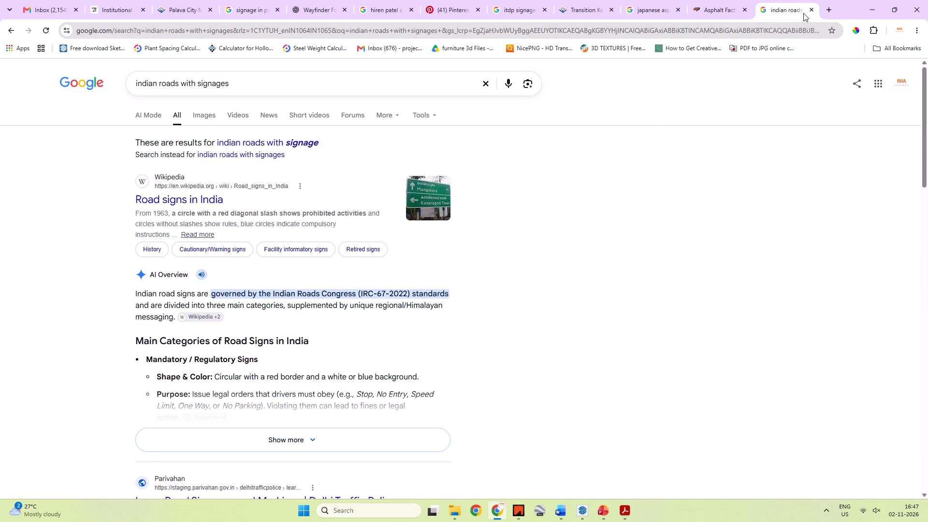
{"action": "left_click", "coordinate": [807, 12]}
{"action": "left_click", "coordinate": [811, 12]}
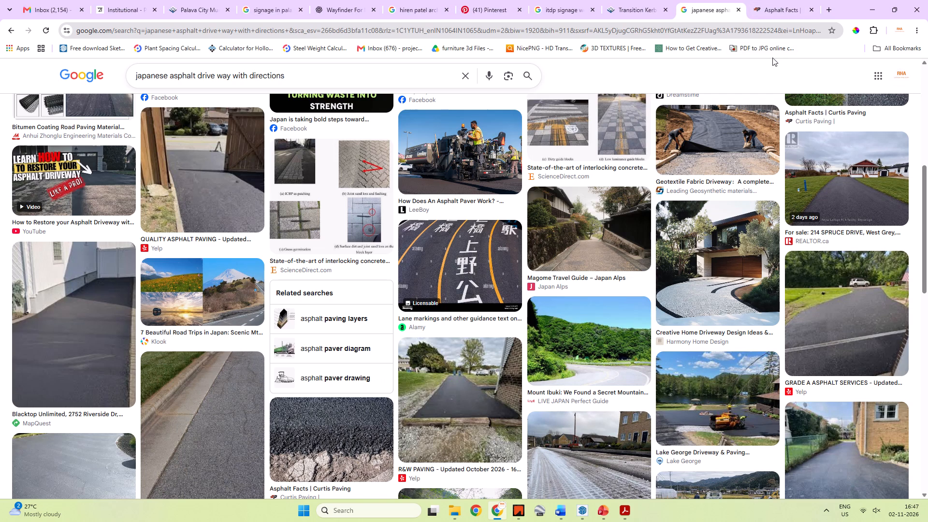
Close the Curtis Paving Asphalt Facts page.
{"action": "left_click", "coordinate": [785, 3]}
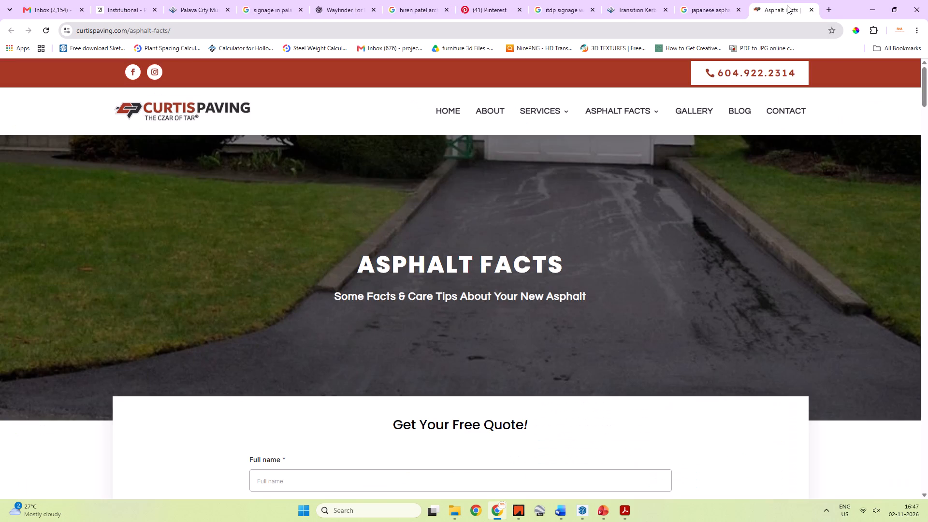
{"action": "left_click", "coordinate": [813, 13]}
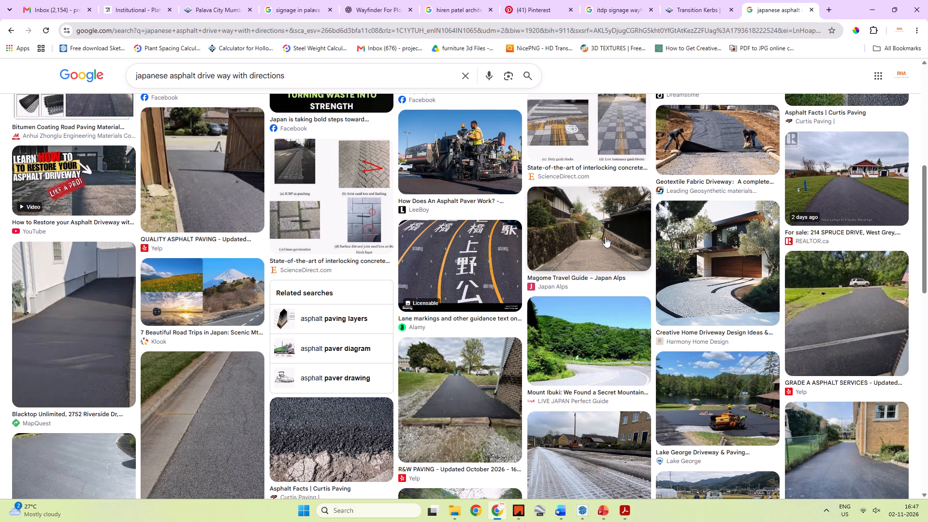
Switch to the corrected search "japanese asphalt driveway with directions", examine the image results and return to the earlier results.
{"action": "scroll", "coordinate": [582, 247], "scroll_direction": "up", "scroll_amount": 13}
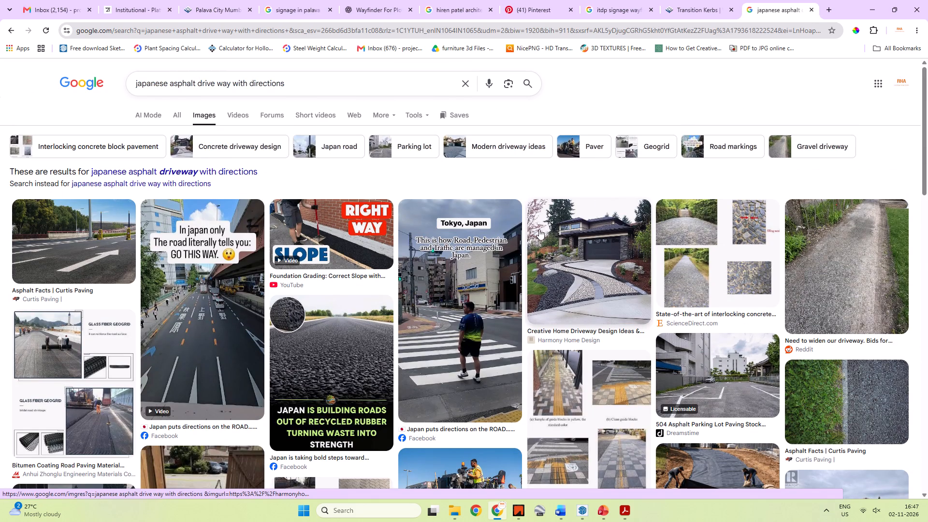
{"action": "left_click", "coordinate": [233, 170]}
{"action": "scroll", "coordinate": [382, 295], "scroll_direction": "down", "scroll_amount": 7}
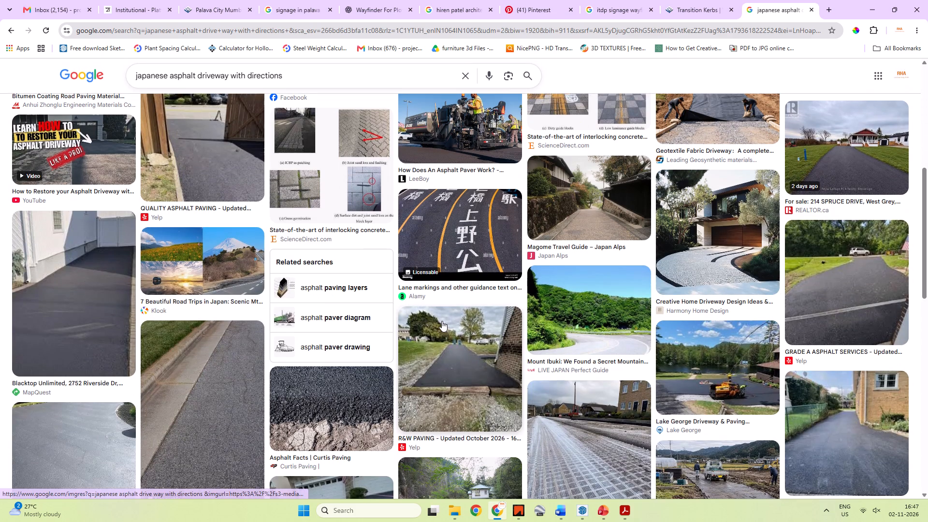
{"action": "scroll", "coordinate": [441, 321], "scroll_direction": "down", "scroll_amount": 4}
{"action": "scroll", "coordinate": [392, 319], "scroll_direction": "down", "scroll_amount": 4}
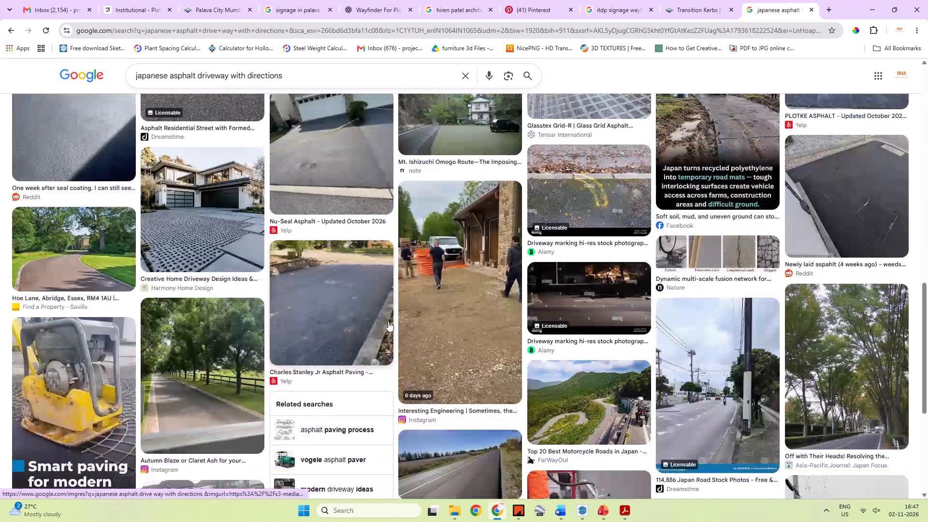
{"action": "scroll", "coordinate": [388, 321], "scroll_direction": "down", "scroll_amount": 10}
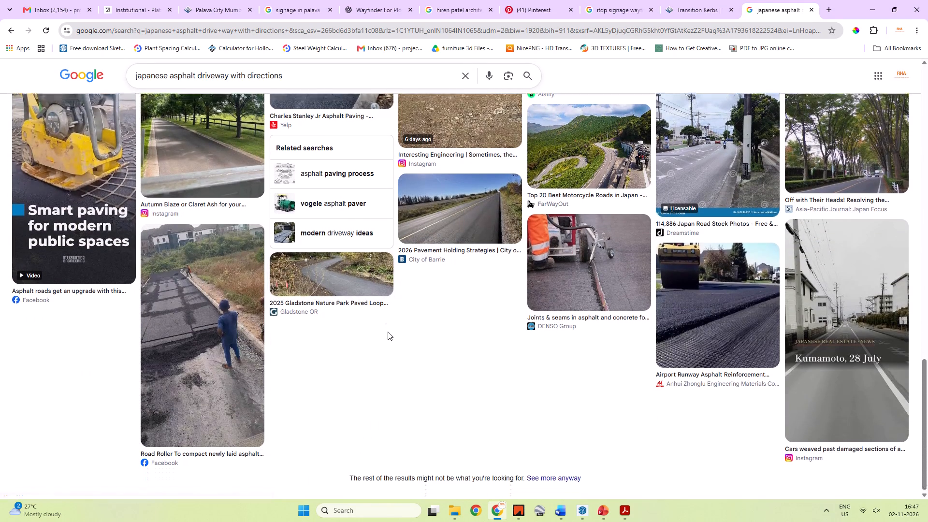
{"action": "scroll", "coordinate": [390, 328], "scroll_direction": "up", "scroll_amount": 20}
{"action": "scroll", "coordinate": [89, 139], "scroll_direction": "up", "scroll_amount": 7}
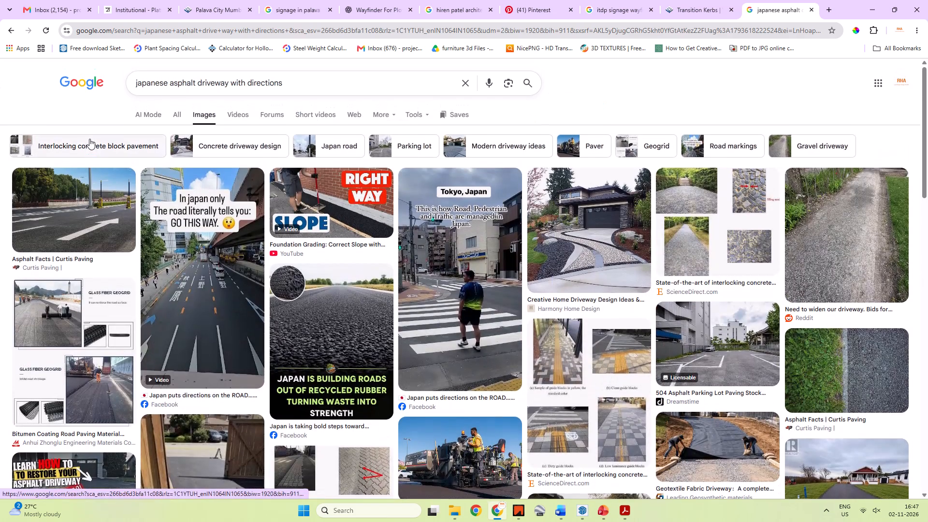
{"action": "left_click", "coordinate": [2, 32]}
Look over the Vyara Transition Kerb product page and close it.
{"action": "left_click", "coordinate": [668, 14]}
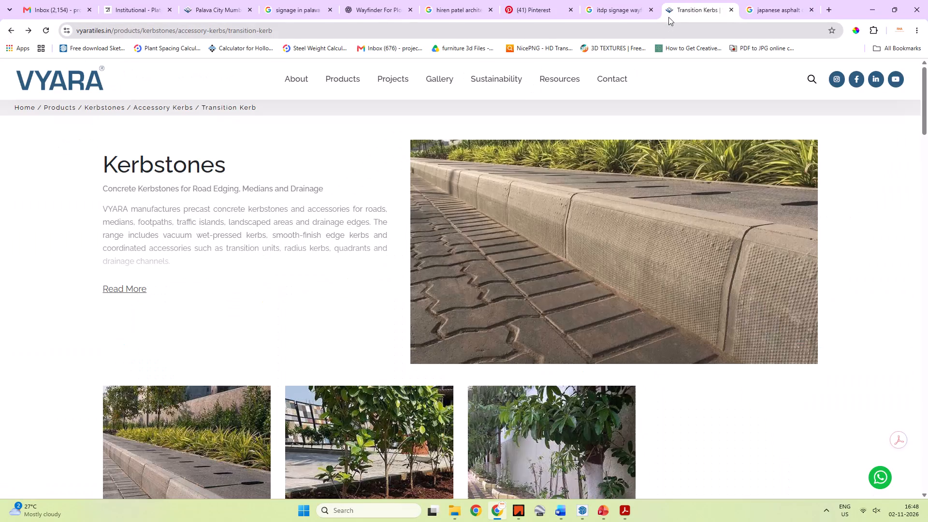
{"action": "scroll", "coordinate": [460, 267], "scroll_direction": "down", "scroll_amount": 17}
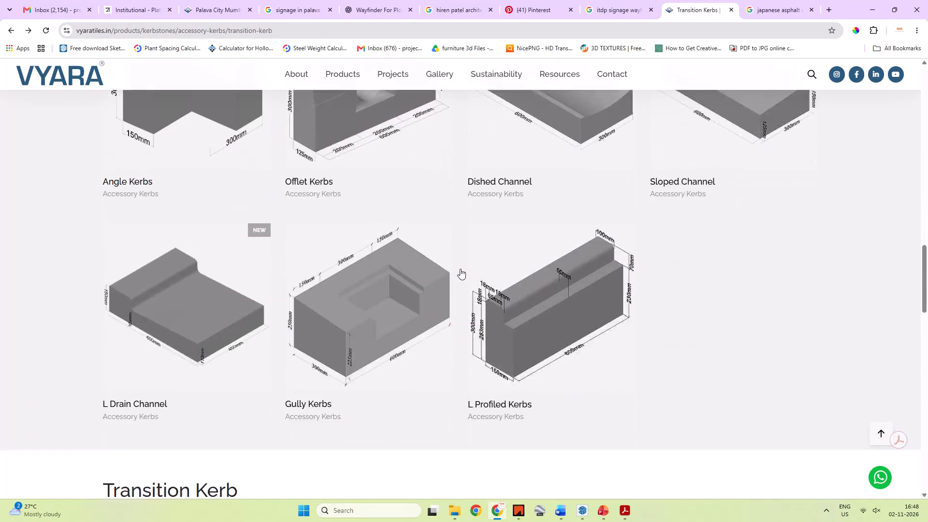
{"action": "scroll", "coordinate": [460, 269], "scroll_direction": "down", "scroll_amount": 12}
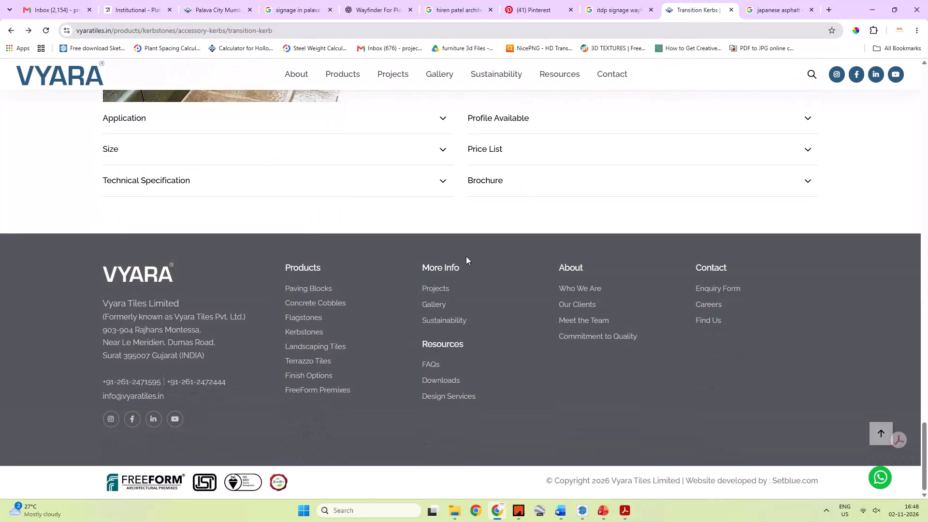
{"action": "left_click", "coordinate": [729, 8]}
Check the ITDP signage wayfinding search results and close that page.
{"action": "scroll", "coordinate": [611, 160], "scroll_direction": "up", "scroll_amount": 7}
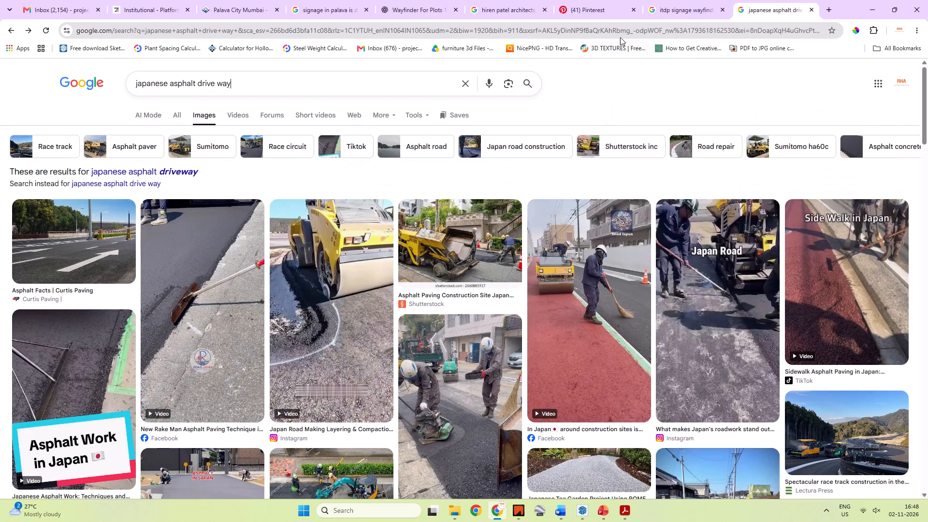
{"action": "left_click", "coordinate": [669, 9]}
{"action": "scroll", "coordinate": [502, 322], "scroll_direction": "up", "scroll_amount": 7}
{"action": "scroll", "coordinate": [396, 298], "scroll_direction": "down", "scroll_amount": 7}
{"action": "scroll", "coordinate": [311, 197], "scroll_direction": "up", "scroll_amount": 6}
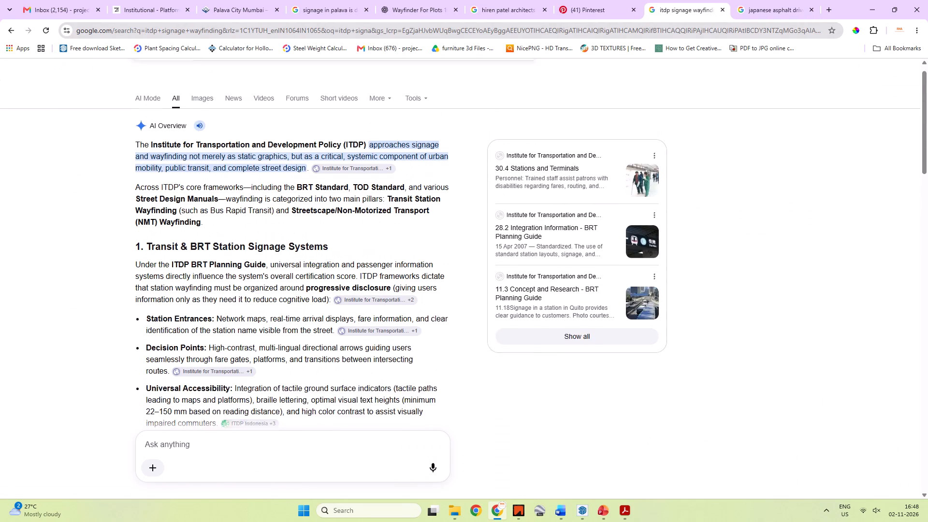
{"action": "scroll", "coordinate": [281, 185], "scroll_direction": "up", "scroll_amount": 5}
{"action": "left_click", "coordinate": [723, 12]}
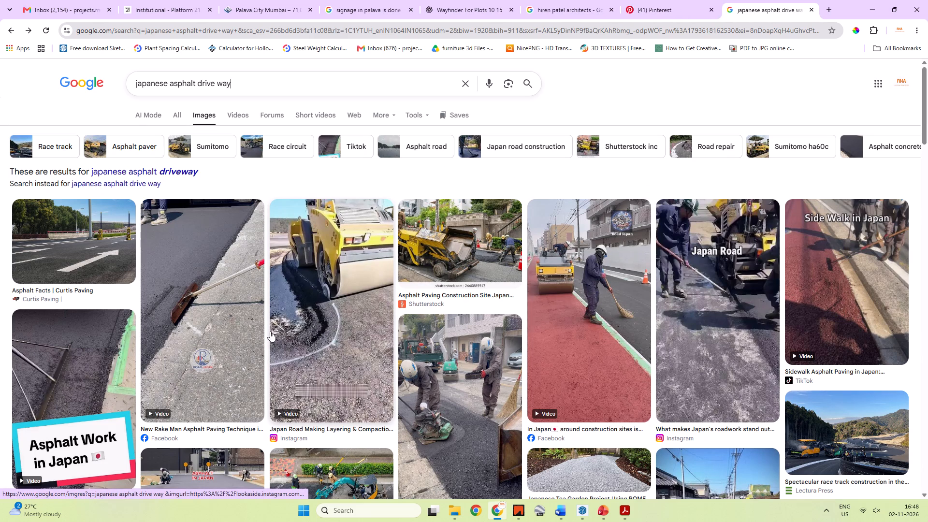
Search the web images for "japanese roads".
{"action": "scroll", "coordinate": [262, 342], "scroll_direction": "down", "scroll_amount": 1}
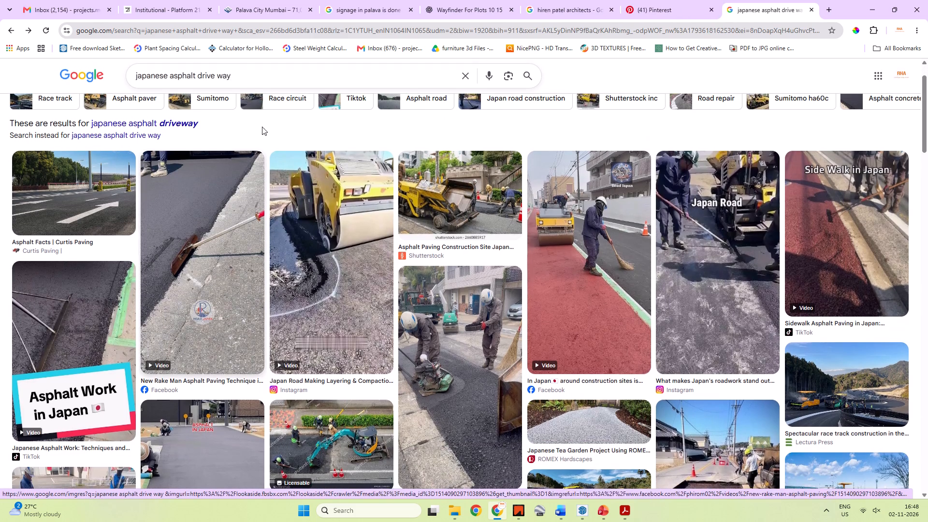
{"action": "scroll", "coordinate": [262, 125], "scroll_direction": "up", "scroll_amount": 6}
{"action": "left_click_drag", "start_coordinate": [246, 88], "coordinate": [76, 94]}
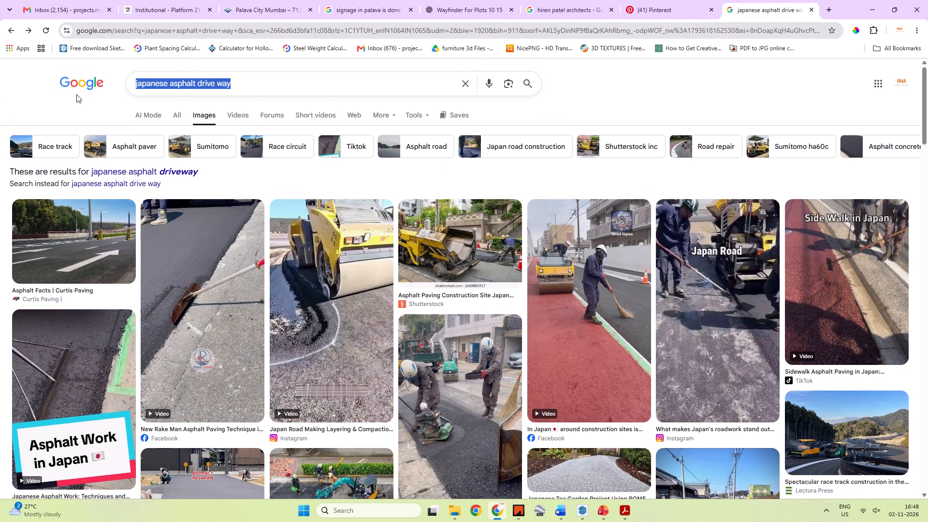
{"action": "type", "text": "japanese roads"}
{"action": "key", "text": "space"}
{"action": "key", "text": "Return"}
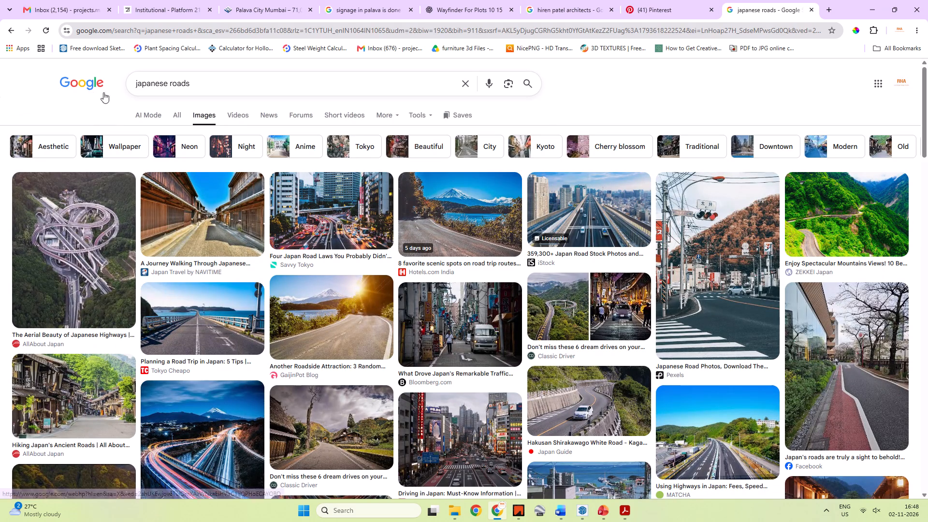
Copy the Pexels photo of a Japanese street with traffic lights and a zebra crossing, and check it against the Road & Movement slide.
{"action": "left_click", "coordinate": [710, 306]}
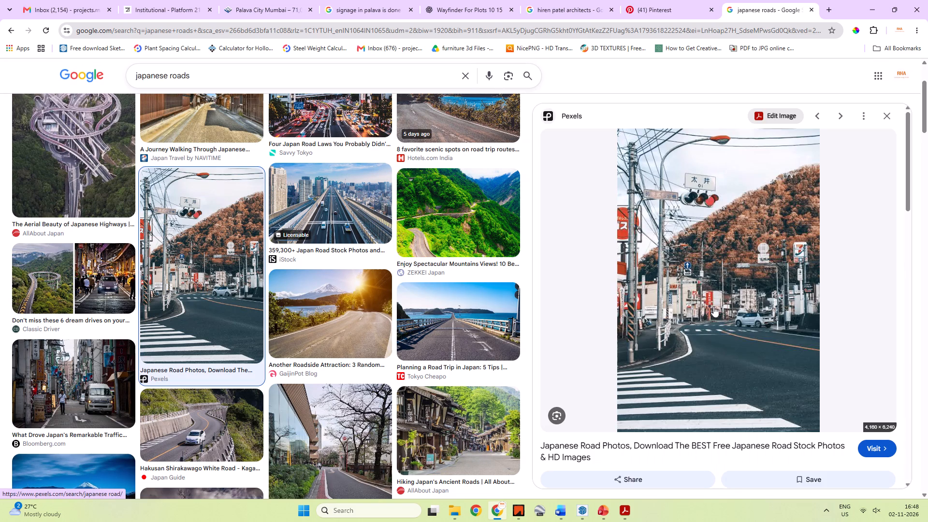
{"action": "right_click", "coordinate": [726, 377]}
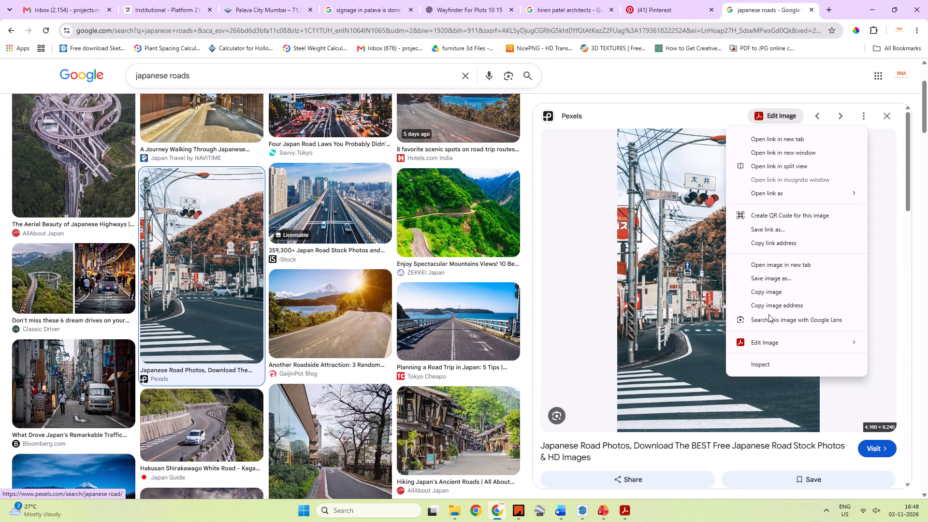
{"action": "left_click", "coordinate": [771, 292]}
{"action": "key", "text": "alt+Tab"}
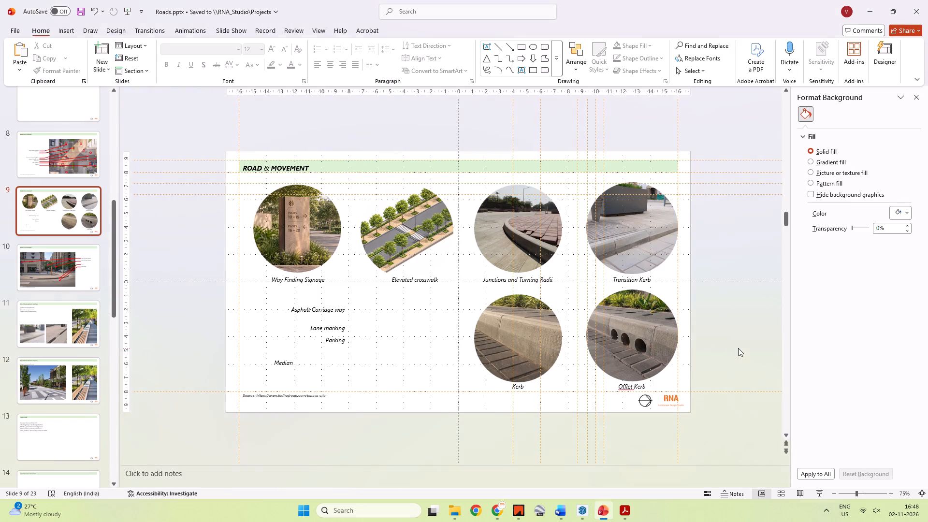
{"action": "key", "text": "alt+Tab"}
Examine the related Japanese road images, including the multi-lane Pexels road photo, for clear asphalt and direction markings.
{"action": "scroll", "coordinate": [739, 347], "scroll_direction": "down", "scroll_amount": 9}
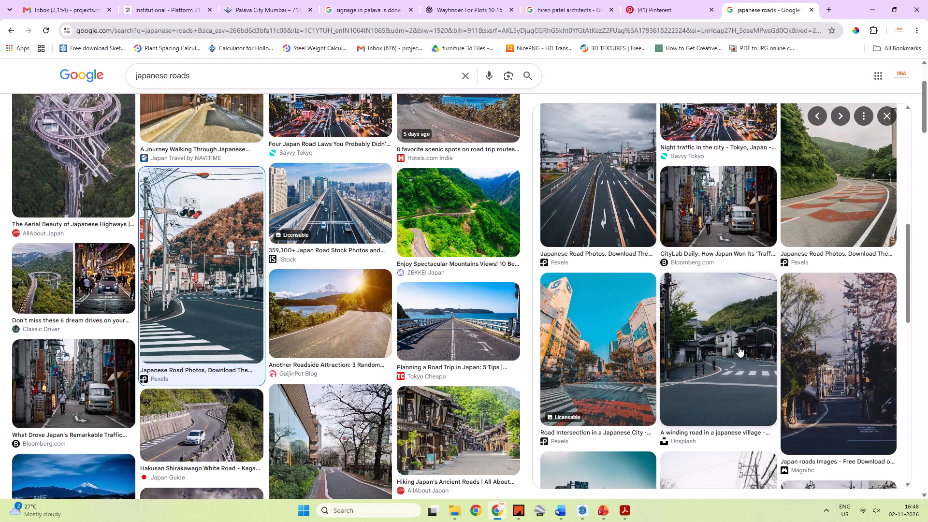
{"action": "scroll", "coordinate": [739, 346], "scroll_direction": "down", "scroll_amount": 5}
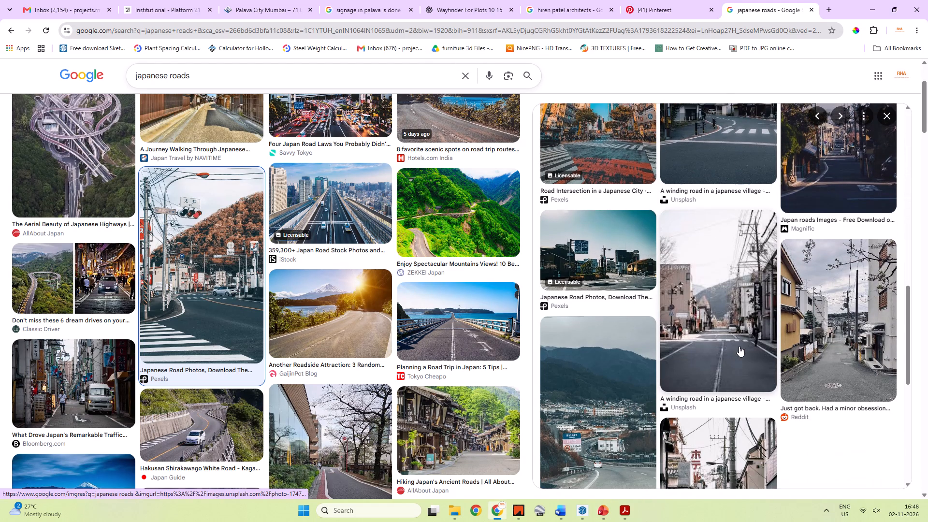
{"action": "scroll", "coordinate": [739, 346], "scroll_direction": "down", "scroll_amount": 5}
{"action": "scroll", "coordinate": [739, 346], "scroll_direction": "up", "scroll_amount": 10}
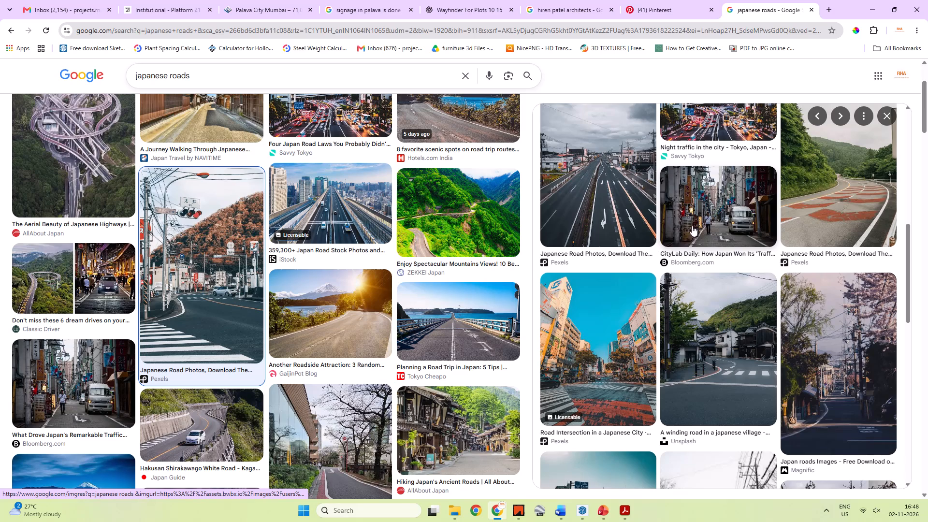
{"action": "left_click", "coordinate": [637, 209]}
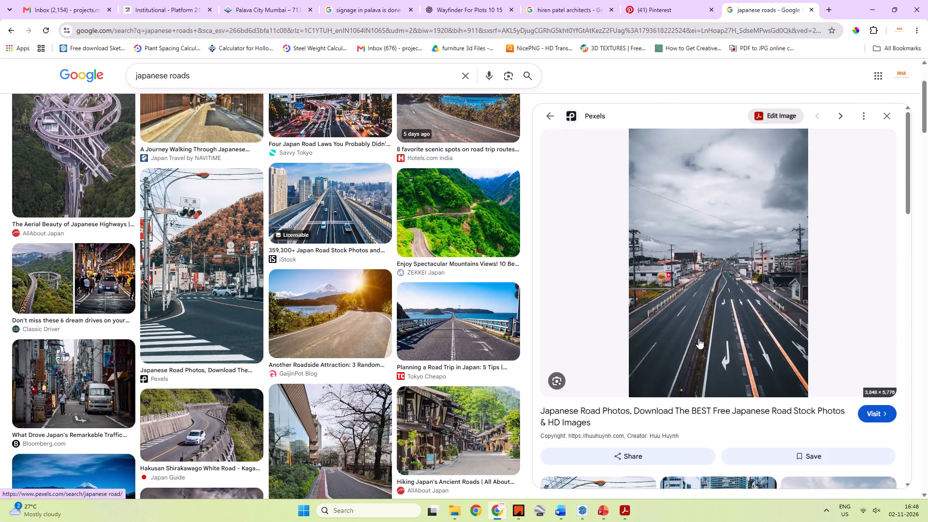
{"action": "scroll", "coordinate": [698, 338], "scroll_direction": "down", "scroll_amount": 10}
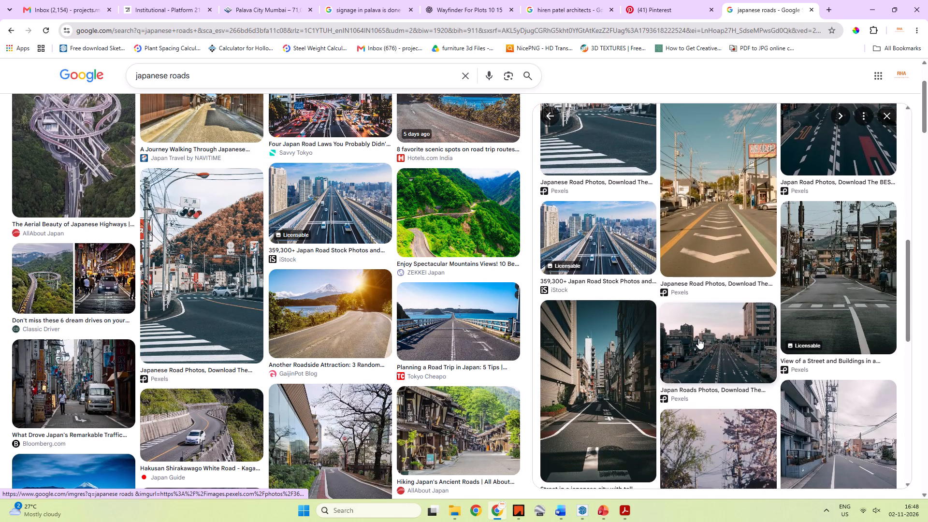
{"action": "scroll", "coordinate": [698, 338], "scroll_direction": "down", "scroll_amount": 7}
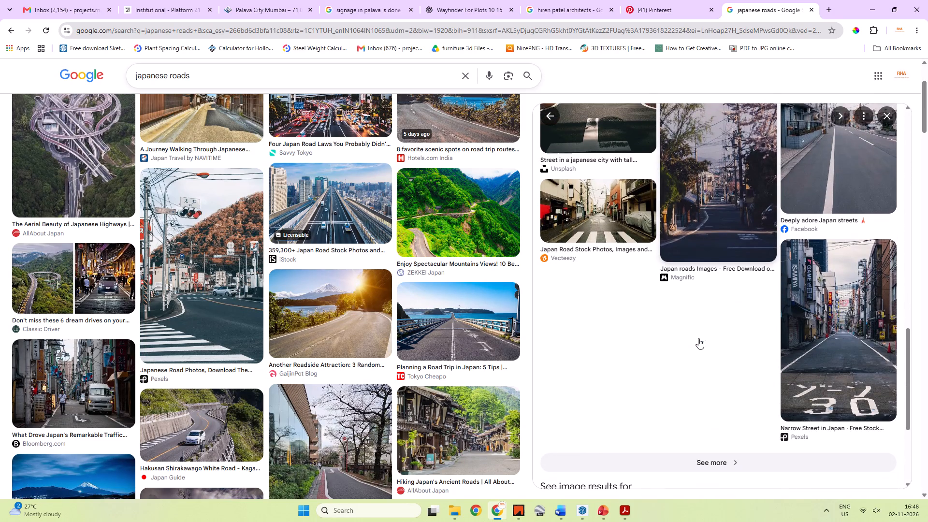
{"action": "scroll", "coordinate": [162, 345], "scroll_direction": "down", "scroll_amount": 15}
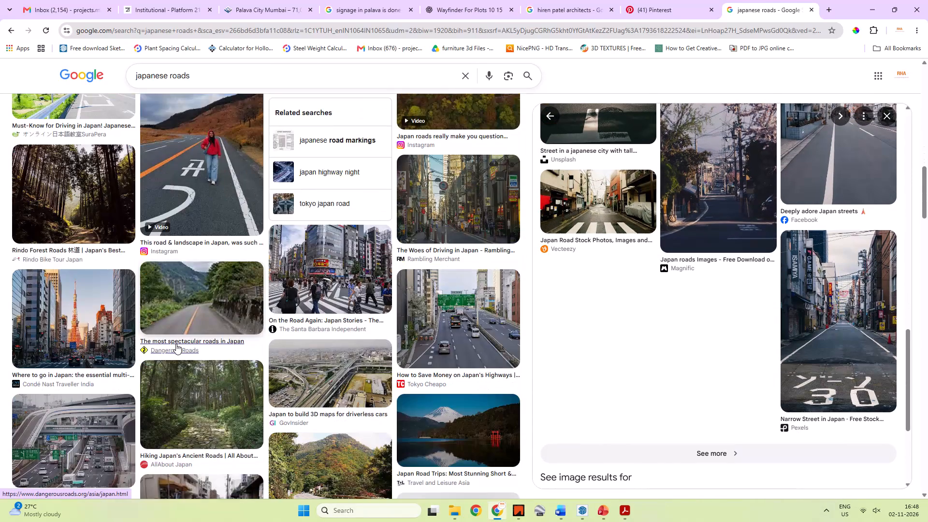
{"action": "scroll", "coordinate": [176, 344], "scroll_direction": "down", "scroll_amount": 5}
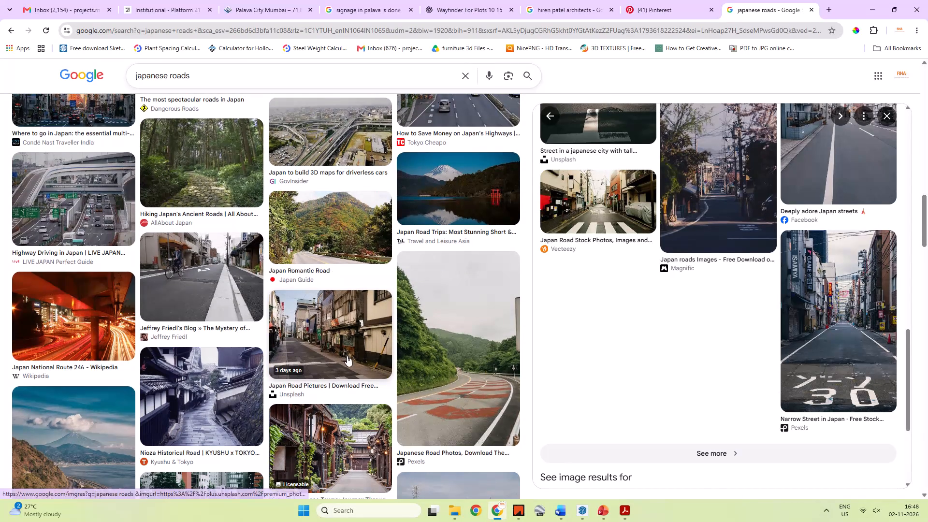
{"action": "scroll", "coordinate": [347, 356], "scroll_direction": "up", "scroll_amount": 6}
{"action": "scroll", "coordinate": [527, 389], "scroll_direction": "up", "scroll_amount": 17}
{"action": "scroll", "coordinate": [619, 377], "scroll_direction": "up", "scroll_amount": 8}
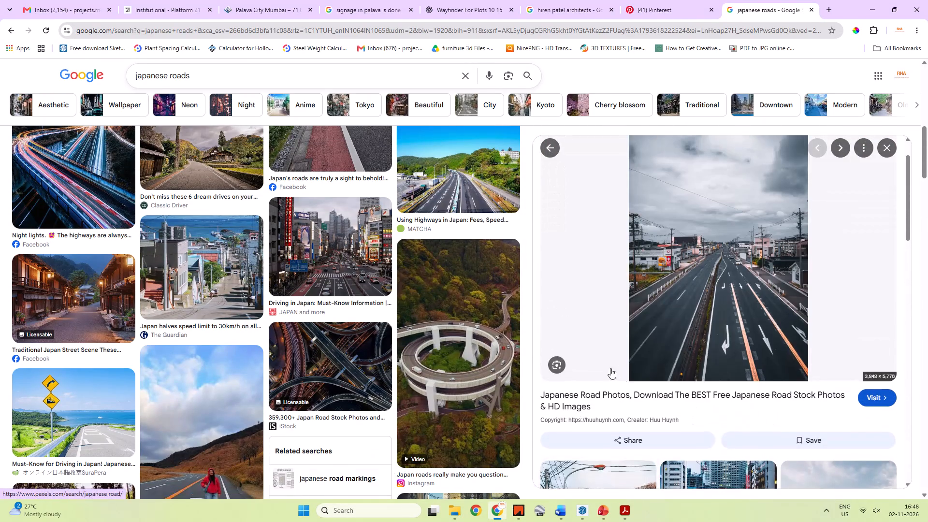
{"action": "scroll", "coordinate": [610, 368], "scroll_direction": "up", "scroll_amount": 3}
{"action": "left_click", "coordinate": [548, 146]}
{"action": "scroll", "coordinate": [685, 308], "scroll_direction": "up", "scroll_amount": 5}
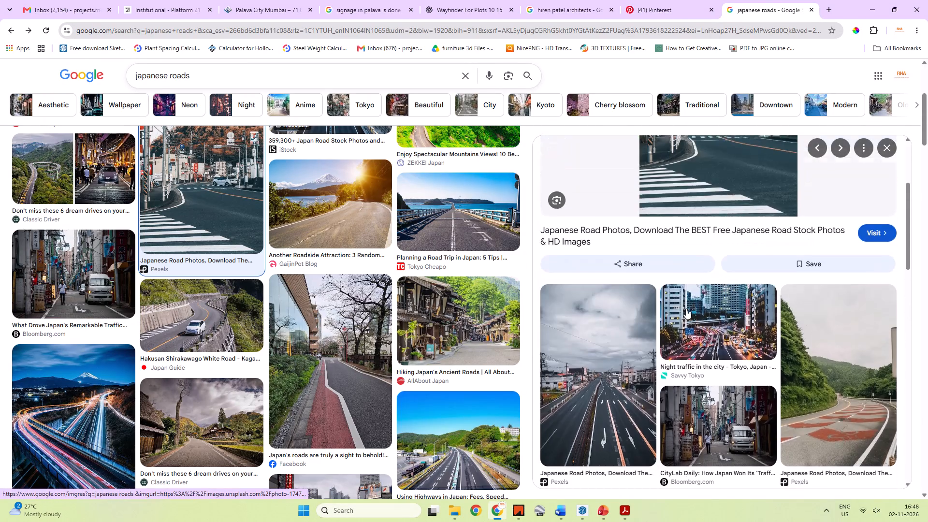
{"action": "scroll", "coordinate": [686, 309], "scroll_direction": "up", "scroll_amount": 4}
Open the Pexels source page for Japanese road photos and look through its pictures for marked asphalt roads.
{"action": "left_click", "coordinate": [715, 316]}
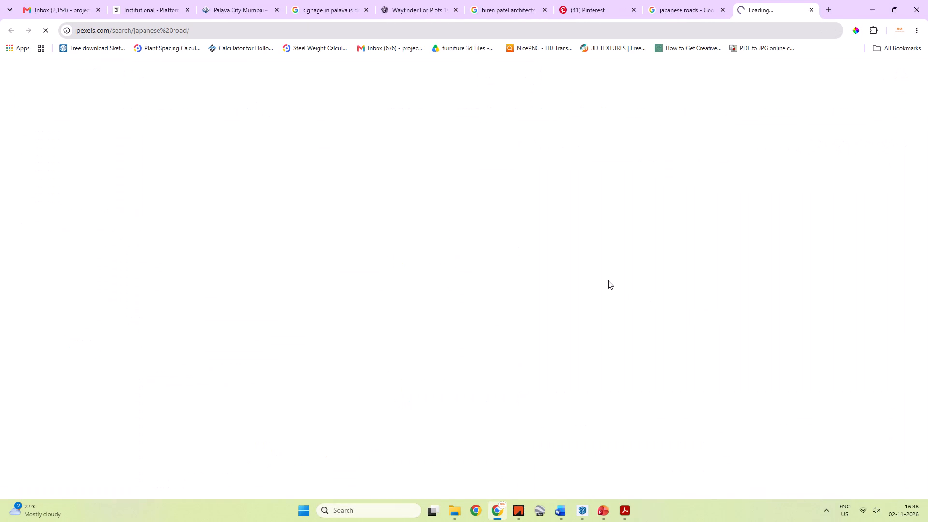
{"action": "scroll", "coordinate": [585, 281], "scroll_direction": "down", "scroll_amount": 5}
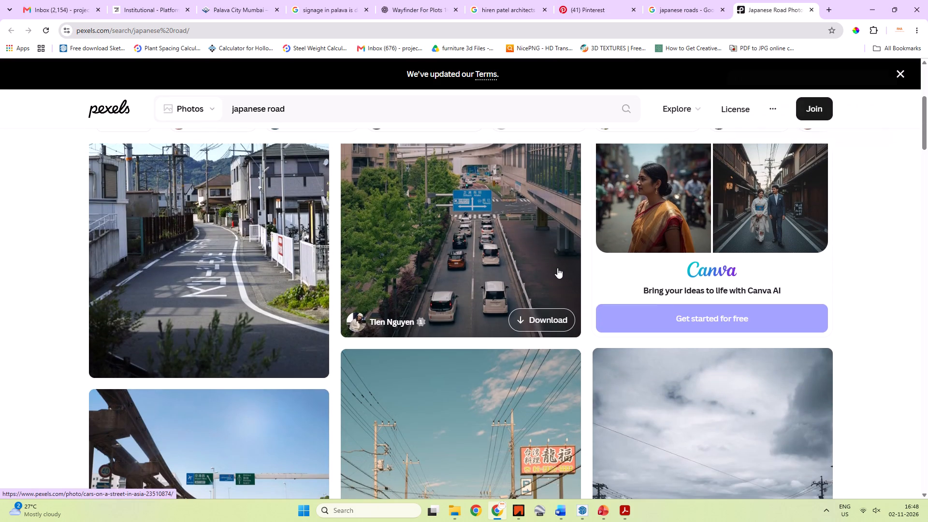
{"action": "scroll", "coordinate": [309, 283], "scroll_direction": "up", "scroll_amount": 3}
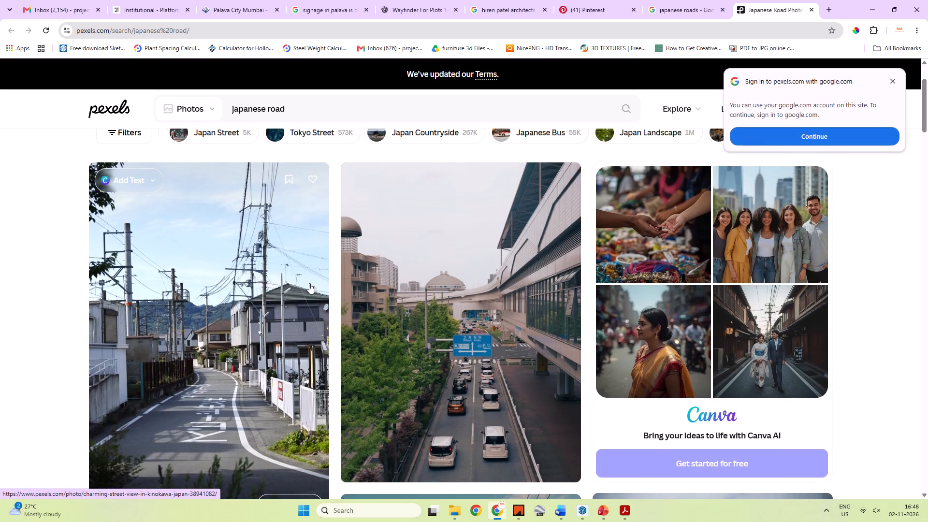
{"action": "scroll", "coordinate": [309, 283], "scroll_direction": "down", "scroll_amount": 14}
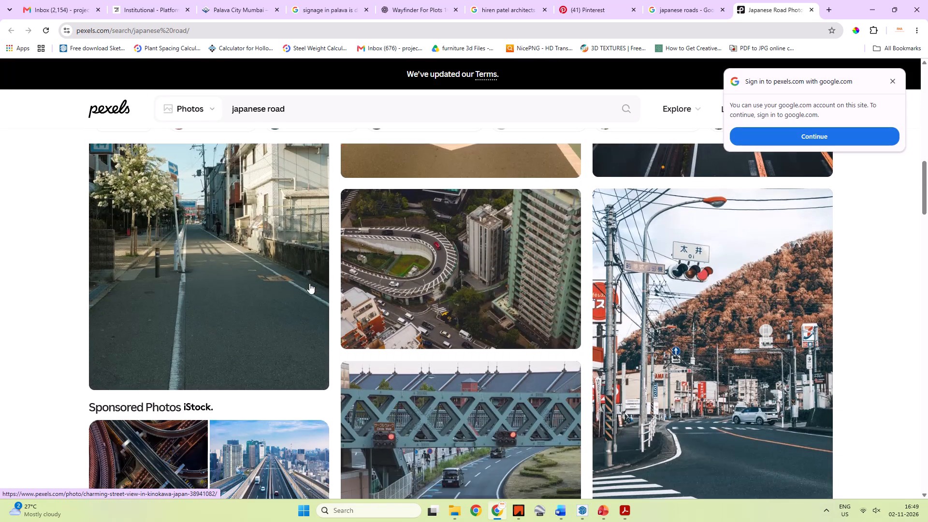
{"action": "scroll", "coordinate": [309, 283], "scroll_direction": "up", "scroll_amount": 4}
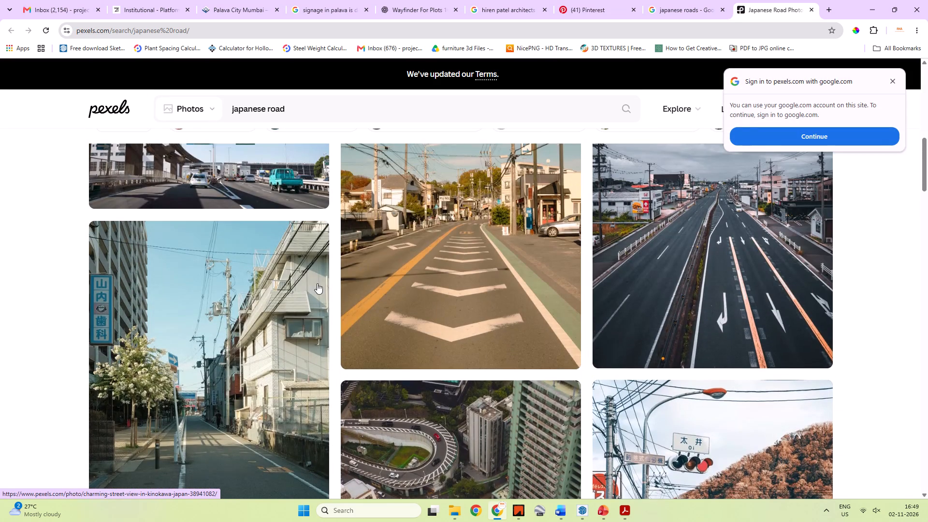
{"action": "scroll", "coordinate": [657, 323], "scroll_direction": "up", "scroll_amount": 2}
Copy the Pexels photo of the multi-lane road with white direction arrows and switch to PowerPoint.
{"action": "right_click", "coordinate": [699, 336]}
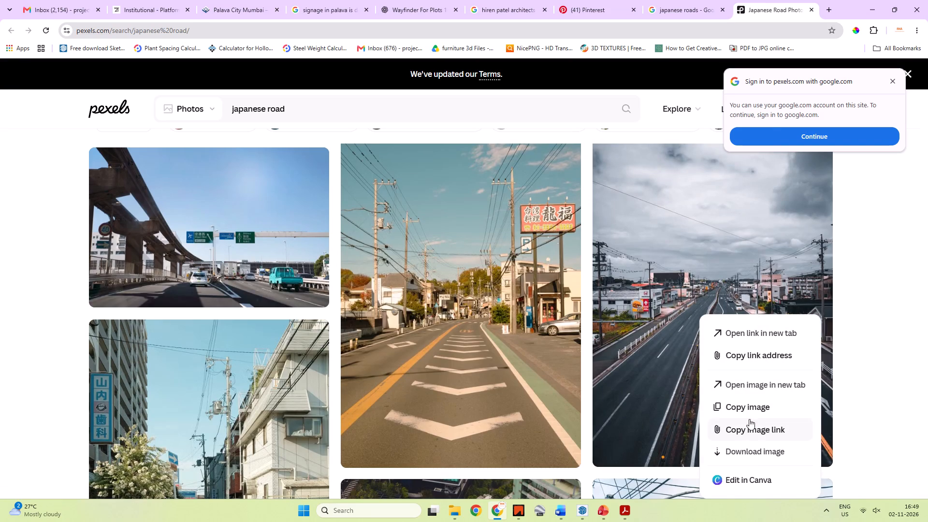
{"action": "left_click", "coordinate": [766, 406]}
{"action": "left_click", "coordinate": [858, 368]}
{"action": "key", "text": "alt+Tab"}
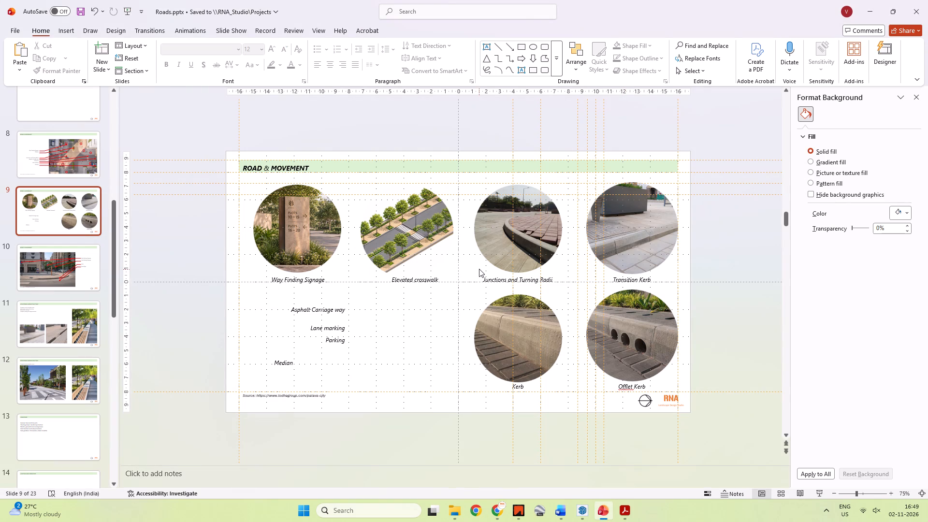
Review the annotated street photo on slide 10 and the labelled aerial junction on slide 8.
{"action": "left_click", "coordinate": [74, 281]}
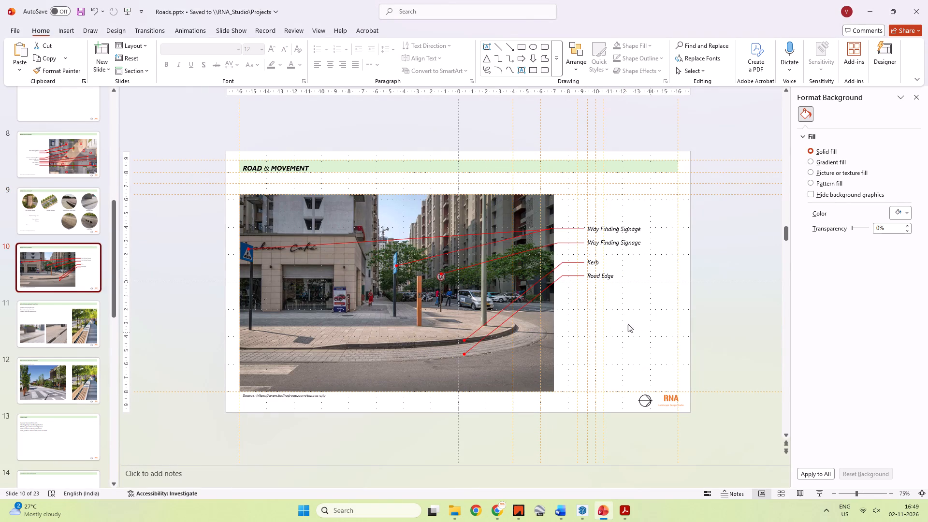
{"action": "left_click", "coordinate": [624, 322]}
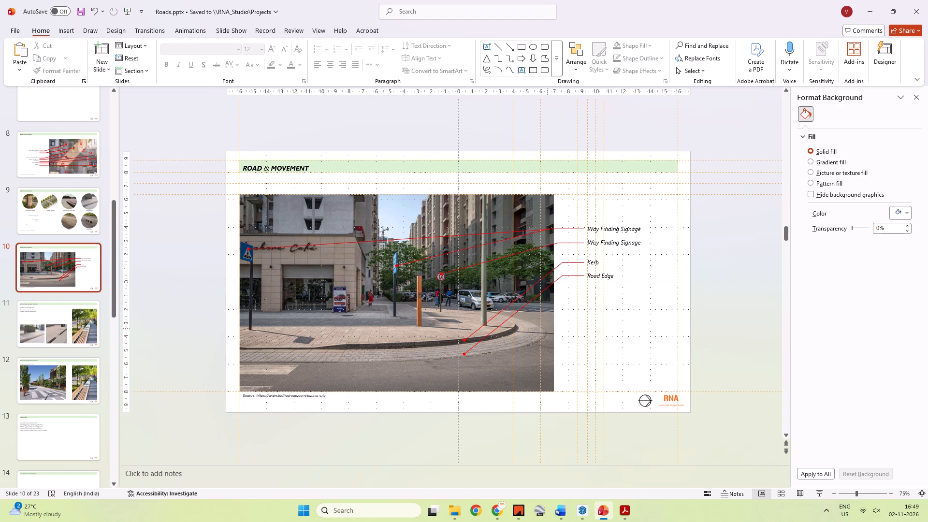
{"action": "left_click", "coordinate": [63, 148]}
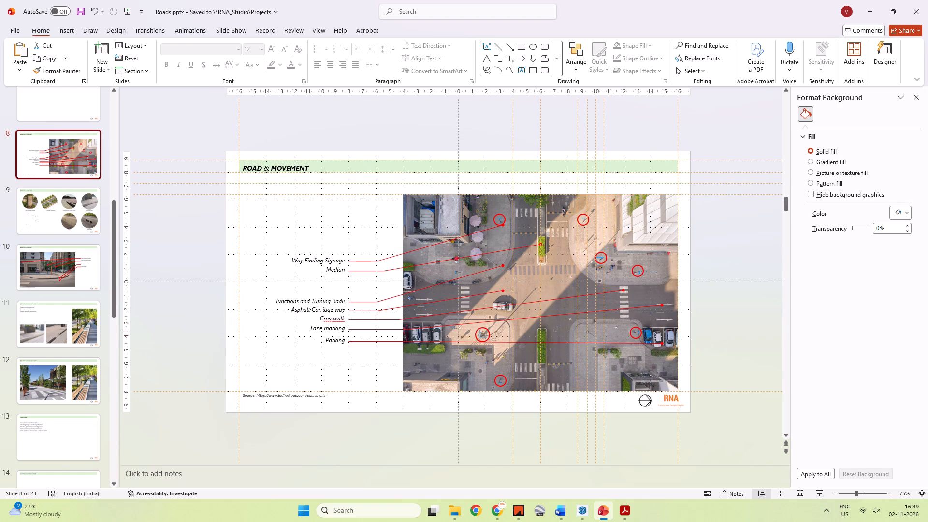
Return to Chrome, dismiss the Pexels pop-up and search for "lane marking" images.
{"action": "key", "text": "alt+Tab"}
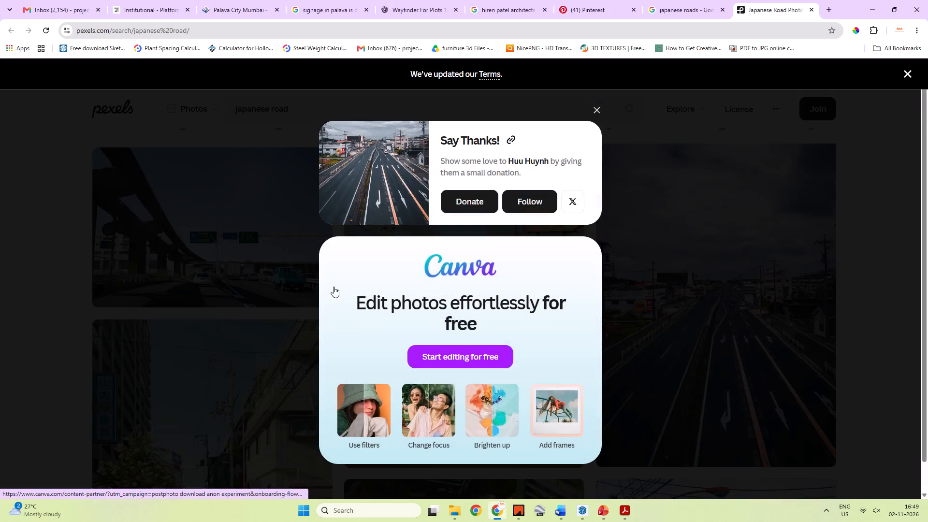
{"action": "key", "text": "Escape"}
{"action": "left_click", "coordinate": [567, 33]}
{"action": "type", "text": "lane w"}
{"action": "key", "text": "BackSpace"}
{"action": "type", "text": "ma"}
{"action": "key", "text": "Right"}
{"action": "key", "text": "Return"}
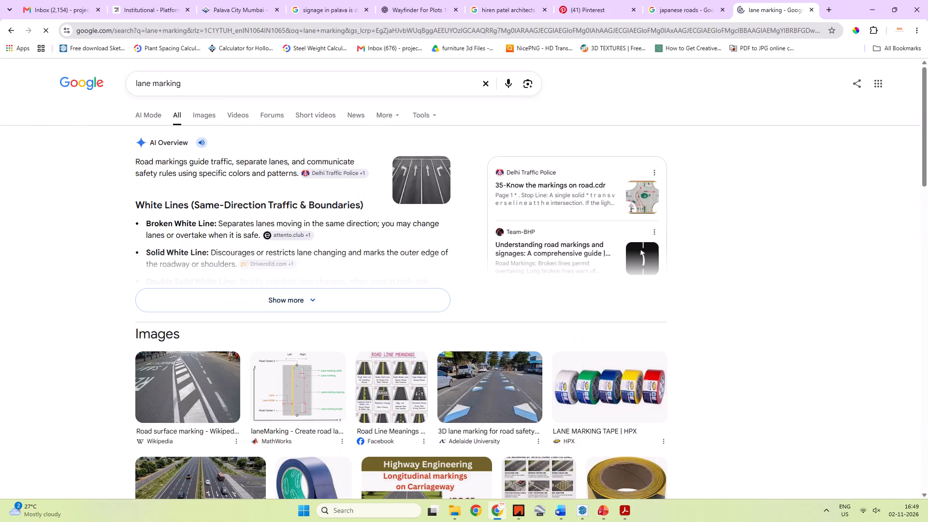
{"action": "scroll", "coordinate": [630, 17], "scroll_direction": "up", "scroll_amount": 1}
{"action": "left_click", "coordinate": [216, 116]}
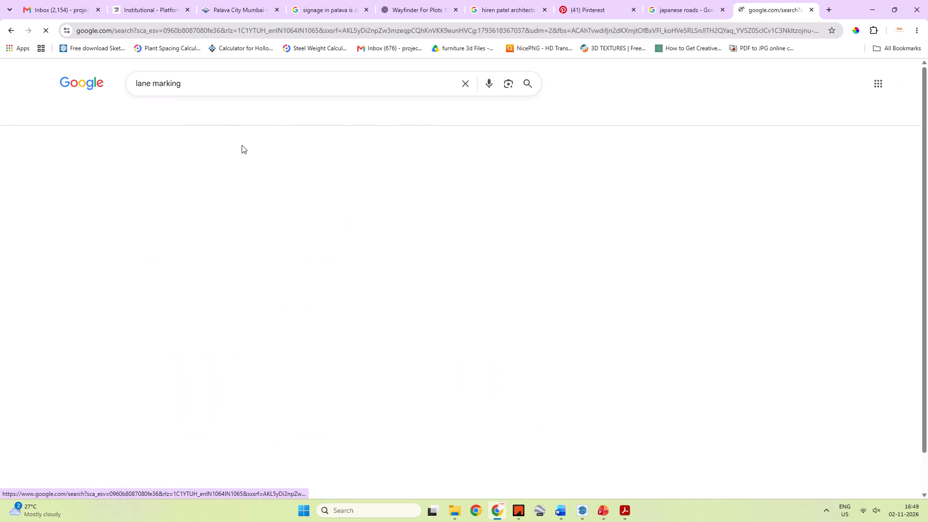
Refine the image search to "lane marking indian".
{"action": "left_click", "coordinate": [248, 86]}
{"action": "key", "text": "space"}
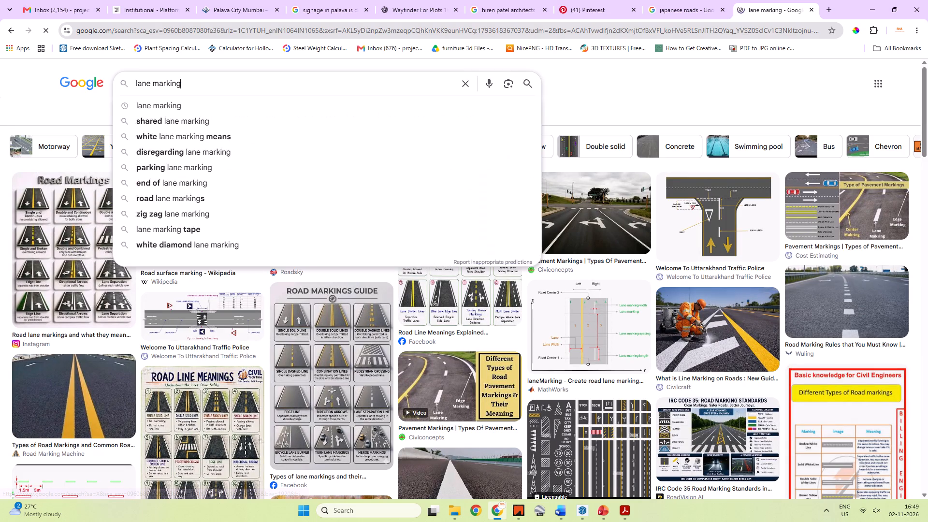
{"action": "type", "text": "indian"}
{"action": "key", "text": "Return"}
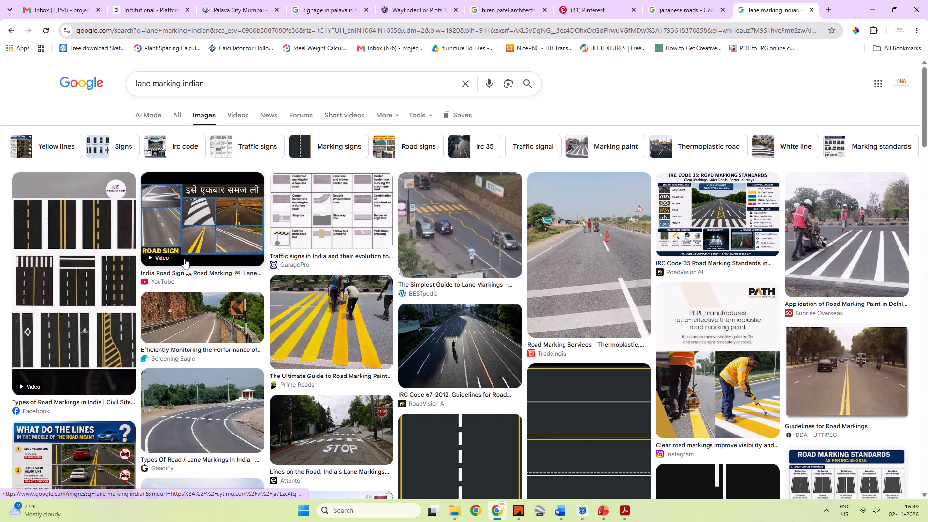
Copy the UNiTEQ Industries road marking photo with yellow hatching and white turn arrows, and switch back to PowerPoint.
{"action": "scroll", "coordinate": [189, 258], "scroll_direction": "down", "scroll_amount": 8}
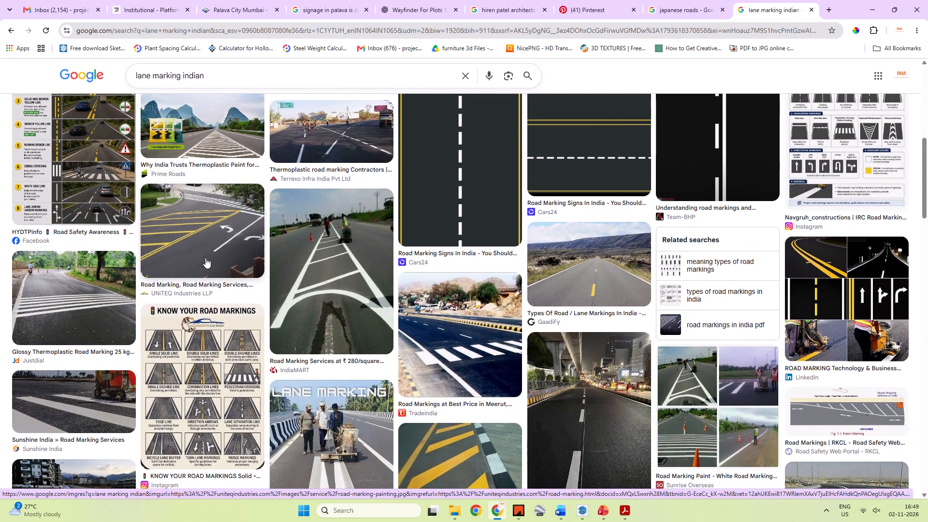
{"action": "left_click", "coordinate": [199, 205]}
{"action": "right_click", "coordinate": [735, 255]}
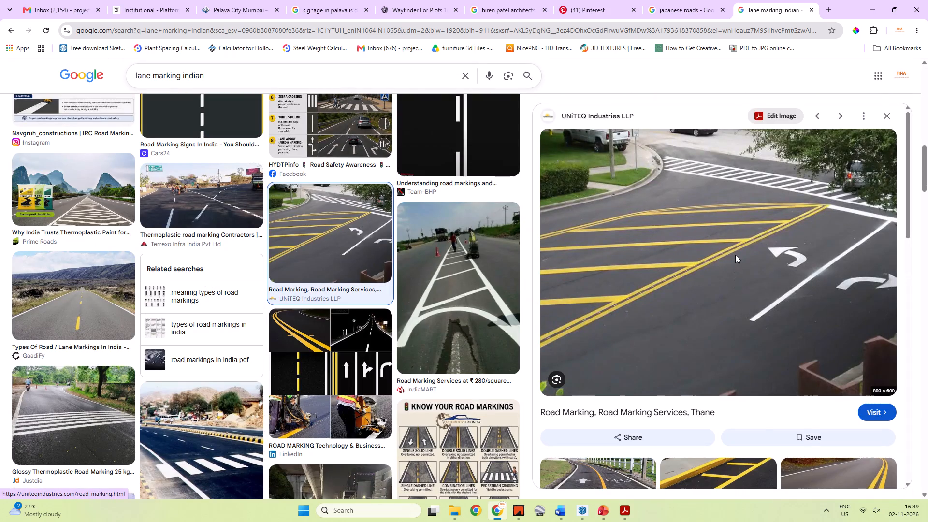
{"action": "left_click", "coordinate": [777, 175]}
{"action": "key", "text": "alt+Tab"}
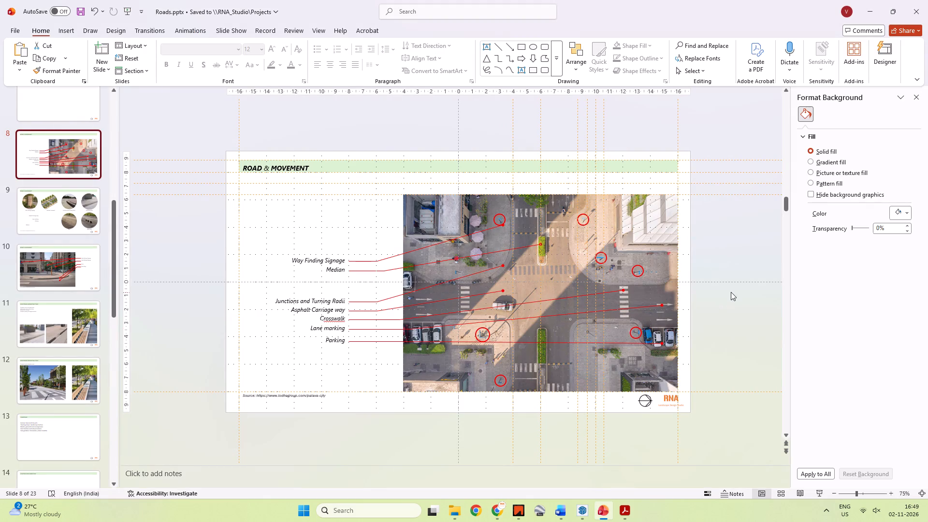
{"action": "left_click", "coordinate": [731, 292]}
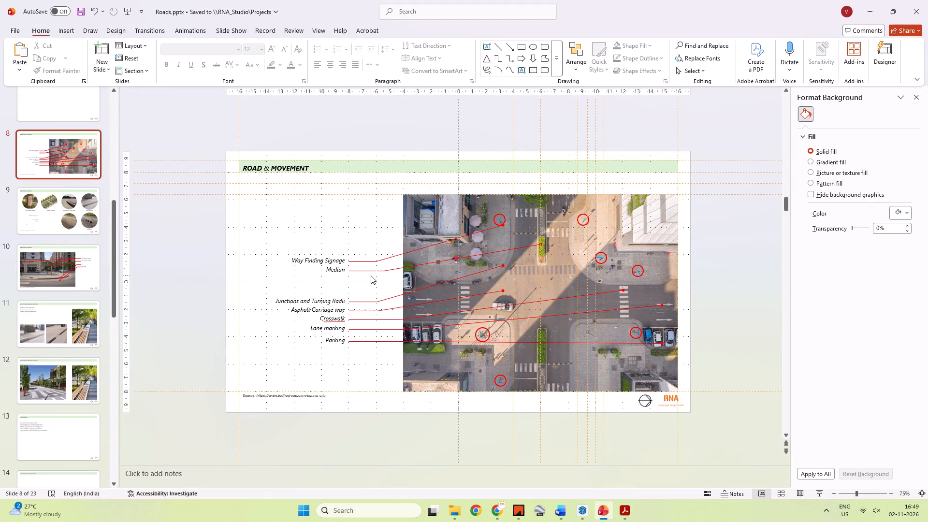
Paste the copied lane marking photo onto slide 8 and crop it to a 1:1 square aspect ratio.
{"action": "key", "text": "ctrl+v"}
{"action": "right_click", "coordinate": [424, 272]}
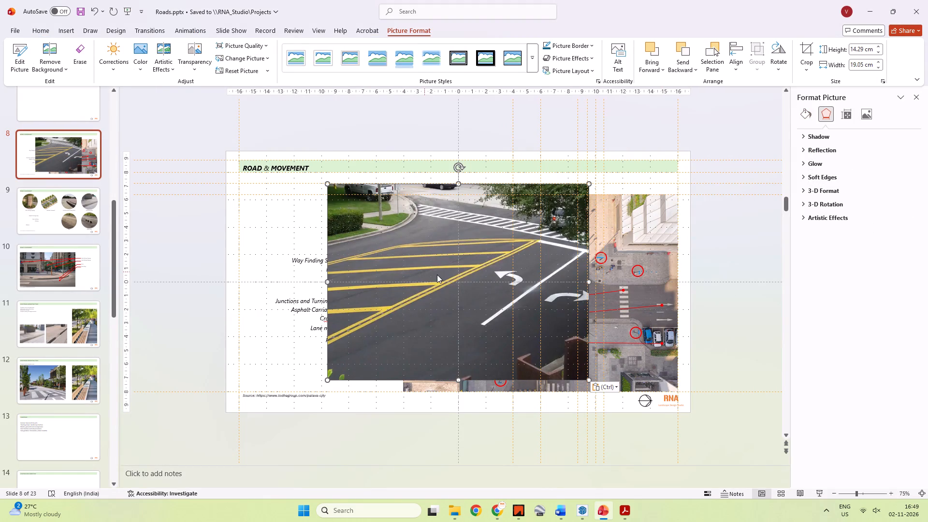
{"action": "left_click", "coordinate": [477, 290]}
{"action": "left_click", "coordinate": [800, 70]}
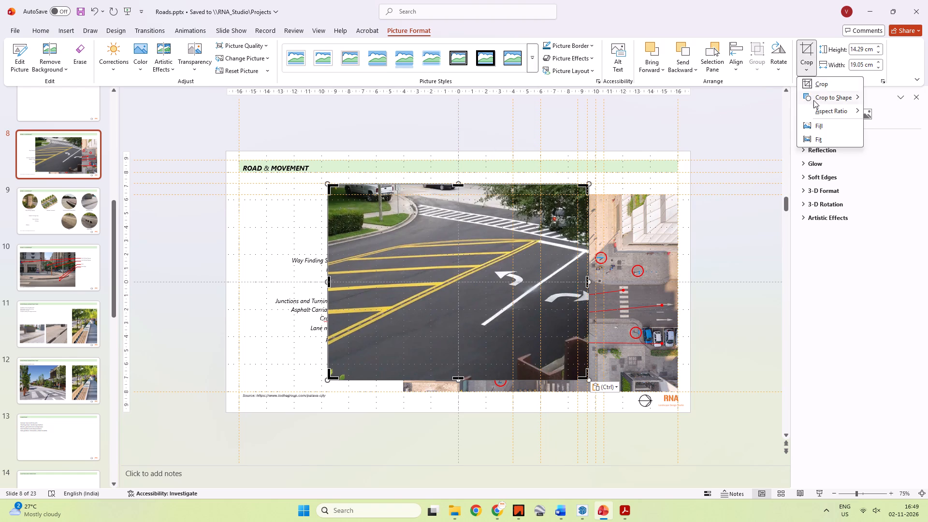
{"action": "left_click", "coordinate": [823, 95]}
{"action": "key", "text": "Escape"}
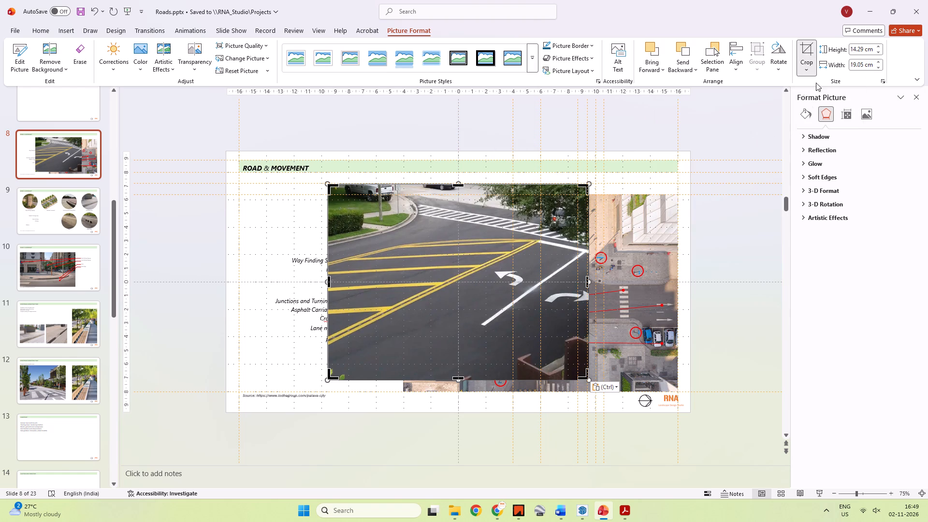
{"action": "left_click", "coordinate": [808, 67]}
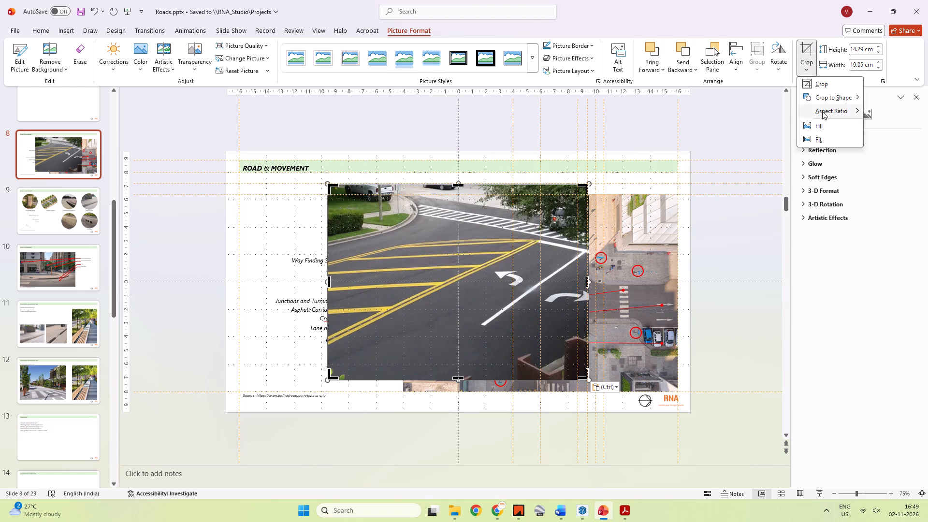
{"action": "left_click", "coordinate": [822, 111]}
{"action": "left_click", "coordinate": [882, 125]}
Crop the square lane marking photo on slide 8 to a circle shape.
{"action": "left_click", "coordinate": [805, 69]}
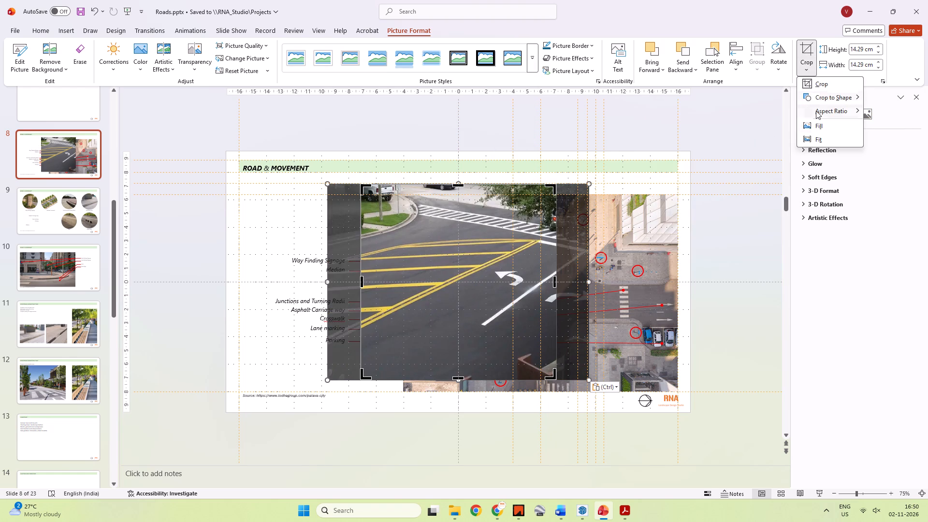
{"action": "scroll", "coordinate": [639, 225], "scroll_direction": "down", "scroll_amount": 3}
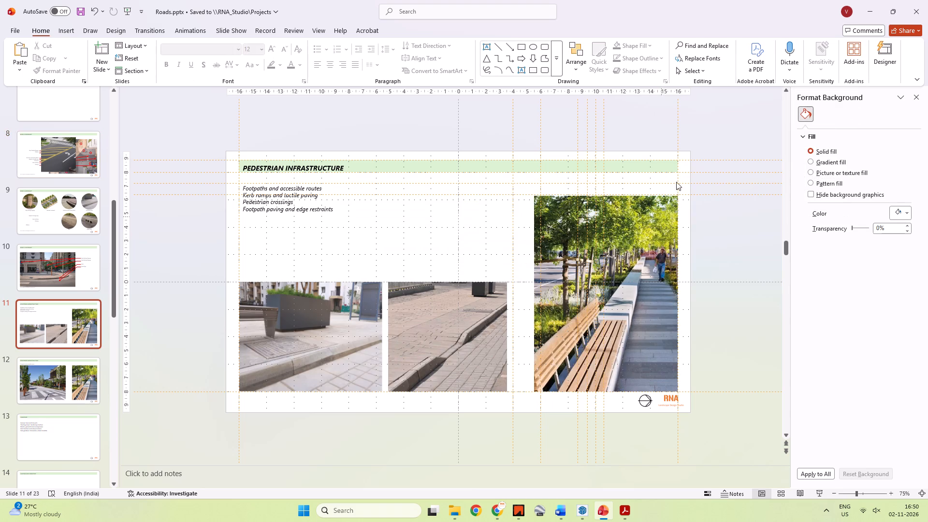
{"action": "scroll", "coordinate": [424, 227], "scroll_direction": "up", "scroll_amount": 1}
{"action": "left_click", "coordinate": [63, 152]}
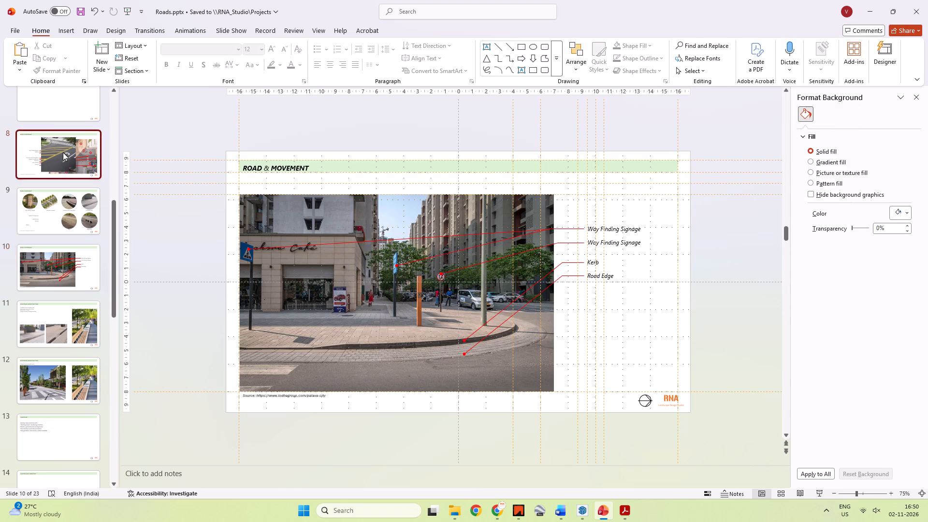
{"action": "left_click", "coordinate": [463, 250]}
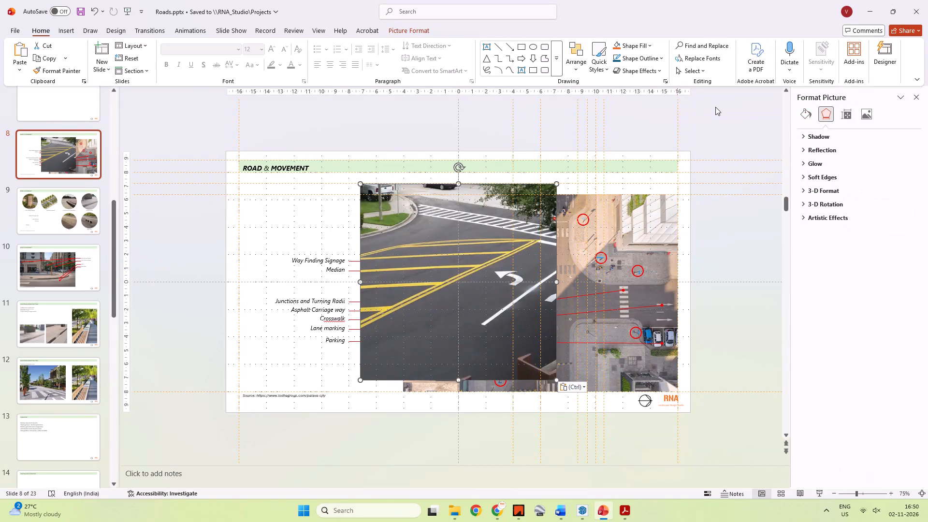
{"action": "right_click", "coordinate": [390, 280]}
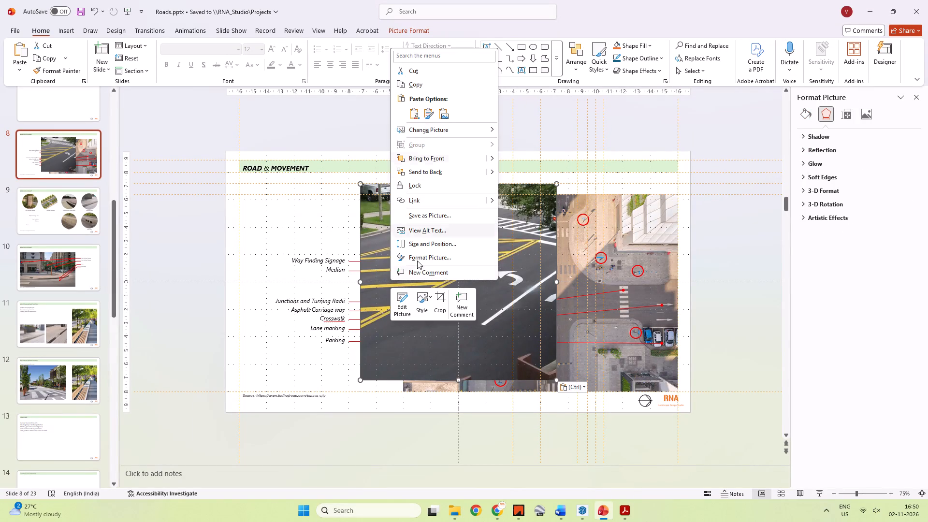
{"action": "left_click", "coordinate": [445, 307]}
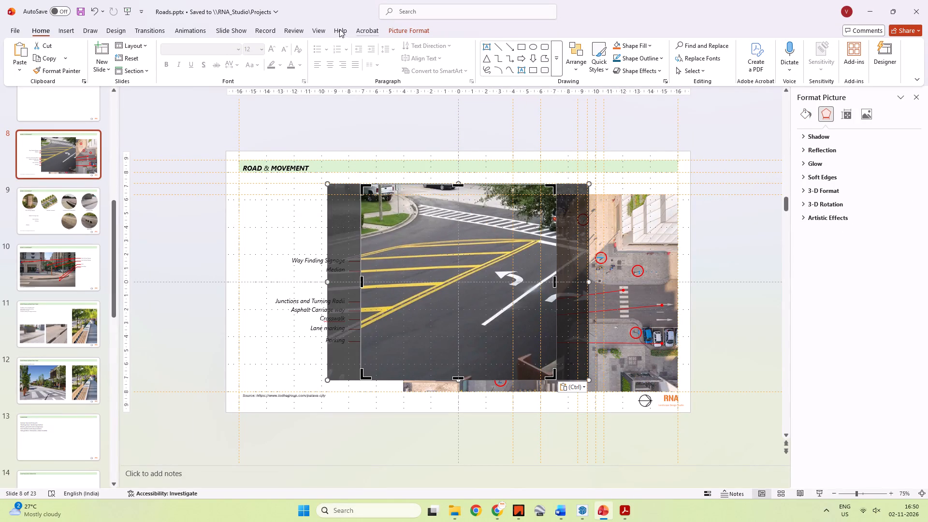
{"action": "left_click", "coordinate": [428, 35]}
{"action": "left_click", "coordinate": [801, 70]}
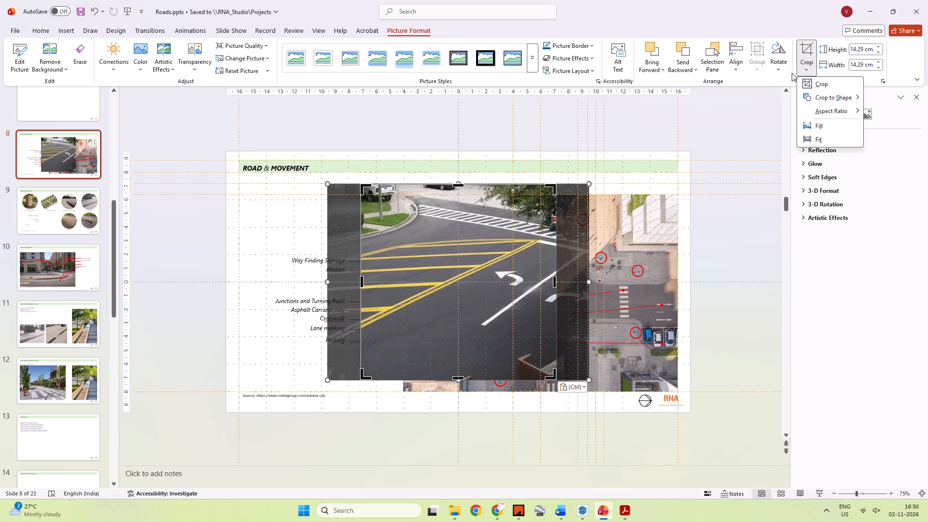
{"action": "left_click", "coordinate": [819, 97]}
{"action": "scroll", "coordinate": [673, 245], "scroll_direction": "down", "scroll_amount": 4}
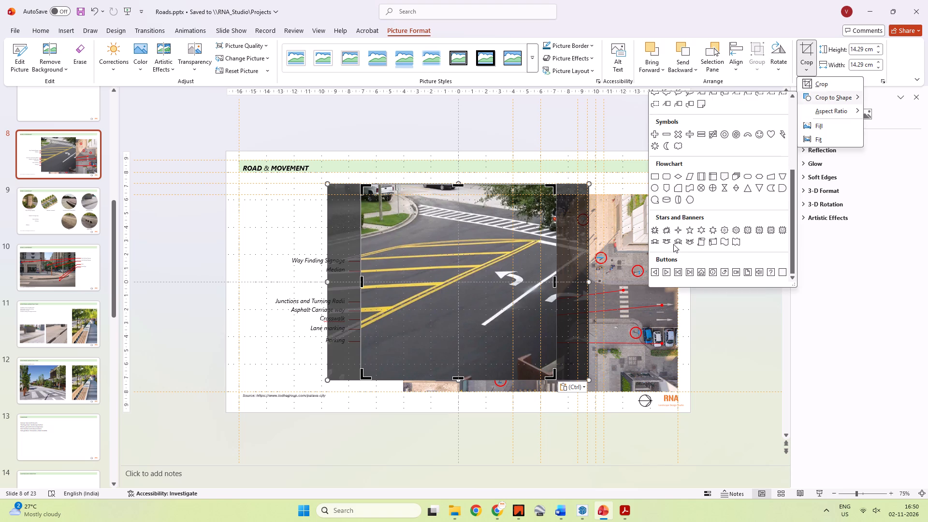
{"action": "scroll", "coordinate": [673, 244], "scroll_direction": "down", "scroll_amount": 1}
{"action": "left_click", "coordinate": [655, 188]}
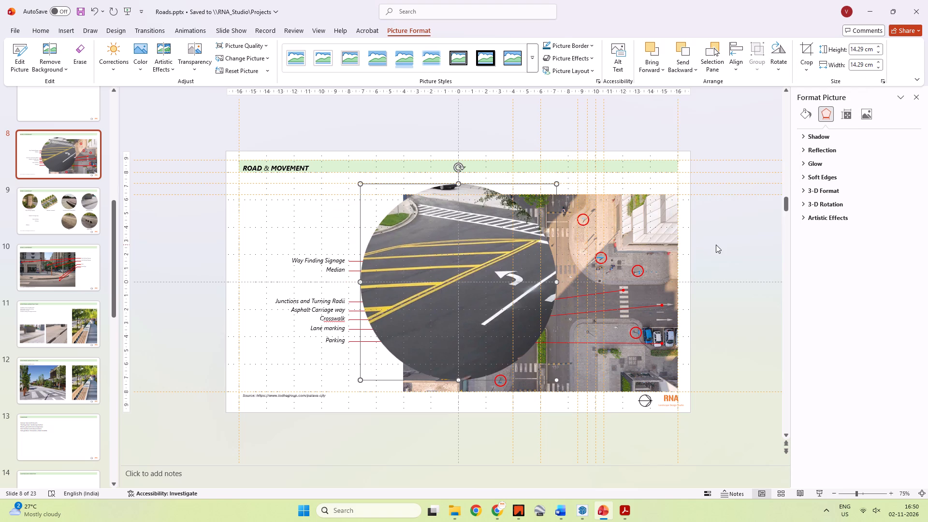
{"action": "left_click", "coordinate": [716, 245]}
Move the circular lane marking photo from slide 8 to slide 9 by cutting and pasting it.
{"action": "left_click", "coordinate": [407, 293]}
{"action": "key", "text": "ctrl+x"}
{"action": "left_click", "coordinate": [63, 217]}
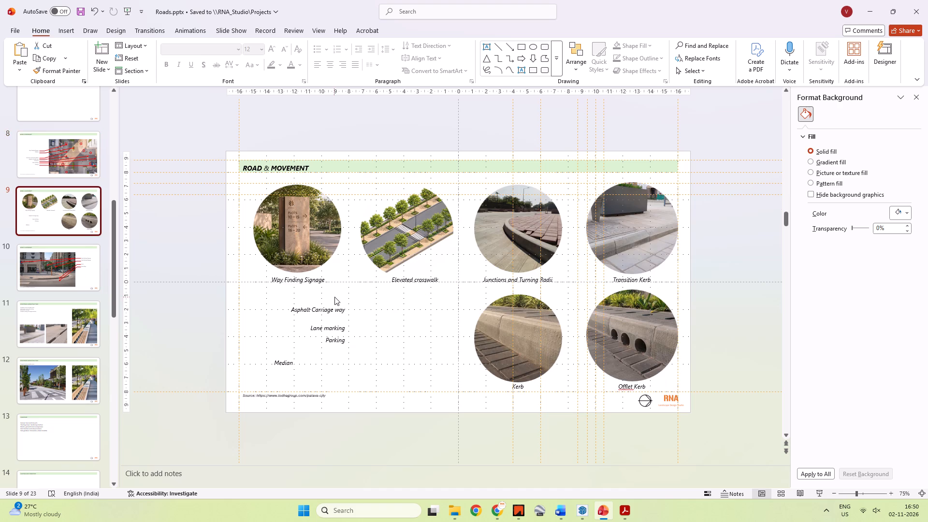
{"action": "key", "text": "ctrl+v"}
Scale the circular lane marking photo to about 6.7 cm and place it beneath the Elevated crosswalk image, beside the Kerb photo.
{"action": "left_click_drag", "start_coordinate": [466, 318], "coordinate": [383, 317]}
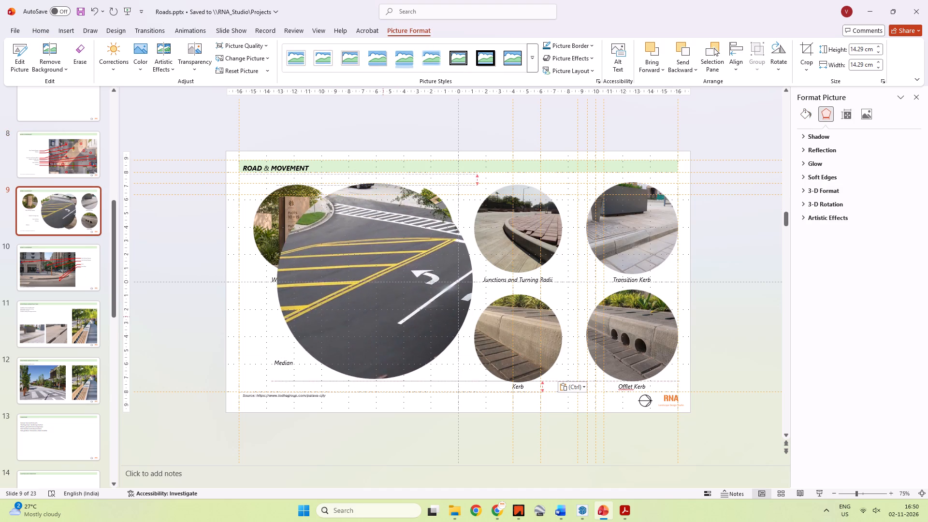
{"action": "left_click_drag", "start_coordinate": [383, 317], "coordinate": [383, 318]}
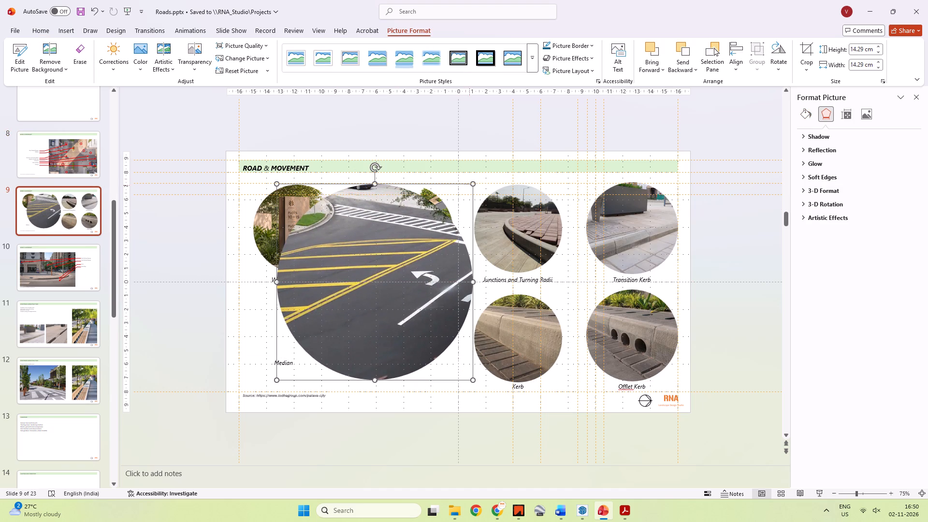
{"action": "left_click_drag", "start_coordinate": [473, 184], "coordinate": [360, 301], "text": "shift"}
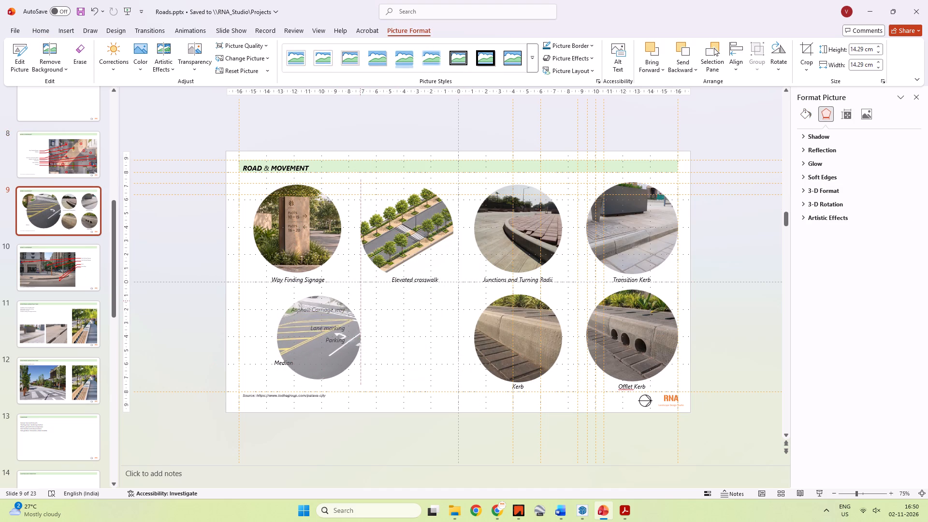
{"action": "left_click_drag", "start_coordinate": [360, 301], "coordinate": [359, 300], "text": "shift"}
{"action": "left_click_drag", "start_coordinate": [359, 300], "coordinate": [364, 300], "text": "shift"}
{"action": "left_click_drag", "start_coordinate": [341, 335], "coordinate": [390, 335]}
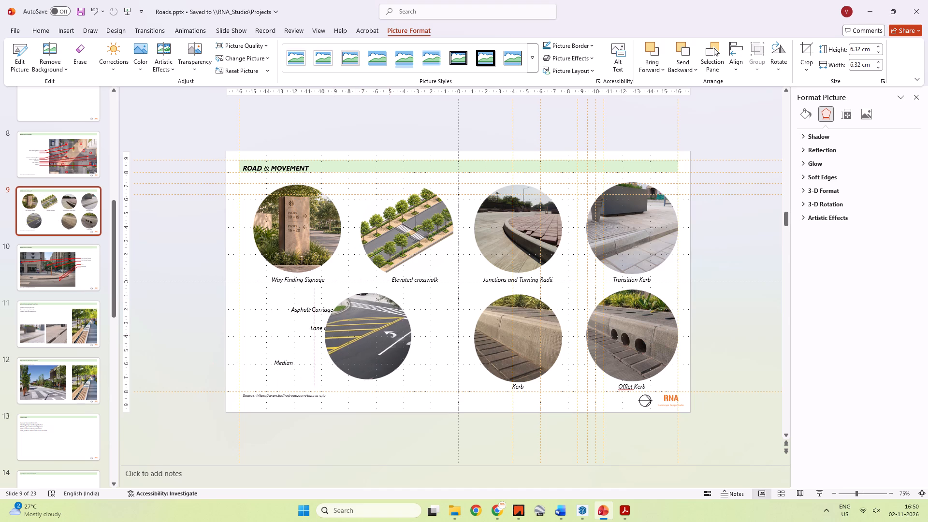
{"action": "left_click_drag", "start_coordinate": [390, 335], "coordinate": [429, 333]}
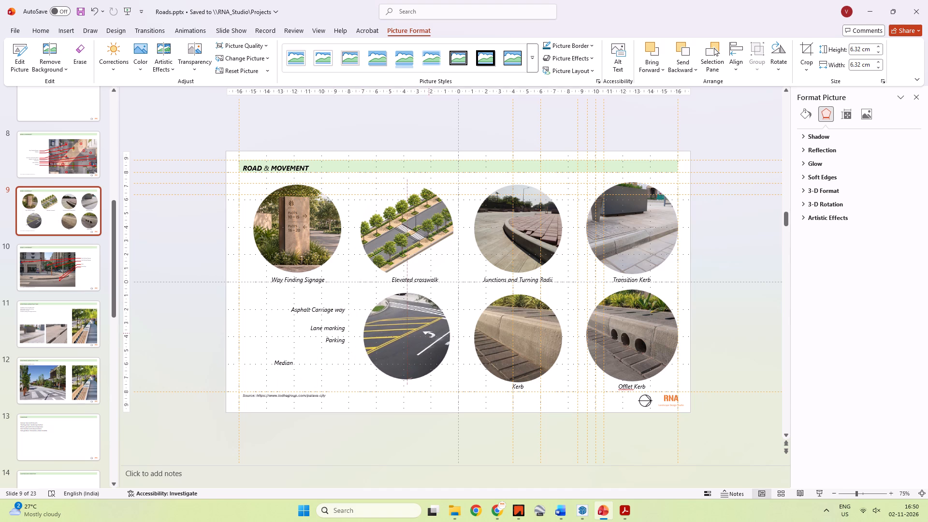
{"action": "left_click_drag", "start_coordinate": [429, 333], "coordinate": [428, 333]}
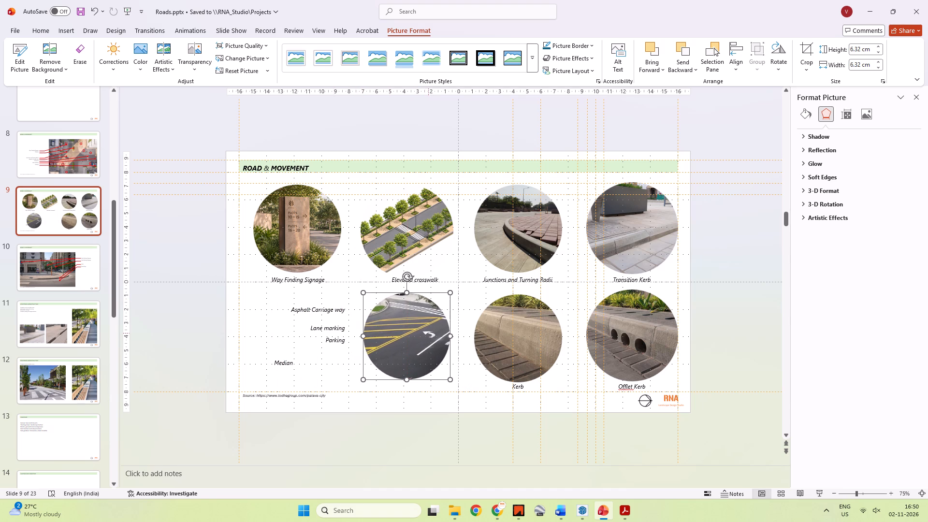
{"action": "left_click", "coordinate": [449, 293], "text": "shift"}
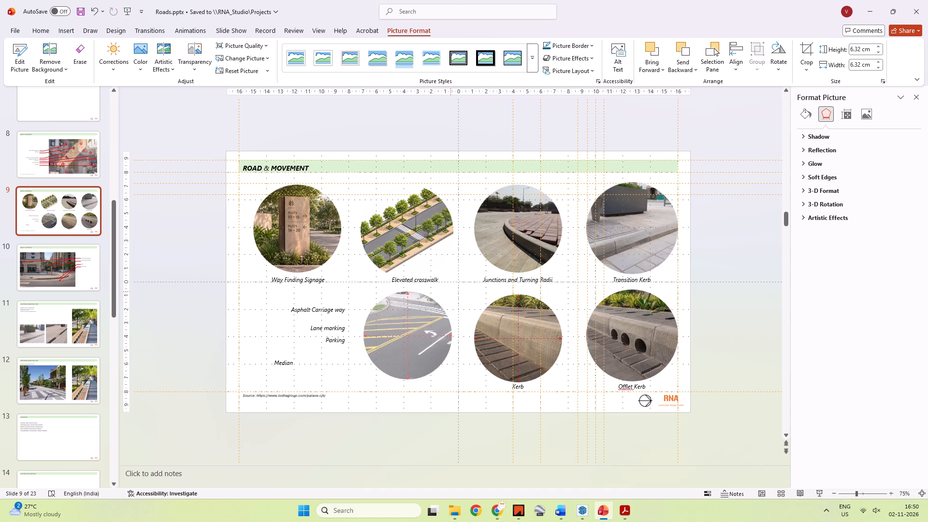
{"action": "left_click", "coordinate": [429, 316]}
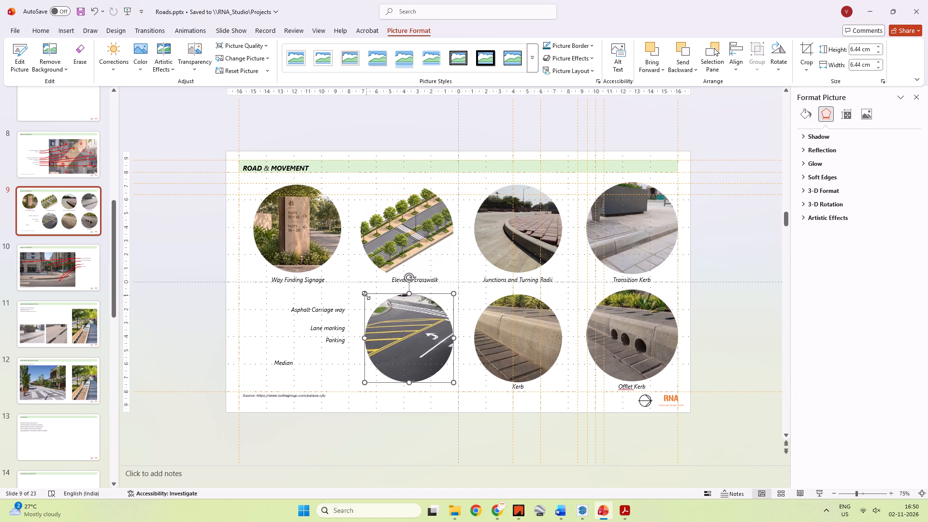
{"action": "left_click", "coordinate": [364, 293], "text": "shift"}
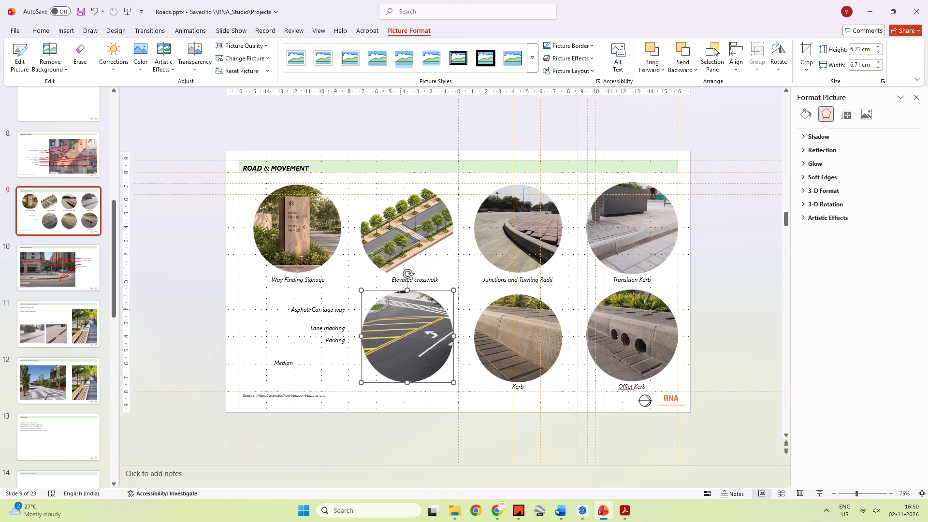
{"action": "left_click", "coordinate": [387, 115]}
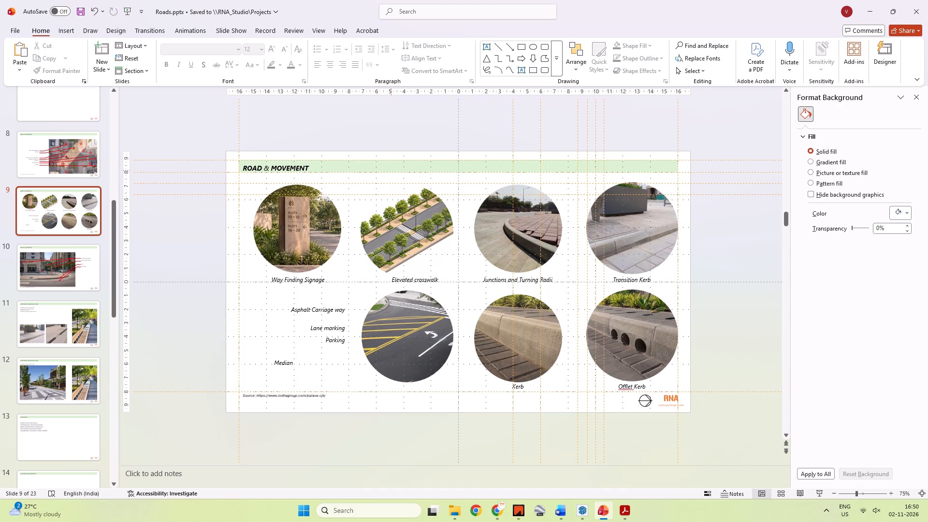
Move the "Lane marking" caption beneath its round photo, centre its text, and align it with the Kerb caption.
{"action": "left_click", "coordinate": [321, 328]}
{"action": "left_click_drag", "start_coordinate": [329, 323], "coordinate": [410, 384]}
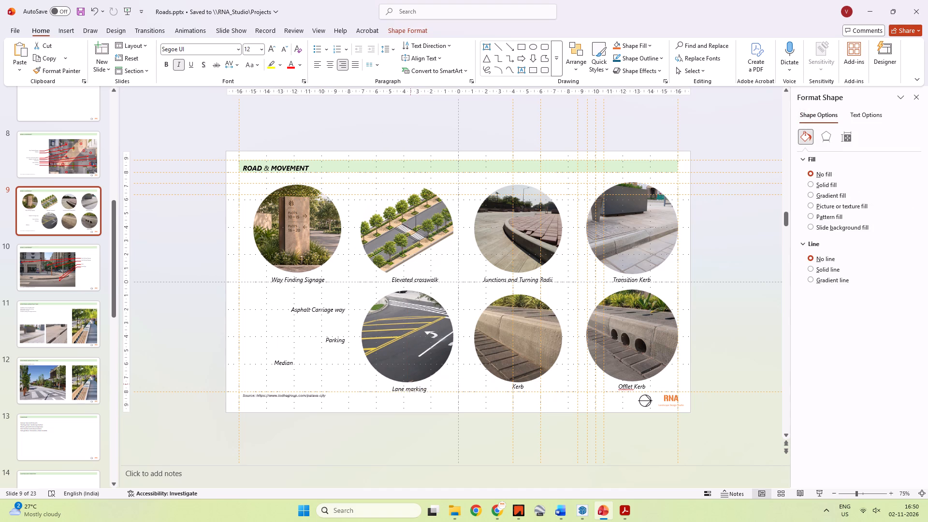
{"action": "left_click_drag", "start_coordinate": [410, 384], "coordinate": [406, 383]}
{"action": "left_click", "coordinate": [407, 389]}
{"action": "key", "text": "ctrl+a"}
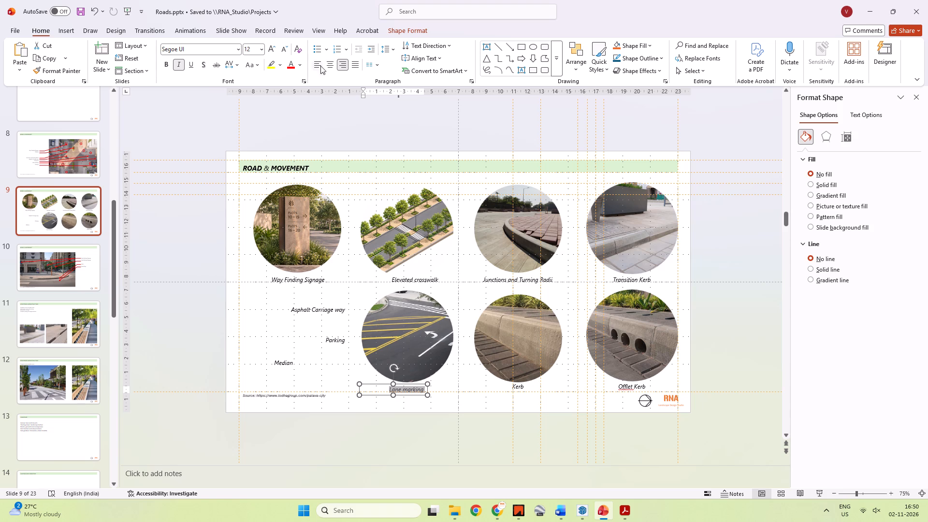
{"action": "left_click", "coordinate": [333, 68]}
{"action": "left_click_drag", "start_coordinate": [386, 383], "coordinate": [401, 380]}
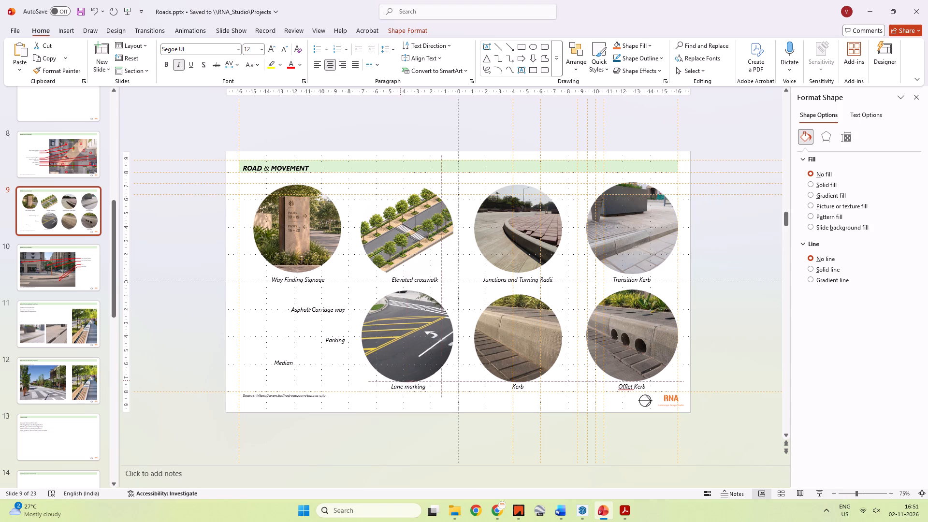
{"action": "left_click_drag", "start_coordinate": [401, 380], "coordinate": [403, 380]}
{"action": "left_click_drag", "start_coordinate": [403, 380], "coordinate": [400, 381]}
{"action": "left_click", "coordinate": [818, 339]}
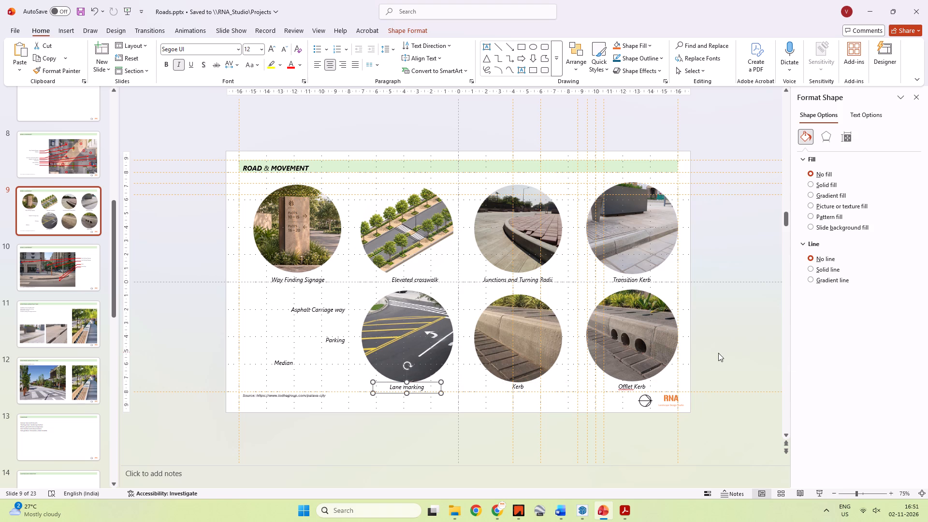
{"action": "left_click", "coordinate": [718, 353]}
Save the presentation.
{"action": "key", "text": "ctrl+s"}
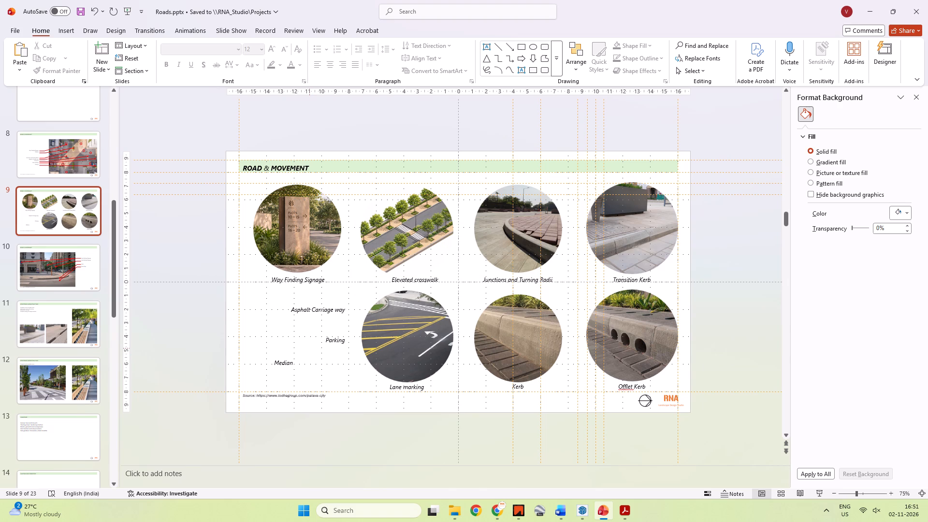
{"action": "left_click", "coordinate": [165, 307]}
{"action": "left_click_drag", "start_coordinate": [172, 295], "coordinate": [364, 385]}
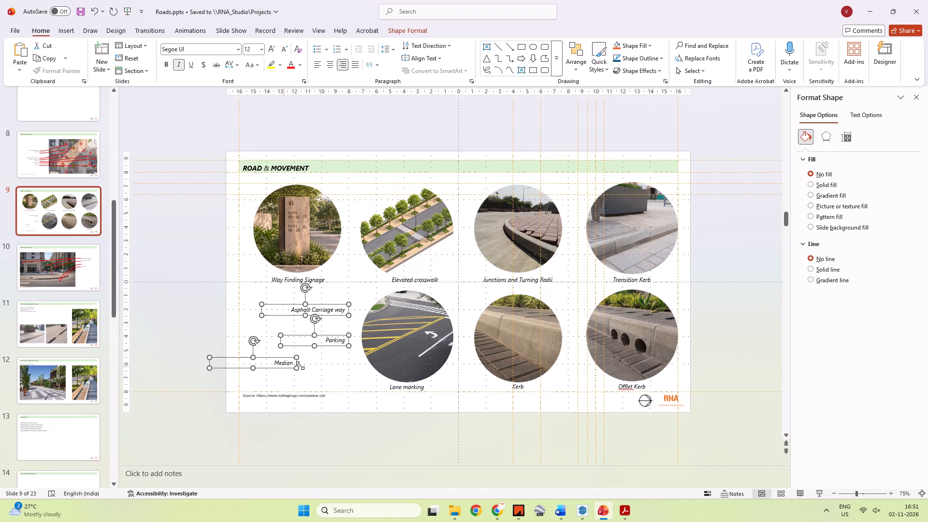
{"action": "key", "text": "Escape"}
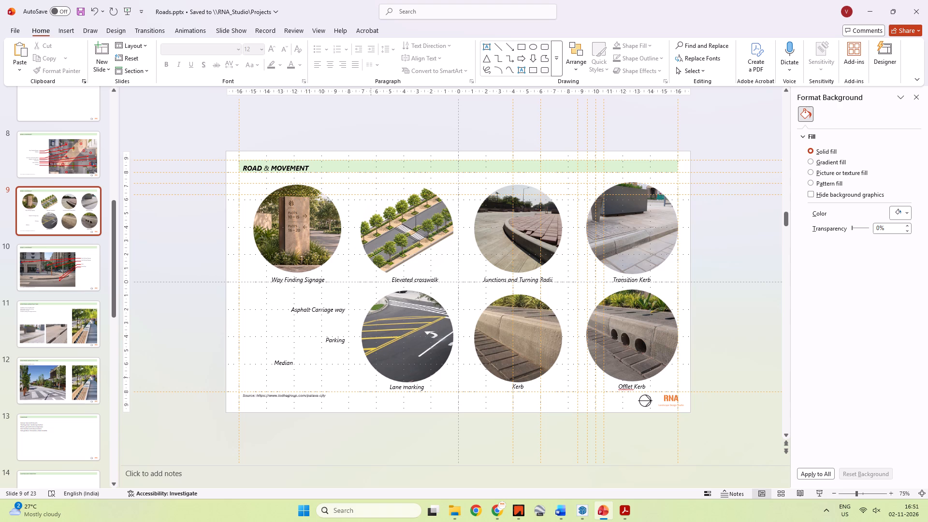
Extend the caption beneath the lane marking photo to read "Lane marking on Asphalt Road".
{"action": "left_click", "coordinate": [424, 386]}
{"action": "left_click", "coordinate": [424, 387]}
{"action": "left_click", "coordinate": [423, 390]}
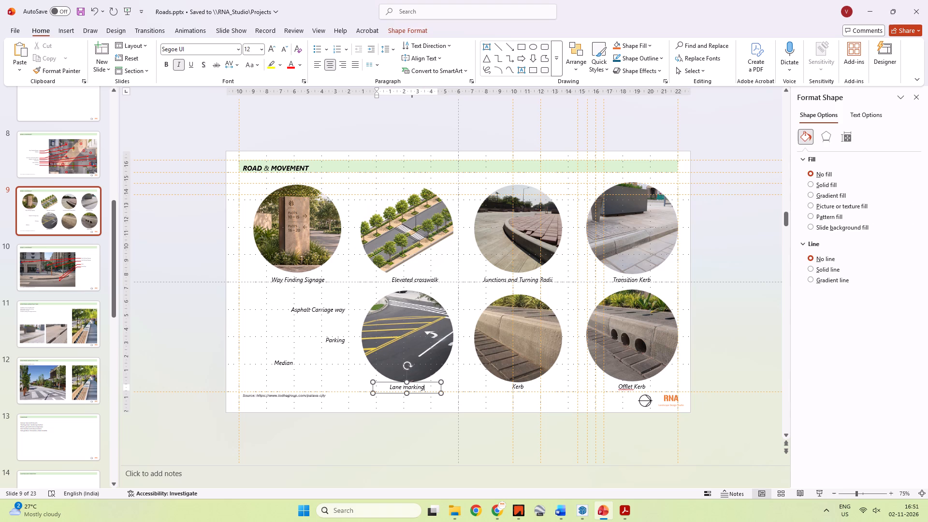
{"action": "key", "text": "space"}
{"action": "type", "text": "on As"}
{"action": "key", "text": "p"}
{"action": "type", "text": "ja"}
{"action": "key", "text": "BackSpace"}
{"action": "key", "text": "BackSpace"}
{"action": "type", "text": "halt road"}
{"action": "key", "text": "space"}
{"action": "key", "text": "Left"}
{"action": "key", "text": "Left"}
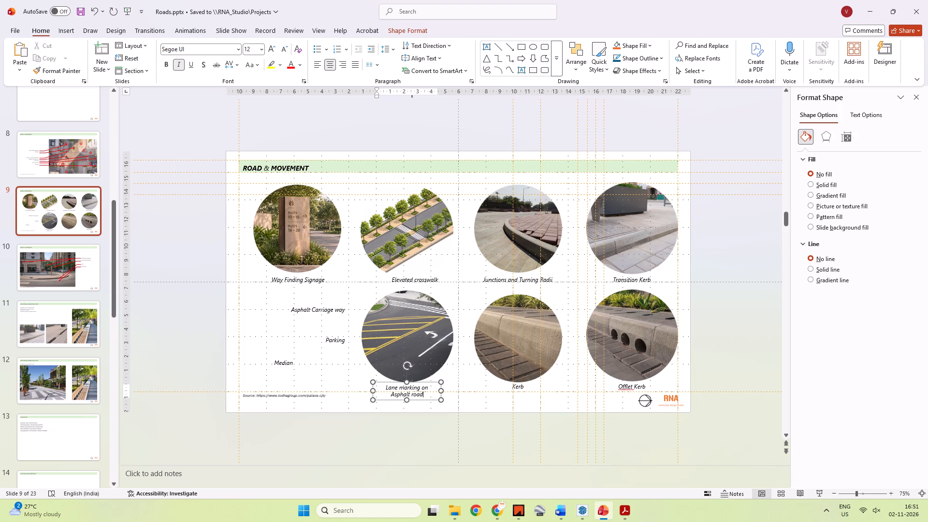
{"action": "key", "text": "Left"}
{"action": "key", "text": "Left"}
{"action": "key", "text": "BackSpace"}
{"action": "key", "text": "shift+r"}
Widen the "Lane marking on Asphalt Road" caption to fit on one line and recentre it beneath its round photo.
{"action": "left_click_drag", "start_coordinate": [441, 393], "coordinate": [463, 391]}
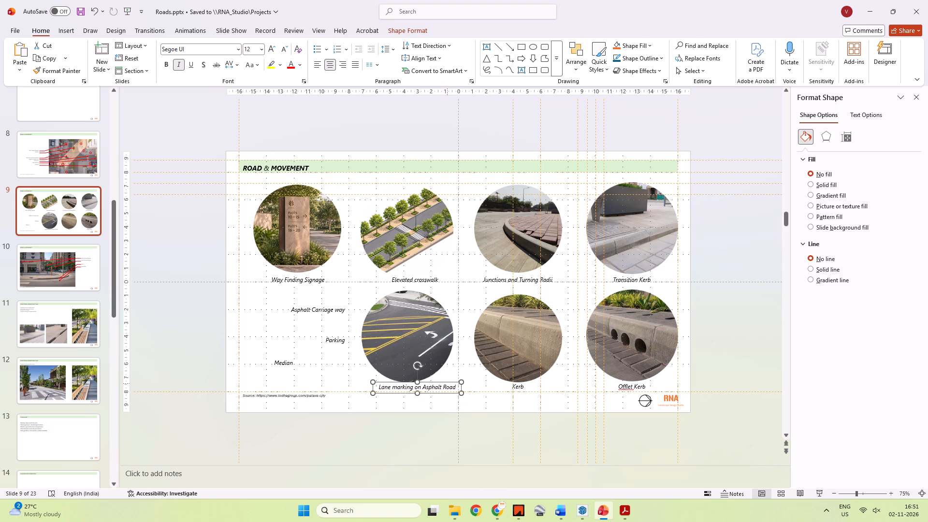
{"action": "left_click_drag", "start_coordinate": [447, 383], "coordinate": [437, 384]}
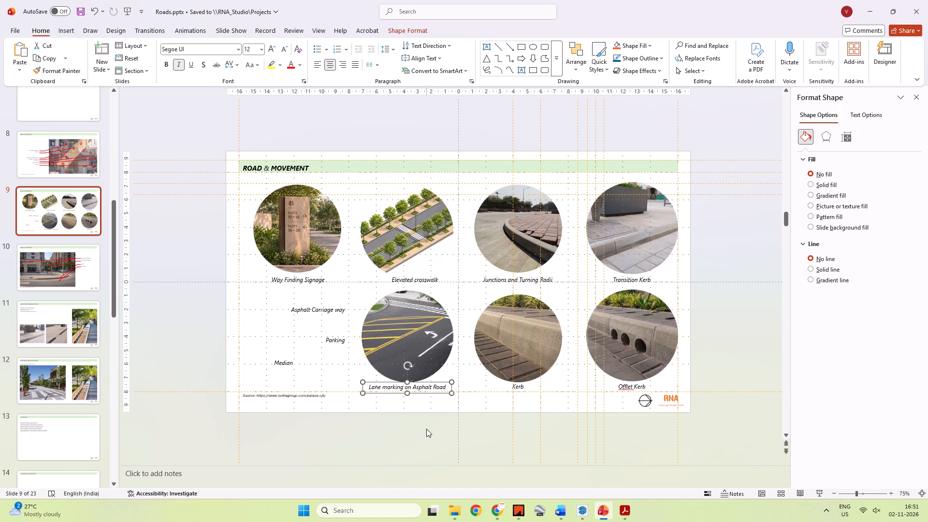
{"action": "left_click", "coordinate": [426, 429]}
Save the presentation.
{"action": "key", "text": "ctrl+s"}
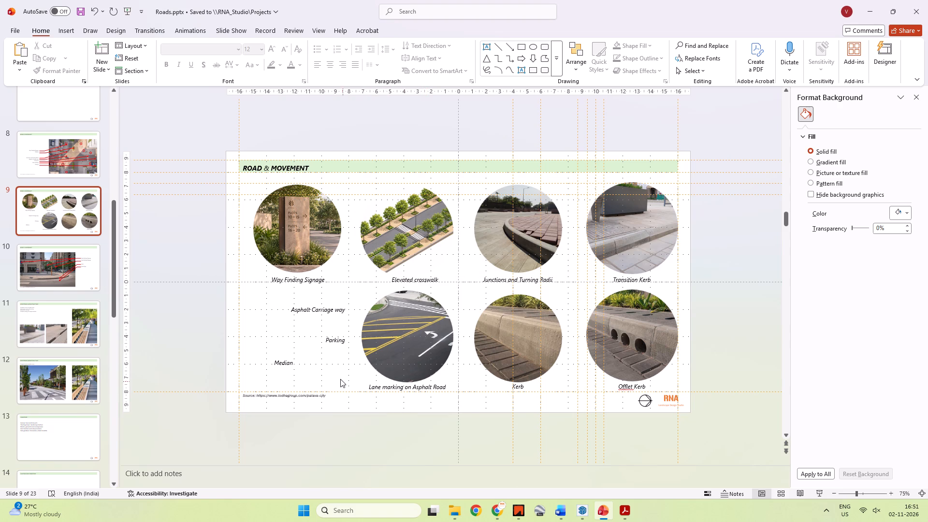
Delete the unused "Asphalt Carriage way", "Parking" and "Median" captions from slide 9.
{"action": "left_click", "coordinate": [314, 311]}
{"action": "left_click", "coordinate": [313, 314]}
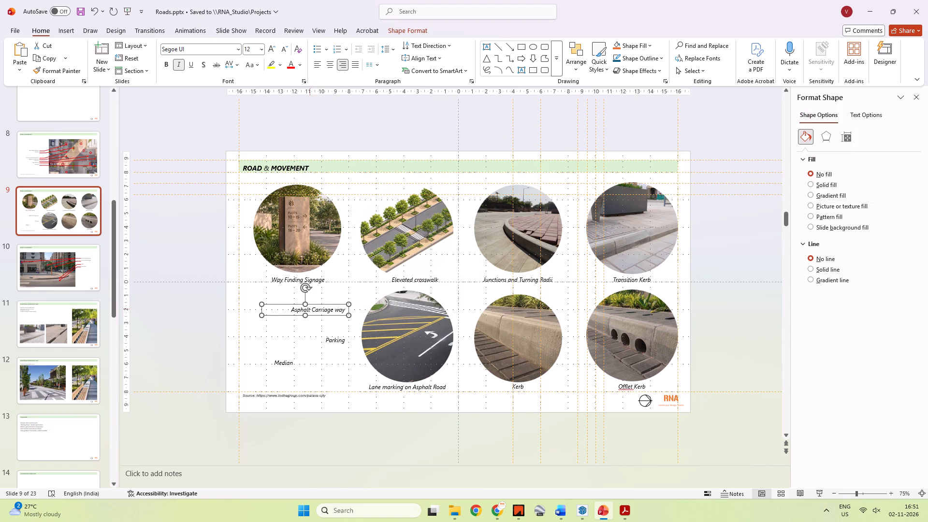
{"action": "key", "text": "Delete"}
{"action": "left_click", "coordinate": [328, 349]}
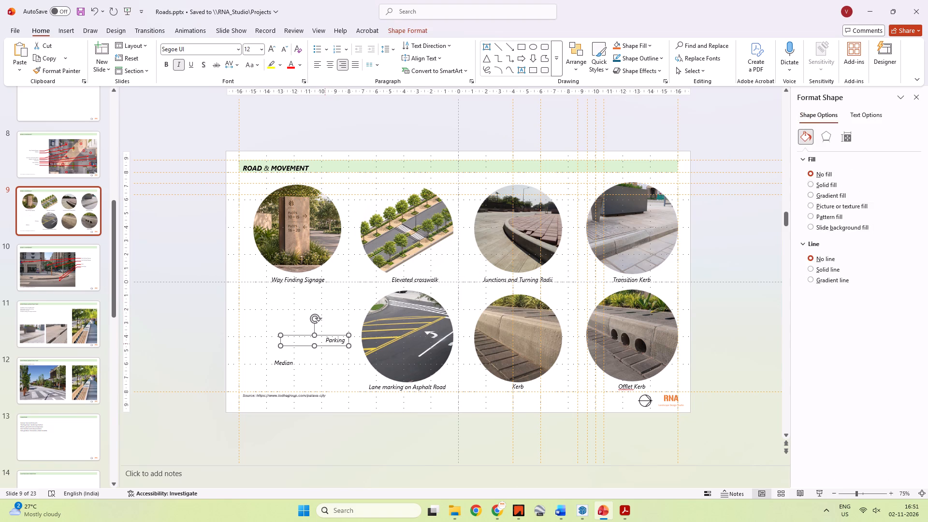
{"action": "key", "text": "Delete"}
{"action": "left_click", "coordinate": [293, 361]}
{"action": "left_click", "coordinate": [289, 357]}
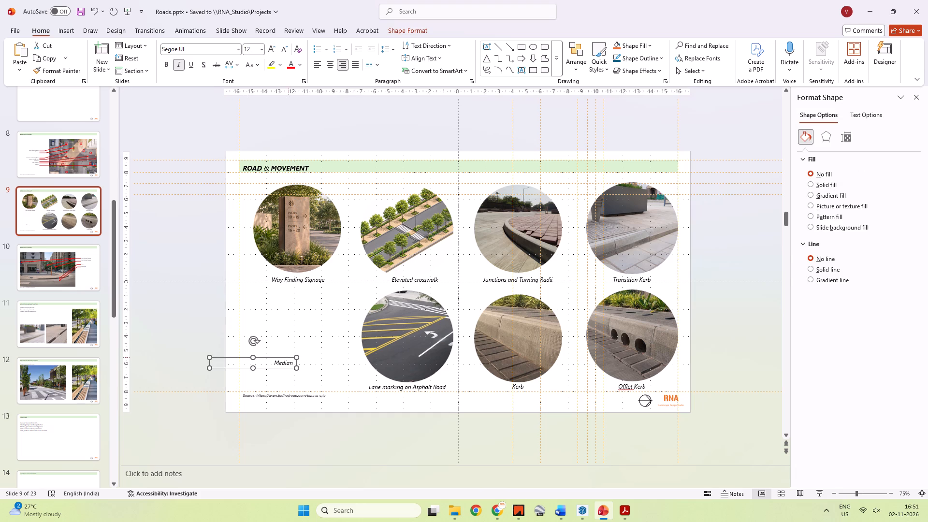
{"action": "key", "text": "Delete"}
Switch to Chrome, open the UNiTEQ Industries source page for the lane marking image, and copy its web address.
{"action": "key", "text": "alt+Tab"}
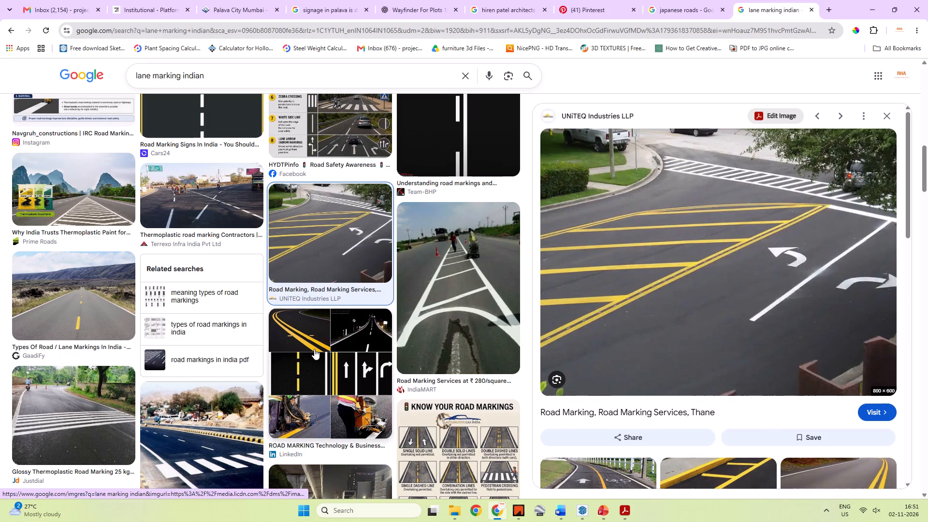
{"action": "key", "text": "alt+Tab"}
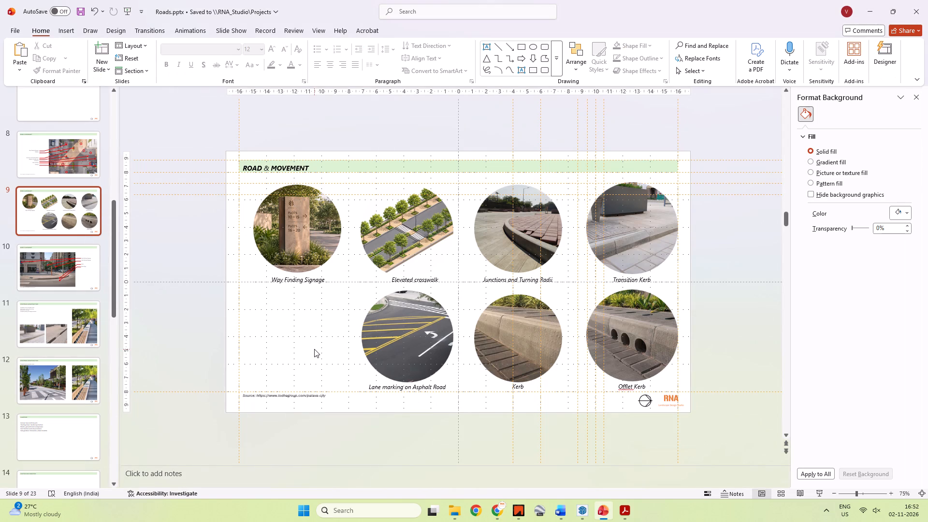
{"action": "key", "text": "alt+Tab"}
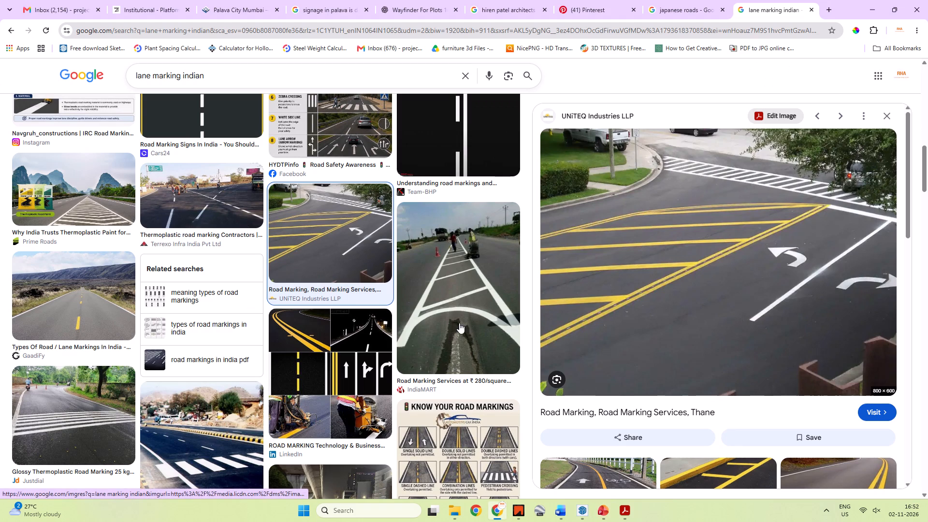
{"action": "left_click", "coordinate": [582, 114]}
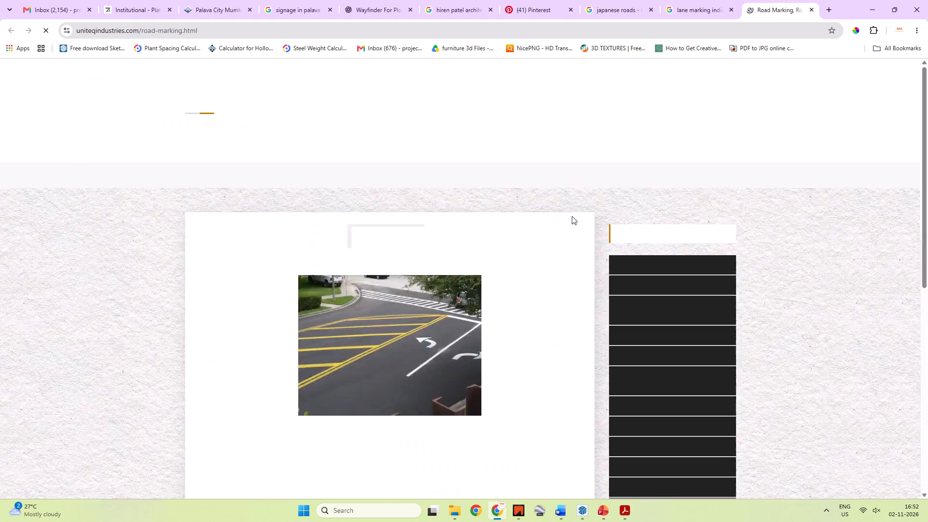
{"action": "scroll", "coordinate": [543, 201], "scroll_direction": "down", "scroll_amount": 10}
{"action": "scroll", "coordinate": [543, 206], "scroll_direction": "up", "scroll_amount": 6}
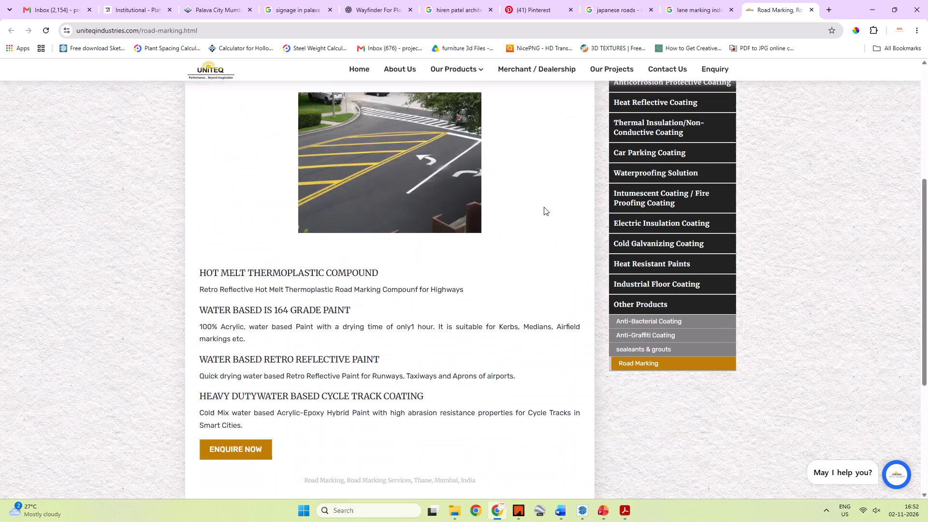
{"action": "scroll", "coordinate": [547, 219], "scroll_direction": "up", "scroll_amount": 6}
{"action": "left_click", "coordinate": [533, 31]}
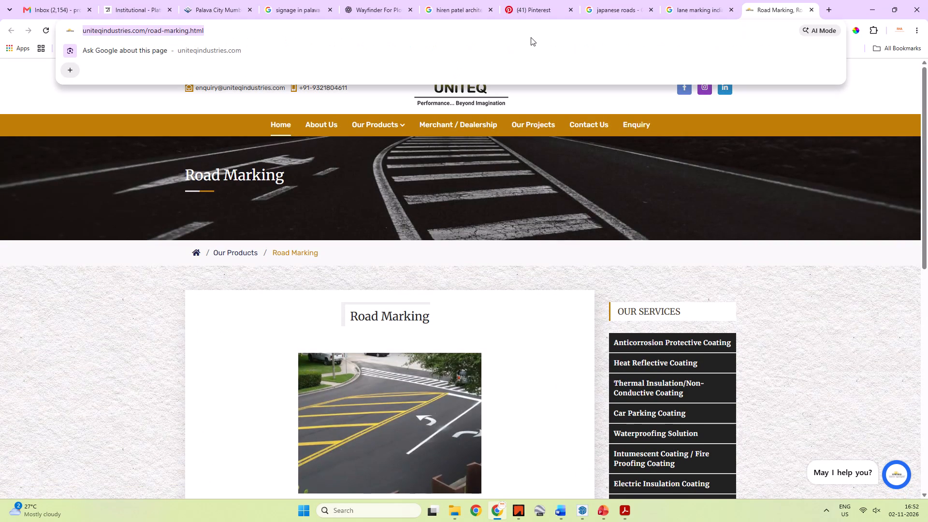
{"action": "key", "text": "ctrl+x"}
{"action": "key", "text": "ctrl+c"}
{"action": "key", "text": "Escape"}
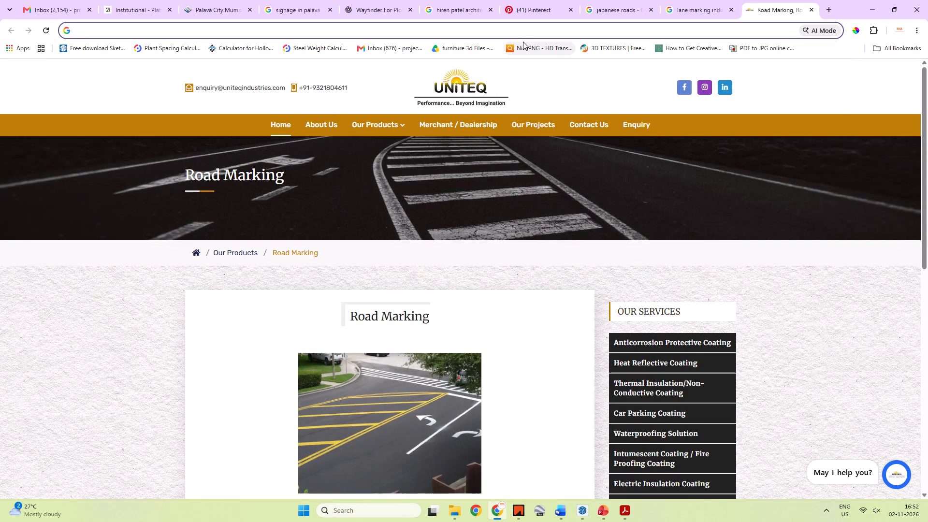
{"action": "key", "text": "ctrl+z"}
{"action": "key", "text": "ctrl+c"}
Back in PowerPoint, append the copied uniteqindustries.com/road-marking.html address to slide 9's source line, with commas separating and following it.
{"action": "key", "text": "alt+Tab"}
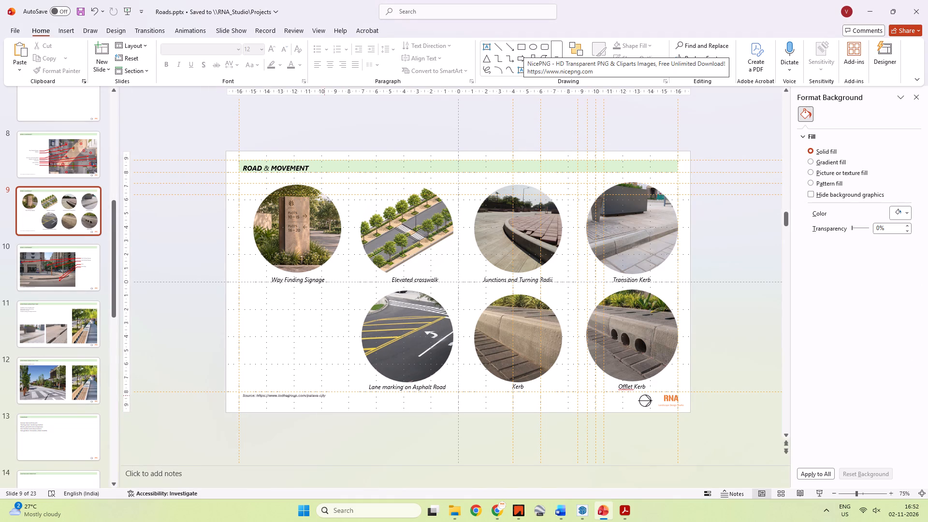
{"action": "scroll", "coordinate": [310, 413], "scroll_direction": "up", "scroll_amount": 5, "text": "ctrl"}
{"action": "scroll", "coordinate": [352, 375], "scroll_direction": "down", "scroll_amount": 3, "text": "ctrl"}
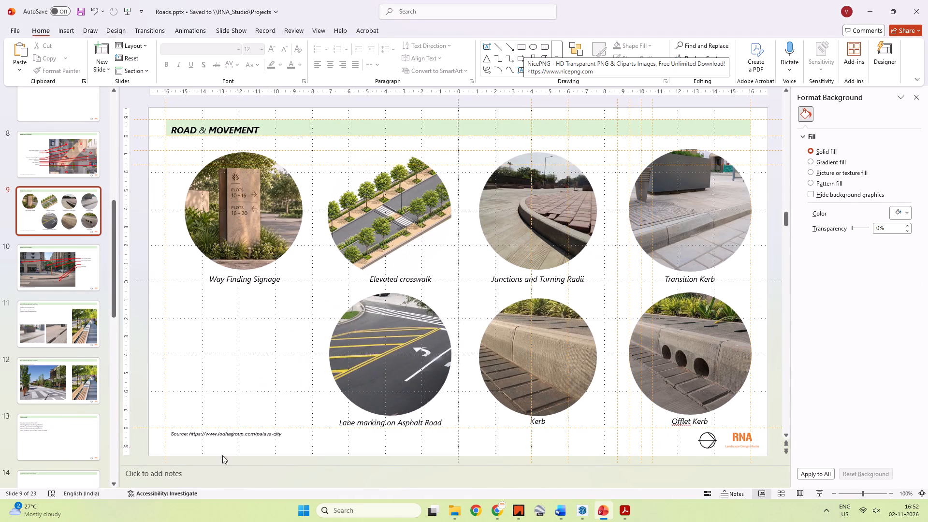
{"action": "scroll", "coordinate": [223, 456], "scroll_direction": "up", "scroll_amount": 5}
{"action": "scroll", "coordinate": [272, 421], "scroll_direction": "down", "scroll_amount": 5}
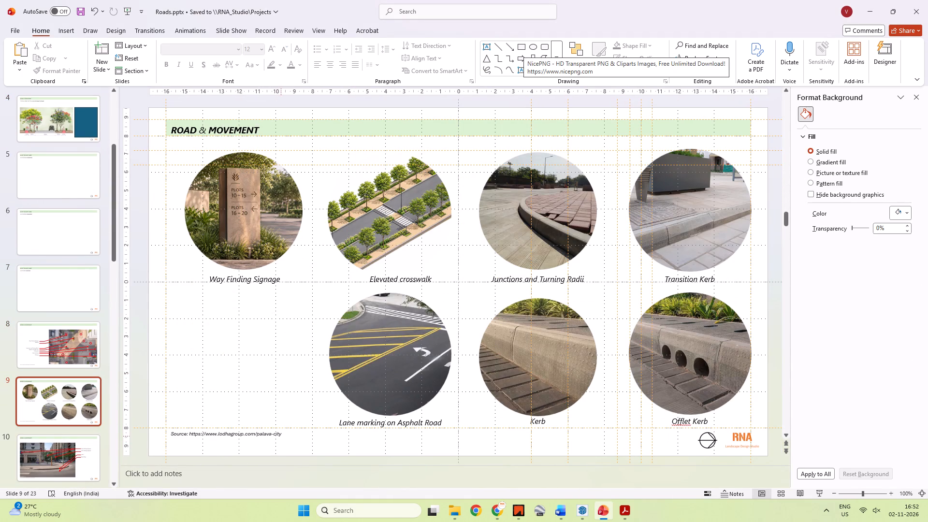
{"action": "left_click", "coordinate": [280, 435]}
{"action": "type", "text": ","}
{"action": "key", "text": "space"}
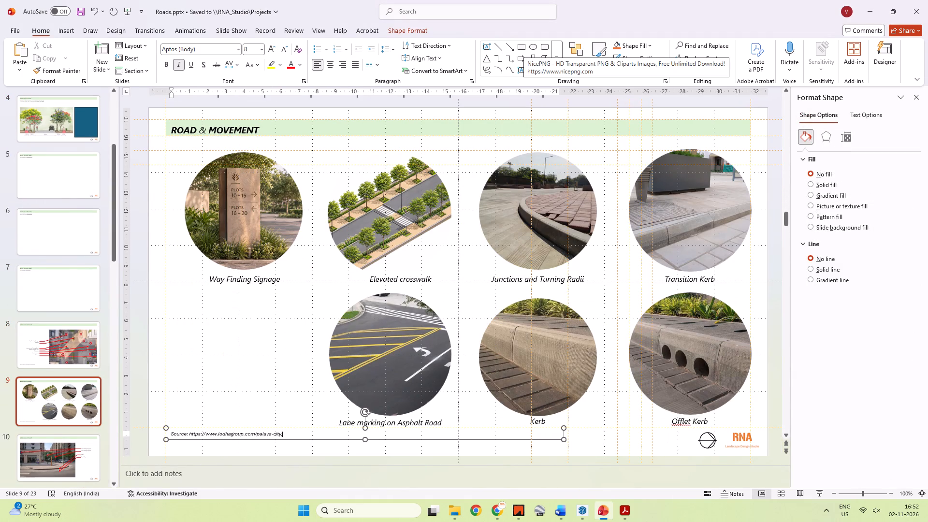
{"action": "key", "text": "ctrl+v"}
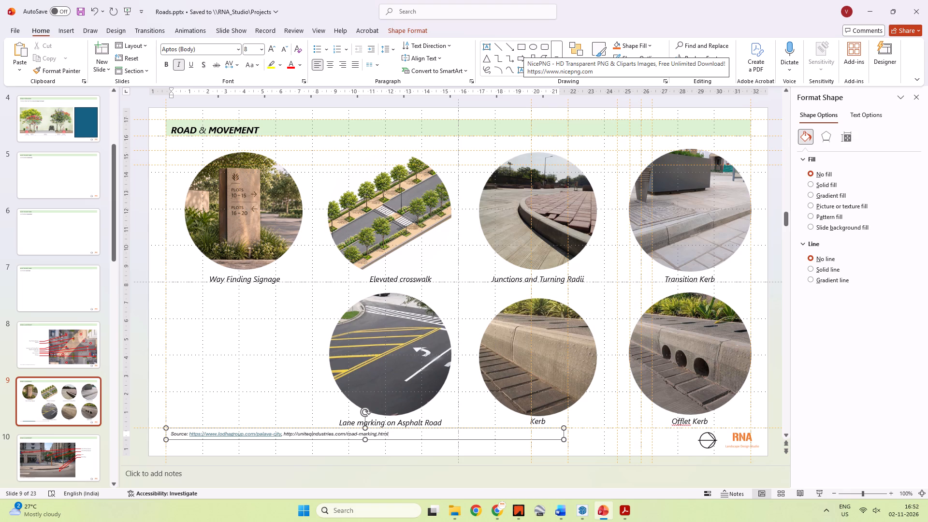
{"action": "type", "text": ","}
{"action": "key", "text": "space"}
{"action": "left_click", "coordinate": [296, 486]}
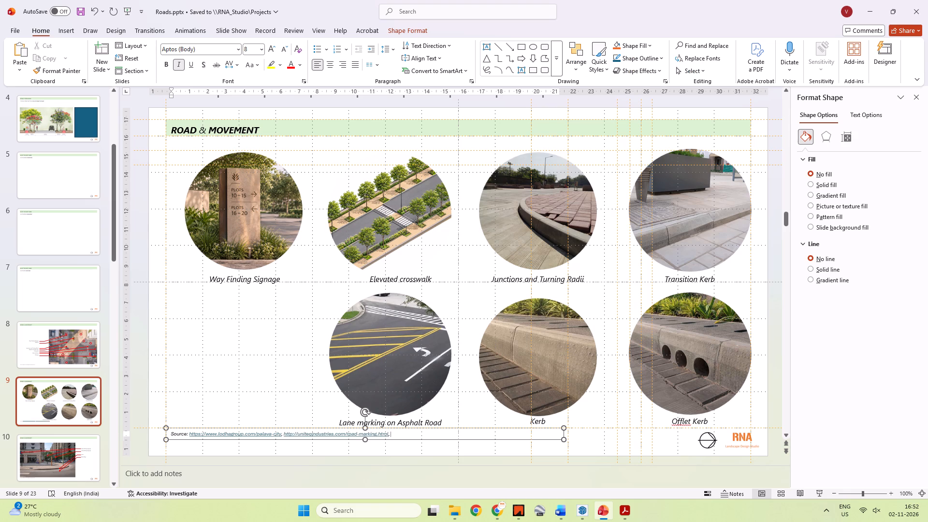
Open slide 8 to review the callouts on its aerial street photo.
{"action": "scroll", "coordinate": [314, 453], "scroll_direction": "down", "scroll_amount": 2, "text": "ctrl"}
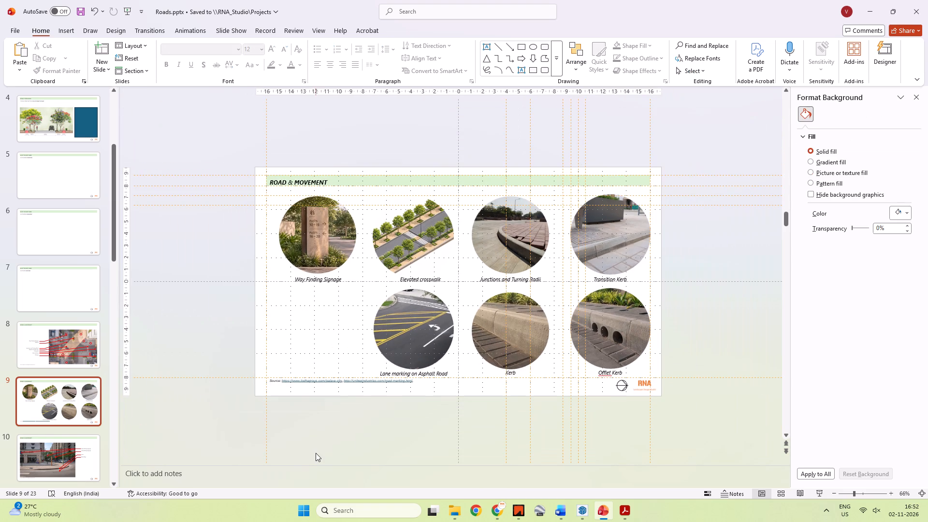
{"action": "left_click", "coordinate": [65, 356]}
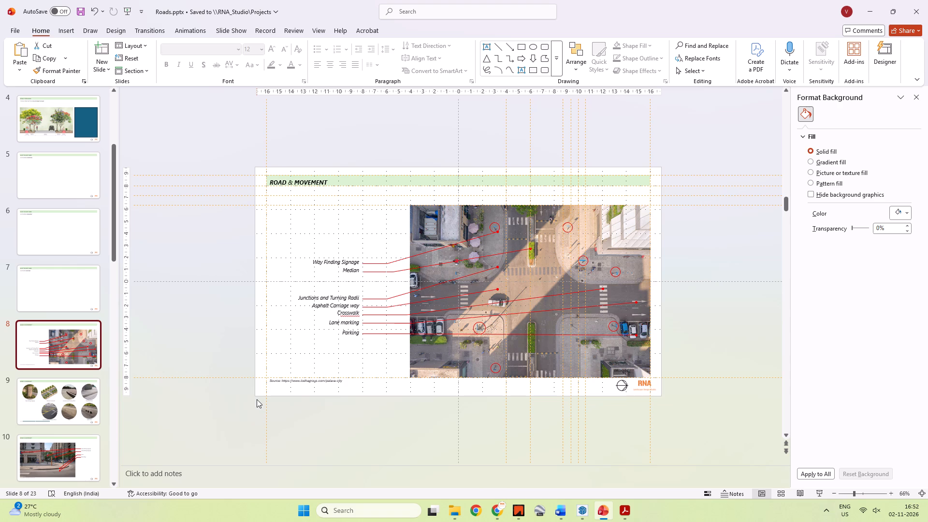
Switch to Chrome, close the UNiTEQ Industries page, and search Google Images for "wayfinding above street".
{"action": "key", "text": "alt+Tab"}
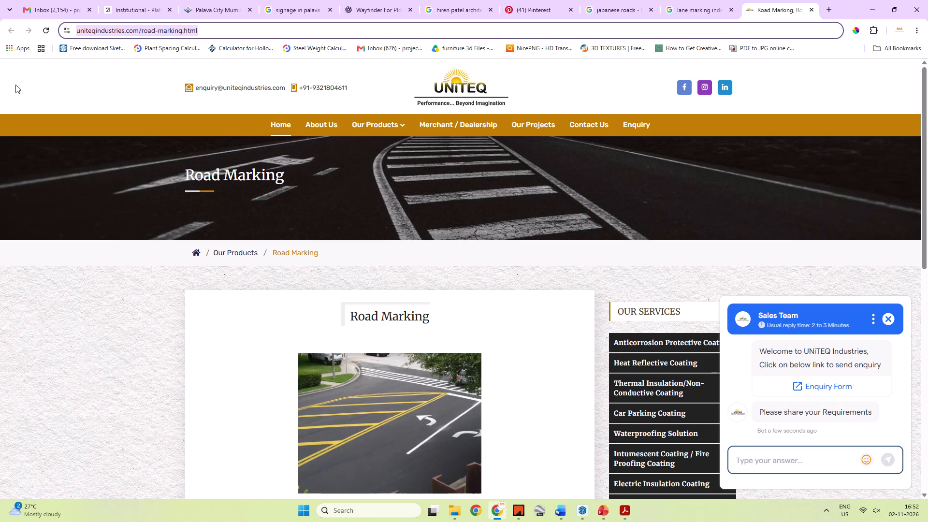
{"action": "scroll", "coordinate": [360, 225], "scroll_direction": "up", "scroll_amount": 4}
{"action": "left_click", "coordinate": [814, 7]}
{"action": "scroll", "coordinate": [428, 188], "scroll_direction": "up", "scroll_amount": 5}
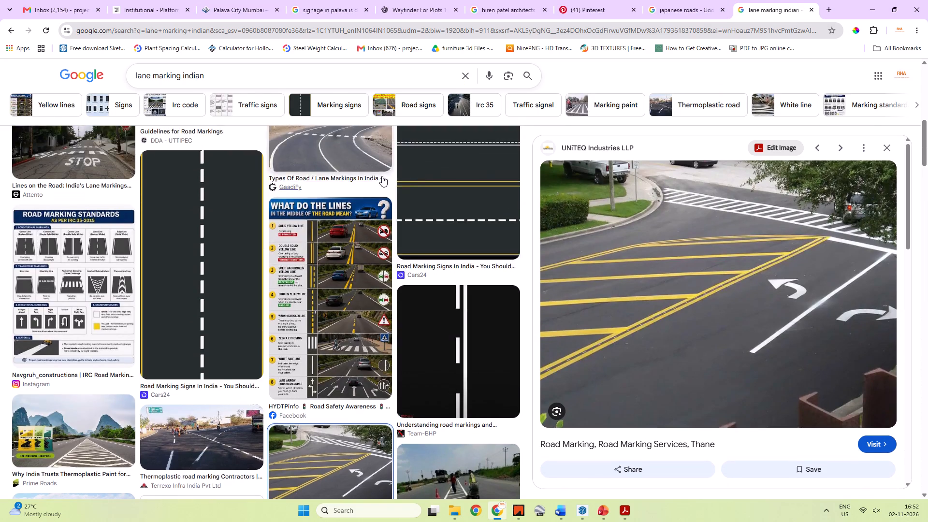
{"action": "scroll", "coordinate": [374, 175], "scroll_direction": "up", "scroll_amount": 4}
{"action": "scroll", "coordinate": [239, 115], "scroll_direction": "up", "scroll_amount": 5}
{"action": "left_click", "coordinate": [279, 71]}
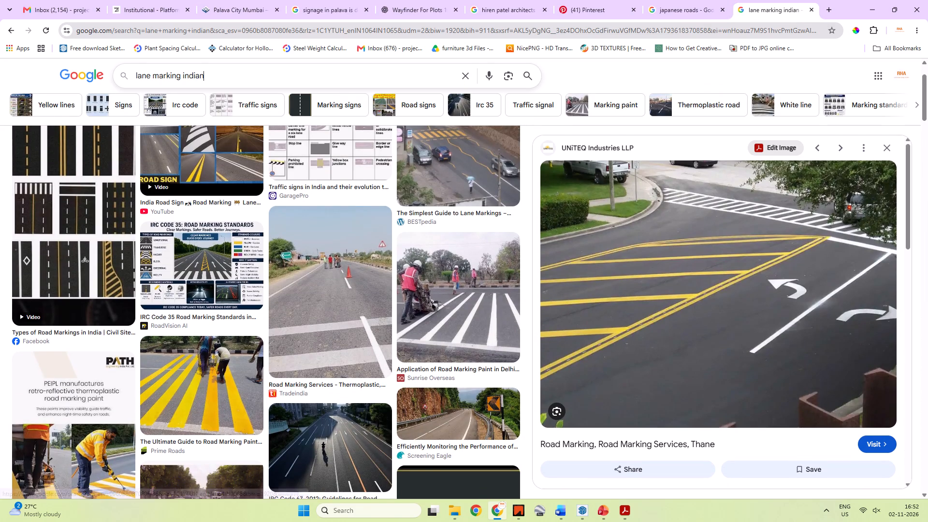
{"action": "key", "text": "ctrl+a"}
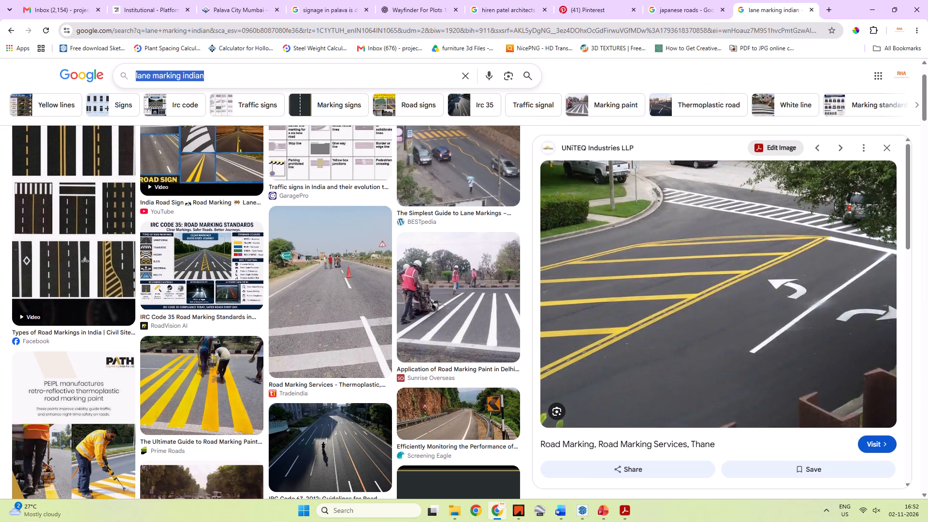
{"action": "key", "text": "BackSpace"}
{"action": "key", "text": "a"}
{"action": "key", "text": "BackSpace"}
{"action": "type", "text": "wayfindin"}
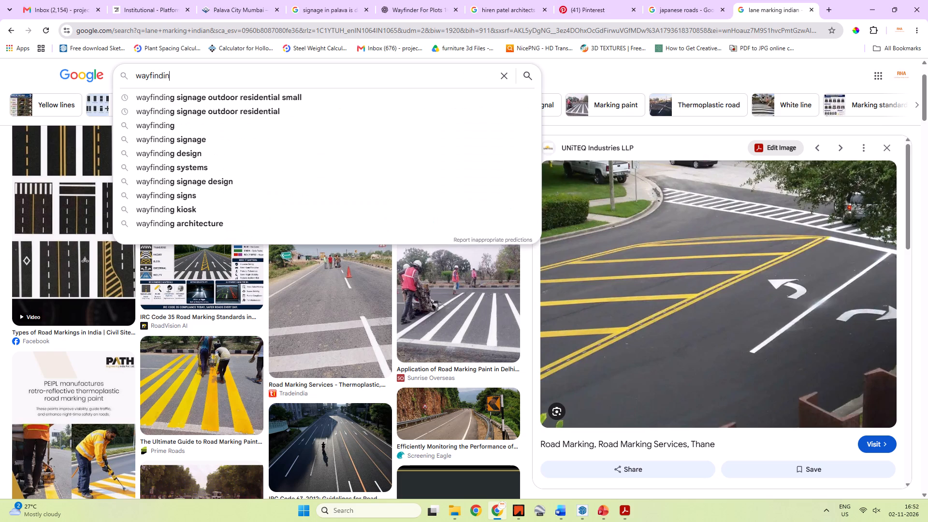
{"action": "type", "text": "g ab"}
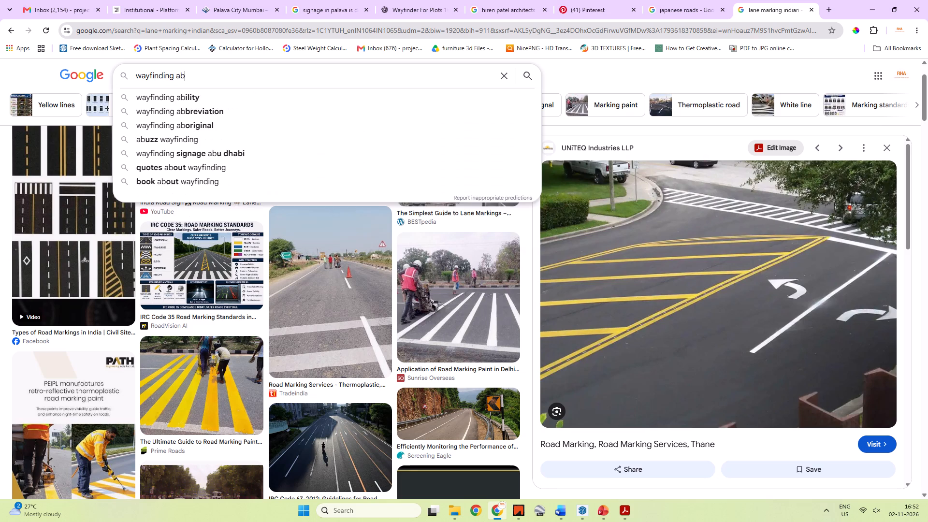
{"action": "type", "text": "ove streer"}
{"action": "key", "text": "space"}
{"action": "key", "text": "BackSpace"}
{"action": "key", "text": "BackSpace"}
{"action": "type", "text": "t"}
{"action": "key", "text": "space"}
{"action": "key", "text": "Return"}
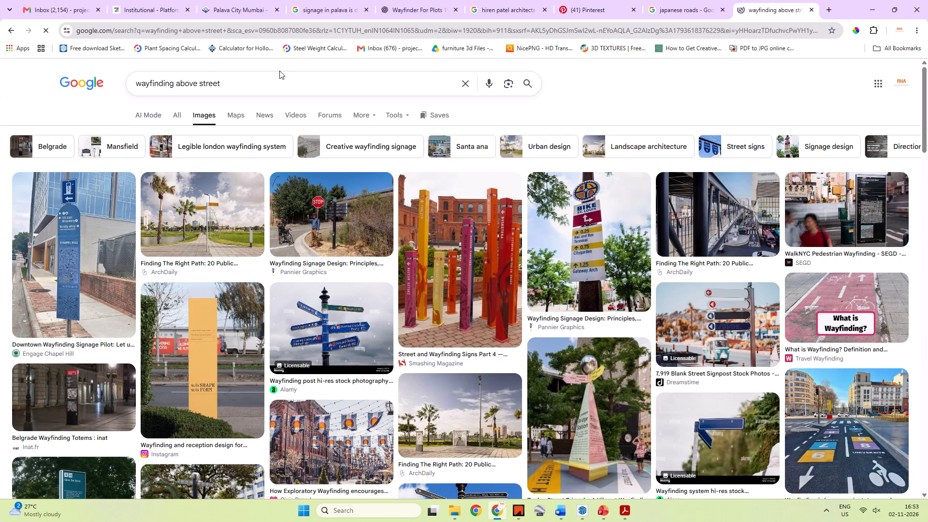
Preview the Engage Chapel Hill downtown signage image and examine its related images for a suitable street wayfinding reference.
{"action": "left_click", "coordinate": [88, 290]}
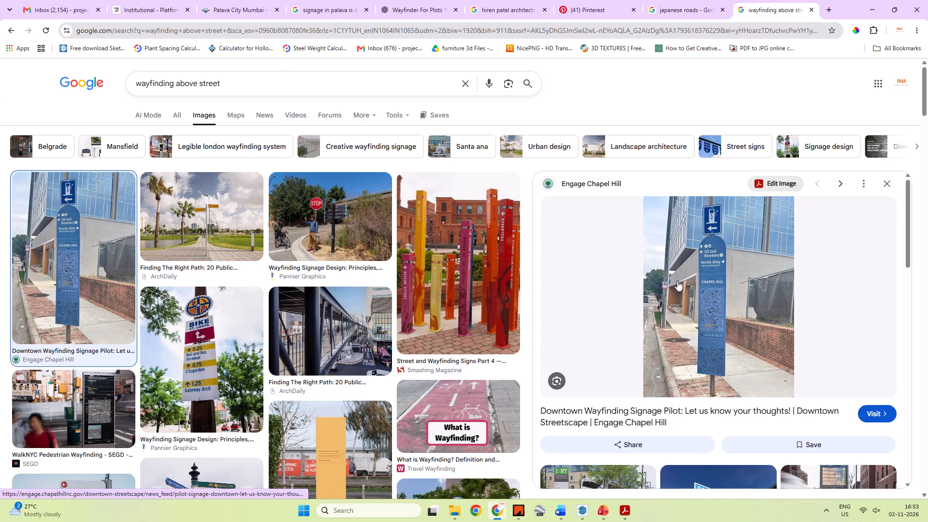
{"action": "right_click", "coordinate": [677, 280]}
{"action": "left_click", "coordinate": [533, 313]}
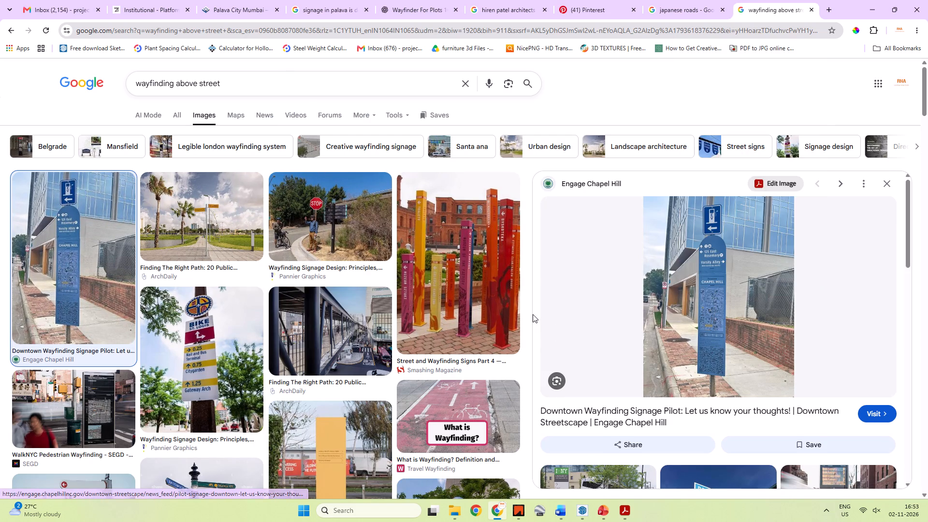
{"action": "scroll", "coordinate": [533, 316], "scroll_direction": "down", "scroll_amount": 4}
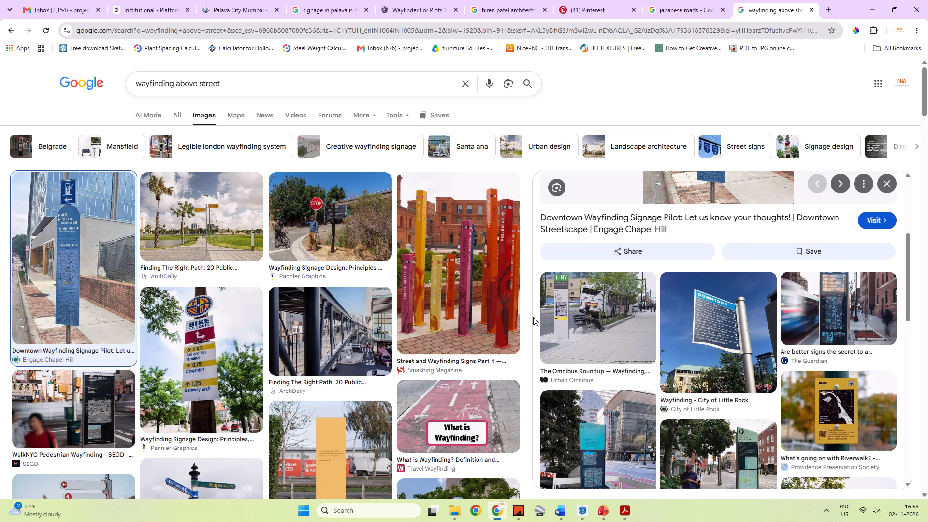
{"action": "scroll", "coordinate": [533, 317], "scroll_direction": "down", "scroll_amount": 5}
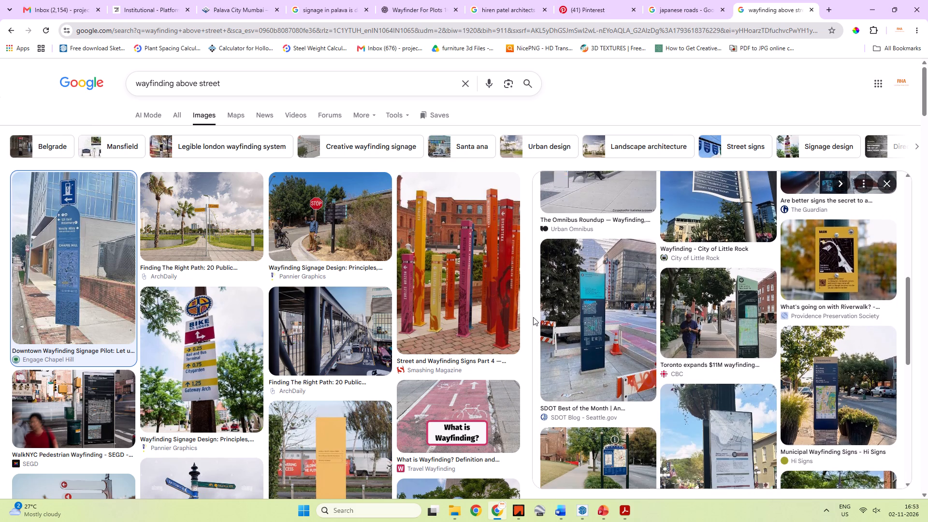
{"action": "scroll", "coordinate": [533, 317], "scroll_direction": "down", "scroll_amount": 4}
Examine the rest of the "wayfinding above street" image results for a suitable street signage reference.
{"action": "scroll", "coordinate": [412, 409], "scroll_direction": "down", "scroll_amount": 4}
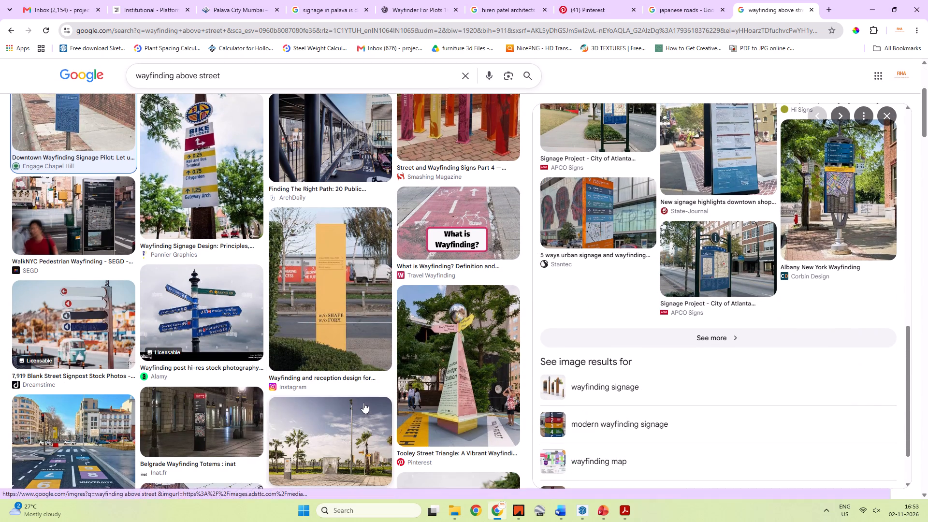
{"action": "scroll", "coordinate": [373, 393], "scroll_direction": "down", "scroll_amount": 5}
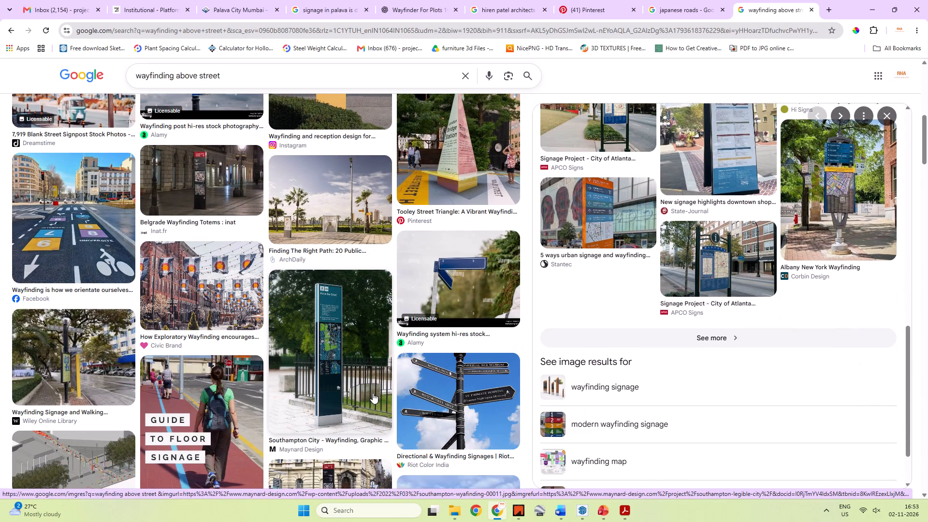
{"action": "scroll", "coordinate": [373, 393], "scroll_direction": "down", "scroll_amount": 3}
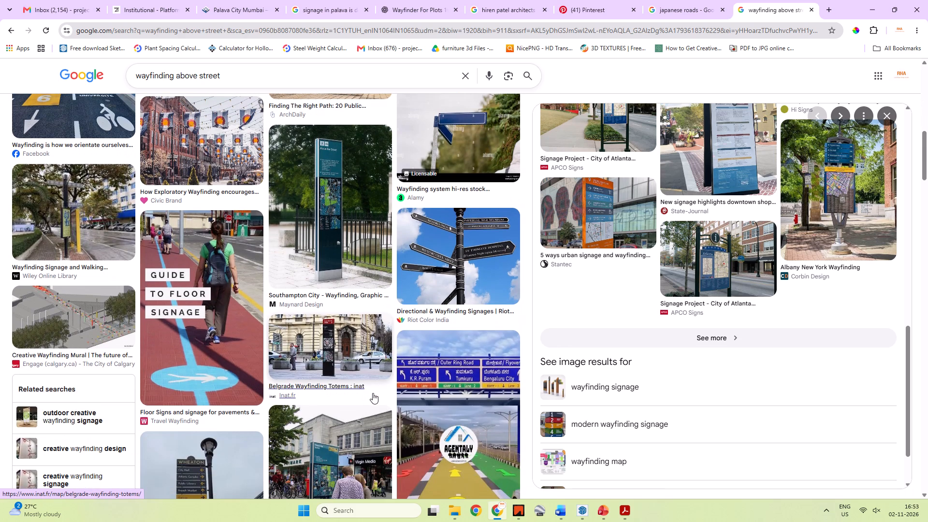
{"action": "scroll", "coordinate": [373, 393], "scroll_direction": "down", "scroll_amount": 4}
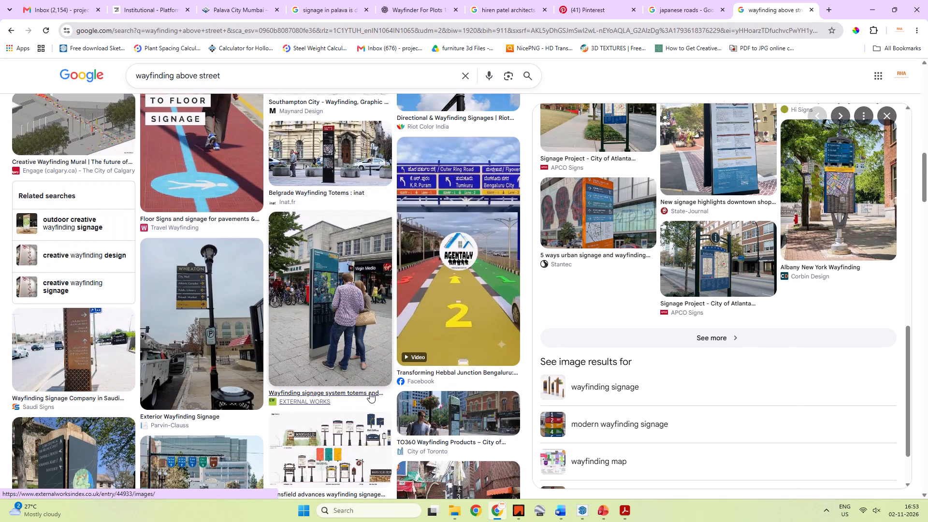
{"action": "scroll", "coordinate": [361, 398], "scroll_direction": "down", "scroll_amount": 7}
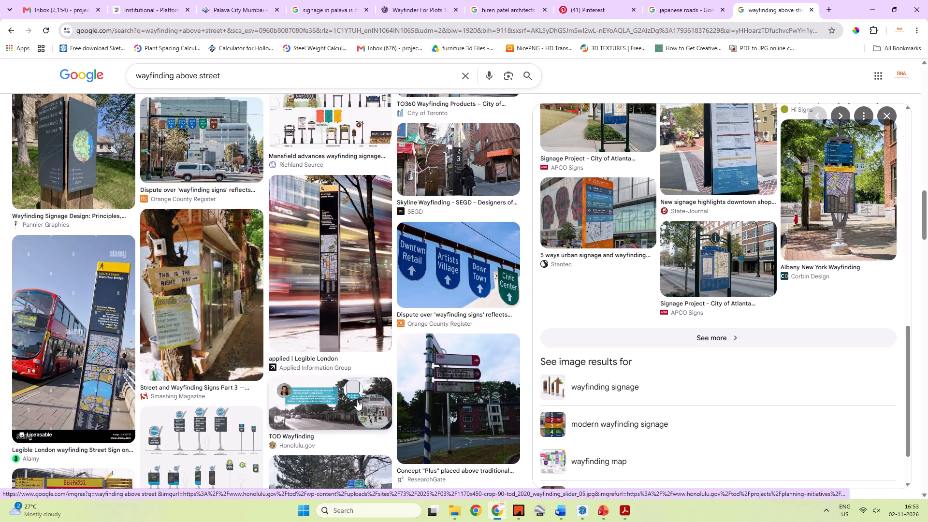
{"action": "scroll", "coordinate": [357, 400], "scroll_direction": "down", "scroll_amount": 4}
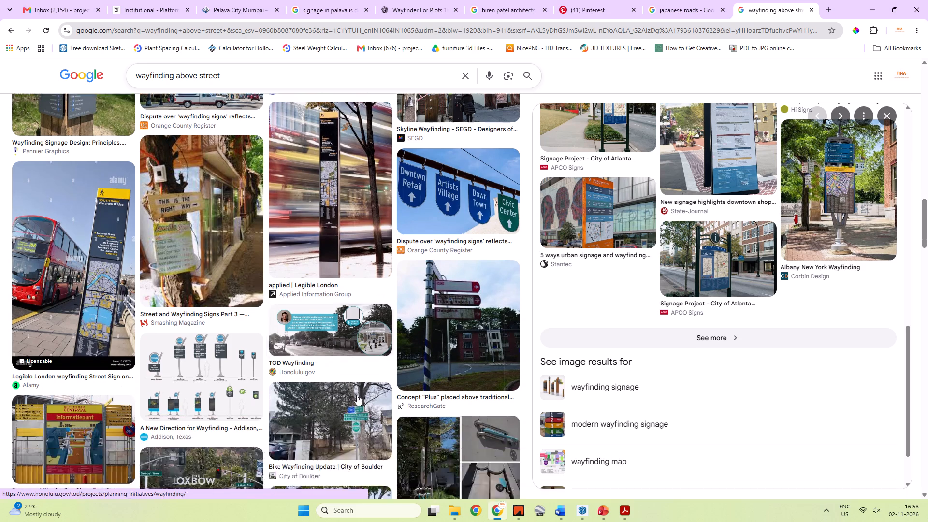
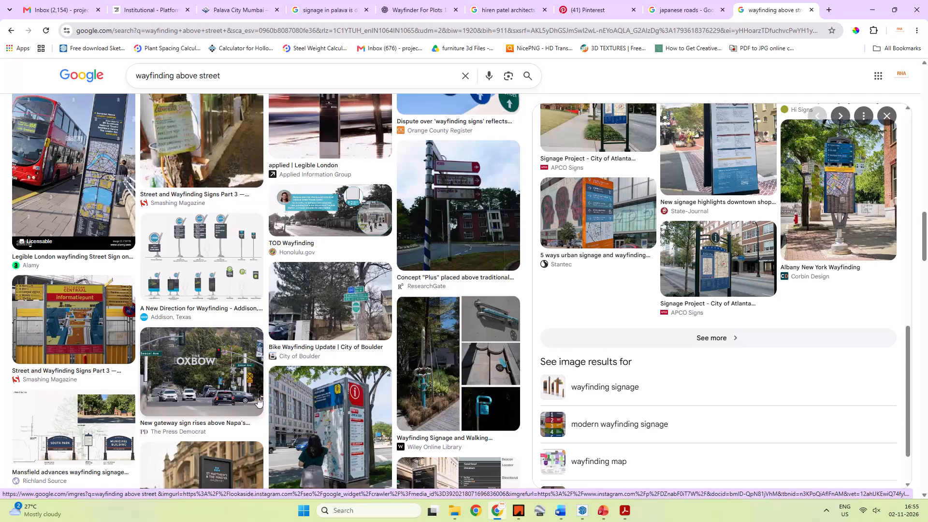
Examine the "wayfinding above street" image results again, previewing the Travel Wayfinding floor signage image and its related images.
{"action": "scroll", "coordinate": [435, 292], "scroll_direction": "up", "scroll_amount": 6}
{"action": "scroll", "coordinate": [490, 264], "scroll_direction": "up", "scroll_amount": 5}
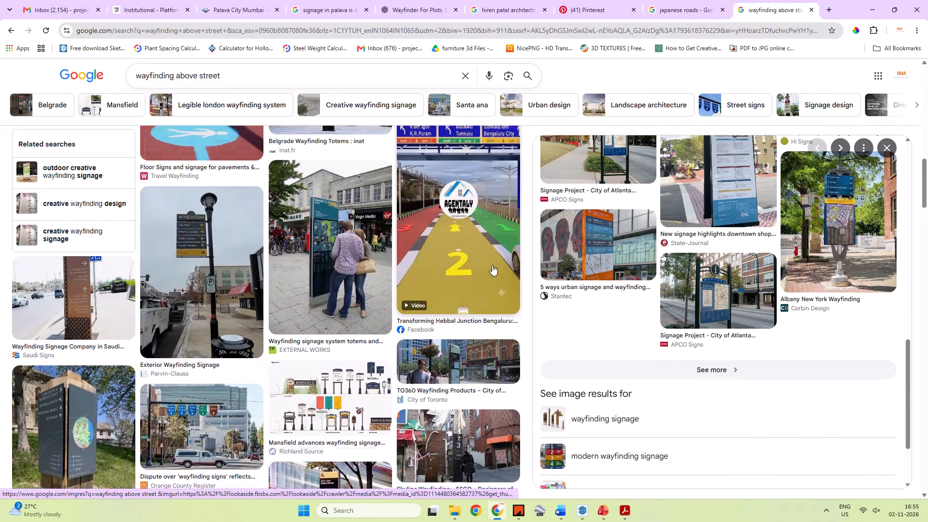
{"action": "scroll", "coordinate": [484, 276], "scroll_direction": "up", "scroll_amount": 7}
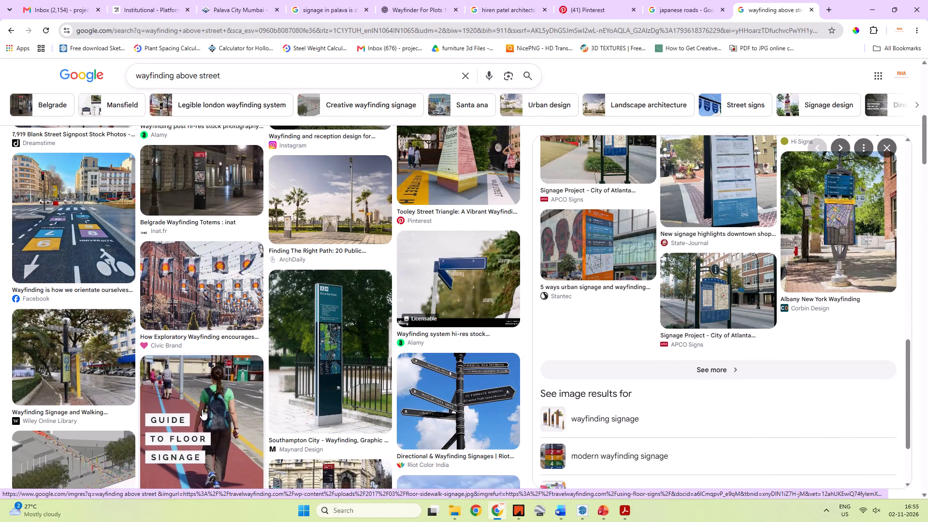
{"action": "left_click", "coordinate": [208, 399]}
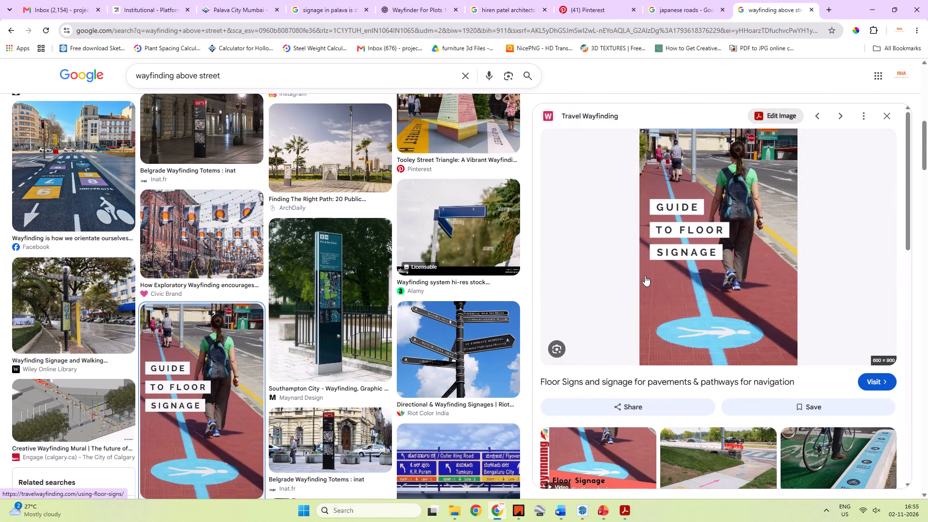
{"action": "scroll", "coordinate": [666, 275], "scroll_direction": "down", "scroll_amount": 4}
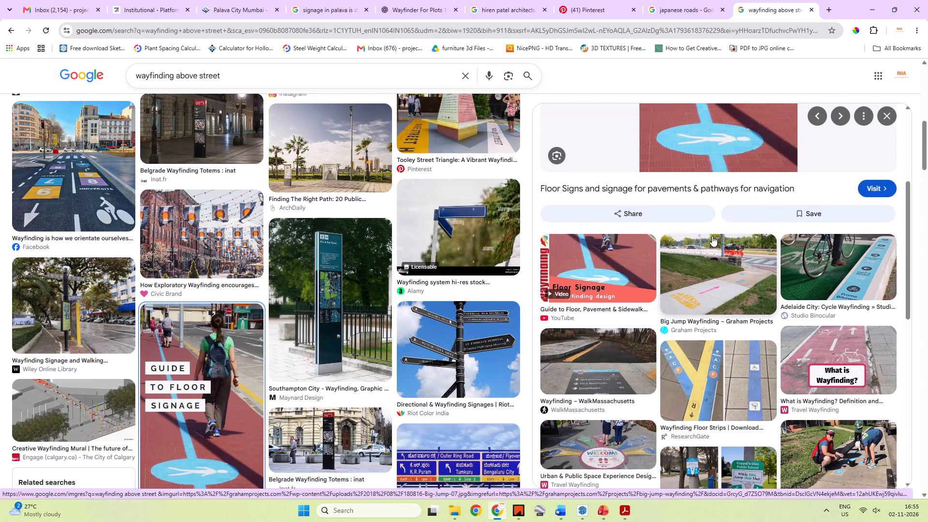
{"action": "scroll", "coordinate": [655, 194], "scroll_direction": "down", "scroll_amount": 3}
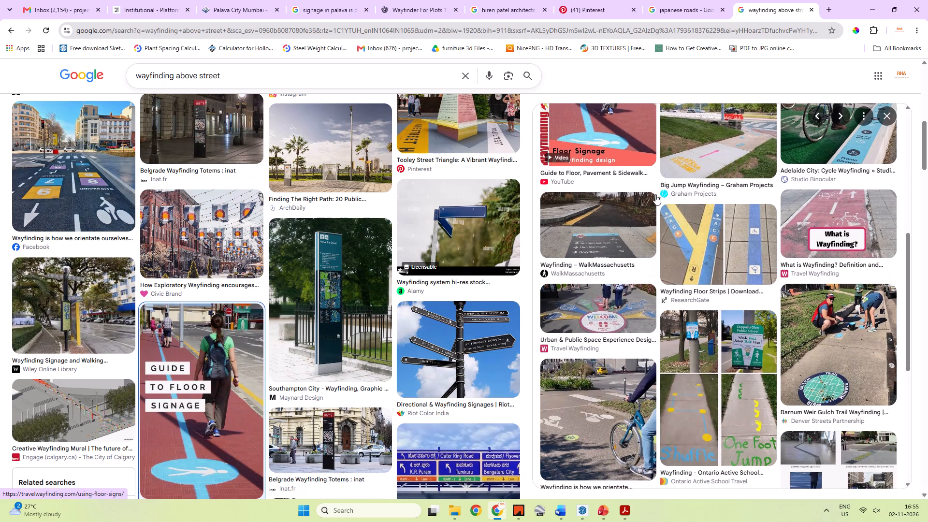
{"action": "scroll", "coordinate": [655, 194], "scroll_direction": "up", "scroll_amount": 16}
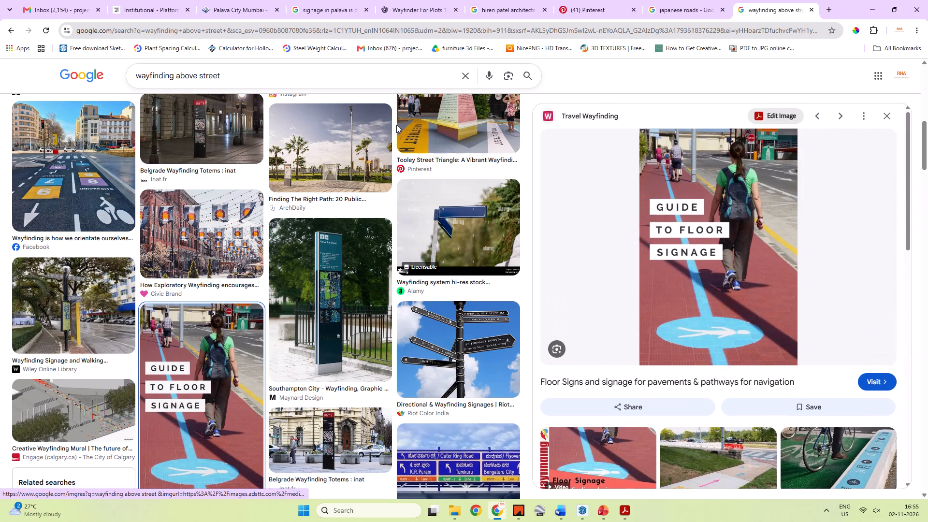
{"action": "scroll", "coordinate": [394, 137], "scroll_direction": "up", "scroll_amount": 5}
{"action": "scroll", "coordinate": [402, 179], "scroll_direction": "up", "scroll_amount": 9}
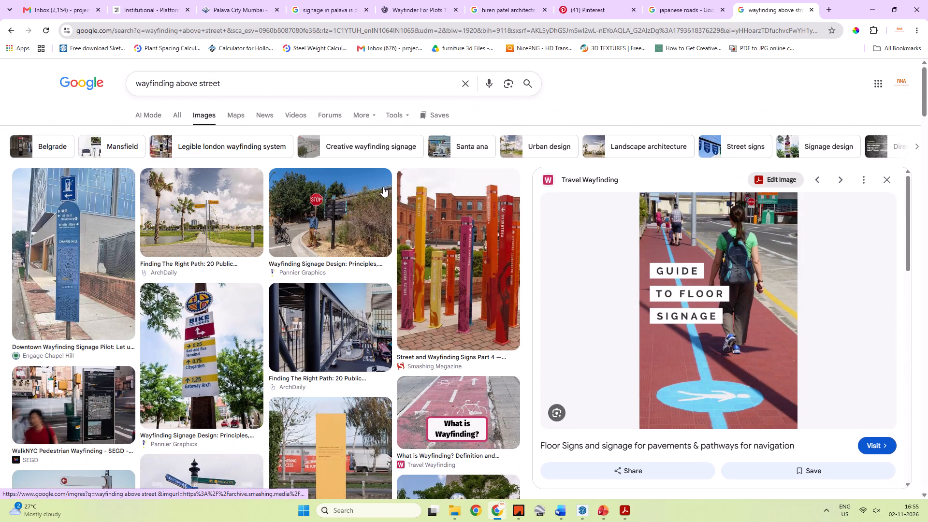
Preview the Pannier Graphics wayfinding signage image with the stop sign, open its source page and close it again.
{"action": "left_click", "coordinate": [344, 208]}
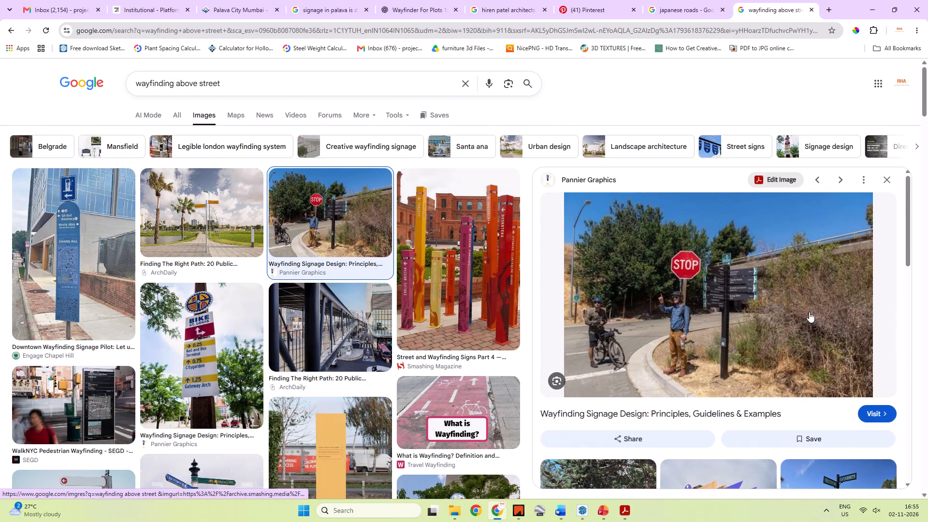
{"action": "left_click", "coordinate": [742, 294]}
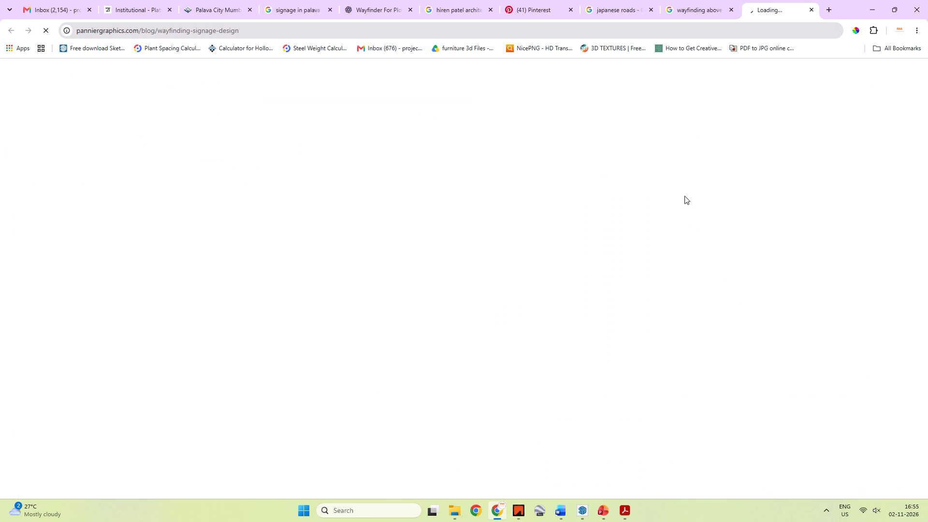
{"action": "left_click", "coordinate": [707, 6]}
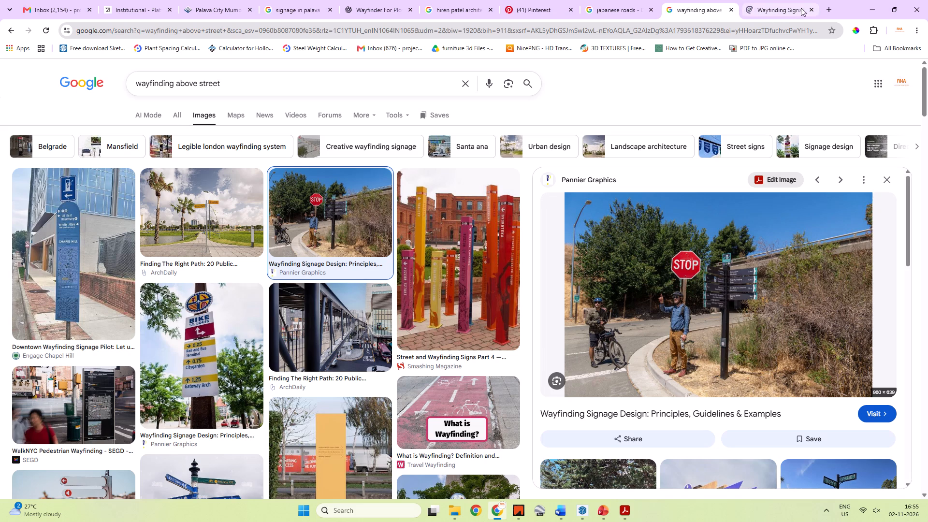
{"action": "left_click", "coordinate": [807, 7]}
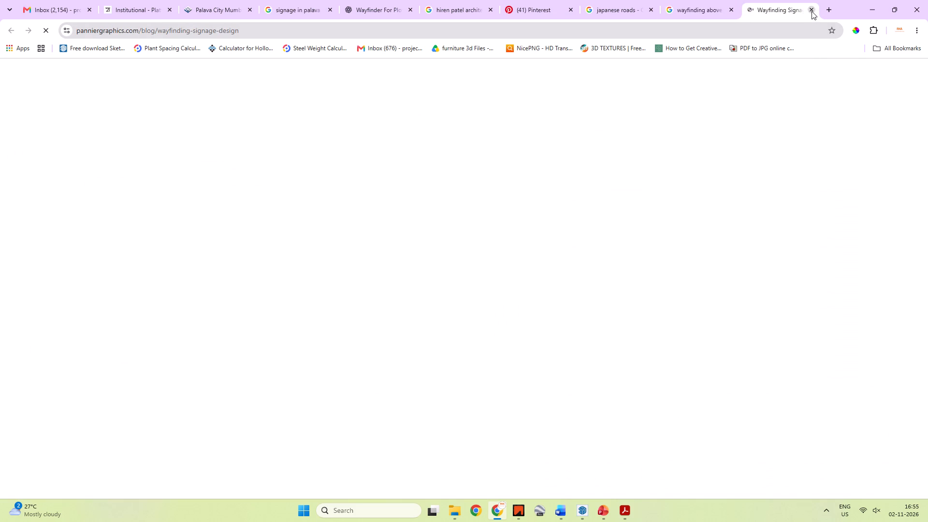
{"action": "left_click", "coordinate": [812, 11]}
Copy the Town of Estes Park downtown wayfinding signage image from the related images and paste it onto slide 8 in PowerPoint.
{"action": "scroll", "coordinate": [724, 367], "scroll_direction": "down", "scroll_amount": 4}
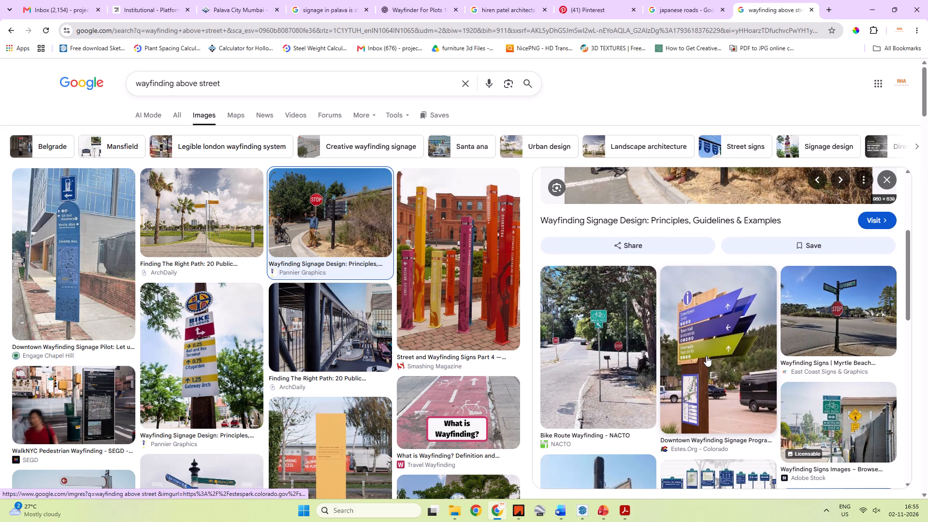
{"action": "scroll", "coordinate": [706, 356], "scroll_direction": "down", "scroll_amount": 4}
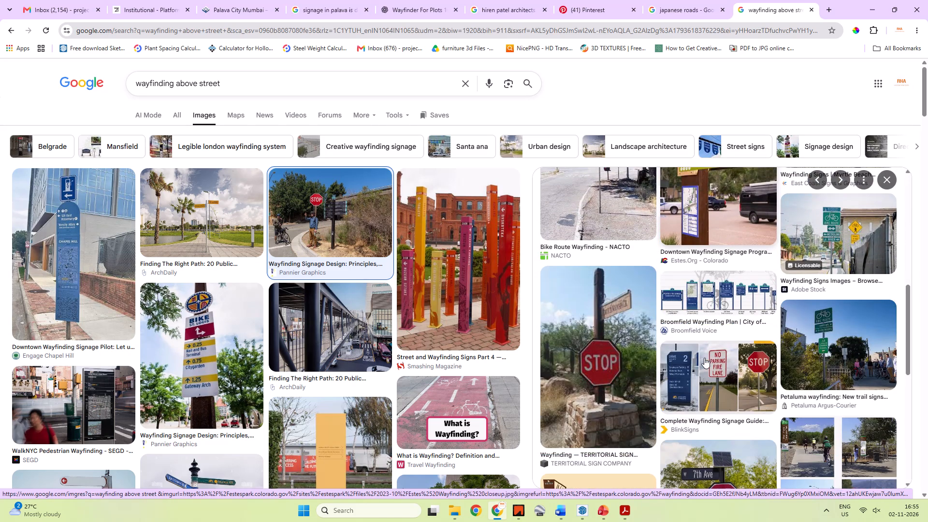
{"action": "scroll", "coordinate": [704, 358], "scroll_direction": "up", "scroll_amount": 4}
{"action": "left_click", "coordinate": [708, 348]}
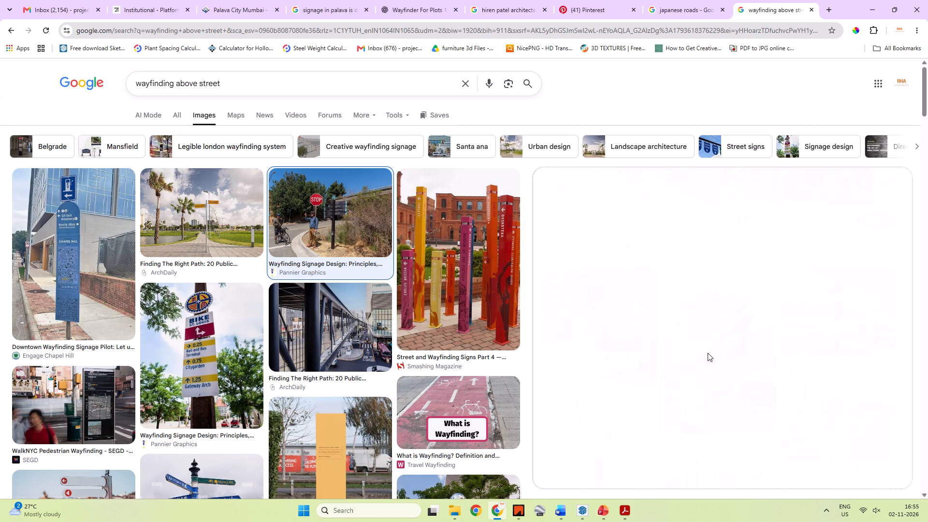
{"action": "right_click", "coordinate": [680, 298]}
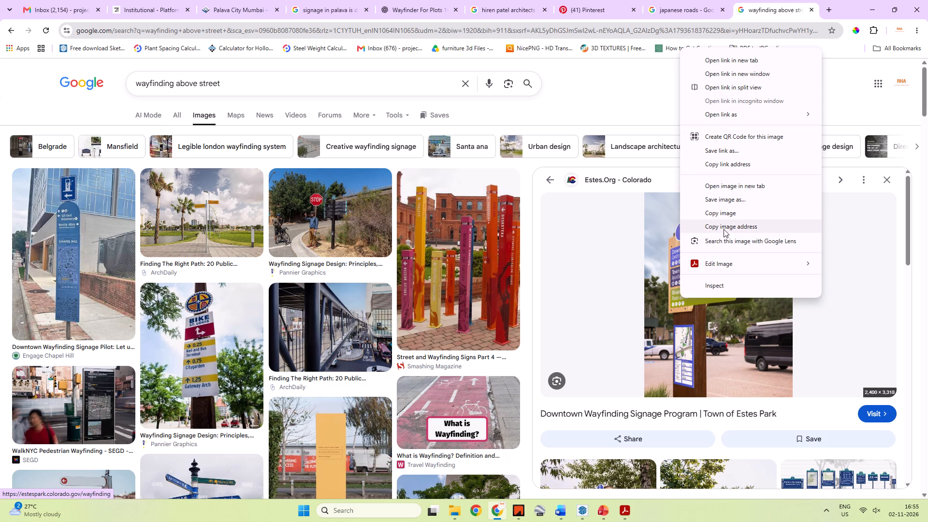
{"action": "left_click", "coordinate": [724, 210]}
{"action": "key", "text": "alt+Tab"}
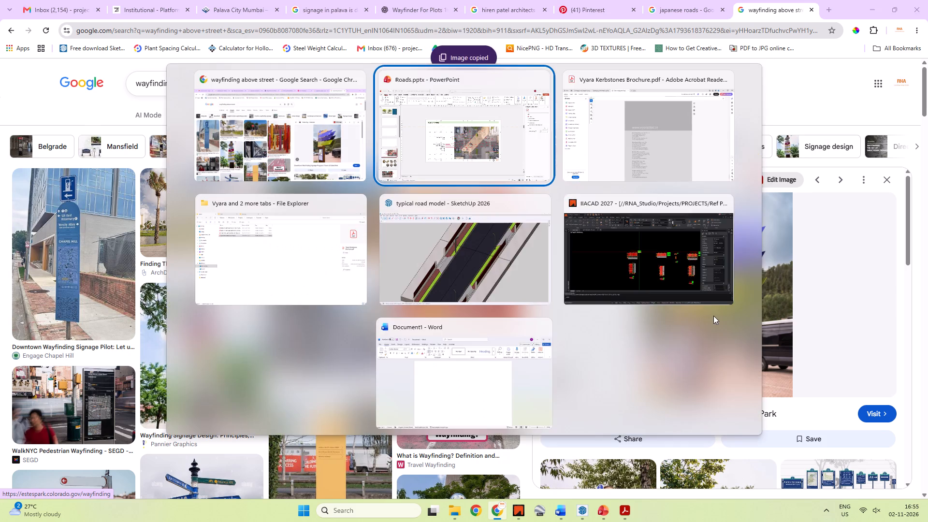
{"action": "key", "text": "ctrl+v"}
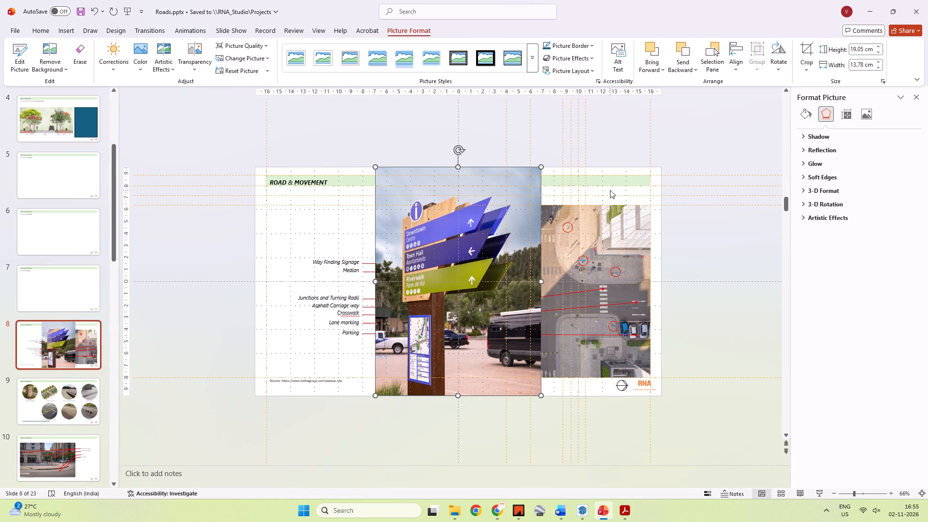
Crop the pasted signage picture to a 1:1 circle, shifting the image down inside it so the signboard's top is framed.
{"action": "left_click", "coordinate": [808, 72]}
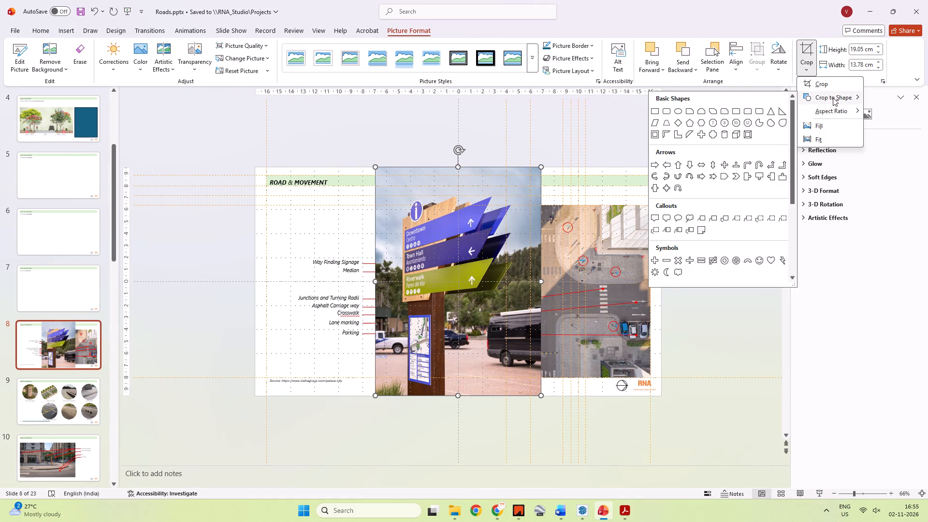
{"action": "left_click", "coordinate": [877, 127]}
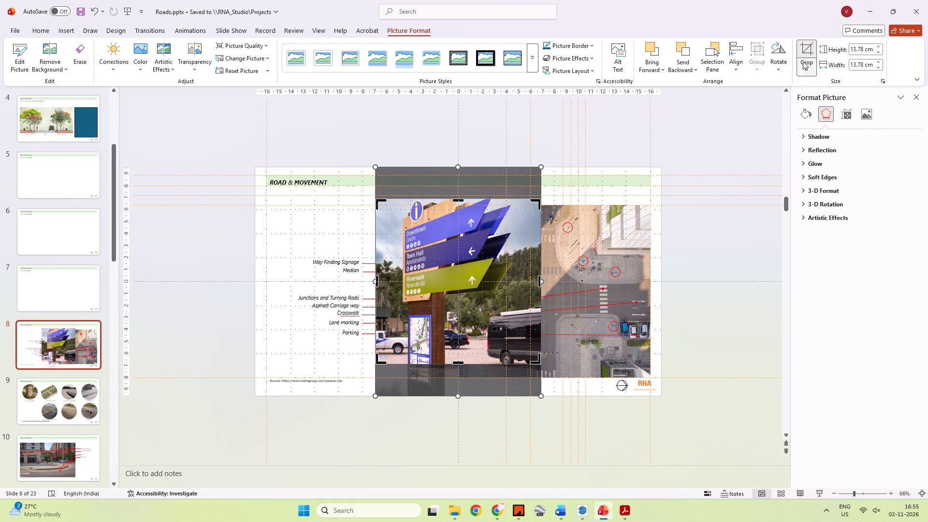
{"action": "left_click", "coordinate": [801, 69]}
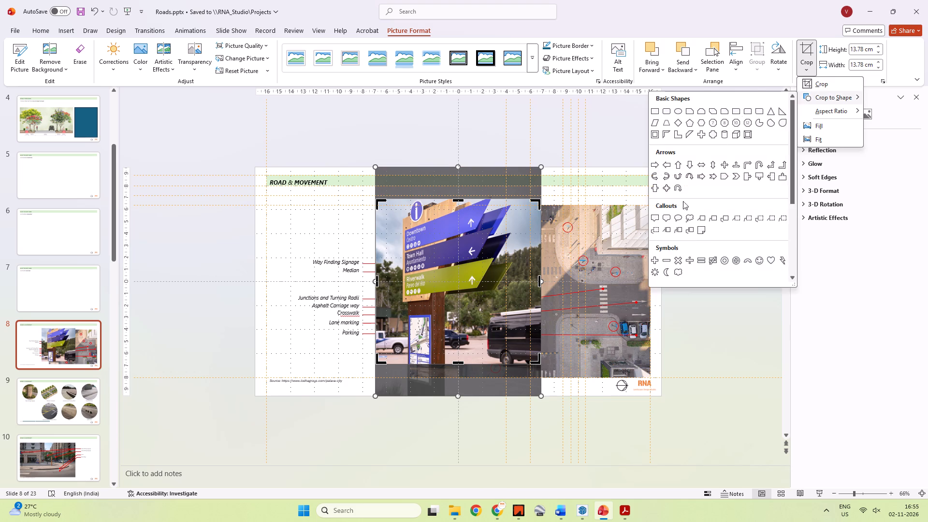
{"action": "scroll", "coordinate": [669, 232], "scroll_direction": "down", "scroll_amount": 4}
{"action": "left_click", "coordinate": [653, 185]}
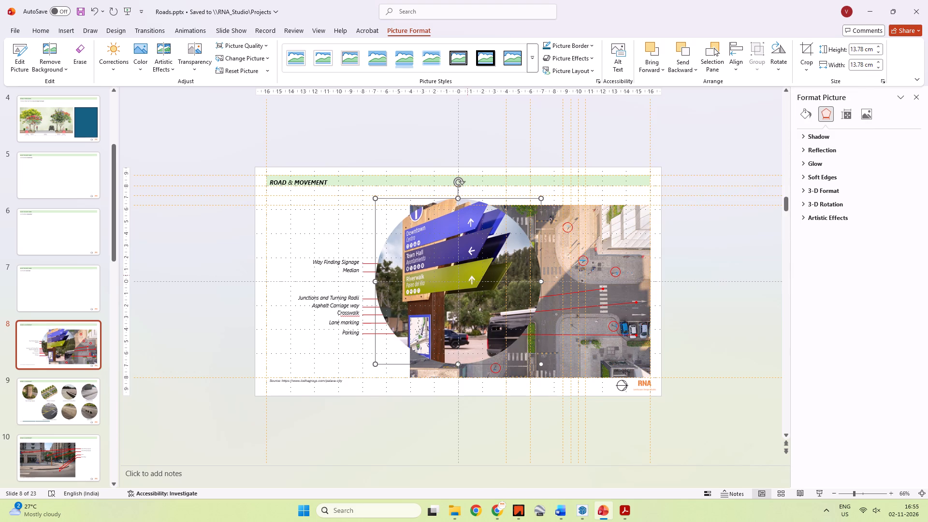
{"action": "right_click", "coordinate": [467, 269]}
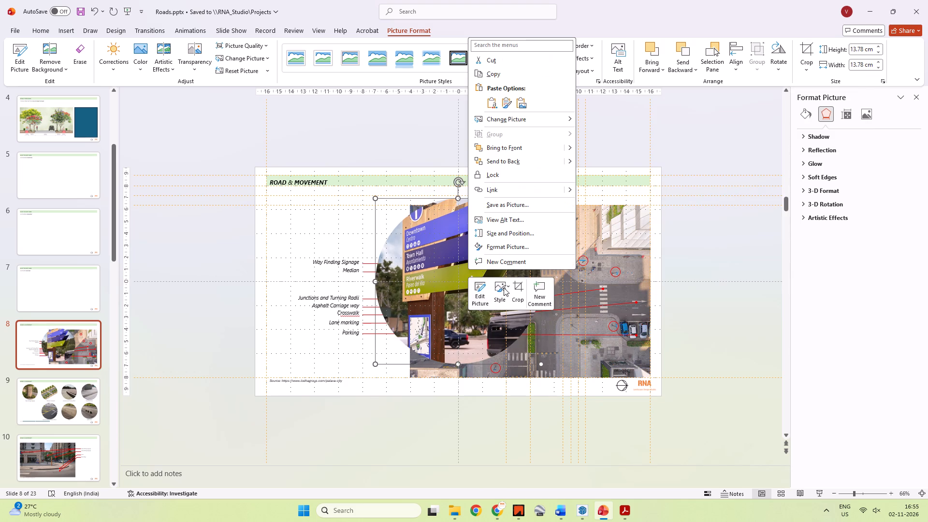
{"action": "left_click", "coordinate": [516, 285]}
{"action": "left_click_drag", "start_coordinate": [461, 251], "coordinate": [461, 275], "text": "shift"}
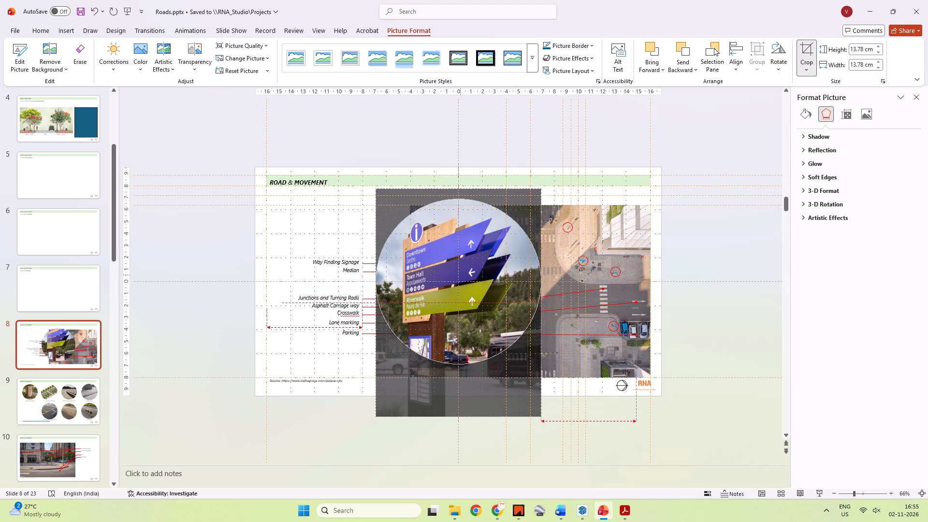
{"action": "left_click_drag", "start_coordinate": [461, 275], "coordinate": [462, 276], "text": "shift"}
{"action": "left_click", "coordinate": [736, 283]}
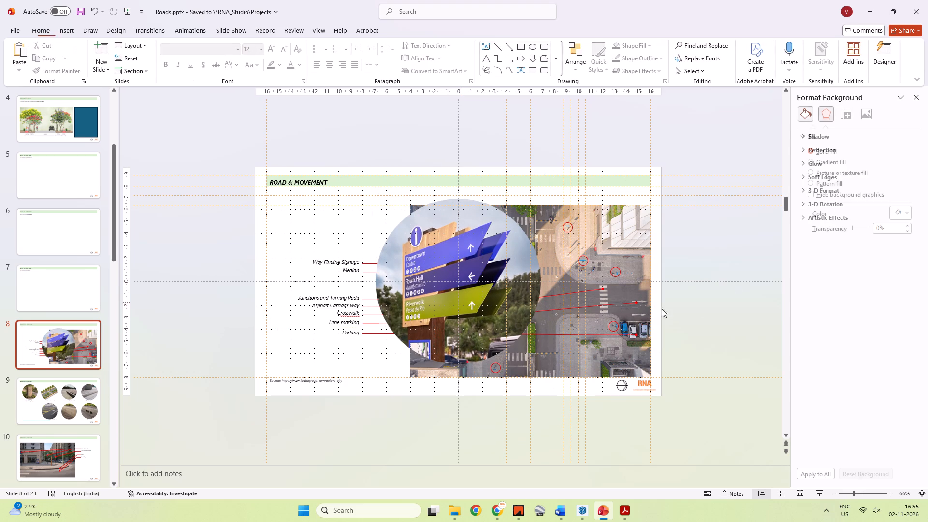
Shrink the round signage picture to about 4.7 cm across and place it just above the "Way Finding Signage" label.
{"action": "left_click_drag", "start_coordinate": [509, 288], "coordinate": [400, 289], "text": "shift"}
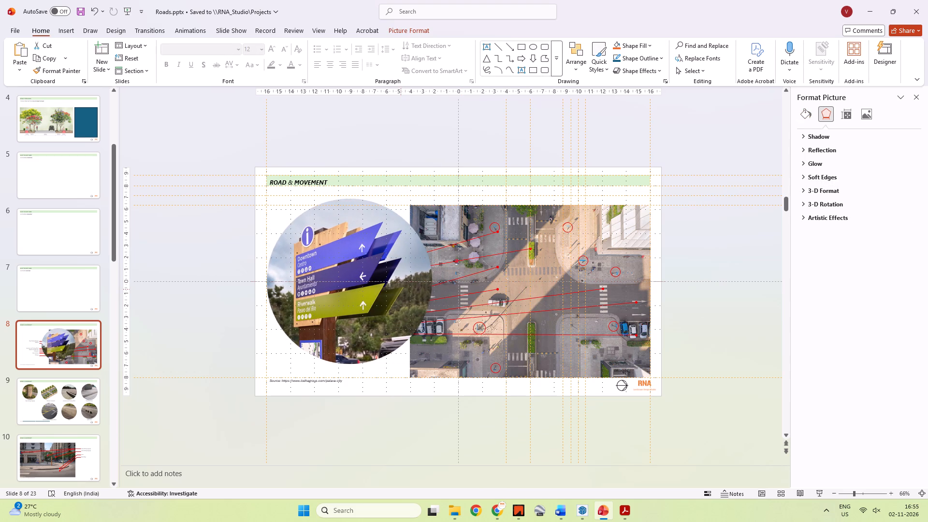
{"action": "left_click_drag", "start_coordinate": [400, 289], "coordinate": [401, 299], "text": "shift"}
{"action": "left_click_drag", "start_coordinate": [433, 366], "coordinate": [339, 272], "text": "shift"}
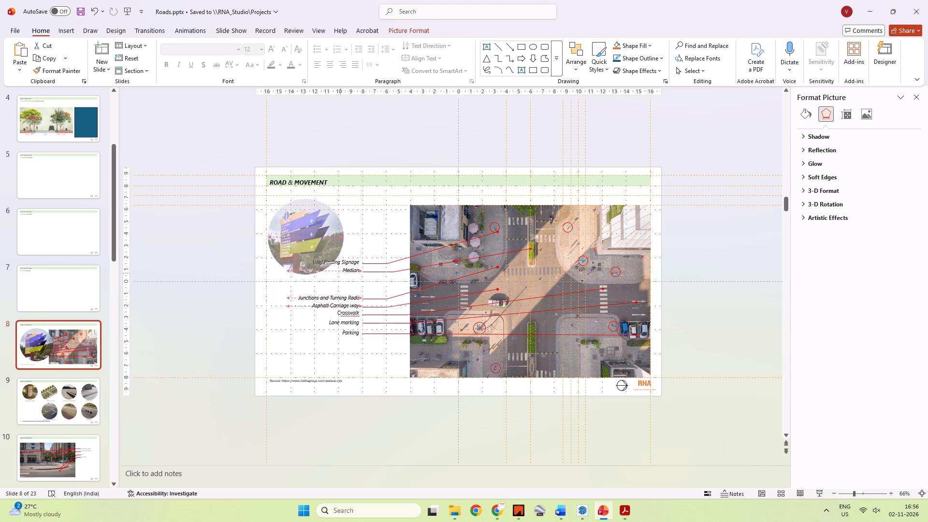
{"action": "left_click_drag", "start_coordinate": [339, 272], "coordinate": [324, 254], "text": "shift"}
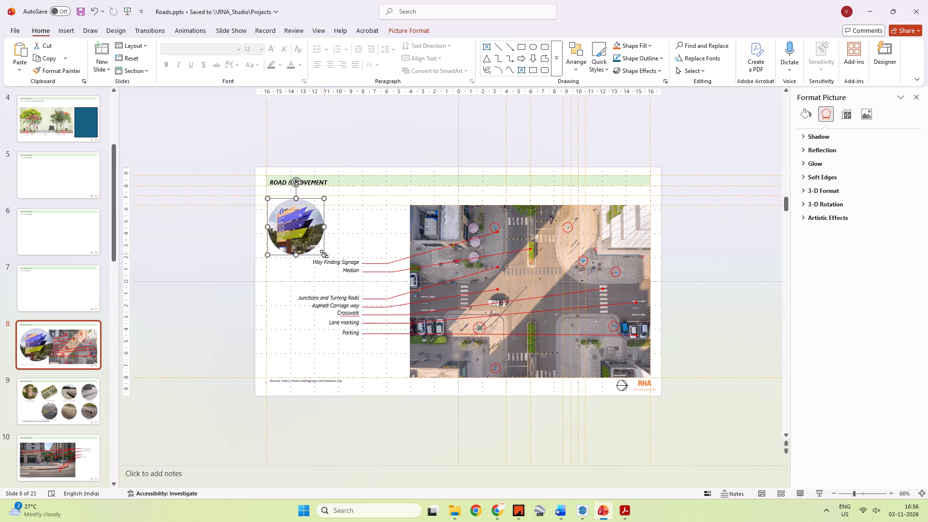
{"action": "scroll", "coordinate": [323, 254], "scroll_direction": "up", "scroll_amount": 4, "text": "ctrl"}
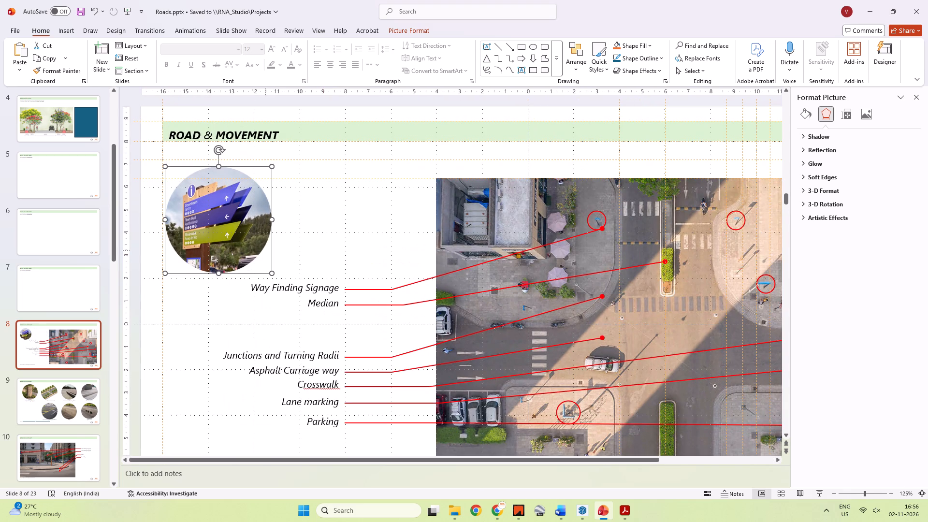
{"action": "left_click", "coordinate": [218, 210]}
{"action": "left_click_drag", "start_coordinate": [212, 214], "coordinate": [292, 242], "text": "shift"}
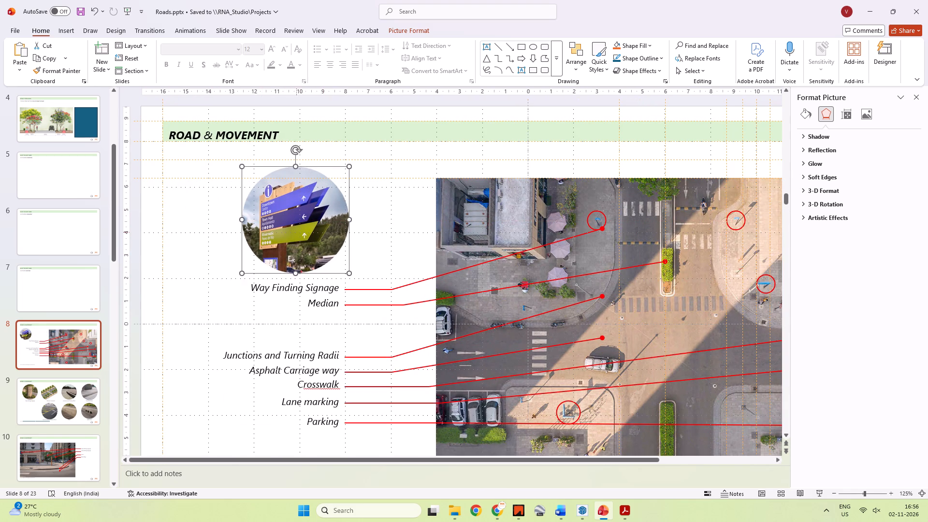
{"action": "left_click_drag", "start_coordinate": [299, 221], "coordinate": [299, 227]}
{"action": "left_click", "coordinate": [375, 199]}
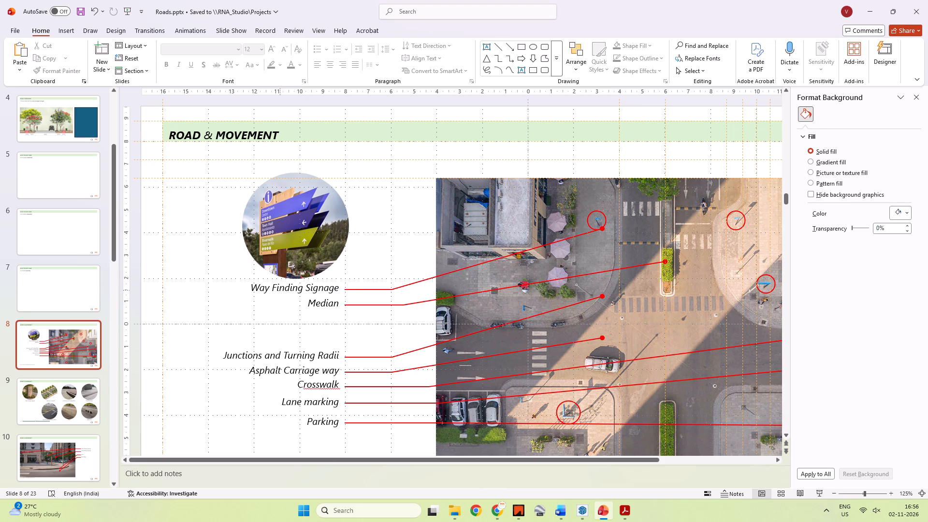
Make the "Way Finding Signage" label bold.
{"action": "left_click", "coordinate": [278, 292]}
{"action": "key", "text": "ctrl+a"}
{"action": "key", "text": "ctrl+b"}
{"action": "left_click", "coordinate": [253, 307]}
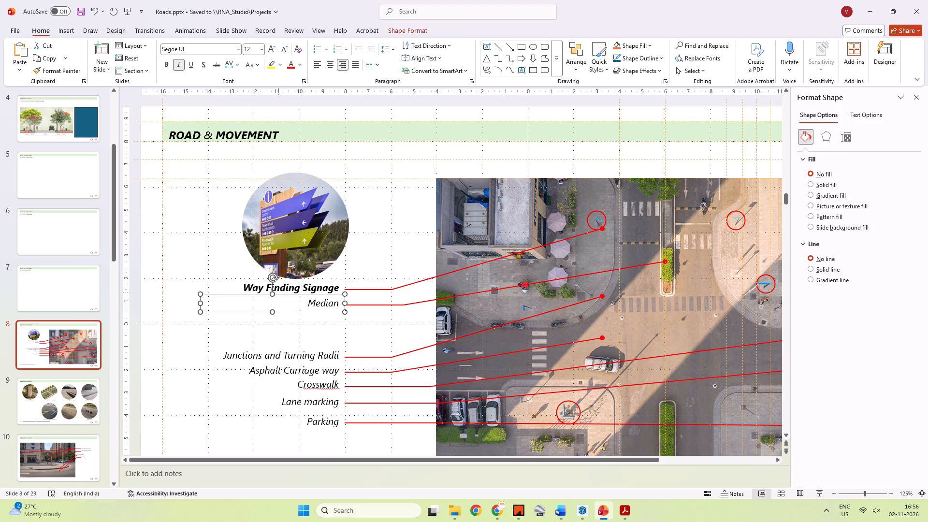
{"action": "left_click", "coordinate": [195, 234]}
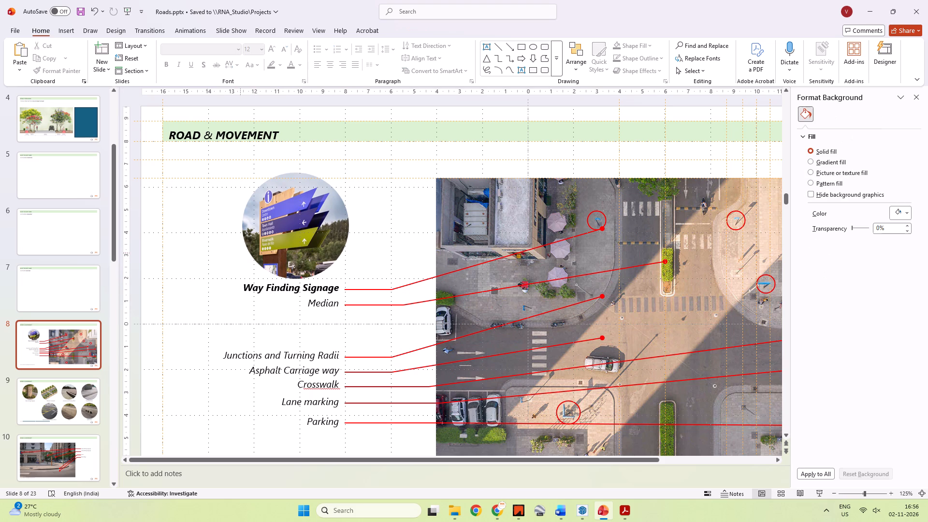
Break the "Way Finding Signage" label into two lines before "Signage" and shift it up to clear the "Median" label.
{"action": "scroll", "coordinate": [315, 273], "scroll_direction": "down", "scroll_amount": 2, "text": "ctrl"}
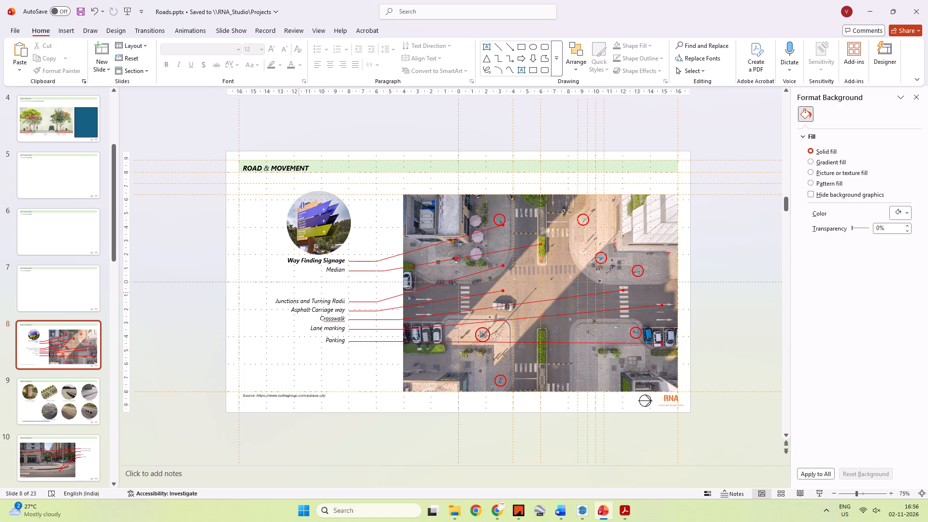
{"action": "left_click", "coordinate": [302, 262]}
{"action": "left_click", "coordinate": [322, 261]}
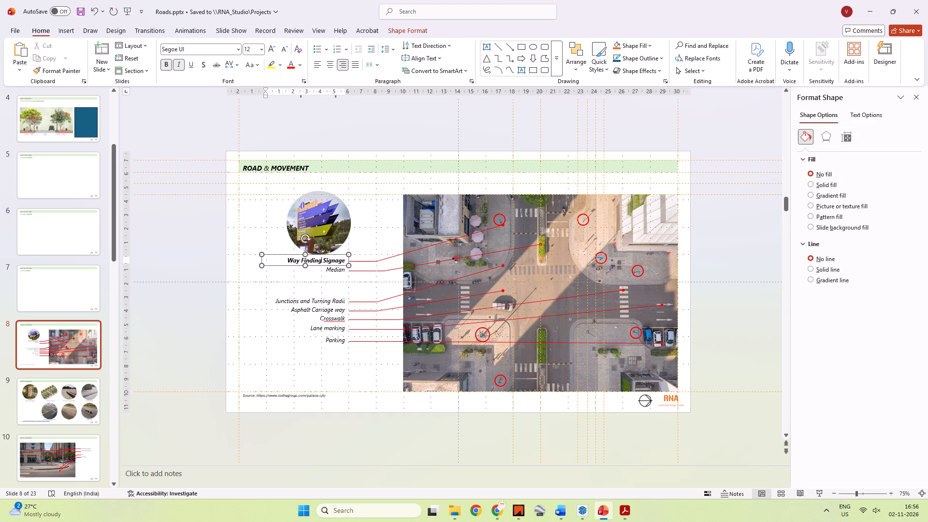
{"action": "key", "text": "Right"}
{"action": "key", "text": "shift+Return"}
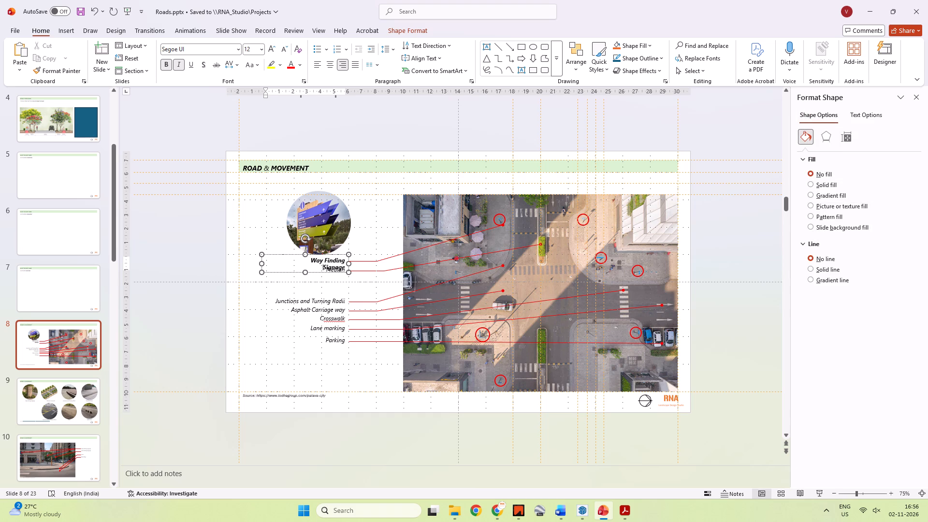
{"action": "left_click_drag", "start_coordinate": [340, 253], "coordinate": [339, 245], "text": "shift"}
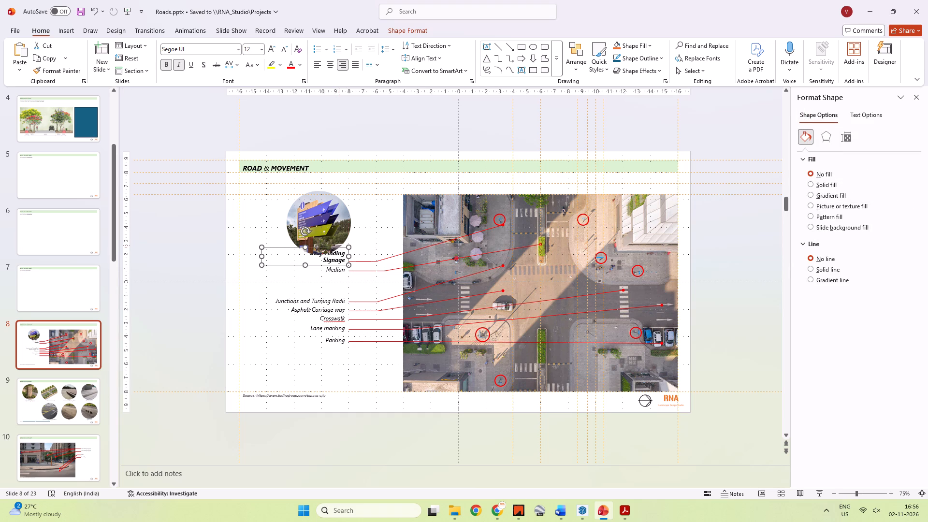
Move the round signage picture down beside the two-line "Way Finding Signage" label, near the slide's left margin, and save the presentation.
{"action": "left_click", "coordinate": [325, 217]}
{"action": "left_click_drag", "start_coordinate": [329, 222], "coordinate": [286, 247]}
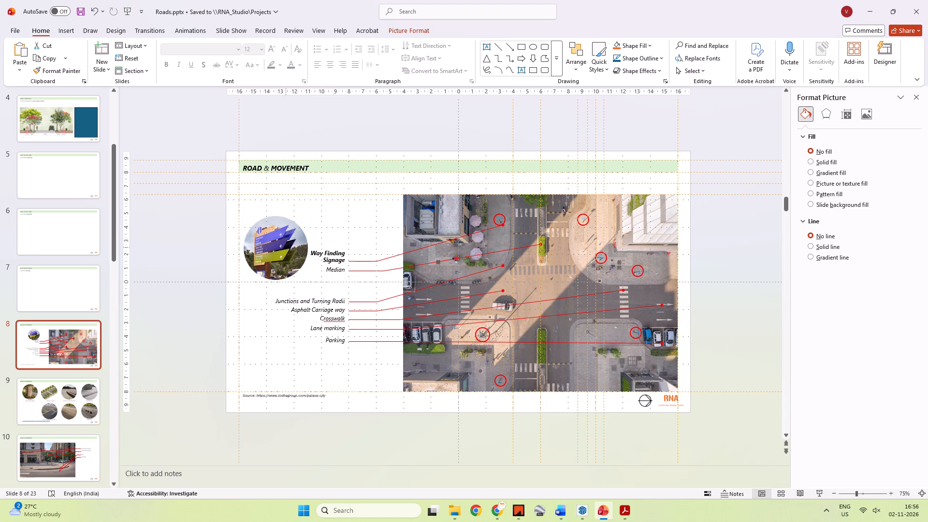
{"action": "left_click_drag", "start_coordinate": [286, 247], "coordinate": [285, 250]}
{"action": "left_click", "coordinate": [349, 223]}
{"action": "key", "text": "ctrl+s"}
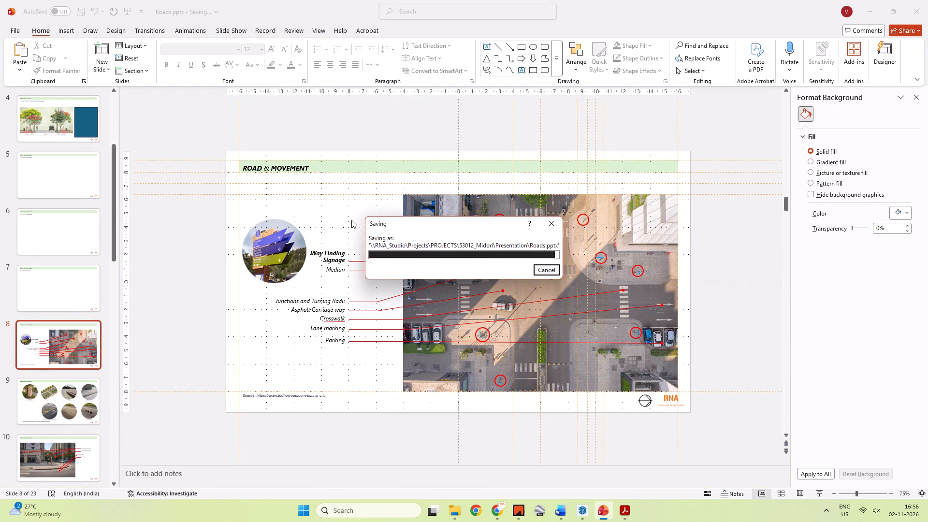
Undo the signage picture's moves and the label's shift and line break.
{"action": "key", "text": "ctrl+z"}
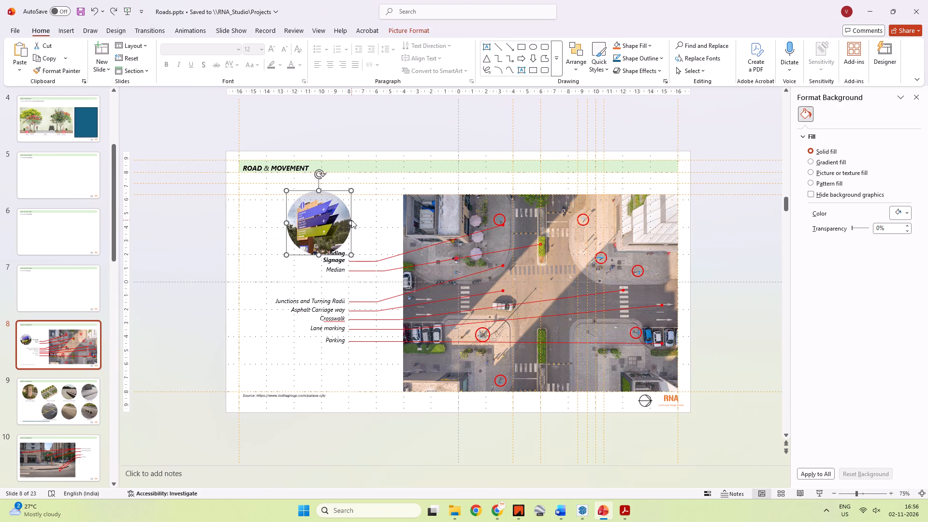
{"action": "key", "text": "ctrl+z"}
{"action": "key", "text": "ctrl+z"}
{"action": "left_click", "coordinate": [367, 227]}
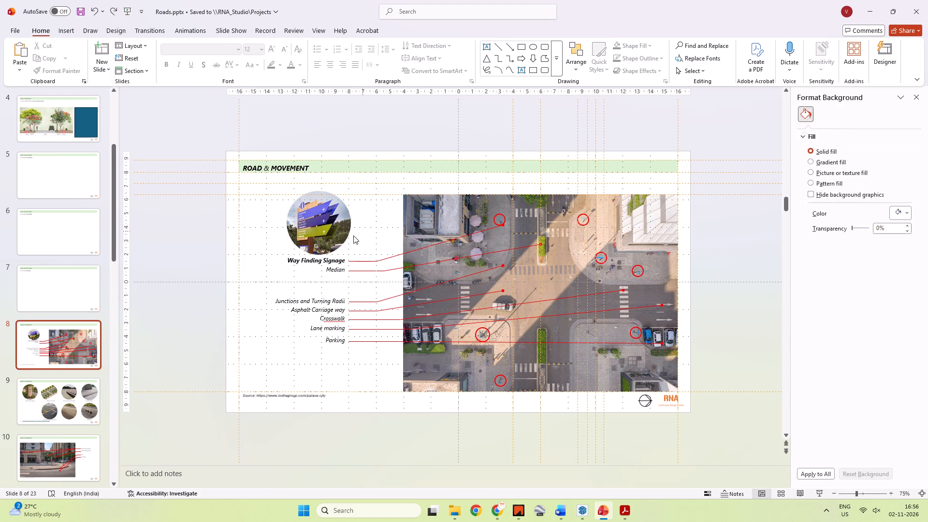
Move the round signage picture to the slide's left margin, shrink it to about 4.5 cm with its top level with the aerial photo, and save.
{"action": "left_click_drag", "start_coordinate": [307, 232], "coordinate": [262, 234]}
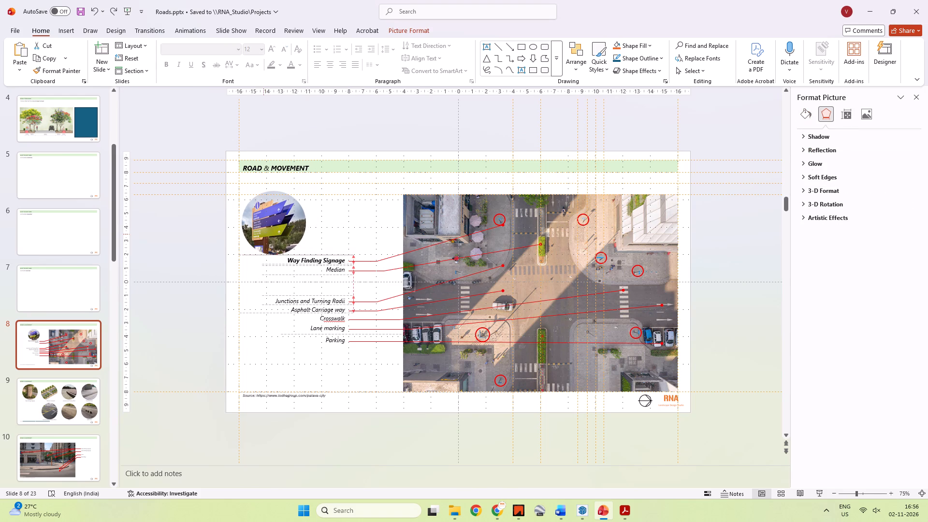
{"action": "left_click_drag", "start_coordinate": [262, 234], "coordinate": [263, 234]}
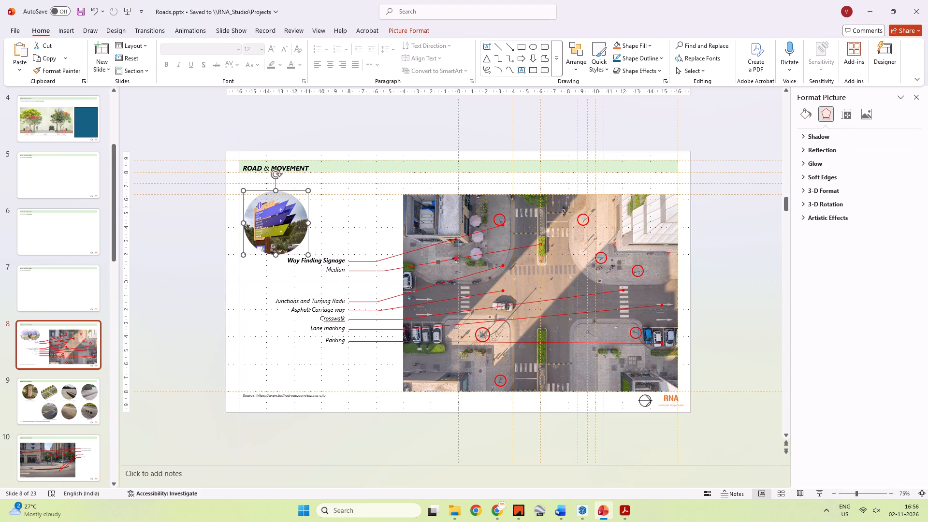
{"action": "left_click_drag", "start_coordinate": [306, 188], "coordinate": [301, 193], "text": "shift"}
{"action": "left_click", "coordinate": [332, 245], "text": "shift"}
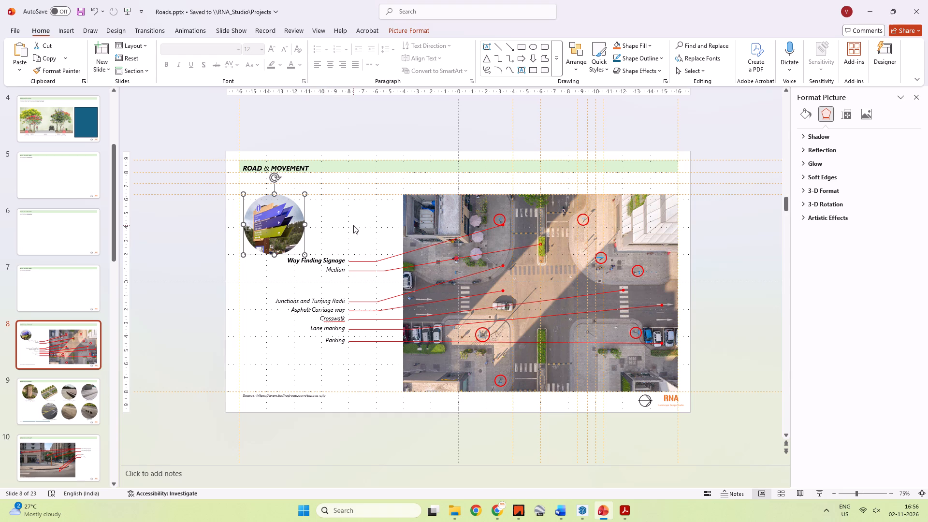
{"action": "left_click", "coordinate": [353, 225]}
{"action": "key", "text": "ctrl+s"}
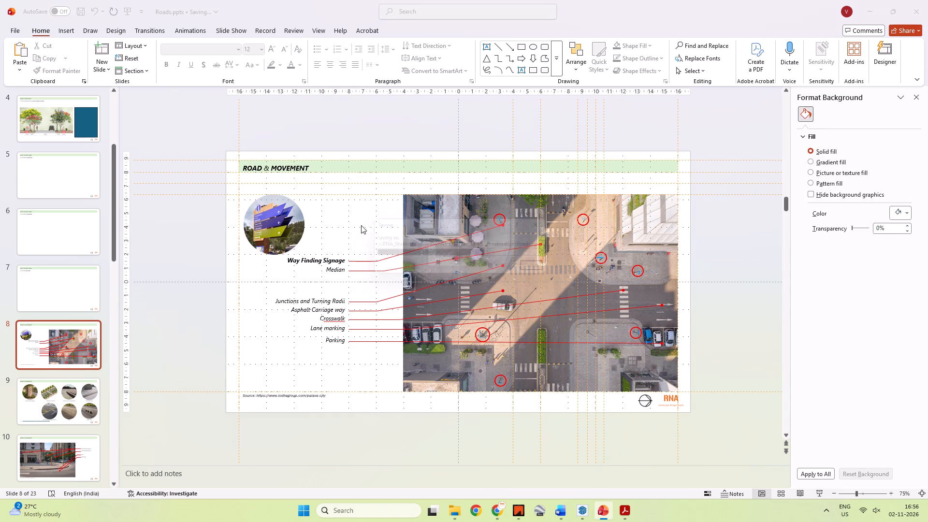
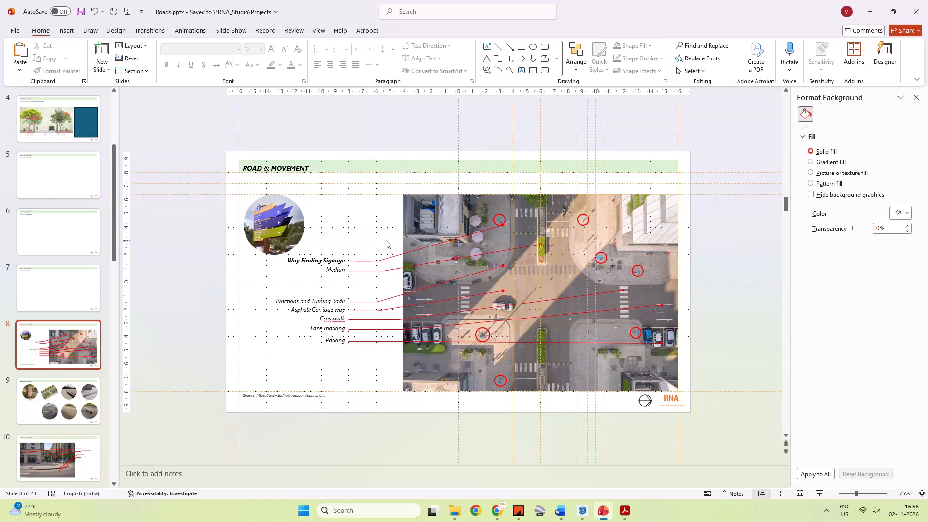
Undo the round signage picture's last shrink and move on slide 8, and cut the restored picture from the slide.
{"action": "left_click_drag", "start_coordinate": [190, 246], "coordinate": [185, 257]}
{"action": "scroll", "coordinate": [142, 287], "scroll_direction": "down", "scroll_amount": 3}
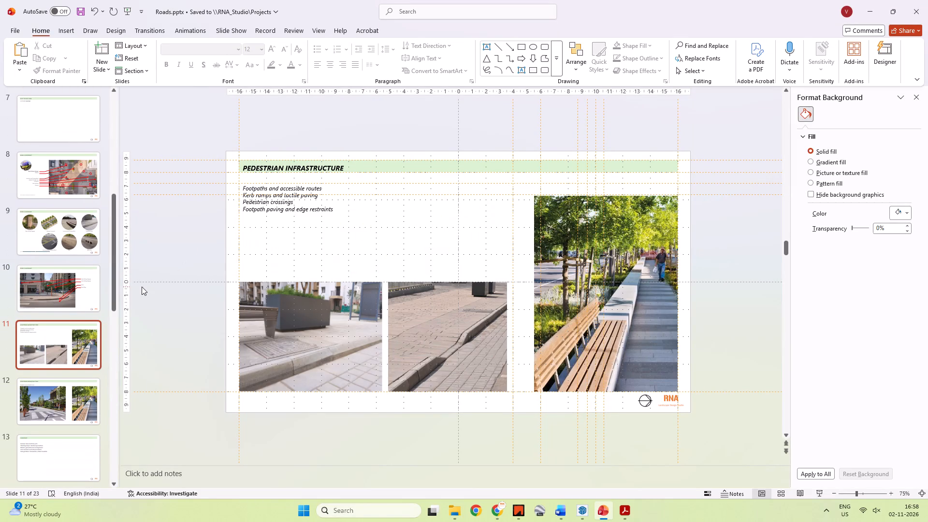
{"action": "left_click", "coordinate": [53, 217]}
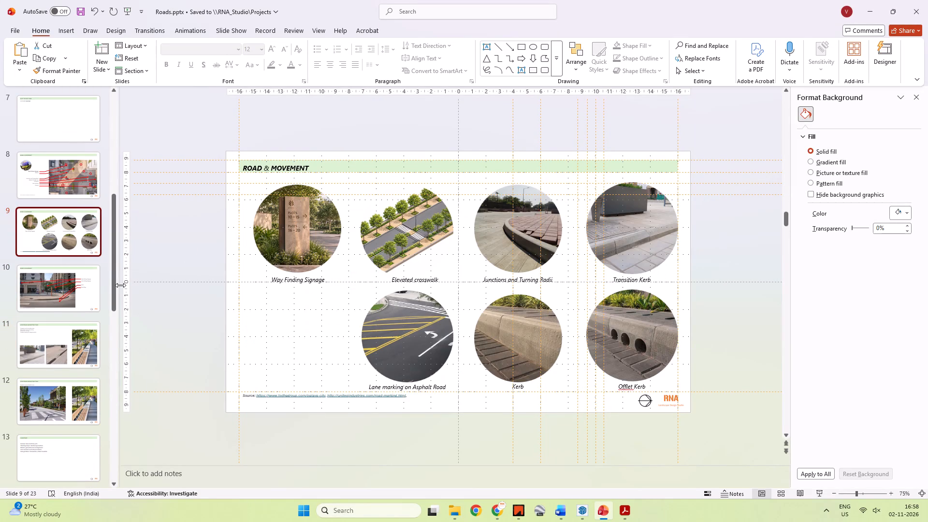
{"action": "left_click", "coordinate": [91, 297]}
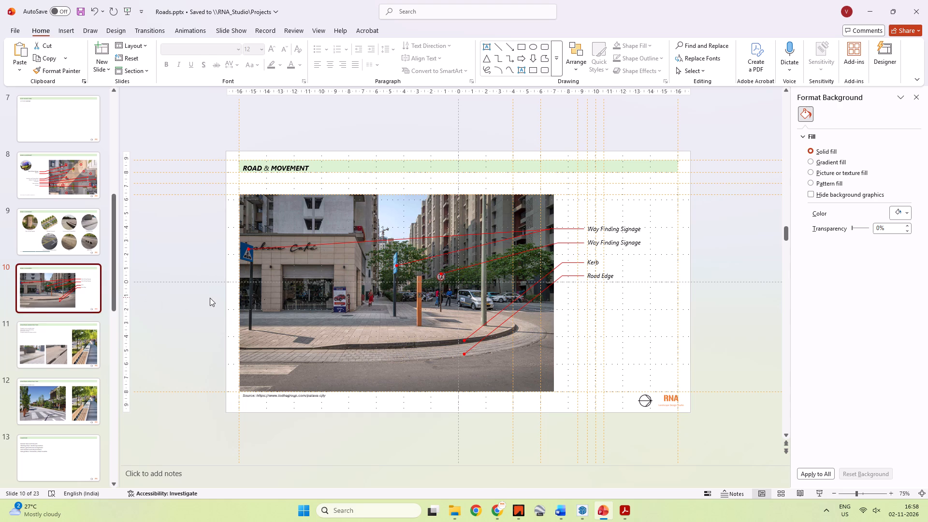
{"action": "left_click", "coordinate": [43, 171]}
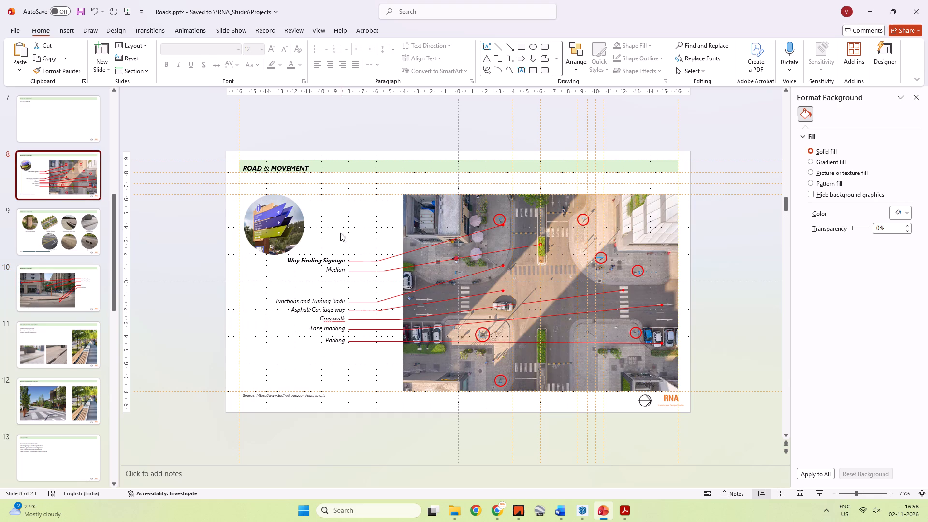
{"action": "left_click", "coordinate": [285, 234]}
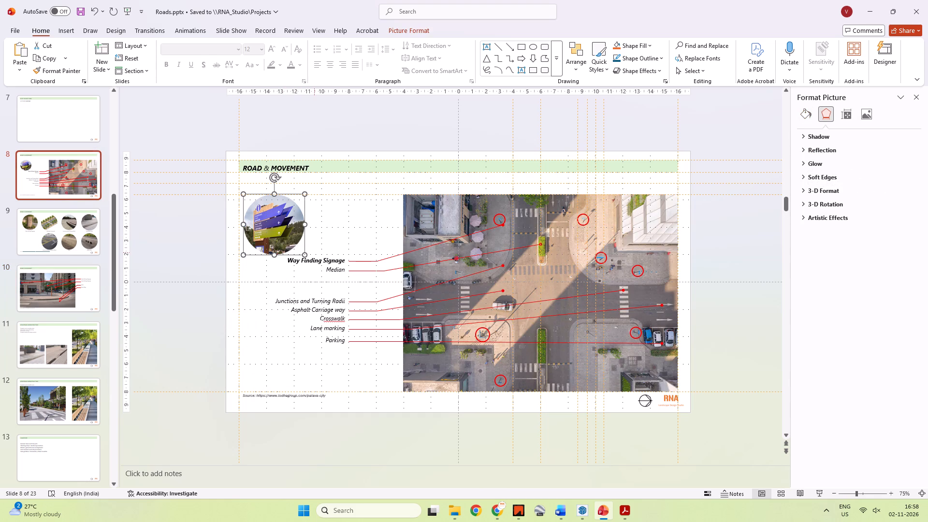
{"action": "key", "text": "ctrl+x"}
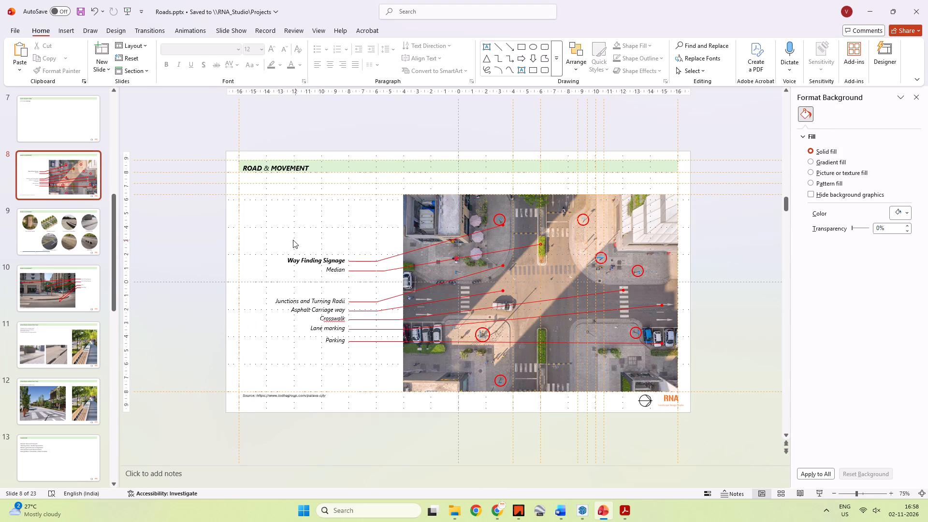
{"action": "key", "text": "ctrl+z"}
{"action": "key", "text": "ctrl+z"}
{"action": "key", "text": "ctrl+z"}
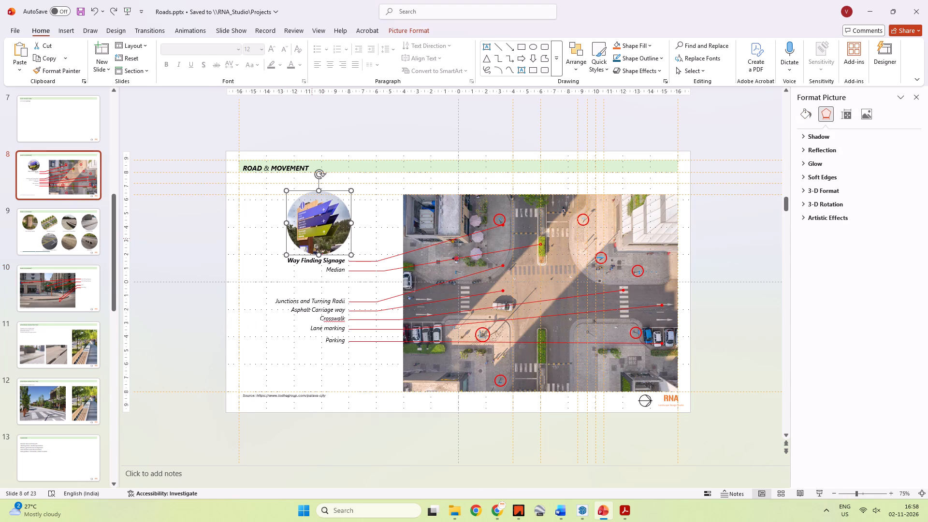
{"action": "key", "text": "ctrl+x"}
Remove the bold formatting from the "Way Finding Signage" label on slide 8.
{"action": "left_click", "coordinate": [309, 253]}
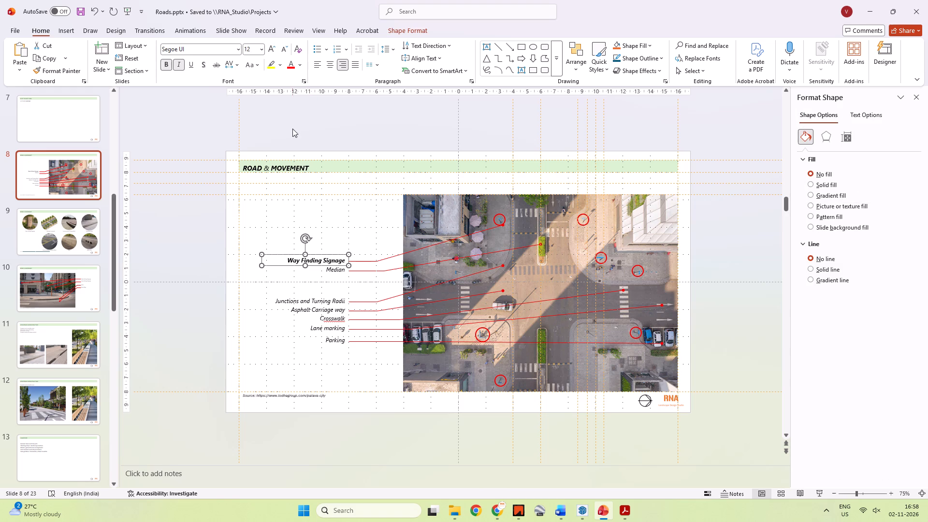
{"action": "left_click", "coordinate": [167, 64]}
{"action": "left_click", "coordinate": [178, 216]}
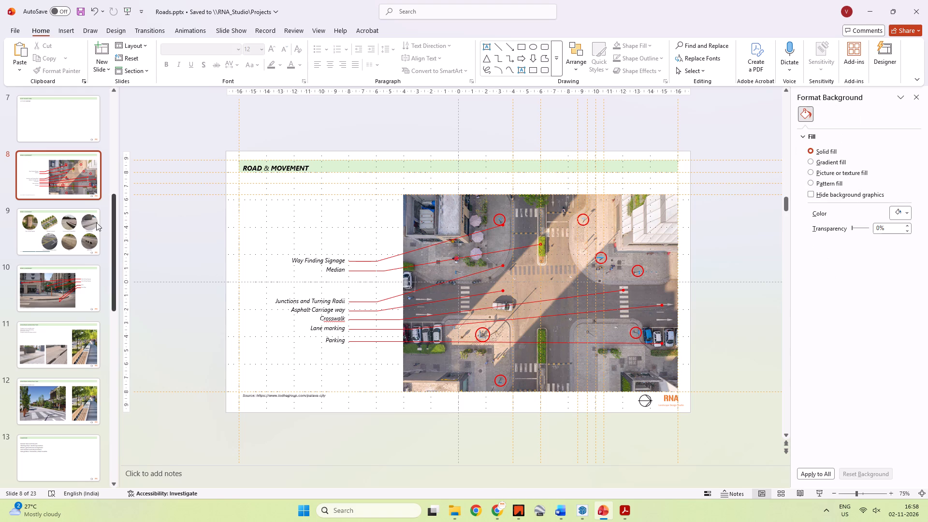
Paste the round signage picture into the empty bottom-row spot on slide 9 and enlarge it to about 6.44 cm.
{"action": "left_click", "coordinate": [89, 300]}
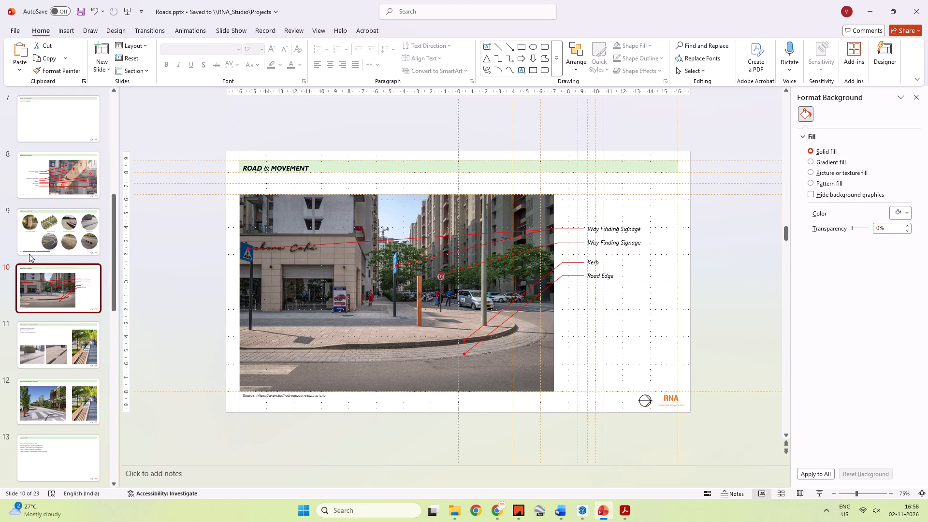
{"action": "left_click", "coordinate": [29, 254]}
{"action": "key", "text": "ctrl+v"}
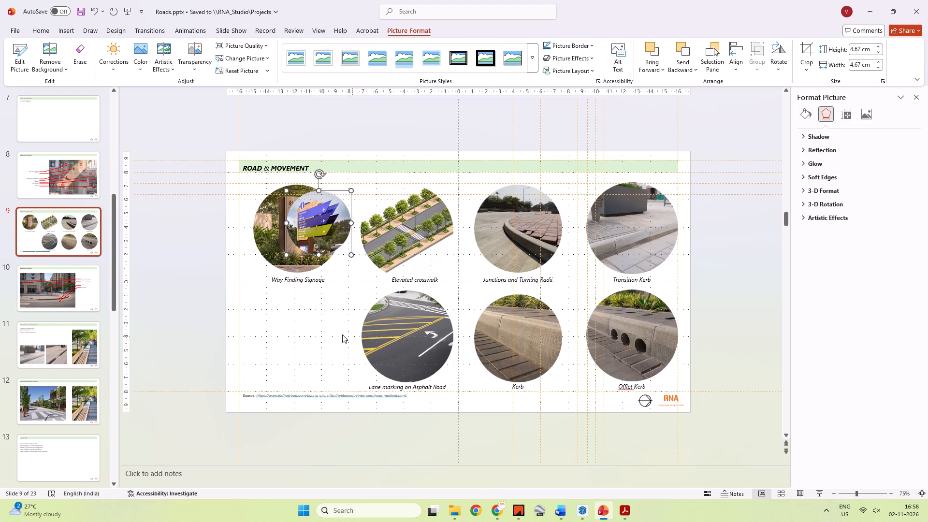
{"action": "left_click_drag", "start_coordinate": [320, 229], "coordinate": [284, 328]}
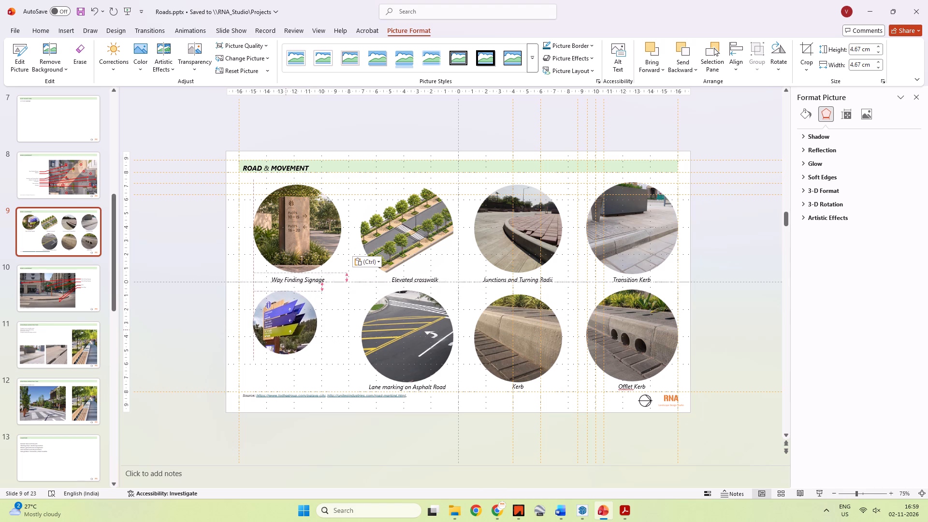
{"action": "left_click_drag", "start_coordinate": [284, 328], "coordinate": [285, 328]}
{"action": "left_click_drag", "start_coordinate": [317, 355], "coordinate": [336, 375], "text": "shift"}
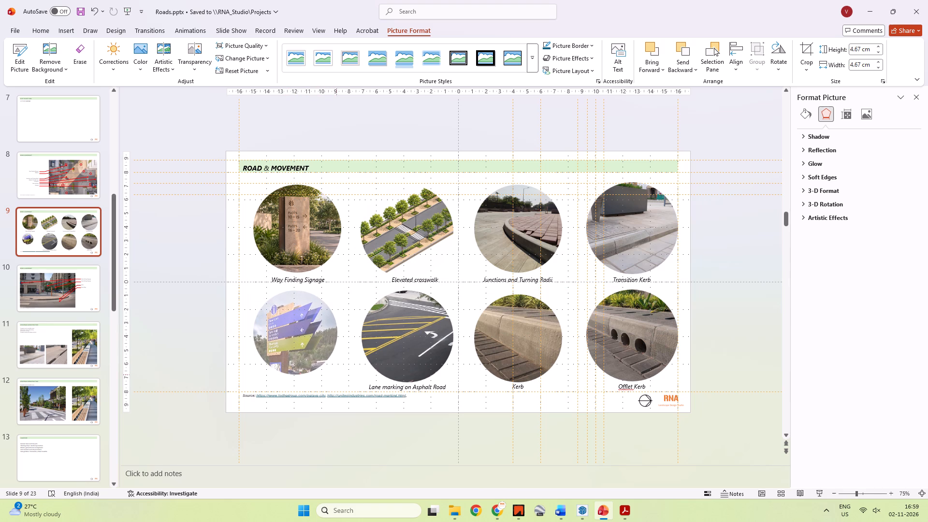
{"action": "left_click_drag", "start_coordinate": [336, 375], "coordinate": [342, 375], "text": "shift"}
{"action": "left_click", "coordinate": [203, 312]}
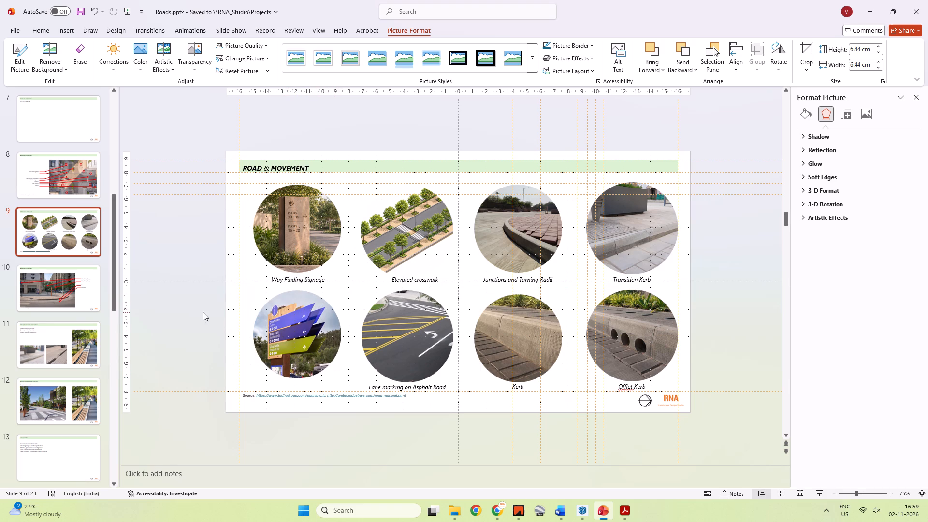
Copy the "Way Finding Signage" caption beneath the pasted signage picture, level with the other bottom-row captions, and save the presentation.
{"action": "left_click", "coordinate": [321, 286]}
{"action": "left_click_drag", "start_coordinate": [321, 284], "coordinate": [318, 381], "text": "ctrl"}
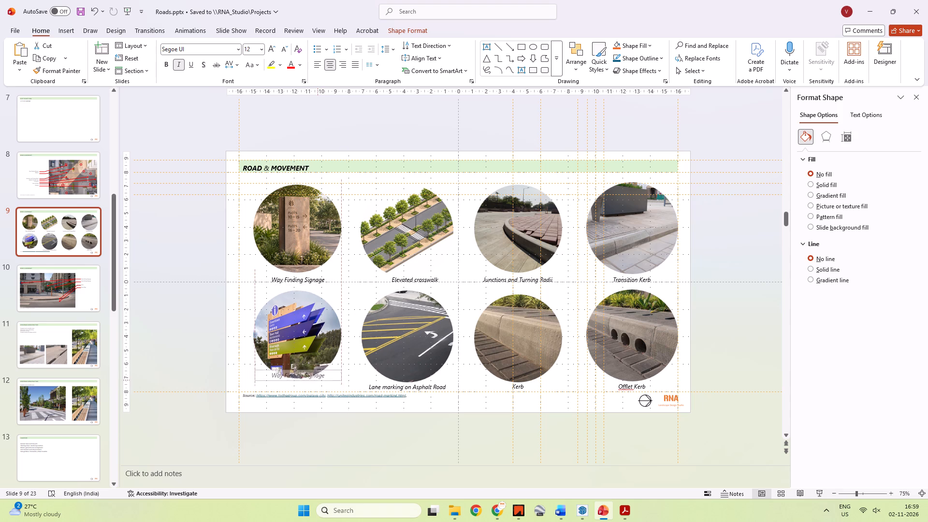
{"action": "left_click_drag", "start_coordinate": [318, 381], "coordinate": [318, 391], "text": "ctrl"}
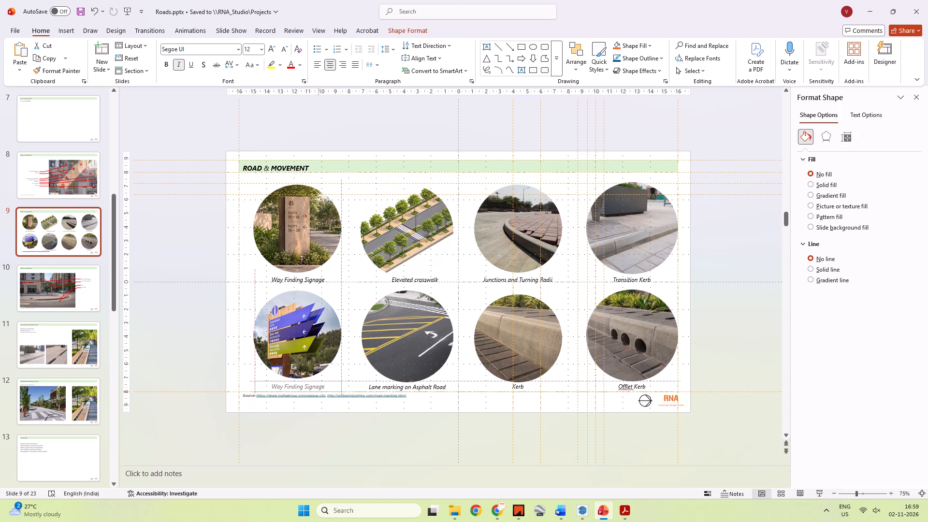
{"action": "left_click_drag", "start_coordinate": [318, 391], "coordinate": [318, 391], "text": "ctrl"}
{"action": "left_click", "coordinate": [168, 340]}
{"action": "key", "text": "ctrl+s"}
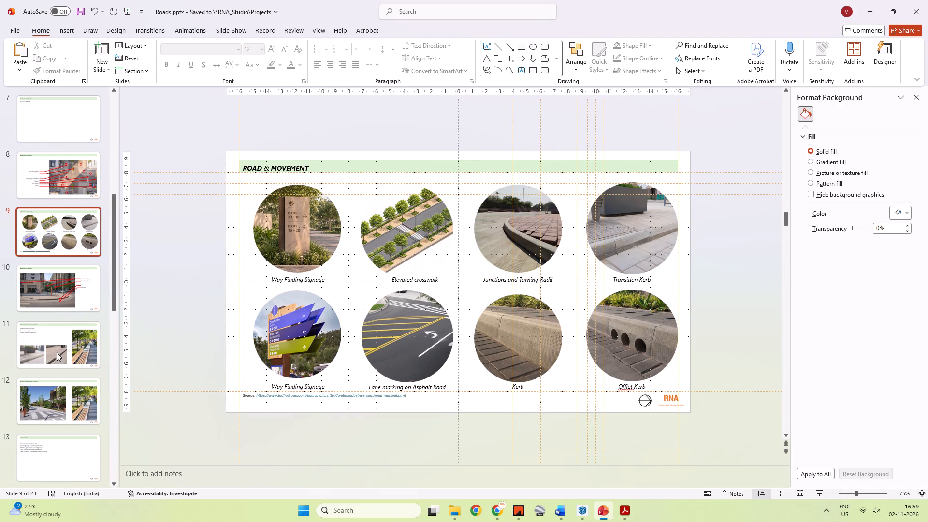
Move the annotated street-corner photo slide ahead of the round reference images slide, making it slide 9, and save.
{"action": "left_click_drag", "start_coordinate": [75, 285], "coordinate": [76, 205]}
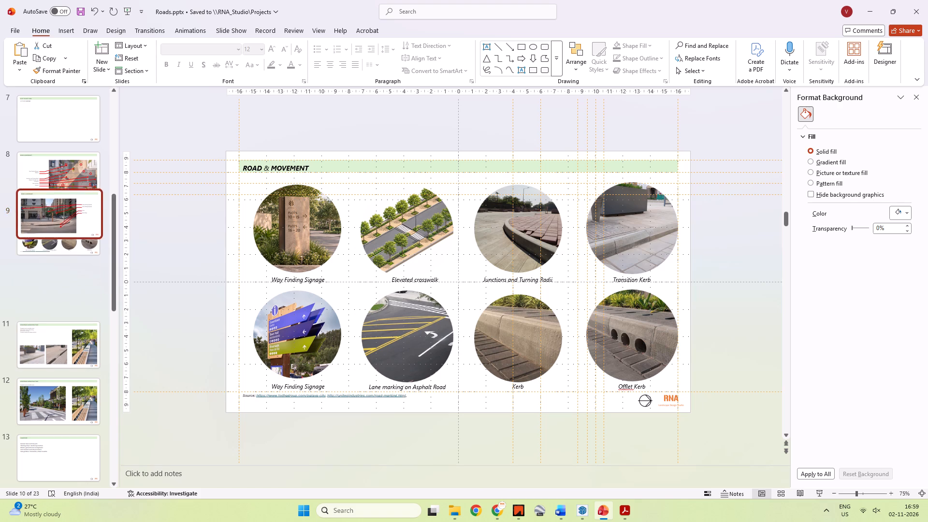
{"action": "left_click_drag", "start_coordinate": [76, 205], "coordinate": [76, 202]}
{"action": "left_click", "coordinate": [177, 237]}
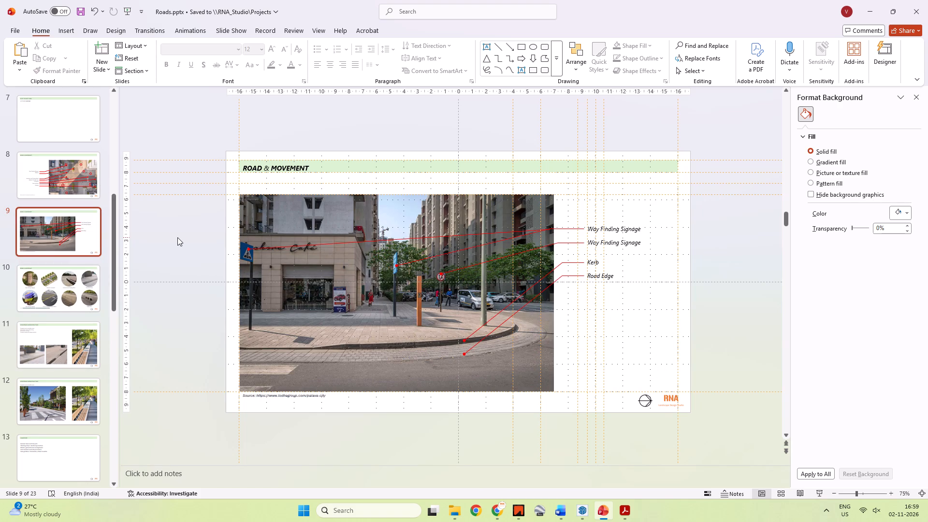
{"action": "key", "text": "ctrl+s"}
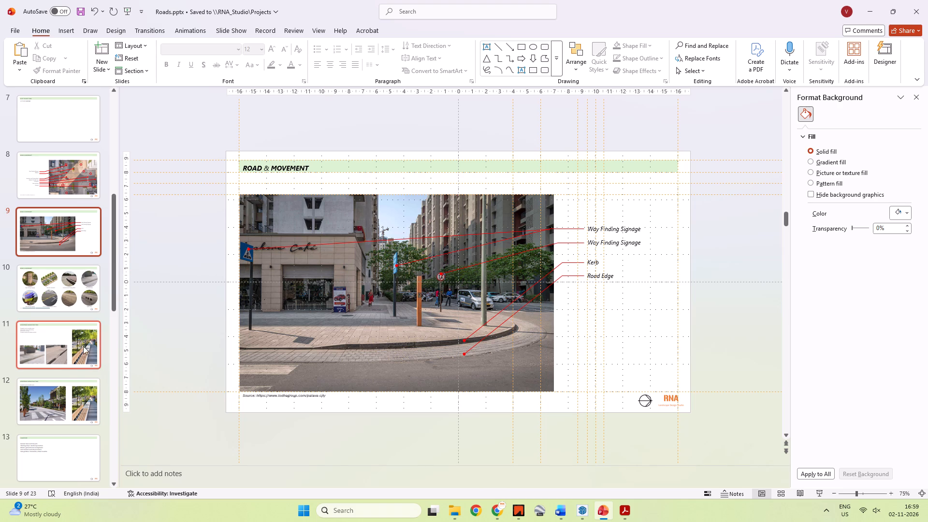
Review the slides around slide 9 and run the slide show from the beginning.
{"action": "scroll", "coordinate": [65, 357], "scroll_direction": "down", "scroll_amount": 3}
{"action": "left_click", "coordinate": [72, 252]}
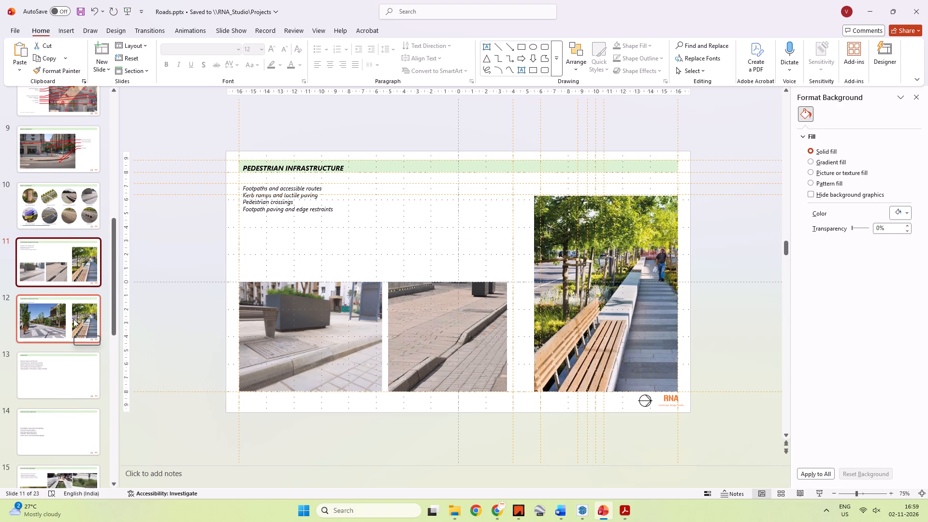
{"action": "scroll", "coordinate": [75, 298], "scroll_direction": "up", "scroll_amount": 4}
{"action": "left_click", "coordinate": [60, 251]}
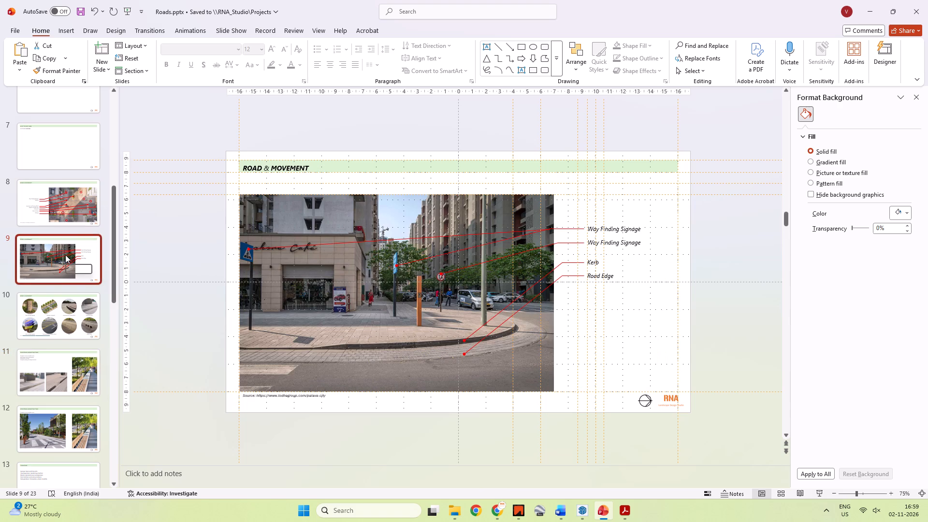
{"action": "key", "text": "F5"}
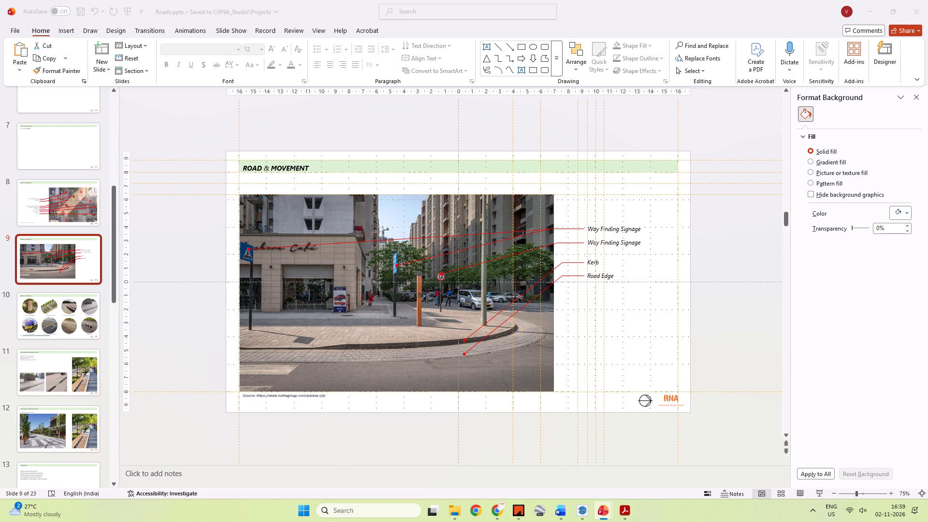
{"action": "key", "text": "Escape"}
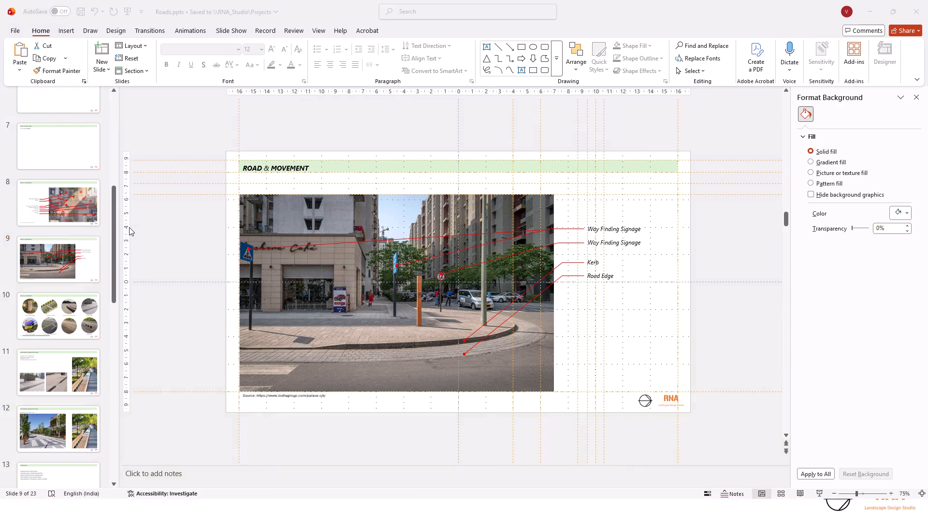
Delete the street section illustration from slide 3, "12.0 MTS RIGHT OF WAY", after comparing it with the 9.0 m slide.
{"action": "left_click", "coordinate": [84, 178]}
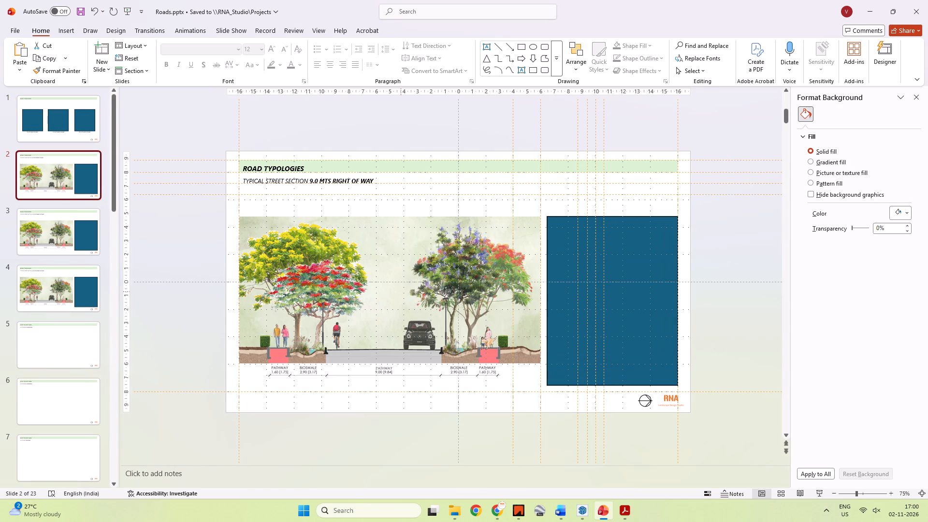
{"action": "left_click", "coordinate": [401, 291]}
{"action": "left_click", "coordinate": [703, 244]}
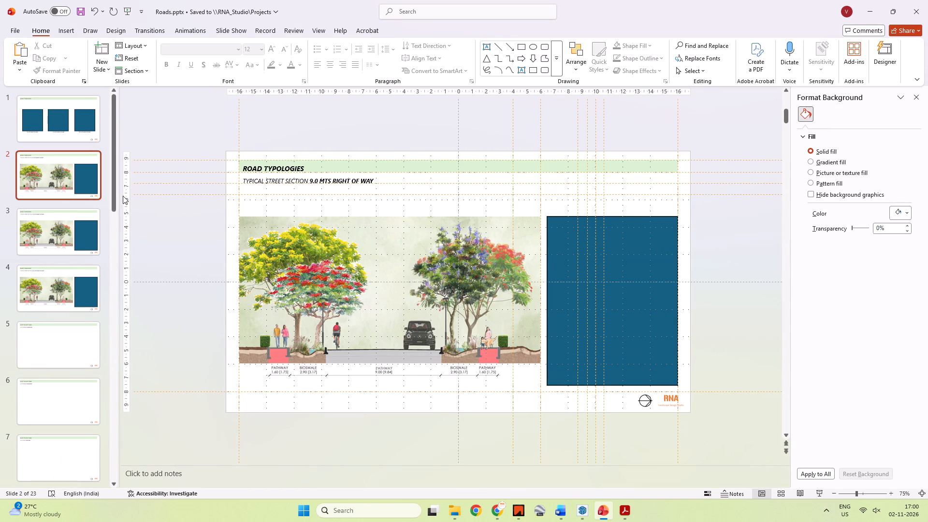
{"action": "left_click", "coordinate": [57, 243]}
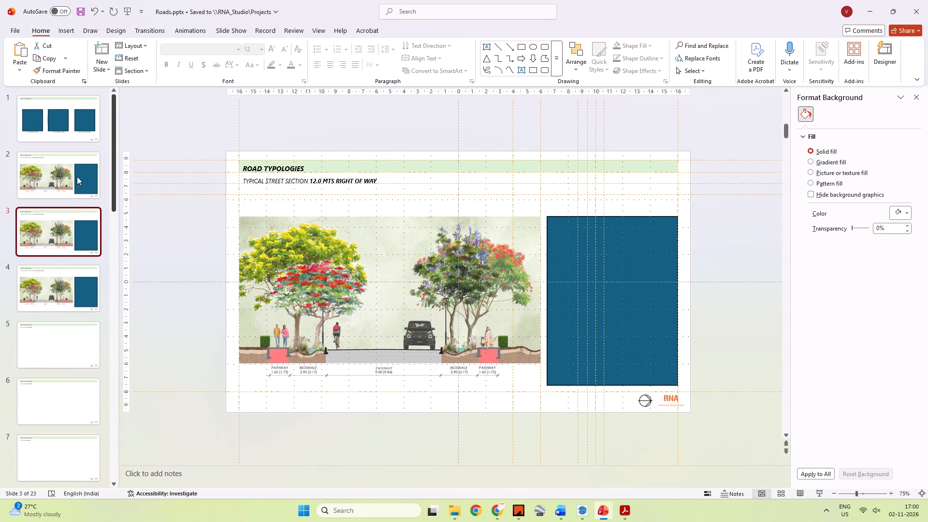
{"action": "left_click", "coordinate": [39, 172]}
{"action": "left_click", "coordinate": [58, 238]}
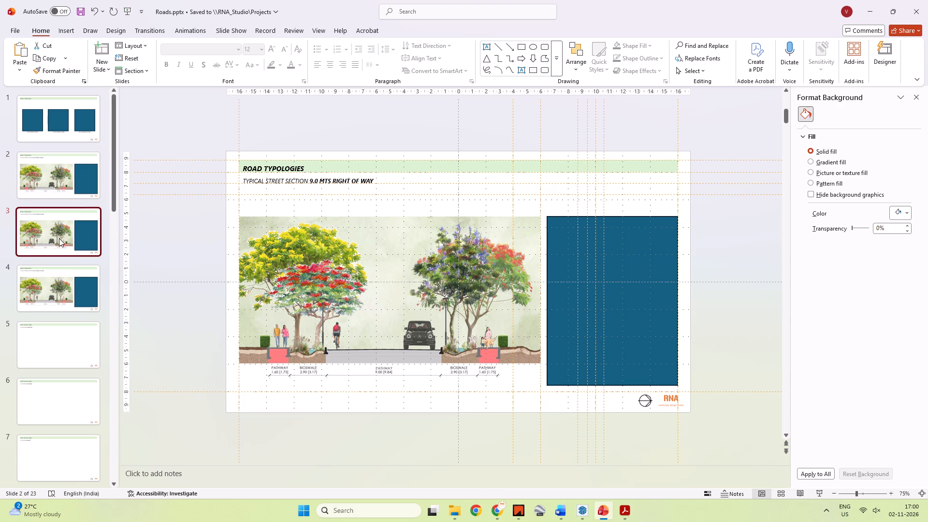
{"action": "left_click", "coordinate": [419, 282]}
{"action": "key", "text": "Delete"}
{"action": "left_click", "coordinate": [53, 280]}
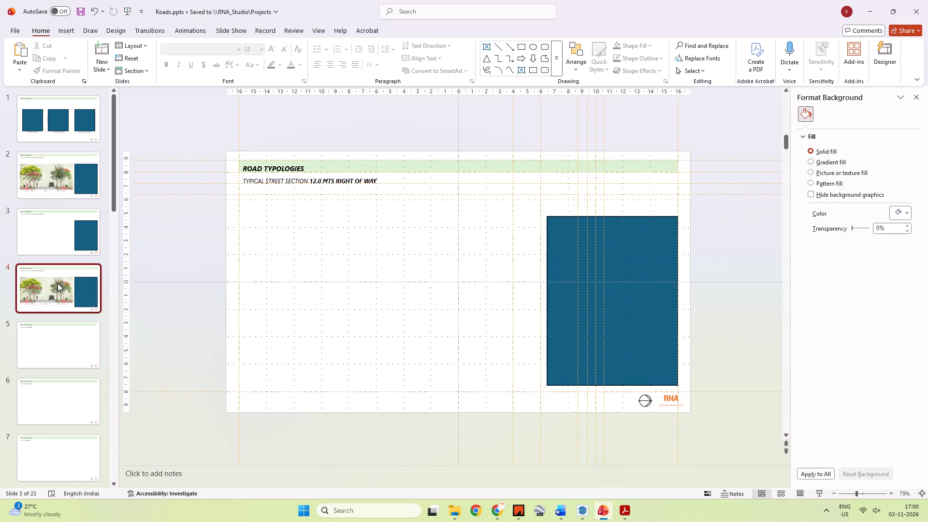
Switch to File Explorer and go to the Presentation folder of the 53012_Midori project.
{"action": "key", "text": "alt+Tab"}
{"action": "key", "text": "alt+Tab"}
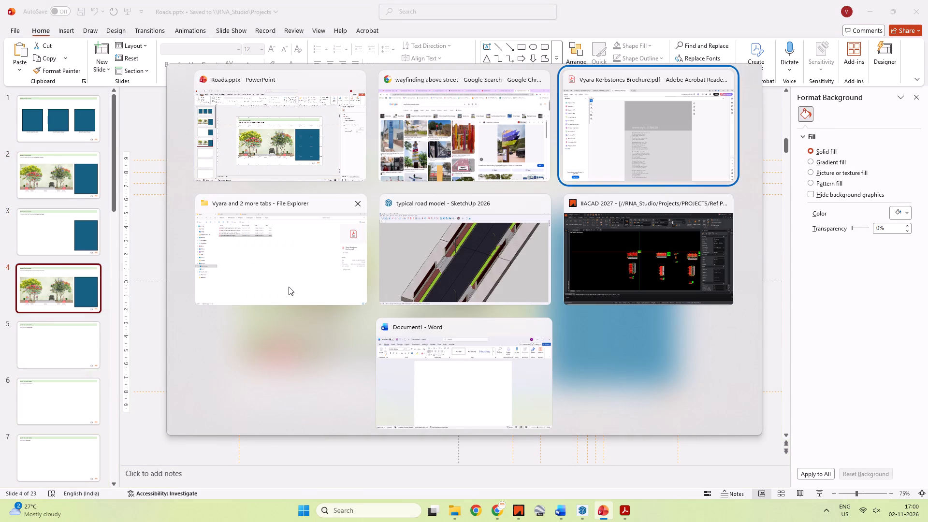
{"action": "key", "text": "alt+Tab"}
{"action": "left_click", "coordinate": [290, 288]}
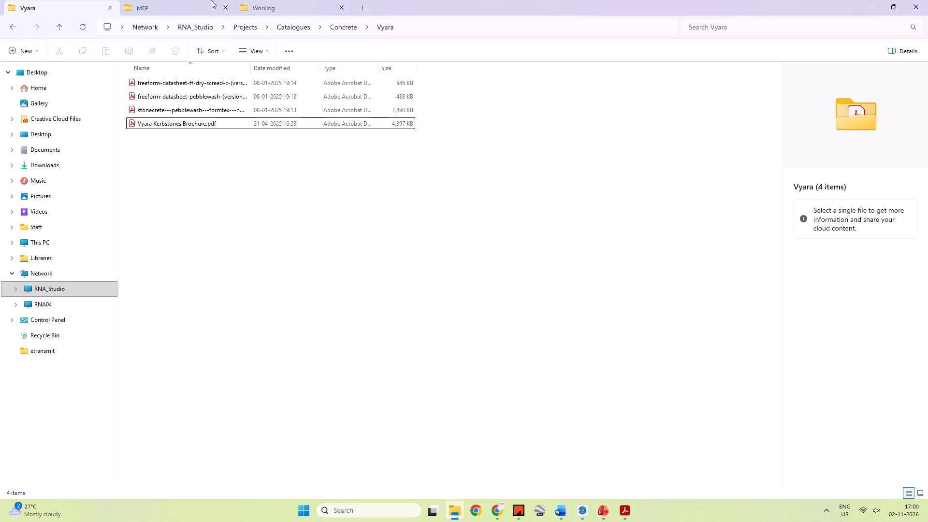
{"action": "left_click", "coordinate": [284, 1]}
{"action": "scroll", "coordinate": [162, 226], "scroll_direction": "up", "scroll_amount": 7}
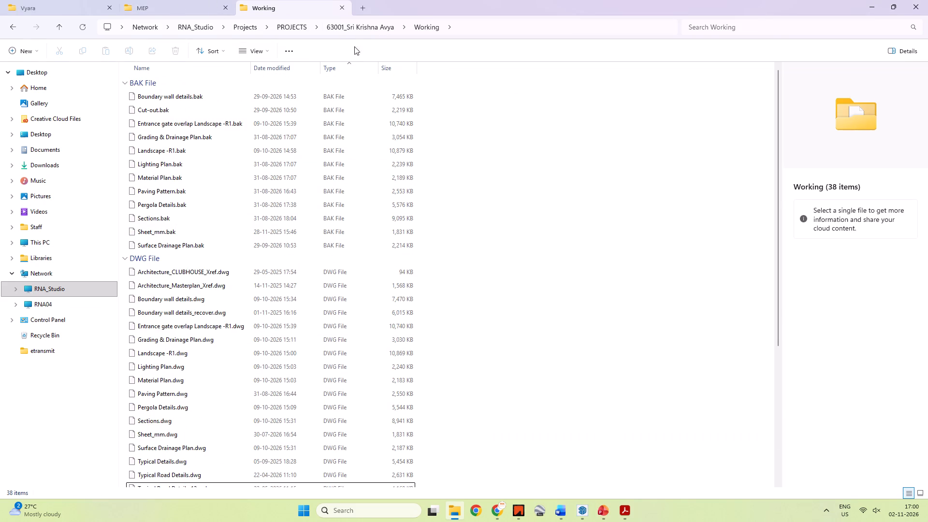
{"action": "left_click", "coordinate": [78, 5]}
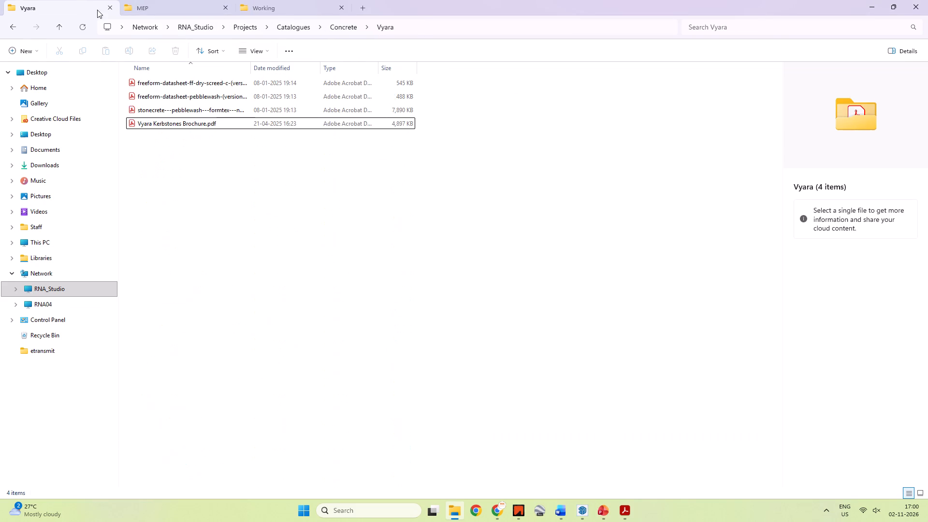
{"action": "left_click", "coordinate": [141, 11]}
{"action": "left_click", "coordinate": [307, 0]}
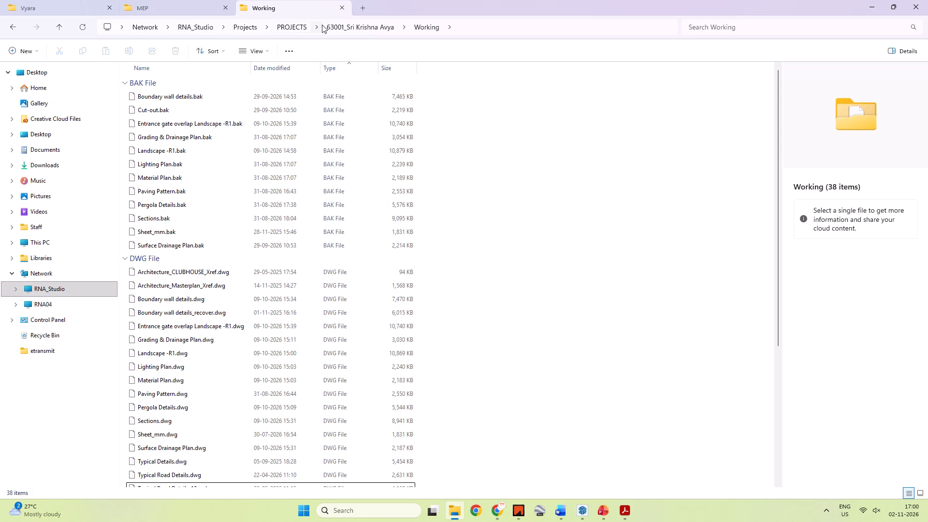
{"action": "left_click", "coordinate": [299, 27]}
{"action": "double_click", "coordinate": [174, 413]}
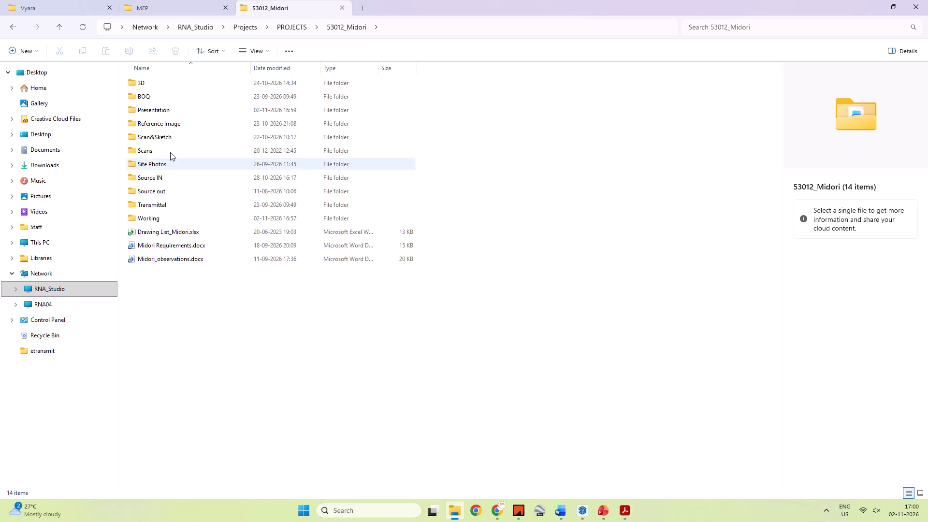
{"action": "double_click", "coordinate": [163, 109]}
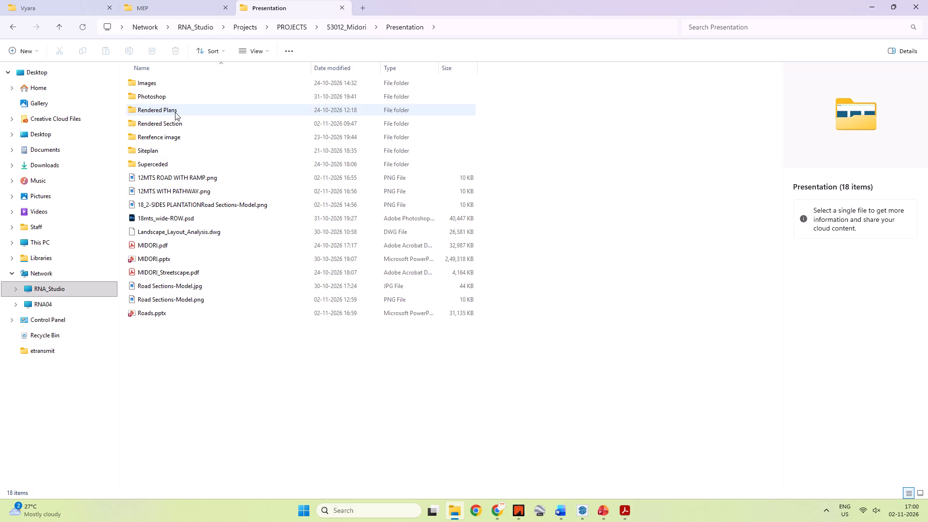
Open 12MTS_ROW.psd in Photoshop from the Presentation folder's Photoshop subfolder.
{"action": "left_click", "coordinate": [176, 96]}
{"action": "left_click", "coordinate": [176, 95]}
{"action": "double_click", "coordinate": [176, 95]}
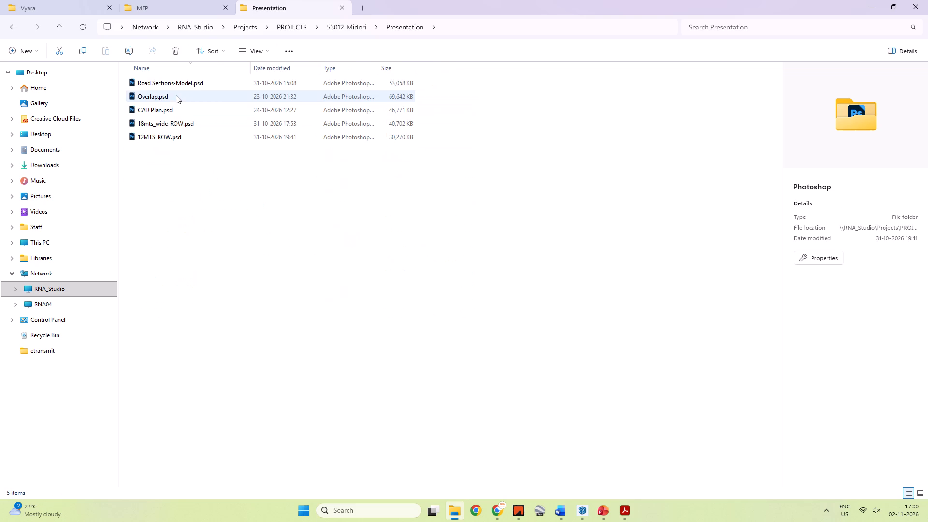
{"action": "left_click", "coordinate": [193, 174]}
{"action": "double_click", "coordinate": [174, 133]}
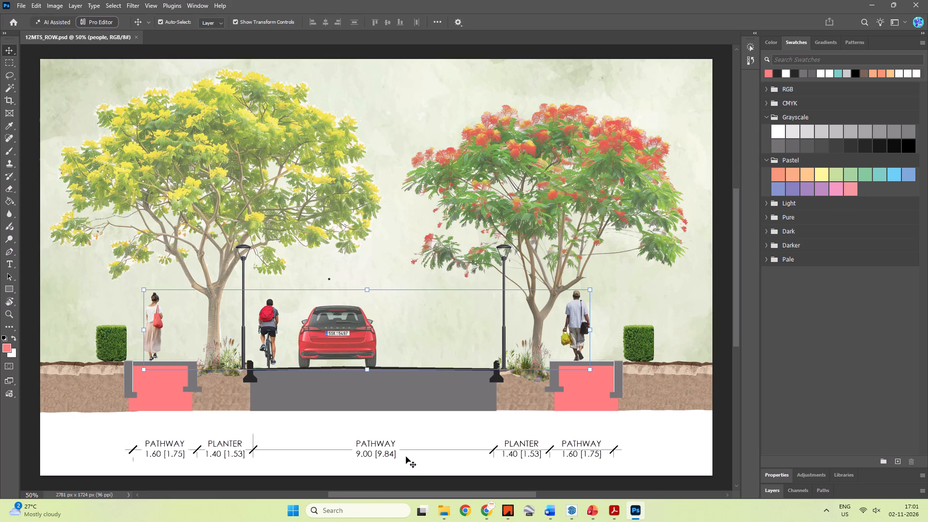
On the BASE layer, marquee-select the digits "60" of the 1.60 pathway dimension beside the far planter.
{"action": "scroll", "coordinate": [354, 471], "scroll_direction": "up", "scroll_amount": 3, "text": "alt"}
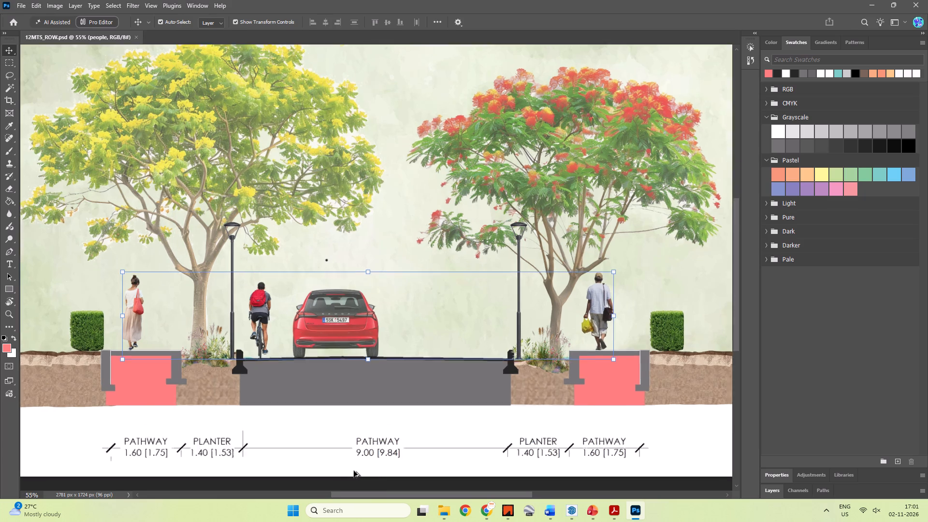
{"action": "scroll", "coordinate": [361, 466], "scroll_direction": "up", "scroll_amount": 4, "text": "alt"}
{"action": "scroll", "coordinate": [361, 466], "scroll_direction": "down", "scroll_amount": 2, "text": "alt"}
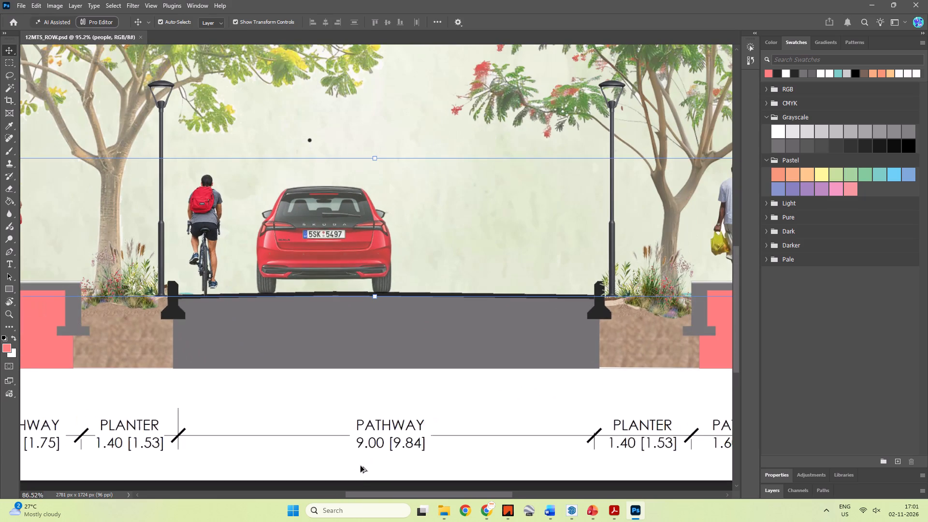
{"action": "scroll", "coordinate": [361, 466], "scroll_direction": "down", "scroll_amount": 1, "text": "alt"}
{"action": "key", "text": "space"}
{"action": "key", "text": "space"}
{"action": "key", "text": "space"}
{"action": "key", "text": "space"}
{"action": "key", "text": "space"}
{"action": "key", "text": "space"}
{"action": "key", "text": "space"}
{"action": "key", "text": "space"}
{"action": "key", "text": "space"}
{"action": "key", "text": "space"}
{"action": "key", "text": "space"}
{"action": "key", "text": "space"}
{"action": "key", "text": "space"}
{"action": "key", "text": "space"}
{"action": "key", "text": "space"}
{"action": "key", "text": "space"}
{"action": "key", "text": "space"}
{"action": "key", "text": "space"}
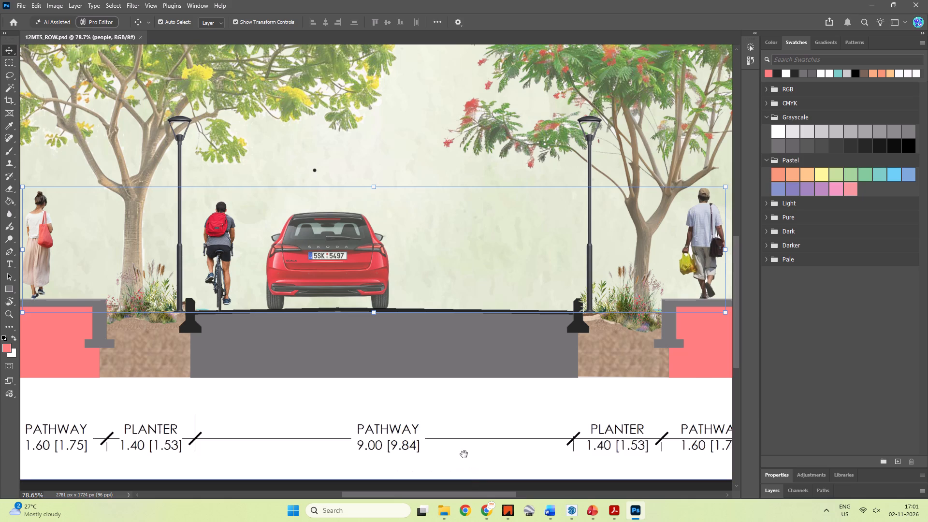
{"action": "left_click_drag", "start_coordinate": [464, 454], "coordinate": [298, 421]}
{"action": "scroll", "coordinate": [536, 421], "scroll_direction": "up", "scroll_amount": 9, "text": "alt"}
{"action": "key", "text": "m"}
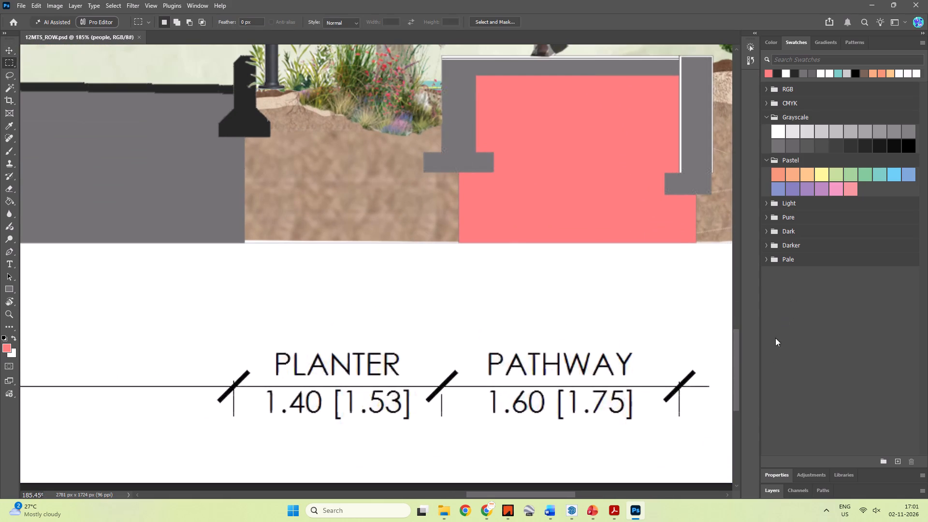
{"action": "left_click", "coordinate": [776, 489]}
{"action": "scroll", "coordinate": [790, 334], "scroll_direction": "down", "scroll_amount": 10}
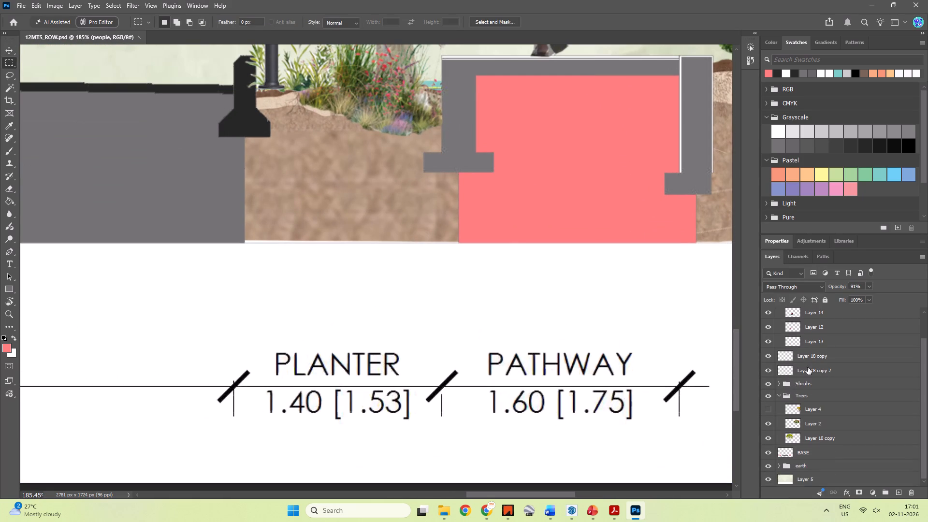
{"action": "left_click", "coordinate": [818, 451]}
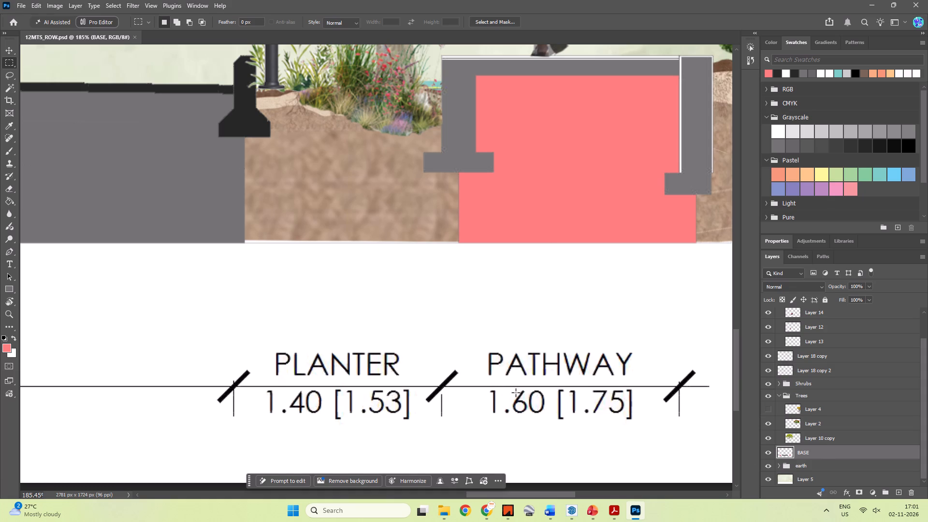
{"action": "left_click_drag", "start_coordinate": [512, 389], "coordinate": [545, 415]}
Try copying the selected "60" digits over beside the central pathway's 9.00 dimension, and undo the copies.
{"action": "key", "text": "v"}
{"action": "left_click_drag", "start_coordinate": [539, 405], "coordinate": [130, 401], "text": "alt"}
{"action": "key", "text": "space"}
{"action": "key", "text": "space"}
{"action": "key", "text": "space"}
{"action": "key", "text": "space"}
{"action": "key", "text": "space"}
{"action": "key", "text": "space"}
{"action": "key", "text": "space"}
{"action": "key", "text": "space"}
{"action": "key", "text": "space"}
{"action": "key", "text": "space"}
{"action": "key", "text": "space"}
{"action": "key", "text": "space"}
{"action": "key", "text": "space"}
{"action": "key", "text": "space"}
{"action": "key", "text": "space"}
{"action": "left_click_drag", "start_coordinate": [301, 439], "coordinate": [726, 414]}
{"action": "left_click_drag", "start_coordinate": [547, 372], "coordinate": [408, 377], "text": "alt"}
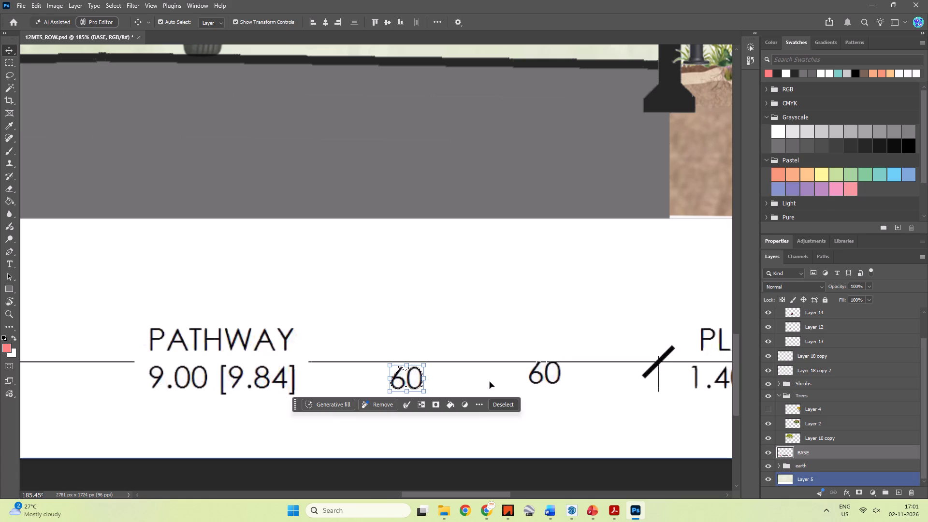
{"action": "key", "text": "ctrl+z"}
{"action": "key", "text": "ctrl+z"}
Copy the selected "60" digits onto the start of the central pathway's 9.00 dimension, level with its text.
{"action": "scroll", "coordinate": [494, 381], "scroll_direction": "down", "scroll_amount": 4, "text": "alt"}
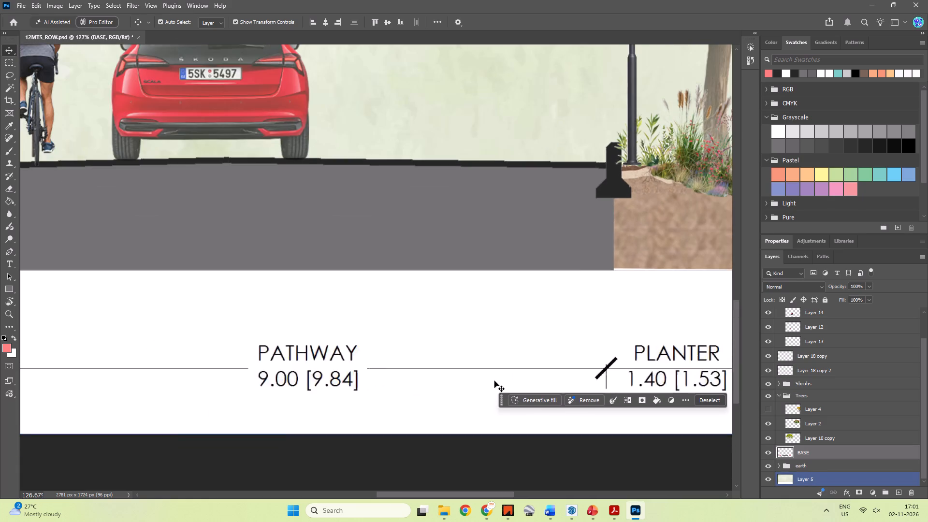
{"action": "scroll", "coordinate": [494, 381], "scroll_direction": "down", "scroll_amount": 2, "text": "alt"}
{"action": "key", "text": "space"}
{"action": "key", "text": "space"}
{"action": "key", "text": "space"}
{"action": "key", "text": "space"}
{"action": "key", "text": "space"}
{"action": "key", "text": "space"}
{"action": "key", "text": "space"}
{"action": "key", "text": "space"}
{"action": "key", "text": "space"}
{"action": "key", "text": "space"}
{"action": "key", "text": "space"}
{"action": "key", "text": "space"}
{"action": "left_click_drag", "start_coordinate": [543, 346], "coordinate": [417, 332]}
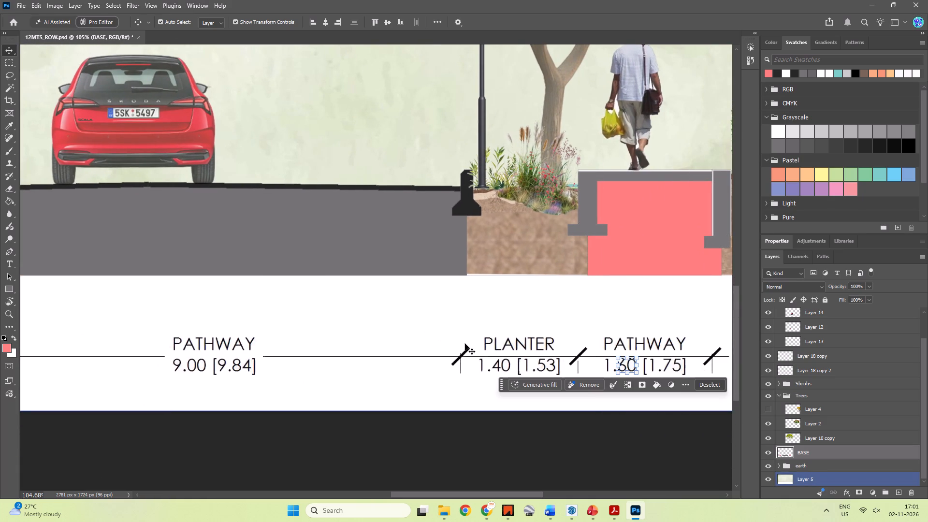
{"action": "left_click_drag", "start_coordinate": [628, 366], "coordinate": [246, 368], "text": "alt"}
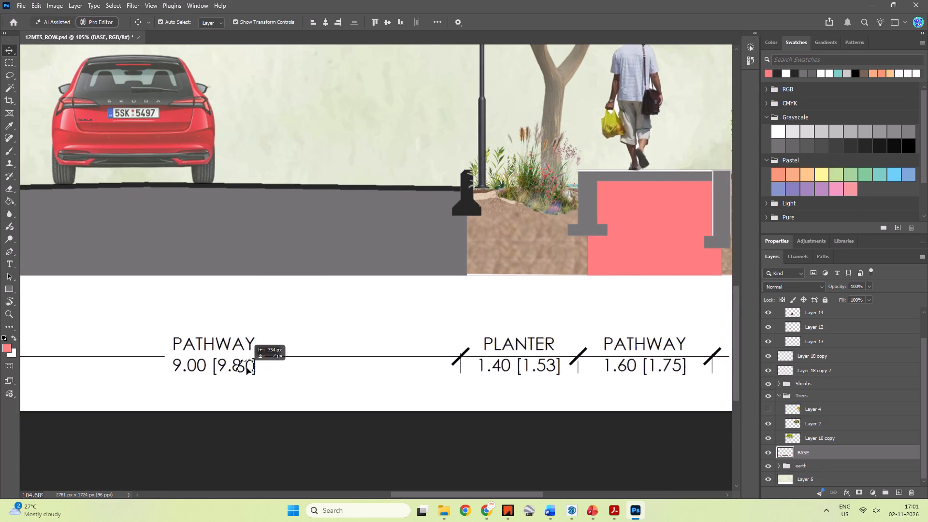
{"action": "left_click_drag", "start_coordinate": [246, 368], "coordinate": [181, 366], "text": "alt"}
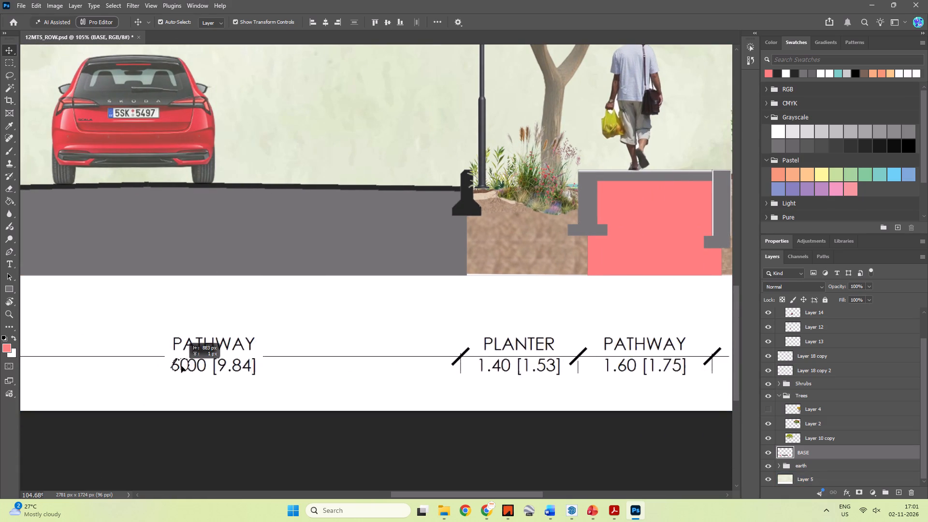
{"action": "left_click_drag", "start_coordinate": [181, 366], "coordinate": [180, 366], "text": "alt"}
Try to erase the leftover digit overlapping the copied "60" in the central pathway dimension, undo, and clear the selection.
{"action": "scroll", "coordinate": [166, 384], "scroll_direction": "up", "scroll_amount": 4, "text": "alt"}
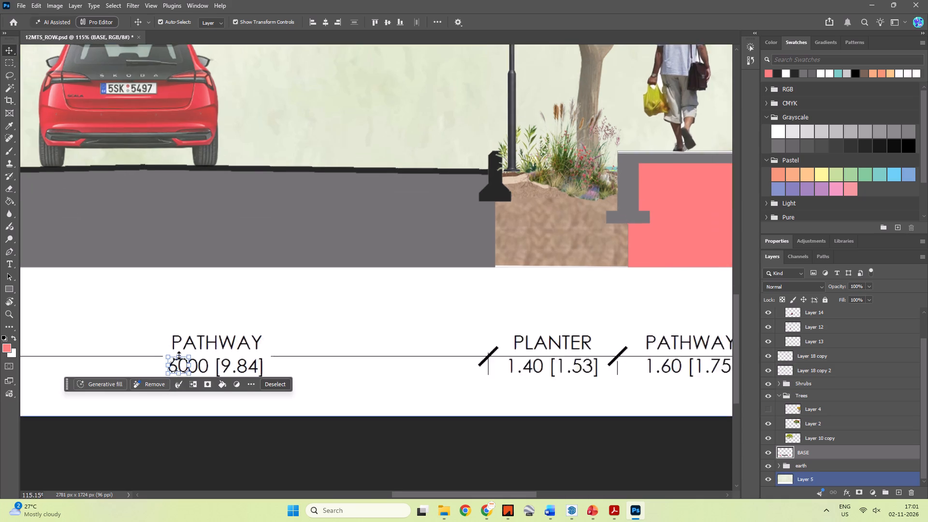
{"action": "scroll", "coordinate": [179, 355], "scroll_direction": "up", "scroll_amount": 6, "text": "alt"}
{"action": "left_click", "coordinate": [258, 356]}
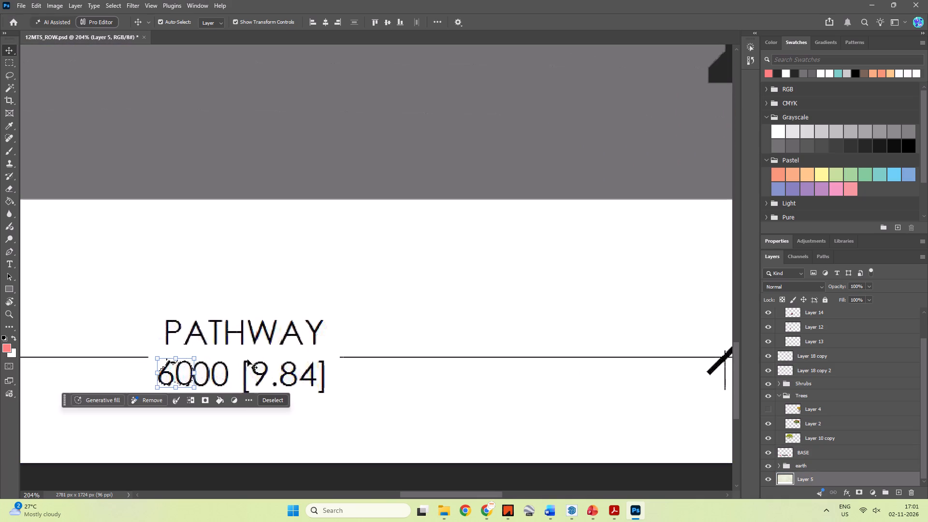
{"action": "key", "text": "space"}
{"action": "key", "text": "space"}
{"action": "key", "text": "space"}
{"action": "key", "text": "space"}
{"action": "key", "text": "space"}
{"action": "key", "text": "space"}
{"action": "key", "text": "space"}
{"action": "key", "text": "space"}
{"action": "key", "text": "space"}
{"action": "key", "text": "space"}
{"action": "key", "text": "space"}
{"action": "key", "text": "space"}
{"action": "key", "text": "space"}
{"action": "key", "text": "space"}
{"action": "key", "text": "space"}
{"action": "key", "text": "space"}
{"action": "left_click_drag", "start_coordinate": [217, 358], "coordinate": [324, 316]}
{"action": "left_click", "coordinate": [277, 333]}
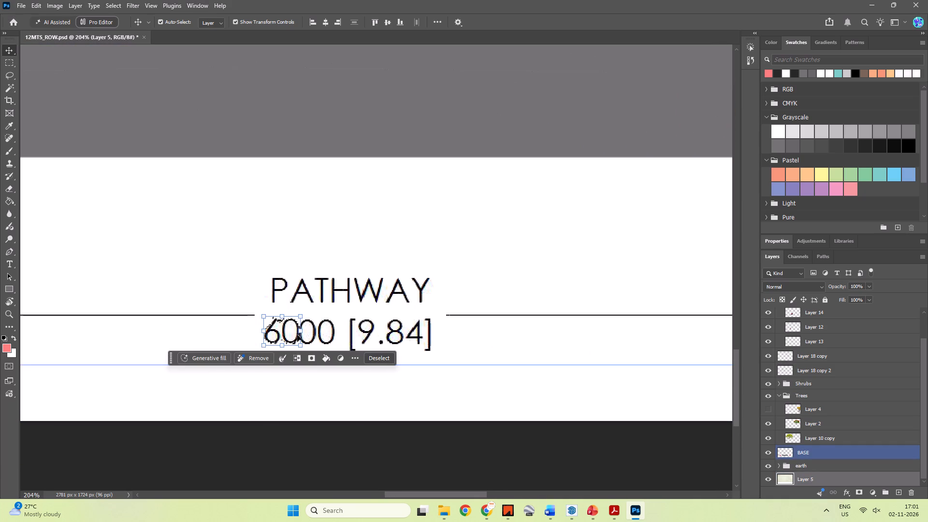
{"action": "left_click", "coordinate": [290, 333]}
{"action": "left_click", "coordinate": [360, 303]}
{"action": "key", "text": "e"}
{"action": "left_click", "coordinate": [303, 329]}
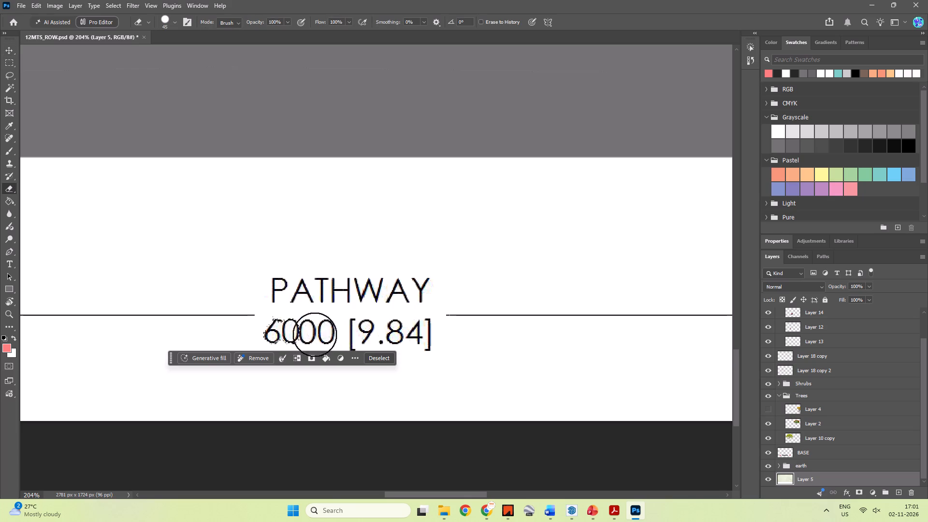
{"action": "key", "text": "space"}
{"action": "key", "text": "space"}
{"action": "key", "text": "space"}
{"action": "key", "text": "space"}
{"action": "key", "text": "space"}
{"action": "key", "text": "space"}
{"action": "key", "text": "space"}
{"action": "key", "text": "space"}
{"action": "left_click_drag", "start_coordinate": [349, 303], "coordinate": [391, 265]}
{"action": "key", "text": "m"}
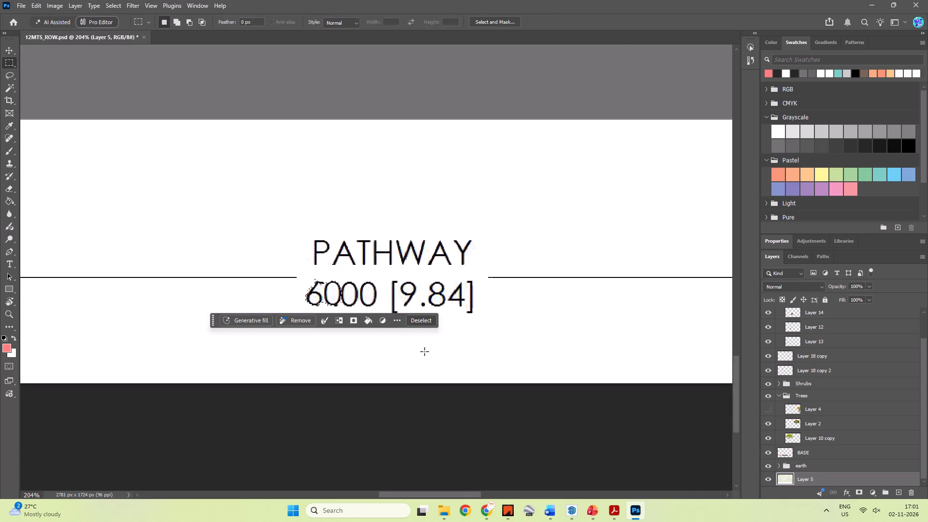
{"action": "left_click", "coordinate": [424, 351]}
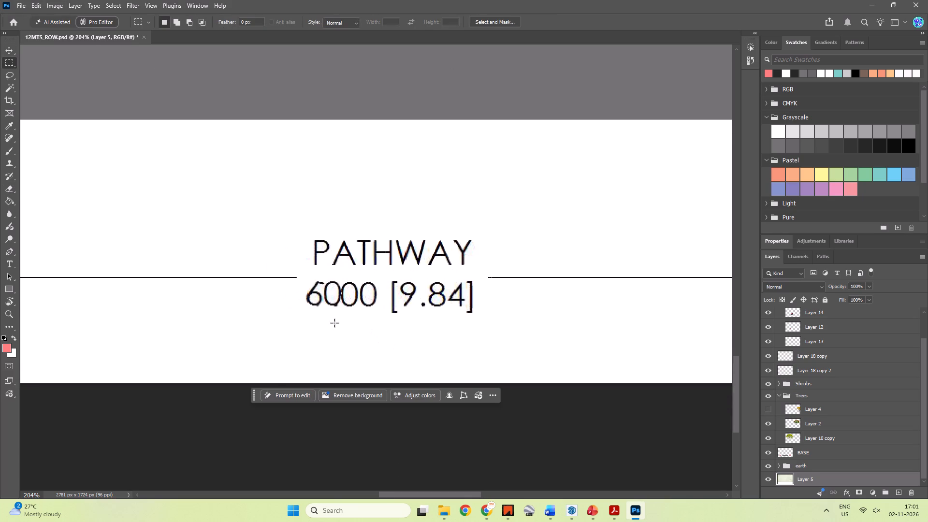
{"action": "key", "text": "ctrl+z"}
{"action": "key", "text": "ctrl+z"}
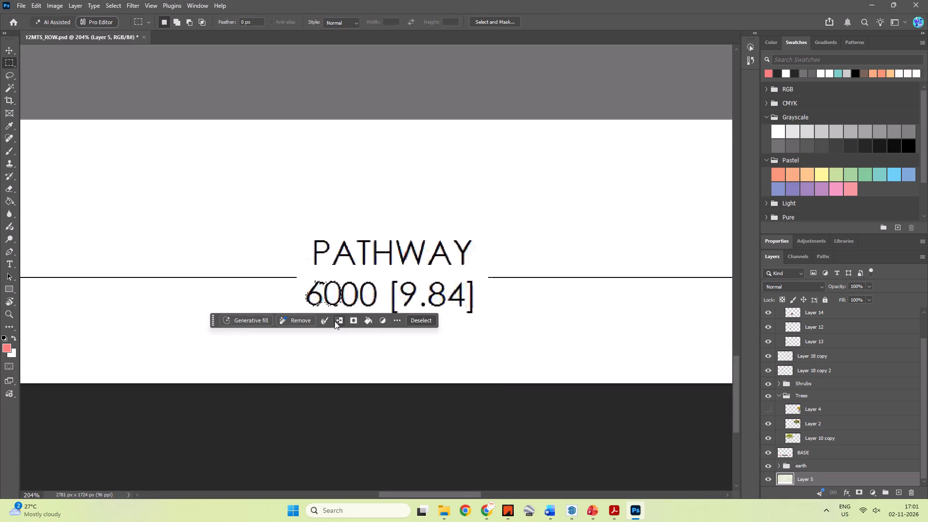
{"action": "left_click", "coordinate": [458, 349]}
Switch to File Explorer and look through the Midori Presentation folder and its Photoshop subfolder.
{"action": "key", "text": "alt+Tab"}
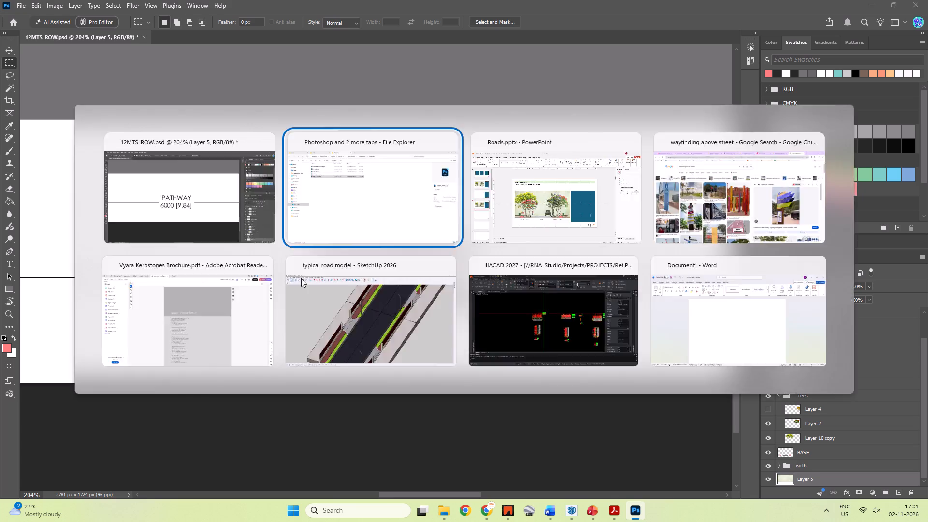
{"action": "left_click", "coordinate": [360, 286]}
{"action": "left_click", "coordinate": [60, 24]}
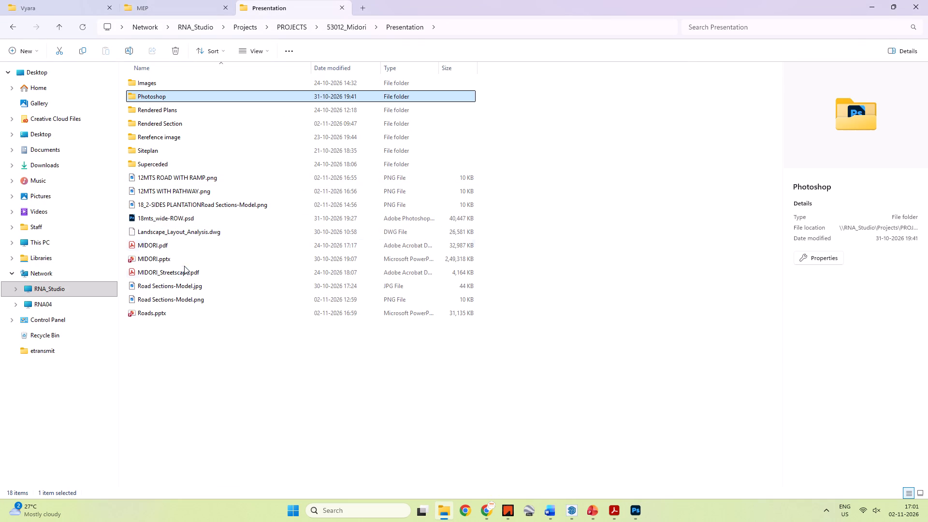
{"action": "left_click", "coordinate": [155, 97]}
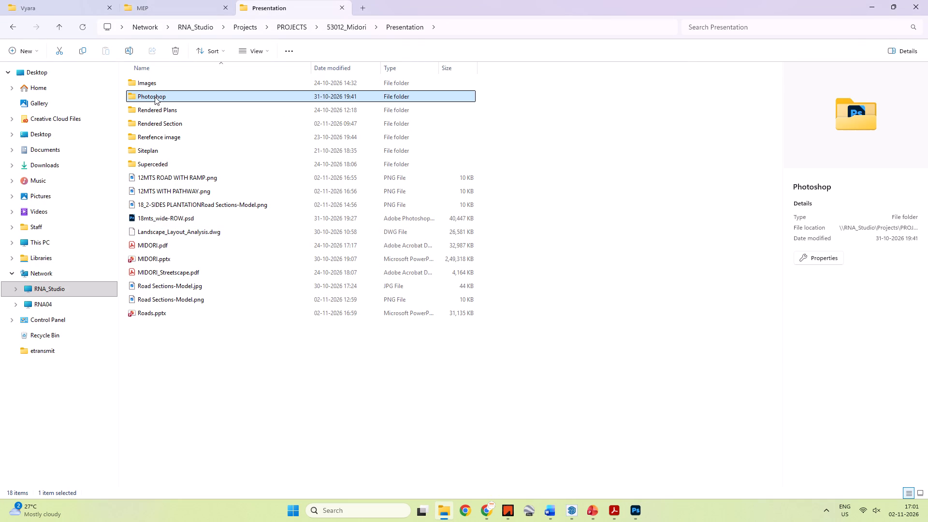
{"action": "left_click", "coordinate": [155, 97]}
{"action": "left_click", "coordinate": [58, 28]}
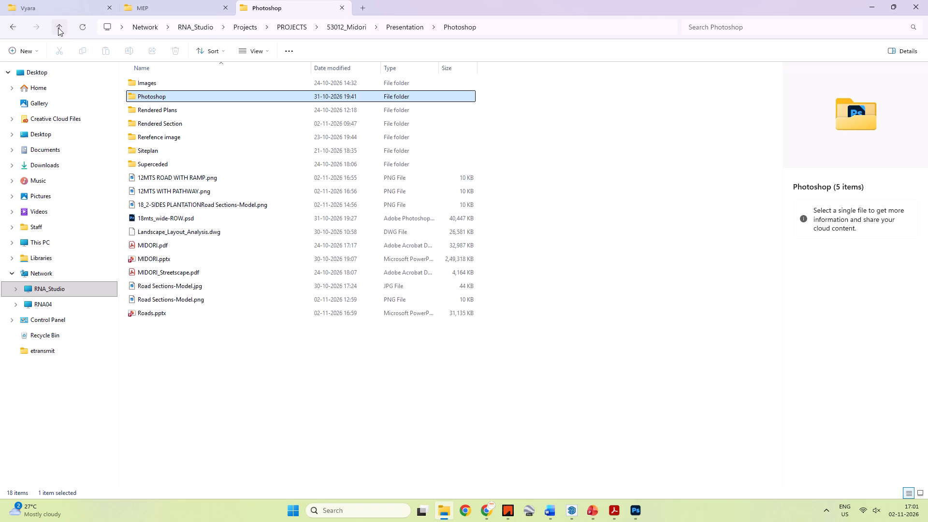
Switch to IIACAD and open Road Sections.dwg from the Midori Working folder as read-only.
{"action": "left_click", "coordinate": [506, 504]}
{"action": "left_click", "coordinate": [295, 334]}
{"action": "left_click", "coordinate": [214, 225]}
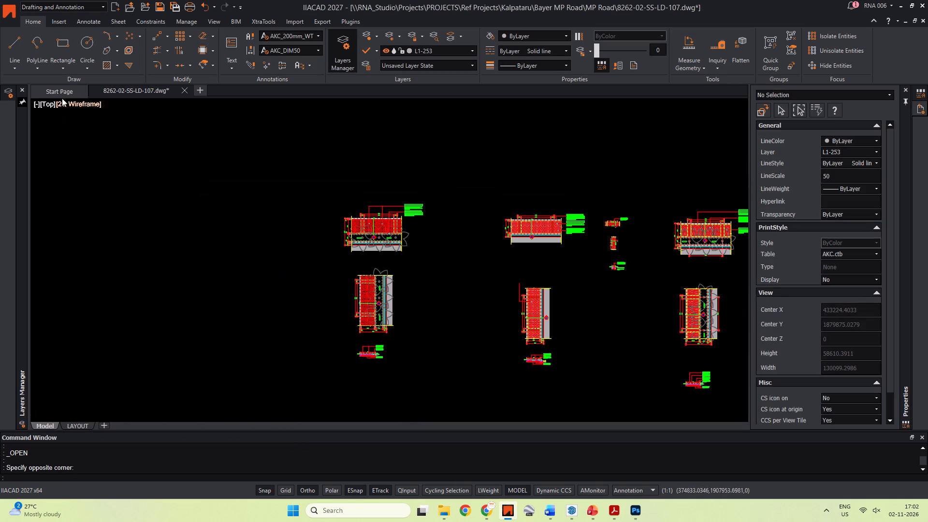
{"action": "left_click", "coordinate": [60, 95]}
{"action": "left_click", "coordinate": [211, 256]}
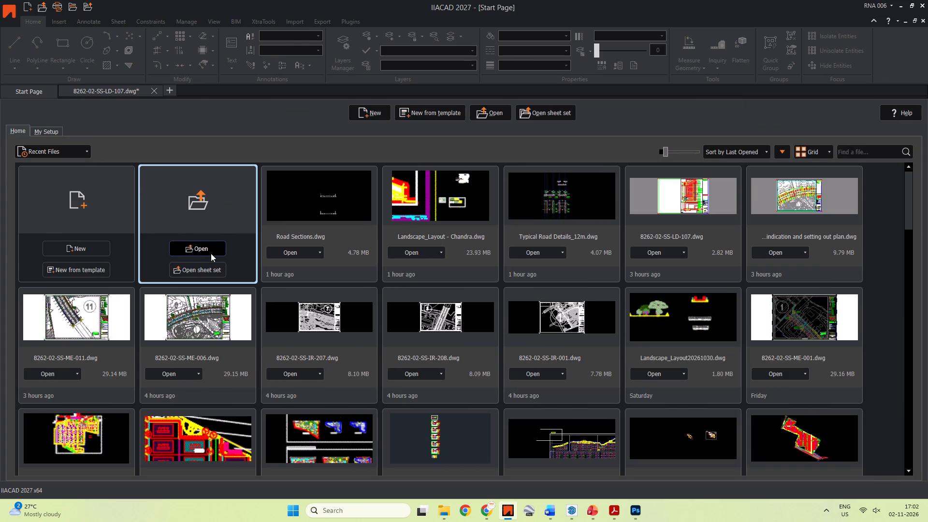
{"action": "left_click", "coordinate": [253, 186]}
{"action": "double_click", "coordinate": [481, 89]}
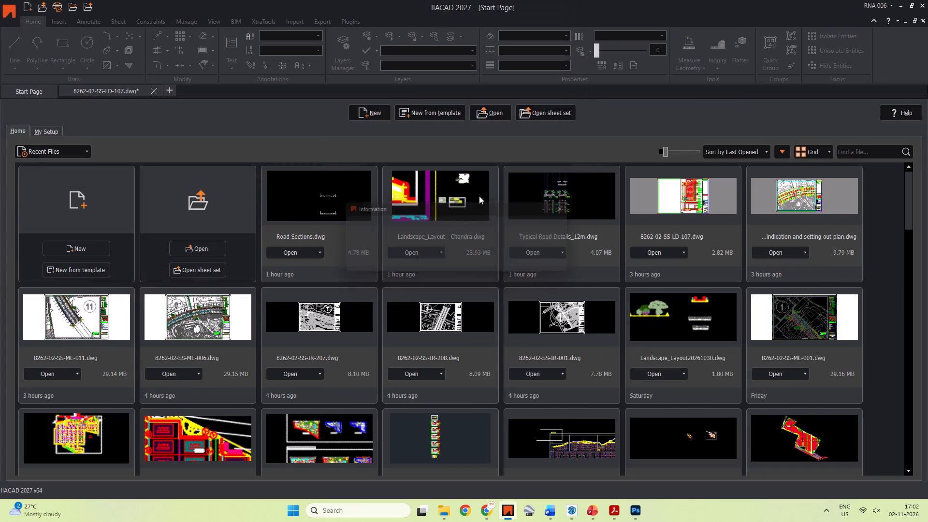
{"action": "left_click", "coordinate": [429, 265]}
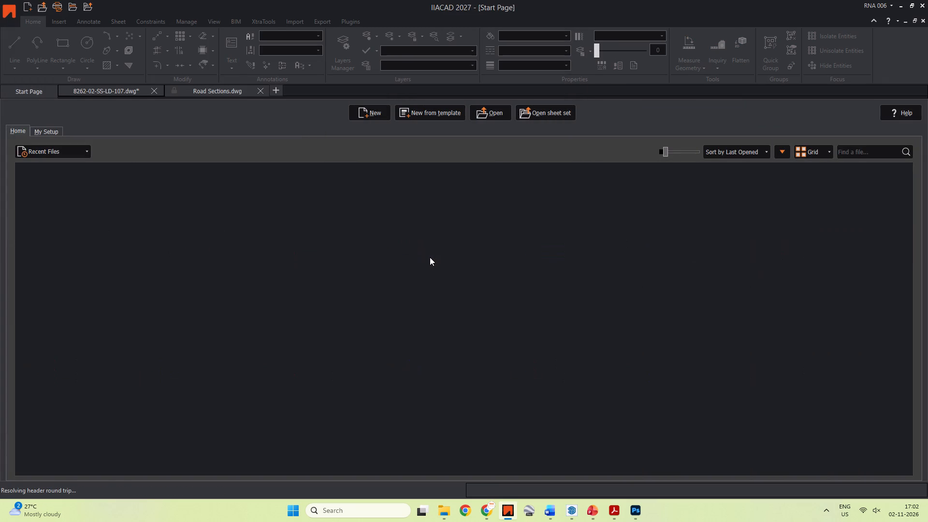
{"action": "left_click", "coordinate": [548, 217]}
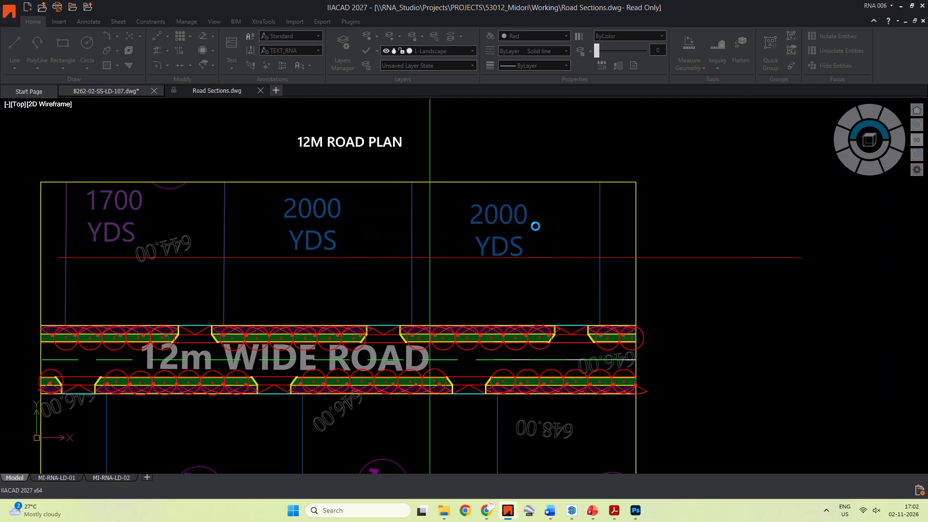
Look through the small road section drawings, including the ROW typology grid and the typology lists, for the 12 m street section.
{"action": "scroll", "coordinate": [414, 251], "scroll_direction": "down", "scroll_amount": 1}
{"action": "scroll", "coordinate": [530, 238], "scroll_direction": "down", "scroll_amount": 4}
{"action": "middle_click_drag", "start_coordinate": [530, 242], "coordinate": [617, 231]}
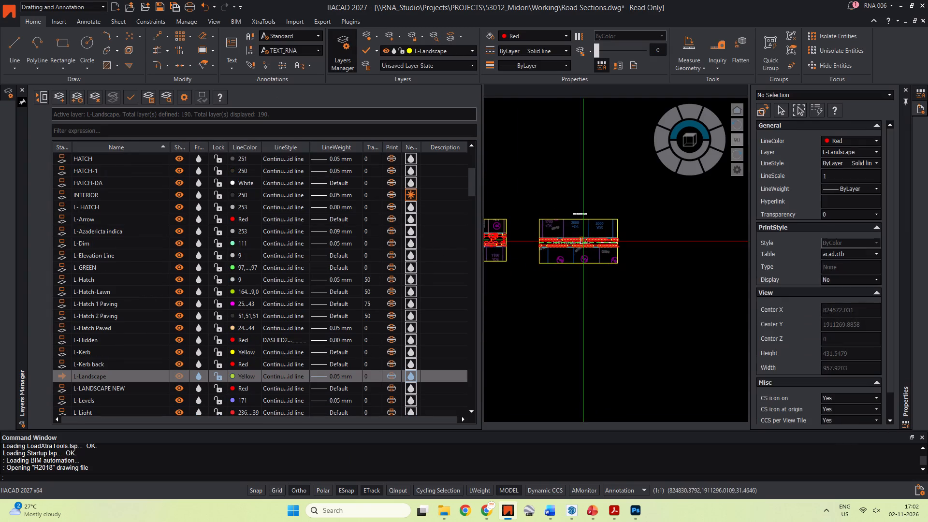
{"action": "scroll", "coordinate": [540, 252], "scroll_direction": "down", "scroll_amount": 2}
{"action": "middle_click_drag", "start_coordinate": [539, 254], "coordinate": [605, 260]}
{"action": "middle_click_drag", "start_coordinate": [396, 269], "coordinate": [347, 270]}
{"action": "scroll", "coordinate": [235, 246], "scroll_direction": "up", "scroll_amount": 5}
{"action": "middle_click_drag", "start_coordinate": [184, 245], "coordinate": [305, 247]}
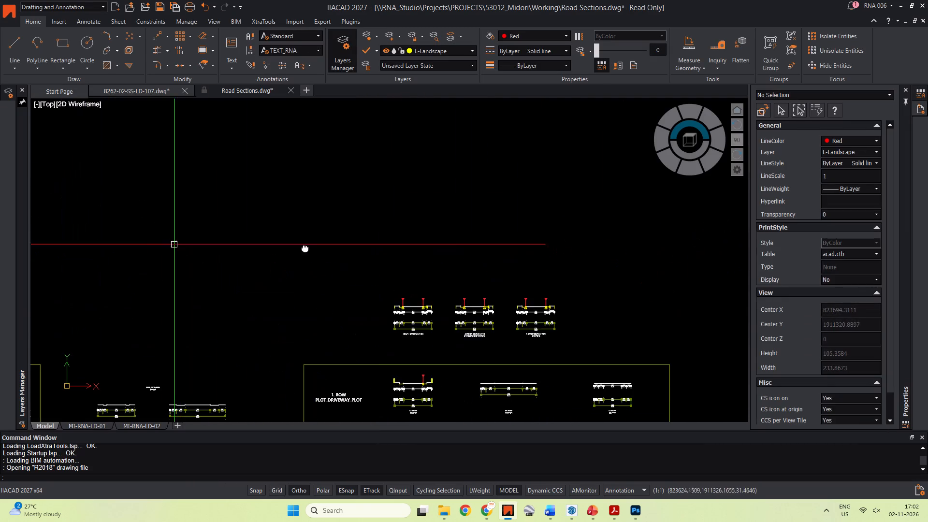
{"action": "middle_click_drag", "start_coordinate": [305, 247], "coordinate": [497, 235]}
{"action": "scroll", "coordinate": [196, 262], "scroll_direction": "up", "scroll_amount": 3}
{"action": "scroll", "coordinate": [231, 234], "scroll_direction": "down", "scroll_amount": 6}
{"action": "middle_click_drag", "start_coordinate": [243, 228], "coordinate": [251, 261]}
{"action": "scroll", "coordinate": [258, 312], "scroll_direction": "up", "scroll_amount": 3}
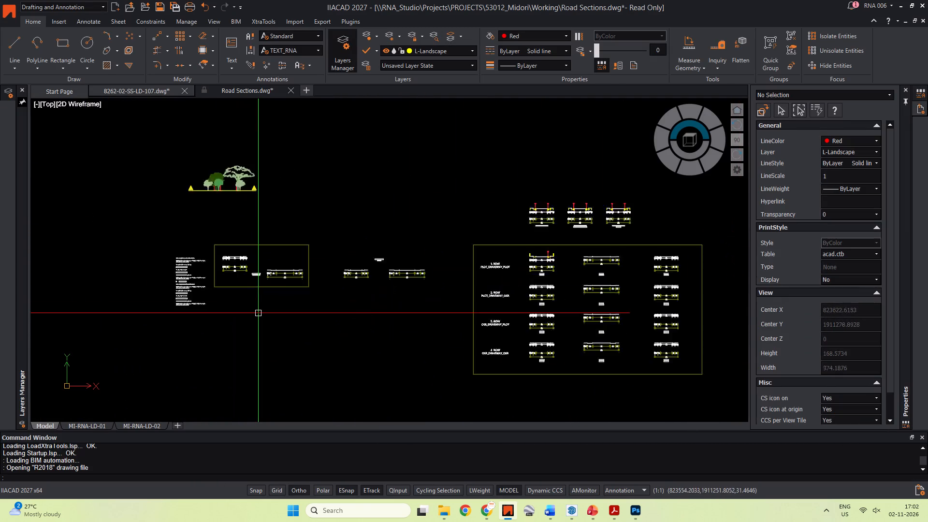
{"action": "scroll", "coordinate": [258, 313], "scroll_direction": "up", "scroll_amount": 3}
{"action": "scroll", "coordinate": [251, 236], "scroll_direction": "down", "scroll_amount": 3}
{"action": "middle_click_drag", "start_coordinate": [251, 233], "coordinate": [262, 353]}
{"action": "middle_click_drag", "start_coordinate": [263, 234], "coordinate": [275, 341]}
{"action": "middle_click_drag", "start_coordinate": [268, 214], "coordinate": [273, 332]}
{"action": "scroll", "coordinate": [254, 234], "scroll_direction": "up", "scroll_amount": 3}
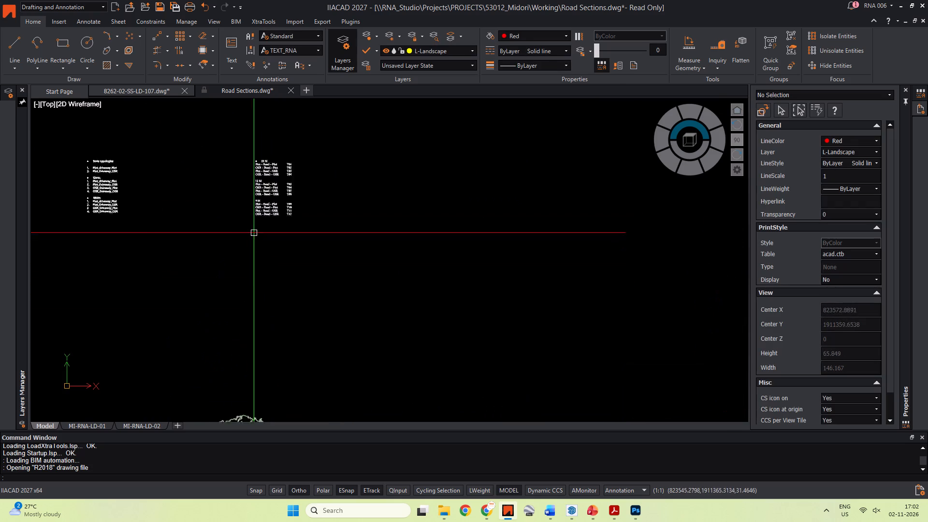
{"action": "scroll", "coordinate": [245, 228], "scroll_direction": "down", "scroll_amount": 2}
{"action": "middle_click_drag", "start_coordinate": [245, 228], "coordinate": [389, 244]}
{"action": "scroll", "coordinate": [368, 269], "scroll_direction": "down", "scroll_amount": 2}
{"action": "middle_click_drag", "start_coordinate": [362, 287], "coordinate": [289, 131]}
{"action": "scroll", "coordinate": [267, 323], "scroll_direction": "up", "scroll_amount": 4}
{"action": "scroll", "coordinate": [249, 304], "scroll_direction": "down", "scroll_amount": 5}
{"action": "middle_click_drag", "start_coordinate": [282, 298], "coordinate": [124, 285]}
{"action": "scroll", "coordinate": [171, 262], "scroll_direction": "up", "scroll_amount": 4}
{"action": "scroll", "coordinate": [284, 277], "scroll_direction": "down", "scroll_amount": 3}
{"action": "middle_click_drag", "start_coordinate": [294, 278], "coordinate": [172, 277]}
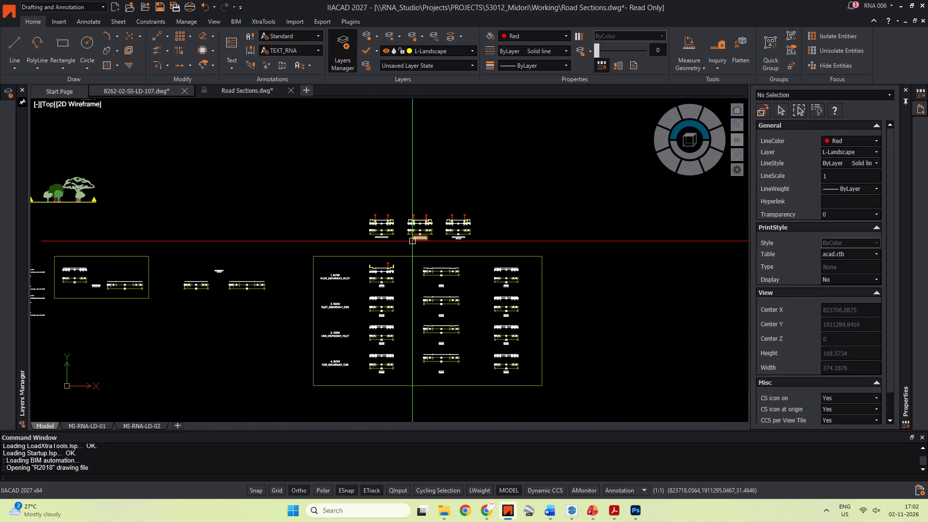
{"action": "scroll", "coordinate": [418, 235], "scroll_direction": "up", "scroll_amount": 4}
{"action": "scroll", "coordinate": [417, 238], "scroll_direction": "down", "scroll_amount": 5}
{"action": "middle_click_drag", "start_coordinate": [406, 246], "coordinate": [126, 252]}
{"action": "scroll", "coordinate": [640, 258], "scroll_direction": "down", "scroll_amount": 1}
{"action": "middle_click_drag", "start_coordinate": [608, 258], "coordinate": [454, 258]}
Examine the stacked road sections with the red trees and the neighbouring kerb and paving details.
{"action": "scroll", "coordinate": [543, 241], "scroll_direction": "up", "scroll_amount": 4}
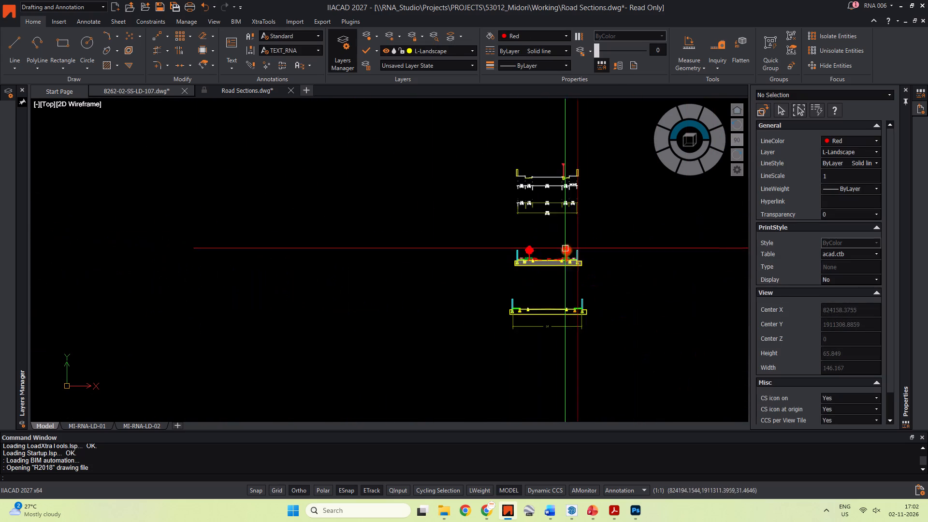
{"action": "scroll", "coordinate": [554, 254], "scroll_direction": "up", "scroll_amount": 3}
{"action": "scroll", "coordinate": [555, 233], "scroll_direction": "down", "scroll_amount": 2}
{"action": "middle_click_drag", "start_coordinate": [555, 232], "coordinate": [474, 305]}
{"action": "middle_click_drag", "start_coordinate": [475, 294], "coordinate": [420, 196]}
{"action": "scroll", "coordinate": [498, 253], "scroll_direction": "down", "scroll_amount": 3}
{"action": "middle_click_drag", "start_coordinate": [499, 255], "coordinate": [358, 224]}
{"action": "scroll", "coordinate": [468, 297], "scroll_direction": "up", "scroll_amount": 2}
{"action": "scroll", "coordinate": [477, 279], "scroll_direction": "down", "scroll_amount": 3}
{"action": "middle_click_drag", "start_coordinate": [478, 269], "coordinate": [395, 272]}
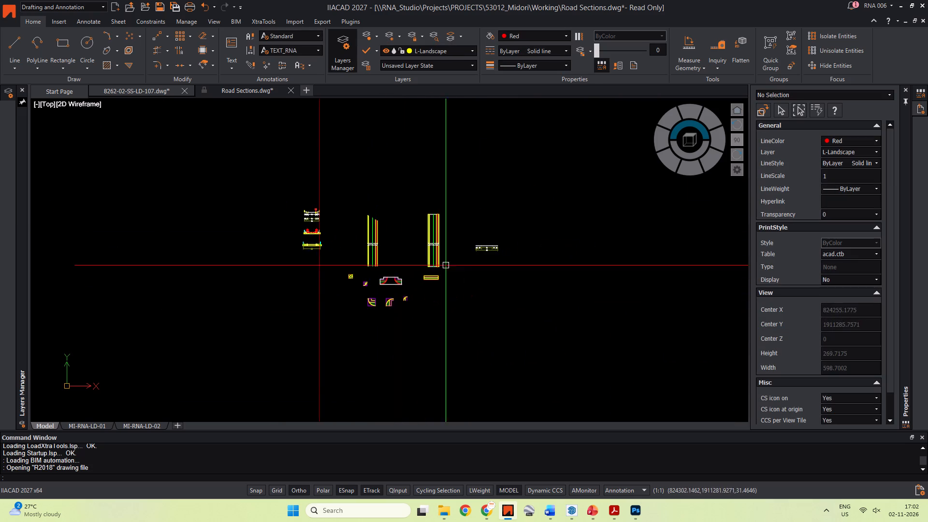
{"action": "scroll", "coordinate": [493, 251], "scroll_direction": "up", "scroll_amount": 6}
{"action": "scroll", "coordinate": [457, 247], "scroll_direction": "down", "scroll_amount": 9}
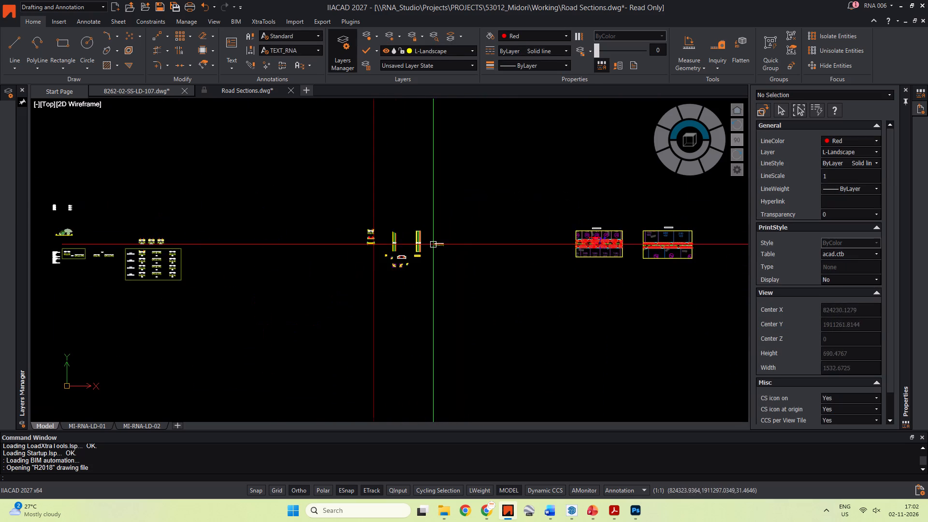
Examine the detailed tree-lined section below the vertical road plans, including its pathway, plantation, kerb and road dimension line.
{"action": "middle_click_drag", "start_coordinate": [433, 245], "coordinate": [309, 251]}
{"action": "scroll", "coordinate": [406, 252], "scroll_direction": "up", "scroll_amount": 5}
{"action": "scroll", "coordinate": [498, 224], "scroll_direction": "down", "scroll_amount": 3}
{"action": "middle_click_drag", "start_coordinate": [490, 226], "coordinate": [267, 223]}
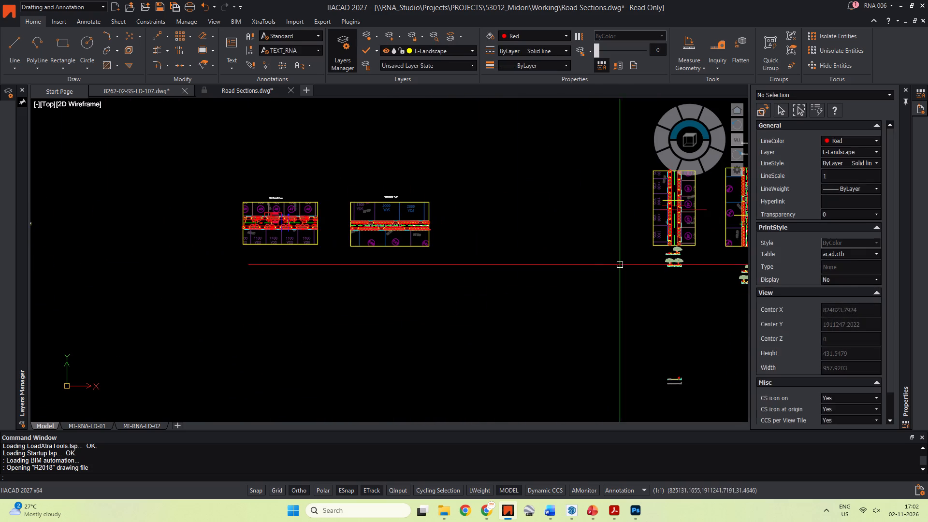
{"action": "middle_click_drag", "start_coordinate": [646, 263], "coordinate": [406, 250]}
{"action": "scroll", "coordinate": [509, 250], "scroll_direction": "up", "scroll_amount": 4}
{"action": "scroll", "coordinate": [484, 319], "scroll_direction": "up", "scroll_amount": 3}
{"action": "middle_click_drag", "start_coordinate": [480, 317], "coordinate": [400, 241]}
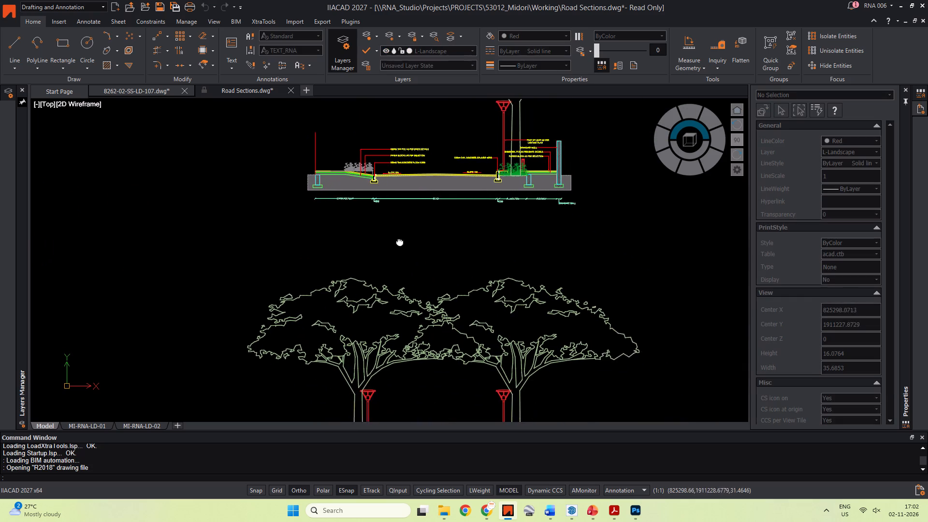
{"action": "middle_click_drag", "start_coordinate": [400, 241], "coordinate": [382, 165]}
{"action": "middle_click_drag", "start_coordinate": [405, 313], "coordinate": [388, 222]}
{"action": "scroll", "coordinate": [386, 289], "scroll_direction": "up", "scroll_amount": 4}
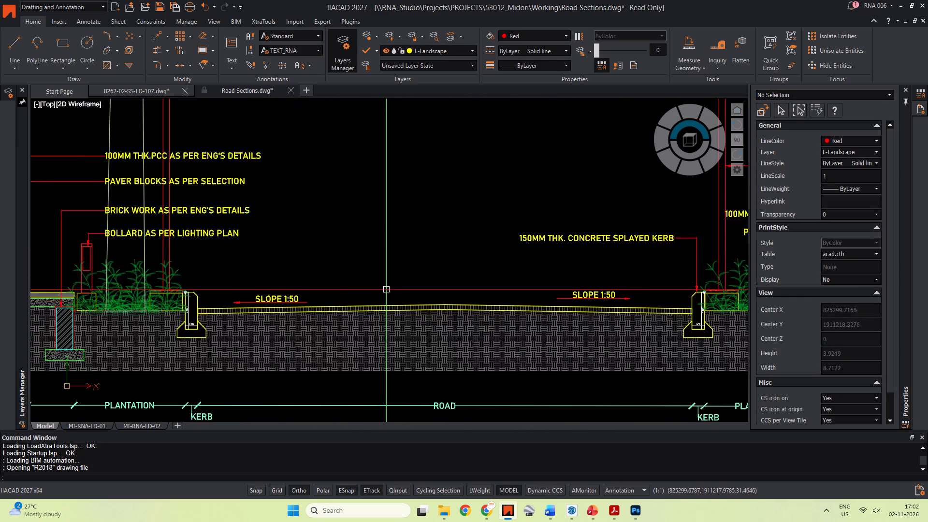
{"action": "scroll", "coordinate": [423, 300], "scroll_direction": "down", "scroll_amount": 2}
{"action": "middle_click_drag", "start_coordinate": [421, 294], "coordinate": [413, 227]}
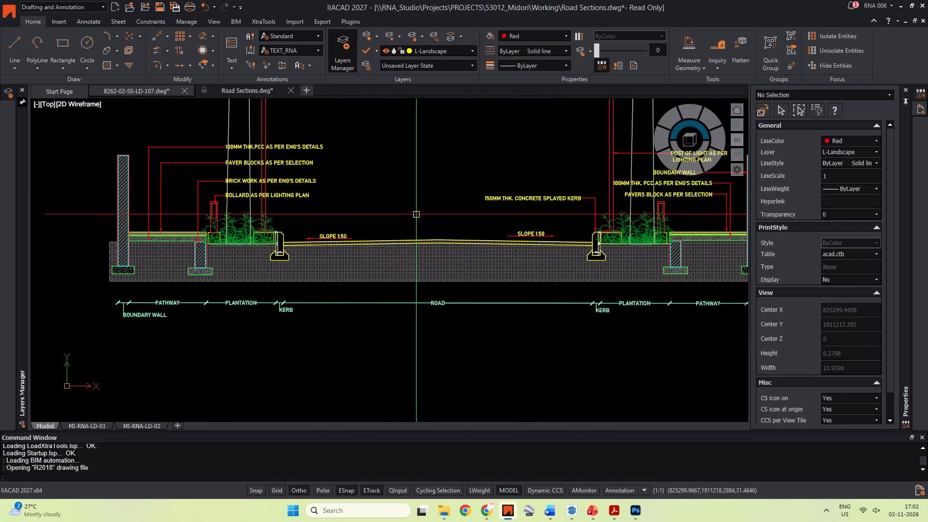
Look back over the stacked road sections and the ROW typology sections for the source of the street section.
{"action": "scroll", "coordinate": [417, 212], "scroll_direction": "down", "scroll_amount": 5}
{"action": "middle_click_drag", "start_coordinate": [418, 203], "coordinate": [515, 277]}
{"action": "scroll", "coordinate": [451, 235], "scroll_direction": "down", "scroll_amount": 3}
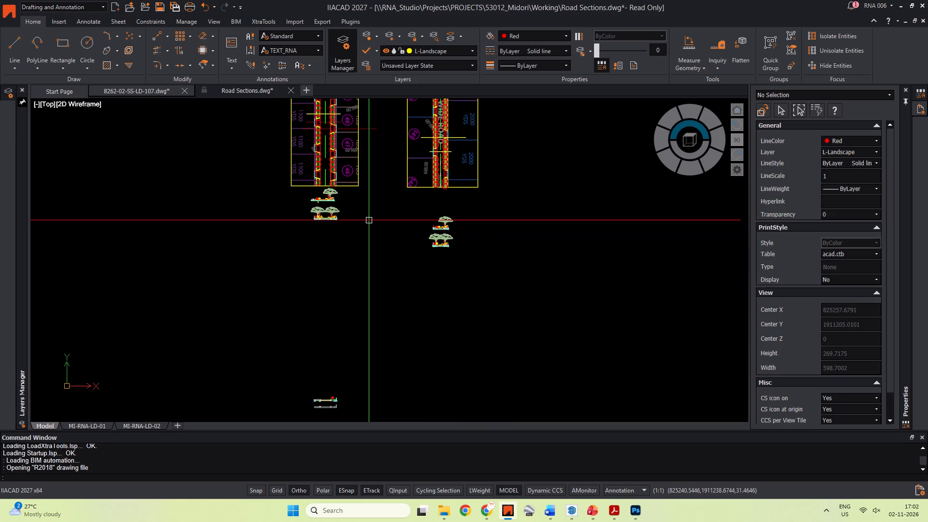
{"action": "middle_click_drag", "start_coordinate": [345, 230], "coordinate": [517, 292]}
{"action": "scroll", "coordinate": [314, 261], "scroll_direction": "down", "scroll_amount": 3}
{"action": "middle_click_drag", "start_coordinate": [300, 261], "coordinate": [490, 270]}
{"action": "scroll", "coordinate": [316, 267], "scroll_direction": "up", "scroll_amount": 3}
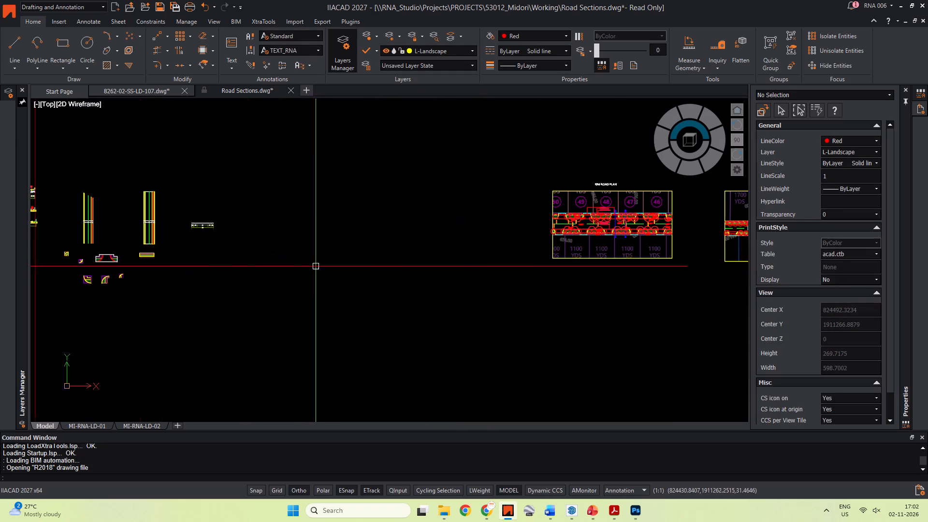
{"action": "middle_click_drag", "start_coordinate": [186, 244], "coordinate": [413, 248]}
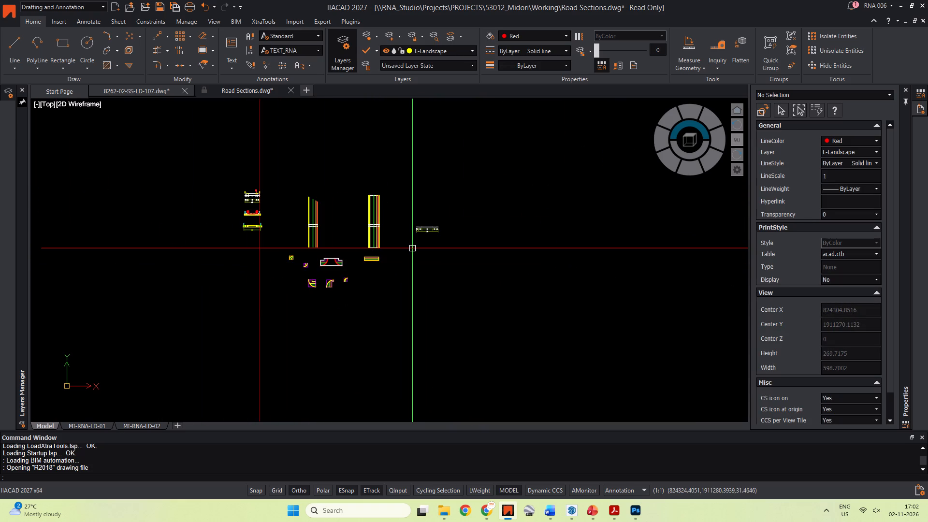
{"action": "scroll", "coordinate": [222, 190], "scroll_direction": "up", "scroll_amount": 4}
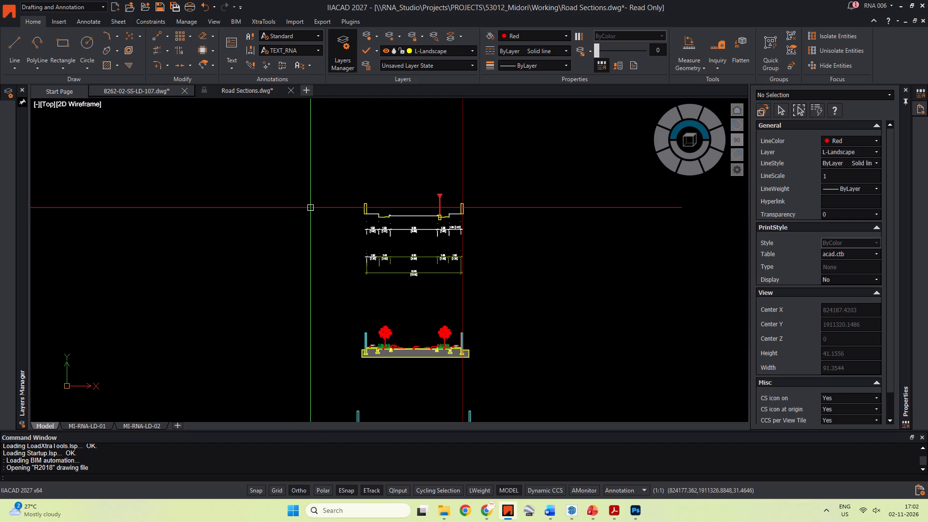
{"action": "scroll", "coordinate": [305, 220], "scroll_direction": "down", "scroll_amount": 5}
{"action": "middle_click_drag", "start_coordinate": [279, 242], "coordinate": [494, 239]}
{"action": "middle_click_drag", "start_coordinate": [271, 252], "coordinate": [387, 241]}
{"action": "scroll", "coordinate": [249, 234], "scroll_direction": "up", "scroll_amount": 3}
{"action": "middle_click_drag", "start_coordinate": [359, 218], "coordinate": [375, 249]}
{"action": "middle_click_drag", "start_coordinate": [190, 230], "coordinate": [453, 211]}
{"action": "left_click", "coordinate": [234, 203]}
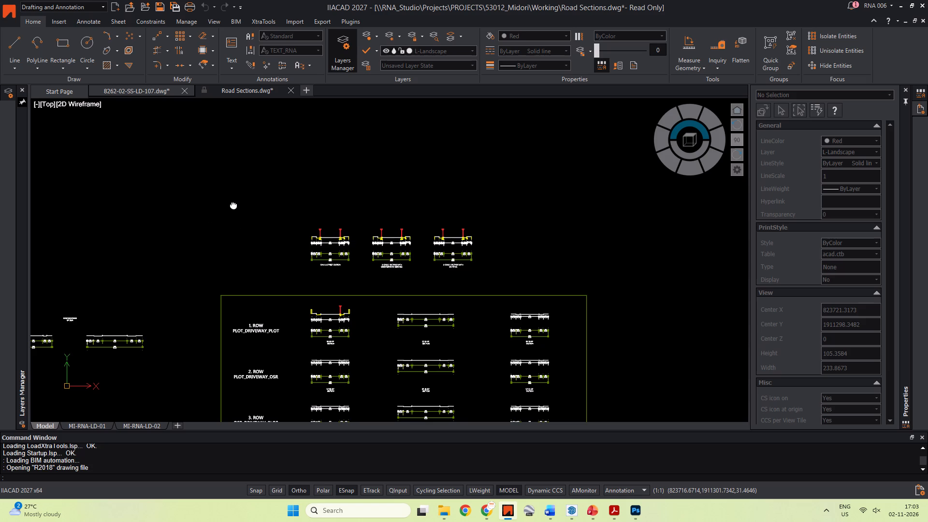
{"action": "left_click", "coordinate": [233, 204]}
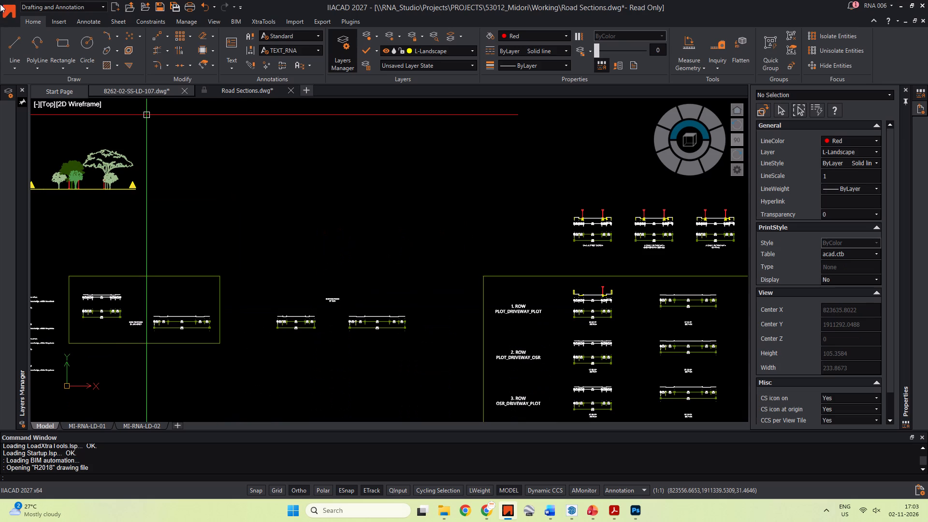
Open Landscape_Layout20261030.dwg from the Midori Working folder.
{"action": "left_click", "coordinate": [56, 90]}
{"action": "left_click", "coordinate": [197, 248]}
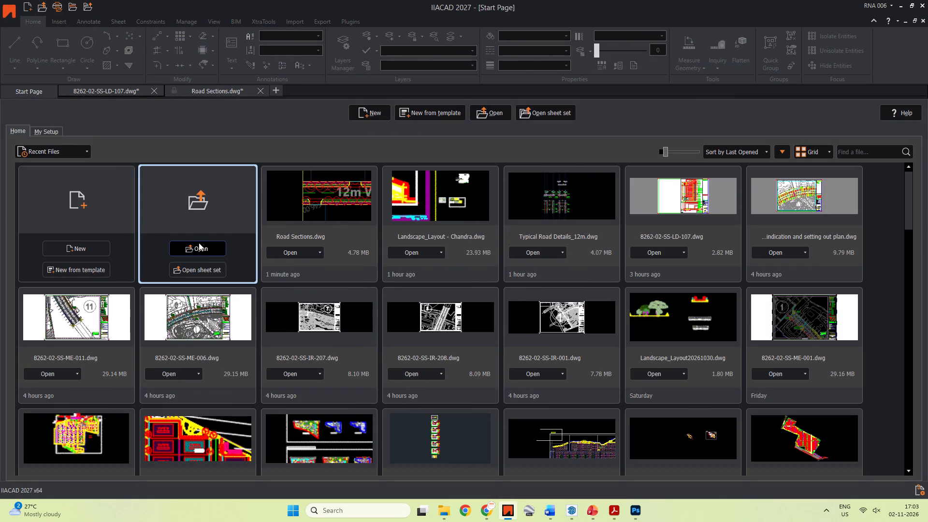
{"action": "left_click", "coordinate": [320, 195]}
{"action": "left_click", "coordinate": [390, 151]}
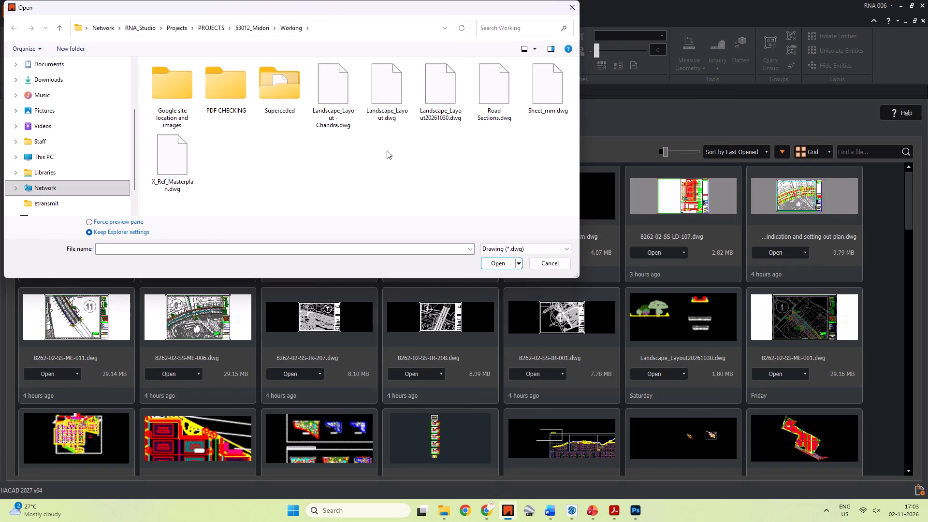
{"action": "left_click", "coordinate": [429, 103]}
{"action": "left_click", "coordinate": [454, 95]}
{"action": "left_click", "coordinate": [503, 265]}
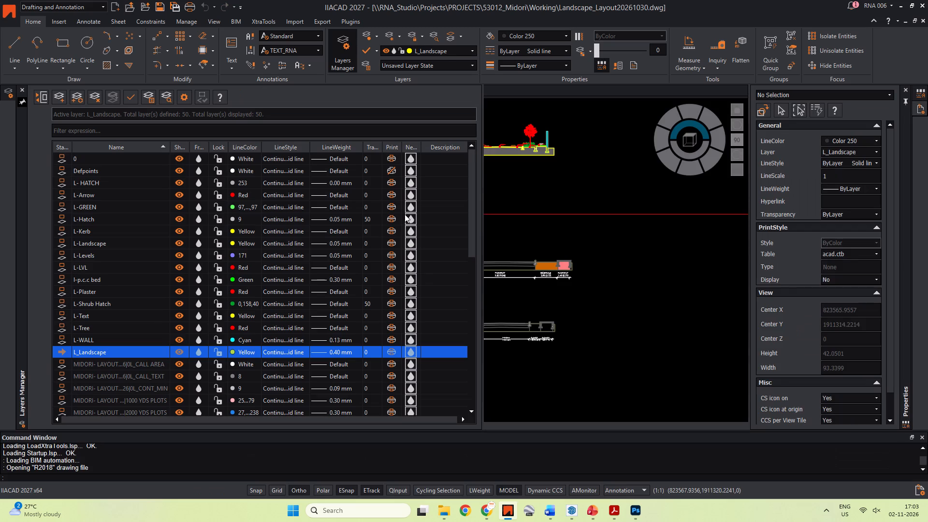
Delete the central PATHWAY 9.00 dimension from the lower street section with the planters.
{"action": "scroll", "coordinate": [544, 229], "scroll_direction": "down", "scroll_amount": 2}
{"action": "middle_click_drag", "start_coordinate": [537, 226], "coordinate": [517, 221]}
{"action": "key", "text": "Escape"}
{"action": "scroll", "coordinate": [515, 259], "scroll_direction": "up", "scroll_amount": 3}
{"action": "middle_click_drag", "start_coordinate": [493, 213], "coordinate": [516, 217]}
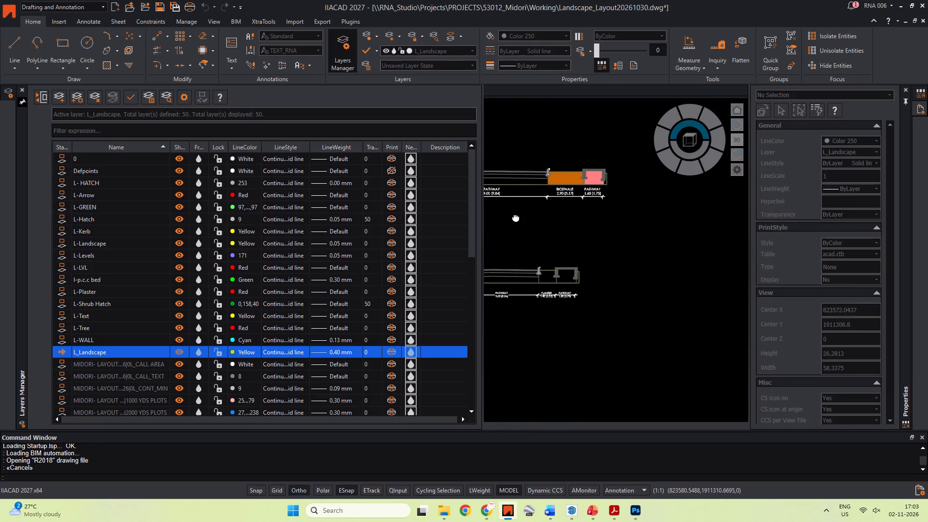
{"action": "middle_click_drag", "start_coordinate": [516, 217], "coordinate": [427, 209]}
{"action": "scroll", "coordinate": [441, 223], "scroll_direction": "up", "scroll_amount": 3}
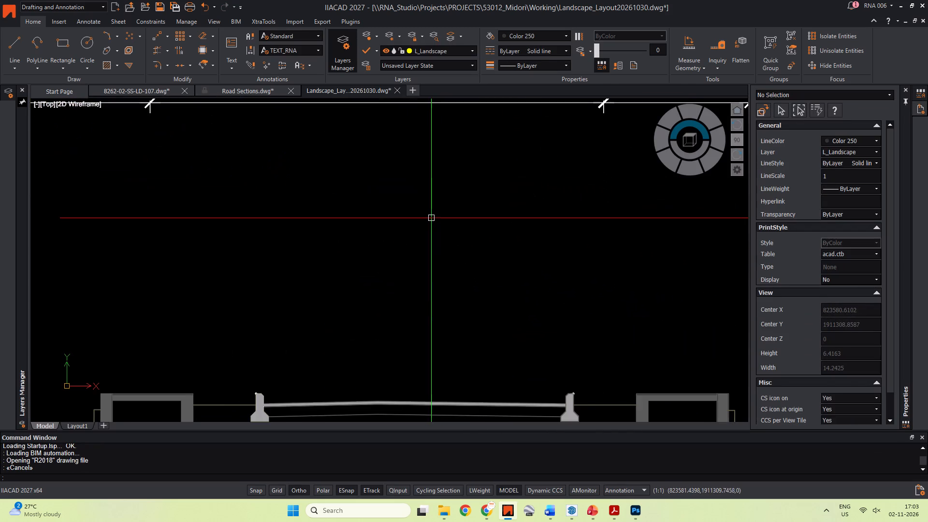
{"action": "scroll", "coordinate": [432, 218], "scroll_direction": "down", "scroll_amount": 2}
{"action": "middle_click_drag", "start_coordinate": [432, 218], "coordinate": [418, 190]}
{"action": "middle_click", "coordinate": [385, 236]}
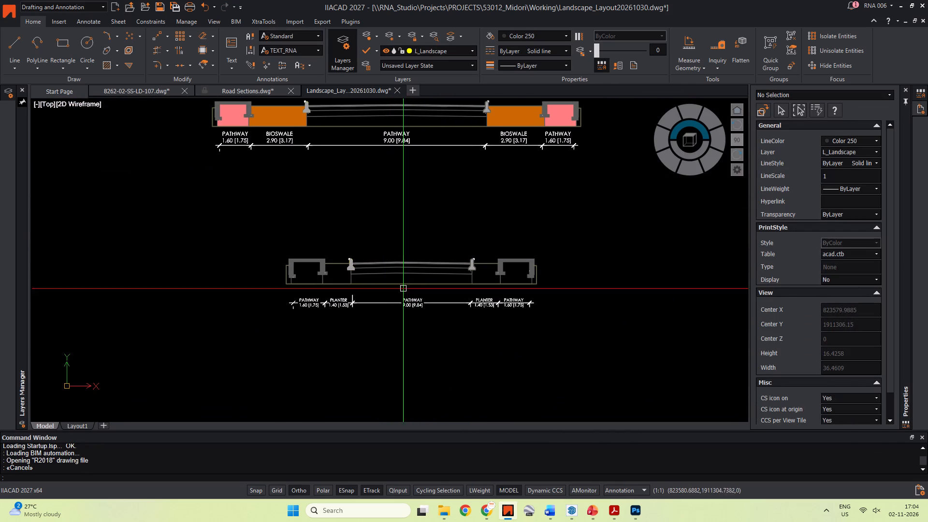
{"action": "scroll", "coordinate": [404, 319], "scroll_direction": "up", "scroll_amount": 2}
{"action": "left_click", "coordinate": [403, 274]}
{"action": "middle_click_drag", "start_coordinate": [395, 320], "coordinate": [280, 302]}
{"action": "key", "text": "Delete"}
{"action": "middle_click_drag", "start_coordinate": [300, 283], "coordinate": [368, 293]}
{"action": "key", "text": "Escape"}
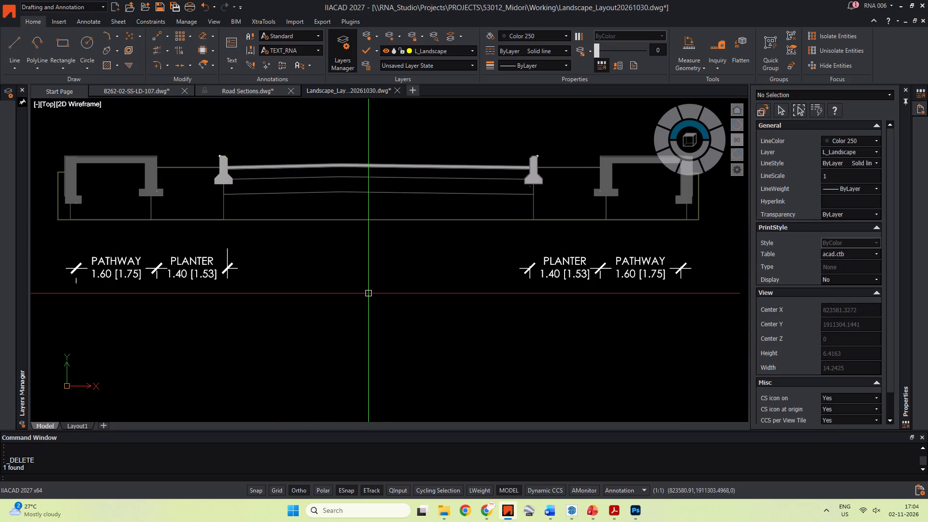
{"action": "key", "text": "Escape"}
{"action": "key", "text": "Escape"}
Add a continued dimension of 6.05 [6.64] from the planter dimension across the road to the opposite kerb.
{"action": "type", "text": "dc"}
{"action": "type", "text": "o"}
{"action": "key", "text": "space"}
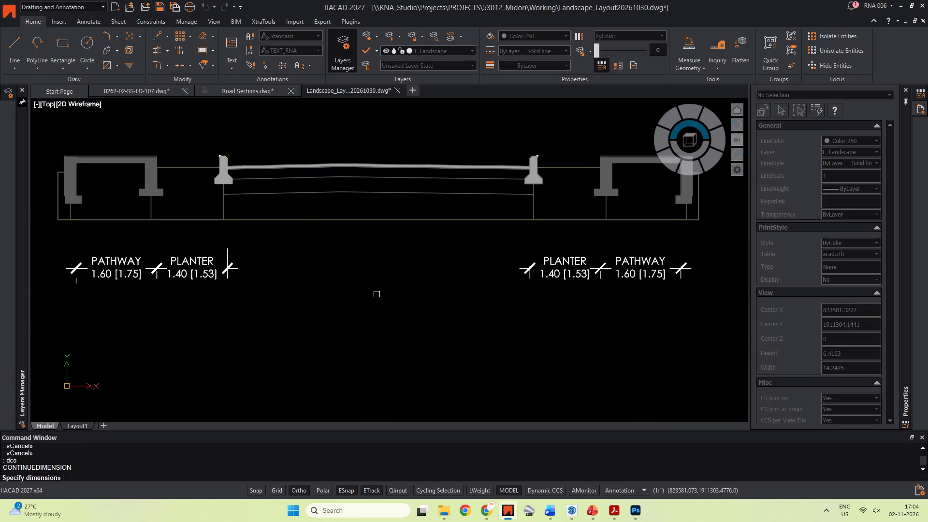
{"action": "left_click", "coordinate": [522, 267]}
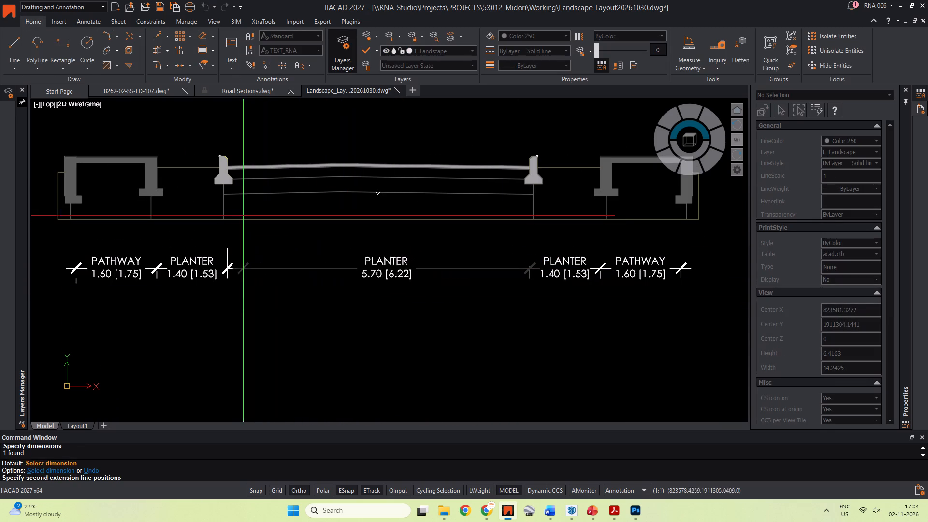
{"action": "left_click", "coordinate": [224, 202]}
{"action": "key", "text": "Escape"}
{"action": "middle_click", "coordinate": [368, 347]}
{"action": "key", "text": "Escape"}
{"action": "key", "text": "Escape"}
Preview the JPG print of the lower street section using the previous print settings.
{"action": "scroll", "coordinate": [382, 334], "scroll_direction": "down", "scroll_amount": 1}
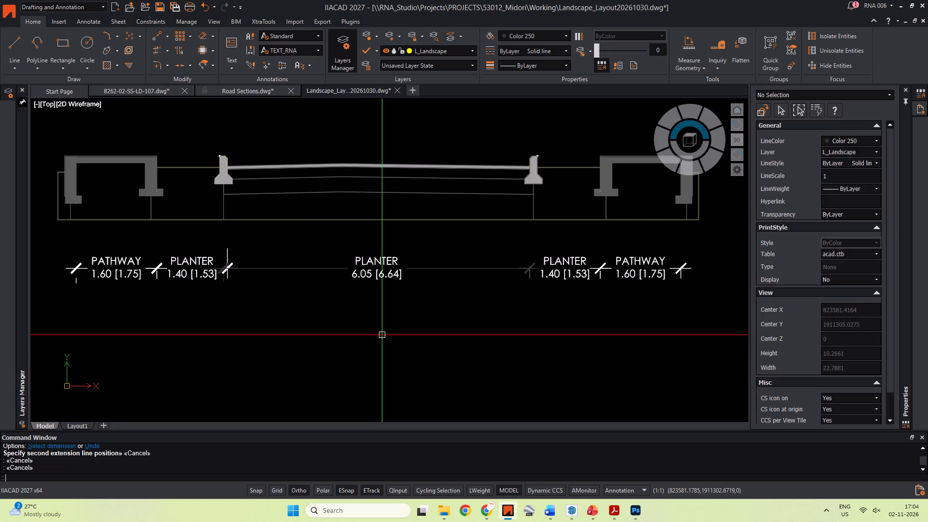
{"action": "middle_click_drag", "start_coordinate": [382, 334], "coordinate": [393, 334]}
{"action": "key", "text": "Escape"}
{"action": "key", "text": "Escape"}
{"action": "key", "text": "Escape"}
{"action": "key", "text": "ctrl+p"}
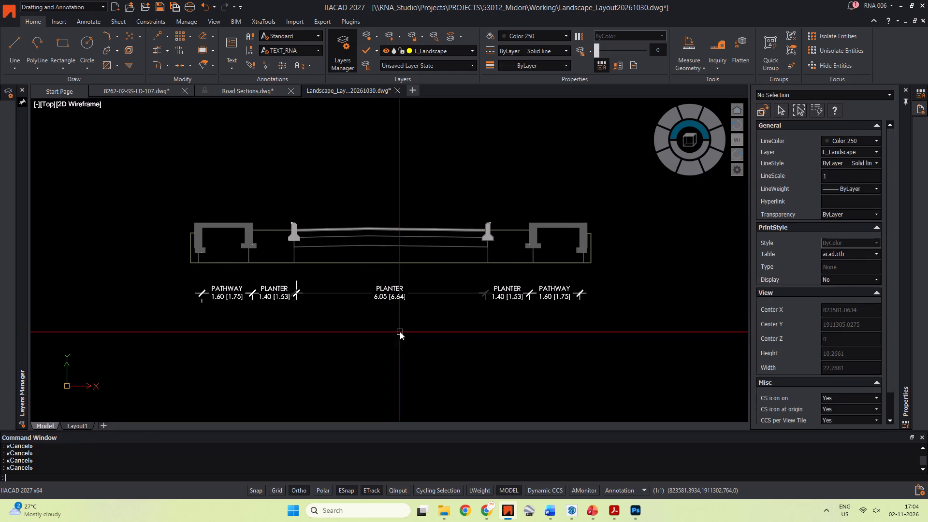
{"action": "left_click", "coordinate": [131, 168]}
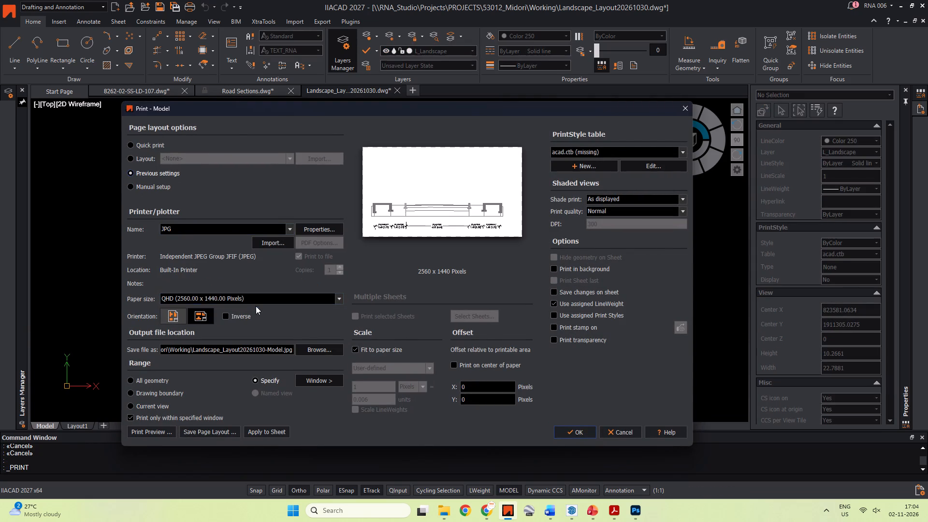
{"action": "left_click", "coordinate": [151, 425]}
{"action": "left_click", "coordinate": [153, 430]}
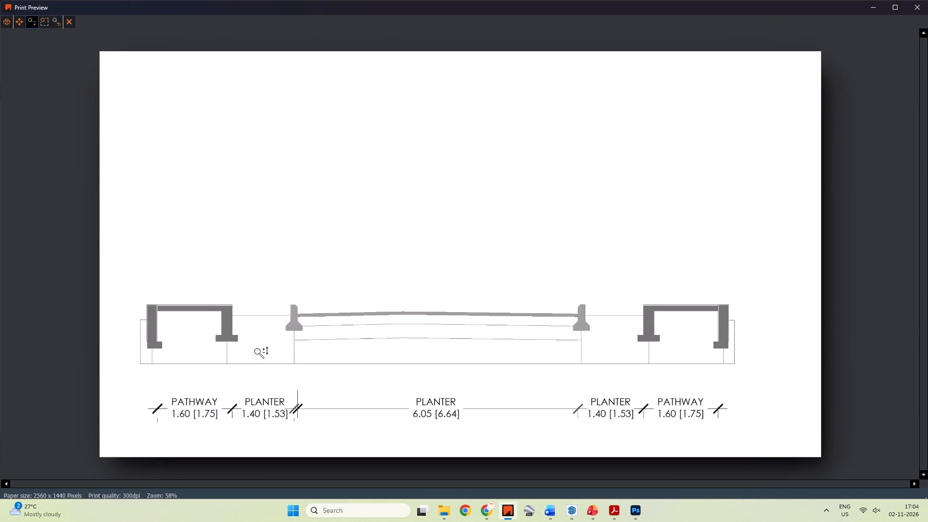
{"action": "key", "text": "Escape"}
{"action": "key", "text": "Escape"}
Stretch the road dimension's start point to the road-side face of the kerb beside the adjoining 1.40 planter dimension, making it 6.00 [6.56].
{"action": "scroll", "coordinate": [295, 292], "scroll_direction": "up", "scroll_amount": 3}
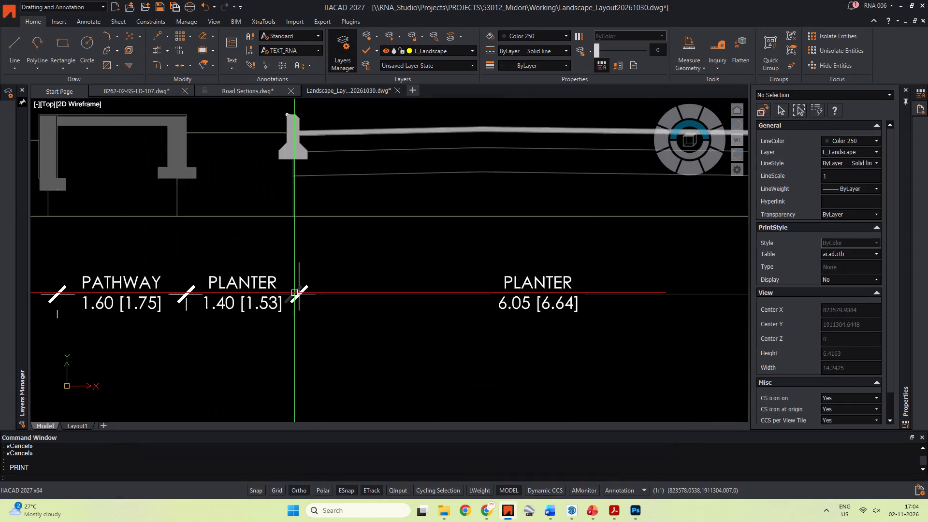
{"action": "left_click_drag", "start_coordinate": [391, 282], "coordinate": [384, 291]}
{"action": "left_click", "coordinate": [371, 312]}
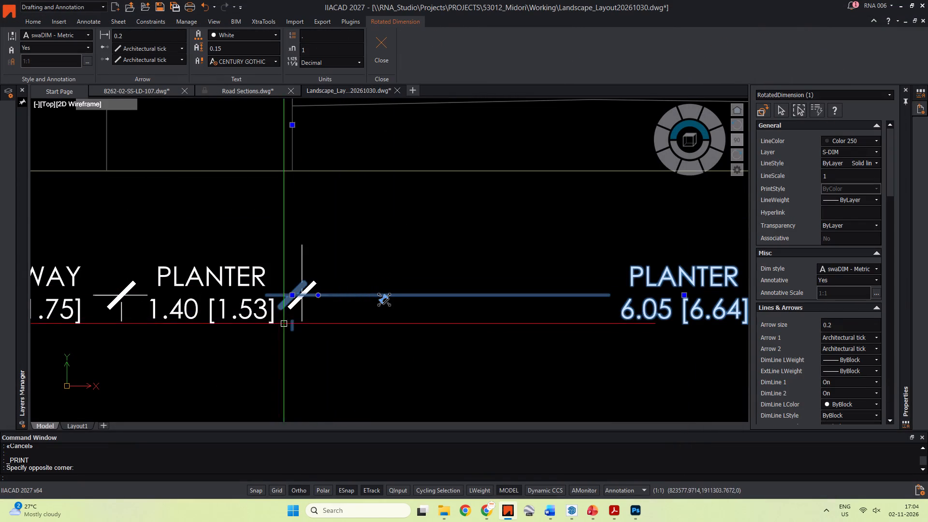
{"action": "key", "text": "Escape"}
{"action": "left_click", "coordinate": [298, 249]}
{"action": "key", "text": "Escape"}
{"action": "left_click_drag", "start_coordinate": [319, 244], "coordinate": [302, 251]}
{"action": "left_click", "coordinate": [295, 254]}
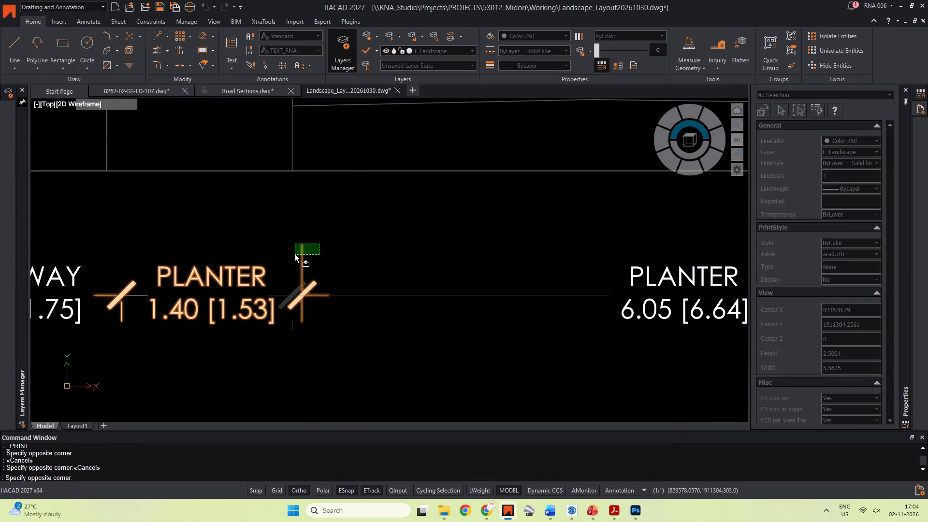
{"action": "middle_click_drag", "start_coordinate": [306, 248], "coordinate": [321, 283]}
{"action": "scroll", "coordinate": [302, 238], "scroll_direction": "down", "scroll_amount": 3}
{"action": "middle_click_drag", "start_coordinate": [301, 237], "coordinate": [318, 306]}
{"action": "scroll", "coordinate": [299, 321], "scroll_direction": "down", "scroll_amount": 1}
{"action": "middle_click_drag", "start_coordinate": [303, 324], "coordinate": [314, 377]}
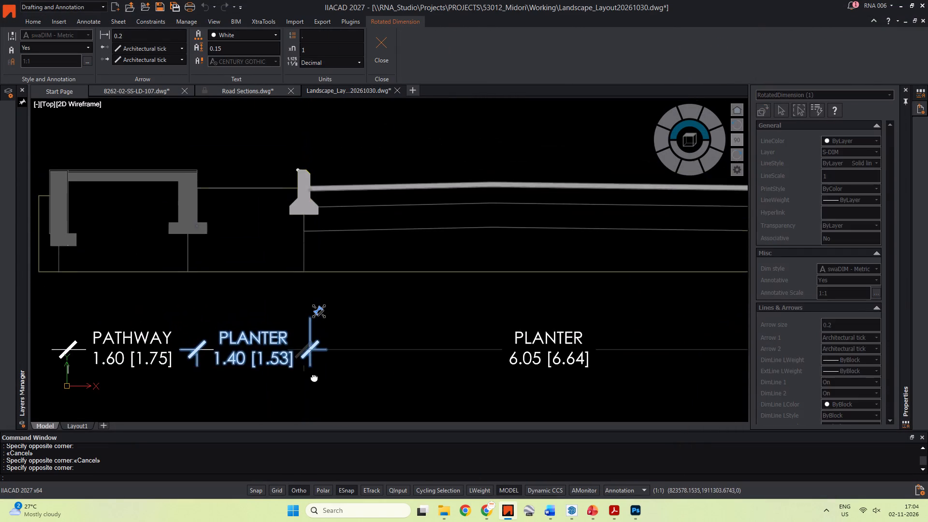
{"action": "middle_click_drag", "start_coordinate": [314, 377], "coordinate": [314, 377]}
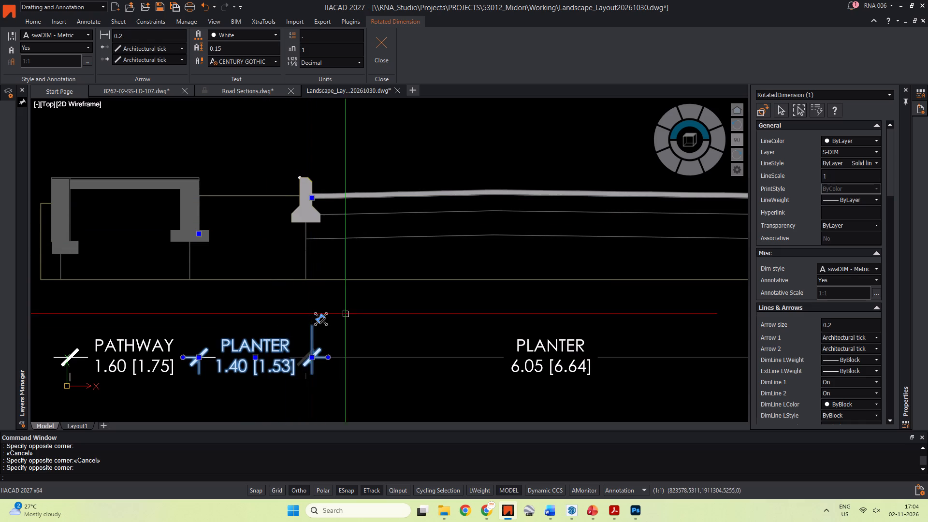
{"action": "key", "text": "Escape"}
{"action": "left_click_drag", "start_coordinate": [394, 316], "coordinate": [375, 371]}
{"action": "left_click", "coordinate": [370, 380]}
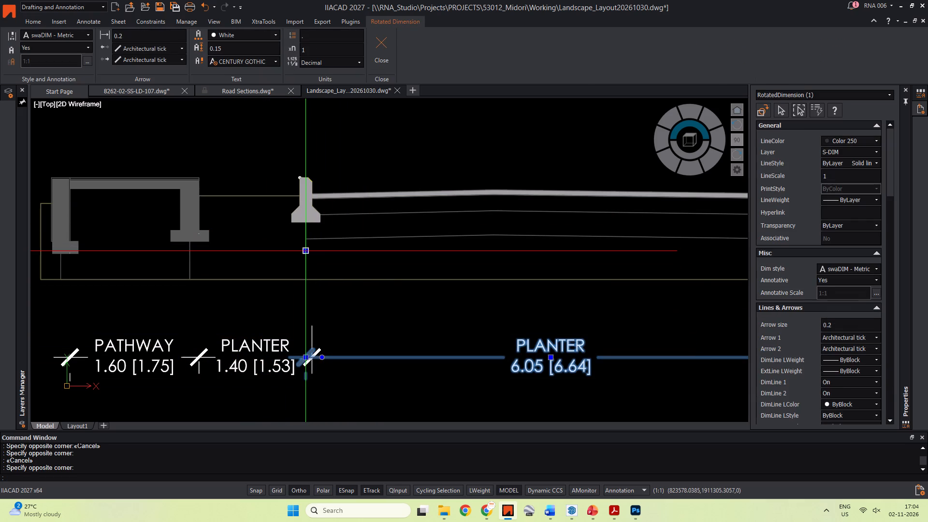
{"action": "left_click", "coordinate": [305, 249]}
{"action": "left_click", "coordinate": [312, 203]}
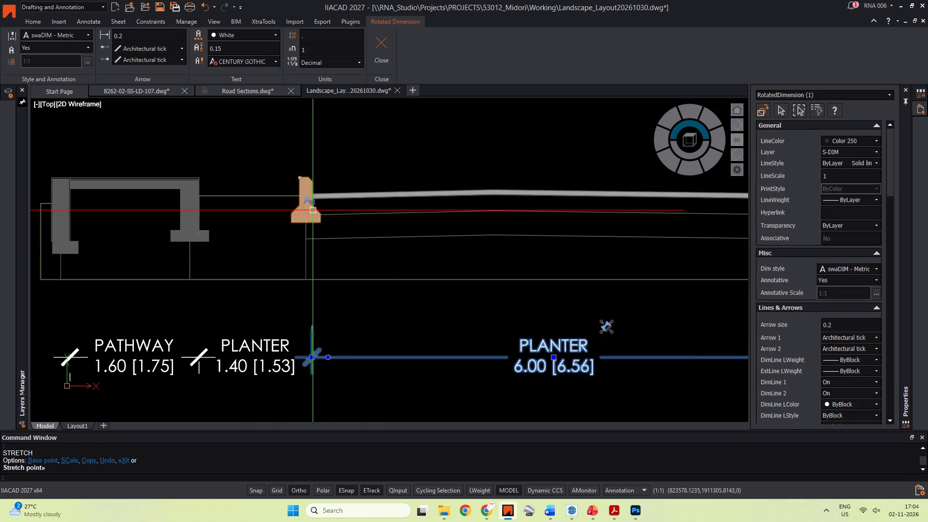
{"action": "key", "text": "Escape"}
{"action": "scroll", "coordinate": [372, 299], "scroll_direction": "down", "scroll_amount": 1}
{"action": "middle_click_drag", "start_coordinate": [372, 300], "coordinate": [343, 283]}
{"action": "key", "text": "Escape"}
{"action": "key", "text": "Escape"}
{"action": "middle_click_drag", "start_coordinate": [347, 288], "coordinate": [281, 284]}
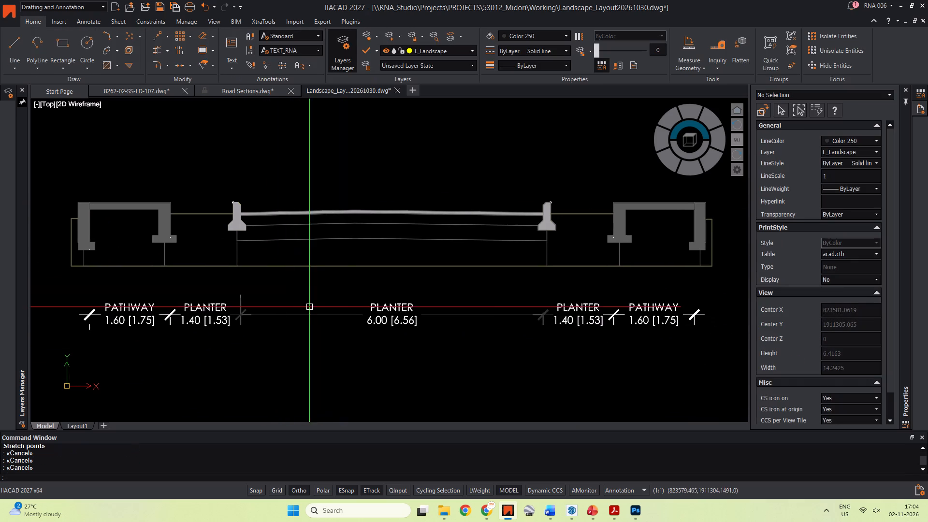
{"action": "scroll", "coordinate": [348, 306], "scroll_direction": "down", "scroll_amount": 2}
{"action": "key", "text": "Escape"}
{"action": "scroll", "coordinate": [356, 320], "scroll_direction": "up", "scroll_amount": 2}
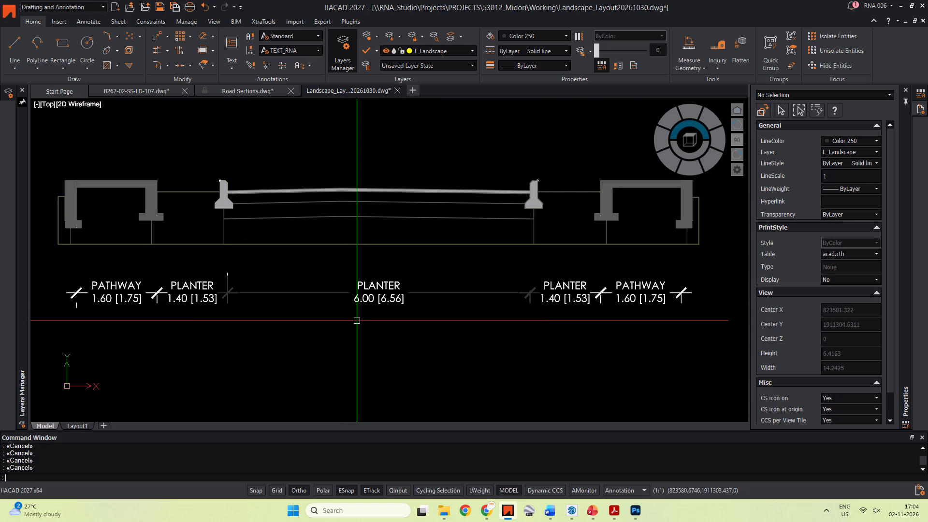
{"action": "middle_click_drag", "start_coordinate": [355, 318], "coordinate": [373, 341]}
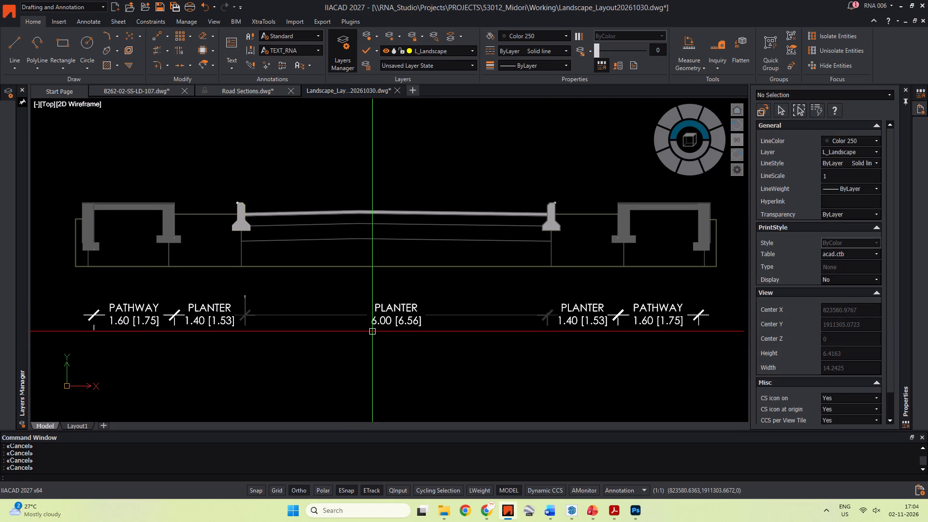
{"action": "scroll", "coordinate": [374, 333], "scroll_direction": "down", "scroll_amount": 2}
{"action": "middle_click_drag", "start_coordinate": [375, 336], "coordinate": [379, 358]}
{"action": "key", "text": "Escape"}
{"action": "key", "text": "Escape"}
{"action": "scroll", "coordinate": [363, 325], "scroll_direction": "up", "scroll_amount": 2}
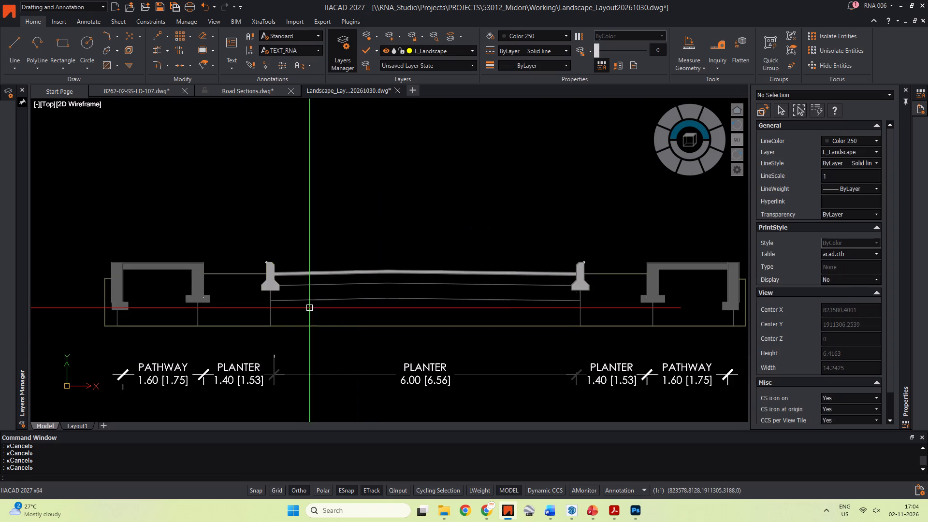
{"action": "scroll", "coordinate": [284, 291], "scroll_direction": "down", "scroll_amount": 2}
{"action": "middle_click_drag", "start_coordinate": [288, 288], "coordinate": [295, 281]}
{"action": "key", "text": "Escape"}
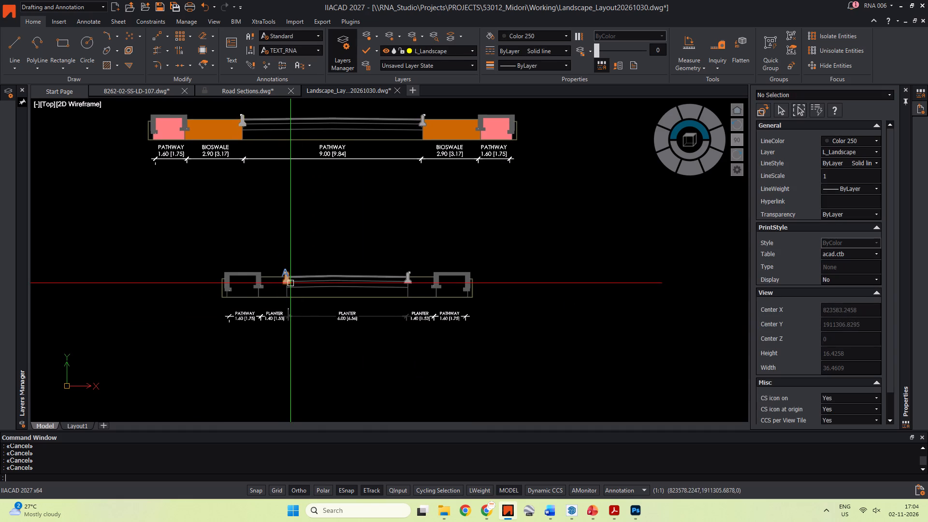
Print the street section with the previous settings to Landscape_Layout20261030-Model.jpg at QHD 2560 x 1440 pixels, checking the preview first.
{"action": "key", "text": "Escape"}
{"action": "key", "text": "ctrl+p"}
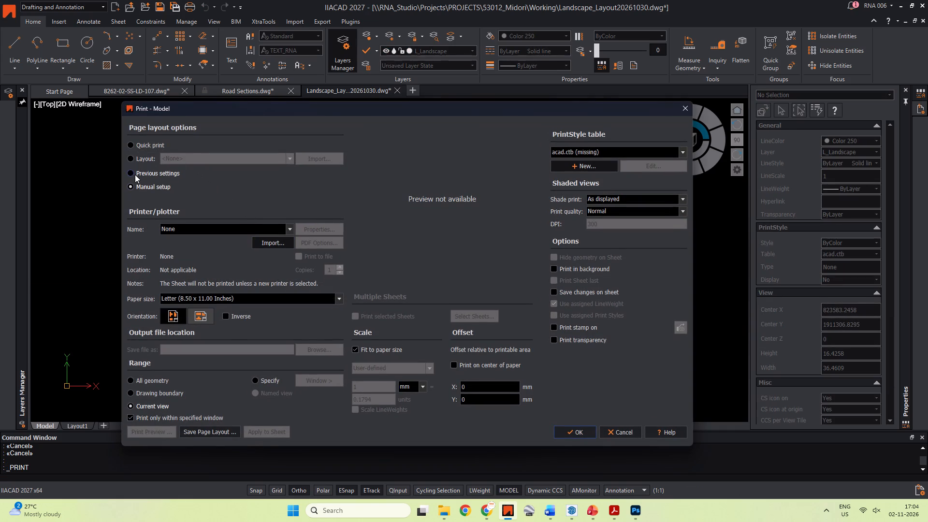
{"action": "left_click", "coordinate": [135, 174]}
{"action": "left_click", "coordinate": [157, 432]}
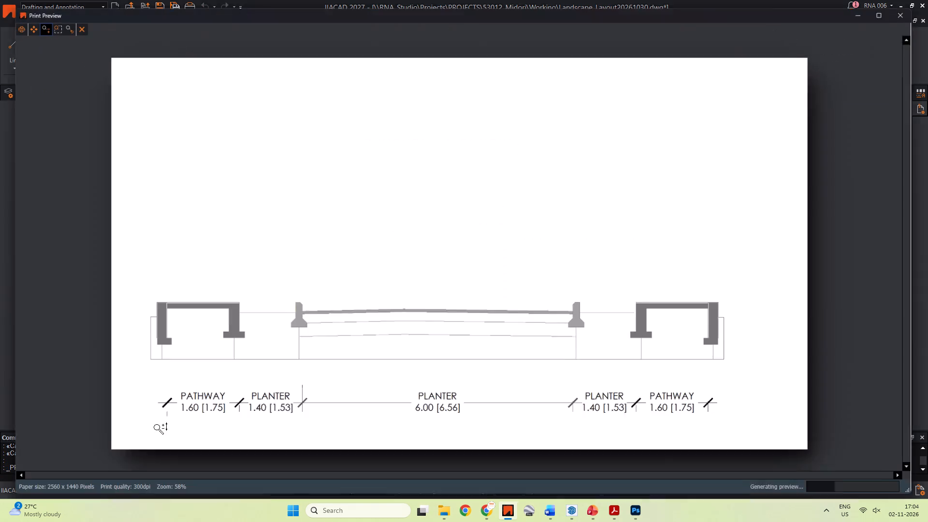
{"action": "key", "text": "Escape"}
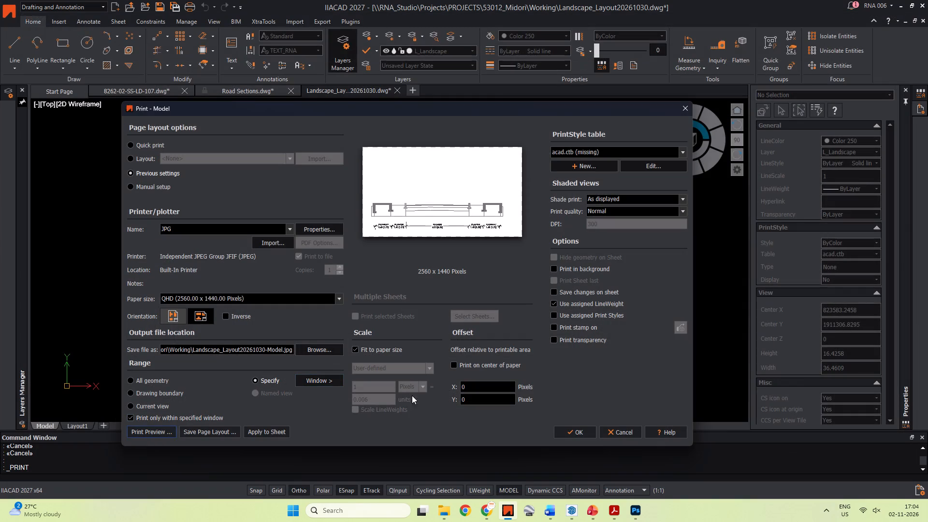
{"action": "left_click", "coordinate": [561, 427]}
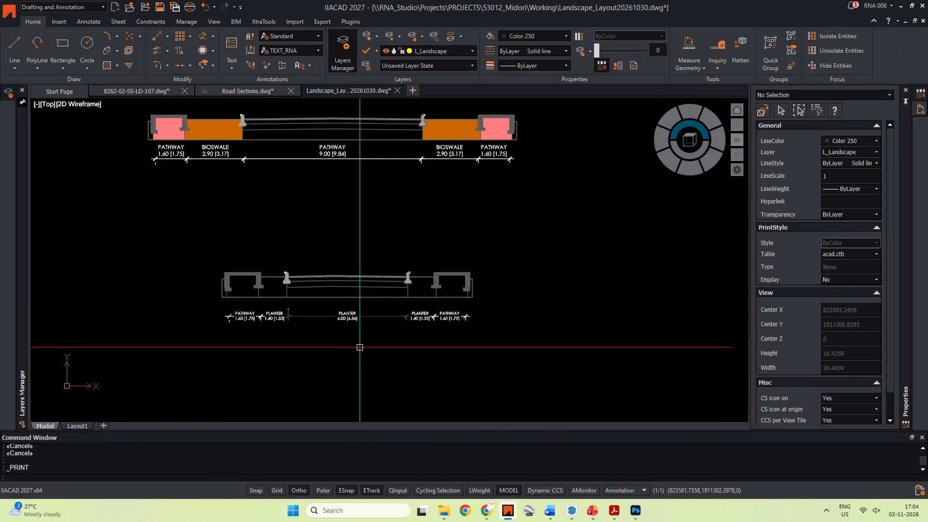
Recheck the JPG print's previous settings, output file location and preview without printing again.
{"action": "key", "text": "alt+Tab"}
{"action": "key", "text": "alt+Tab"}
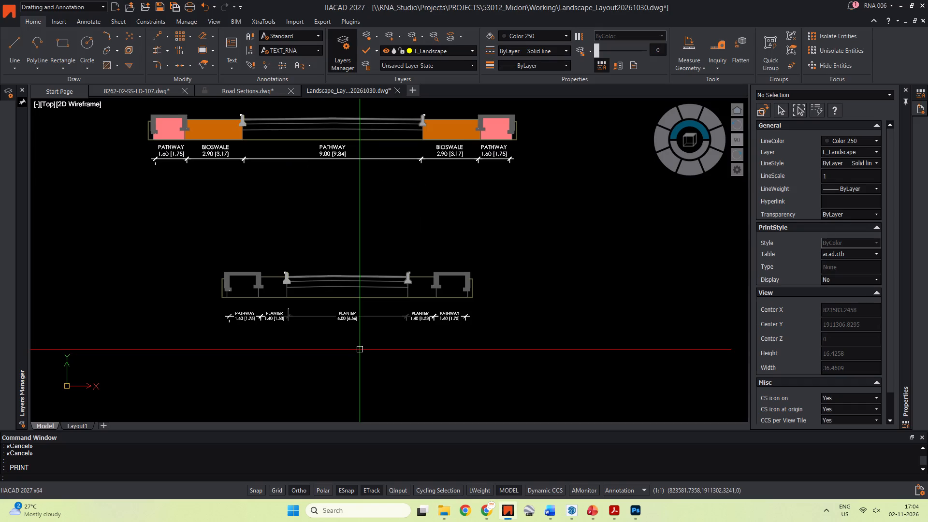
{"action": "key", "text": "ctrl+p"}
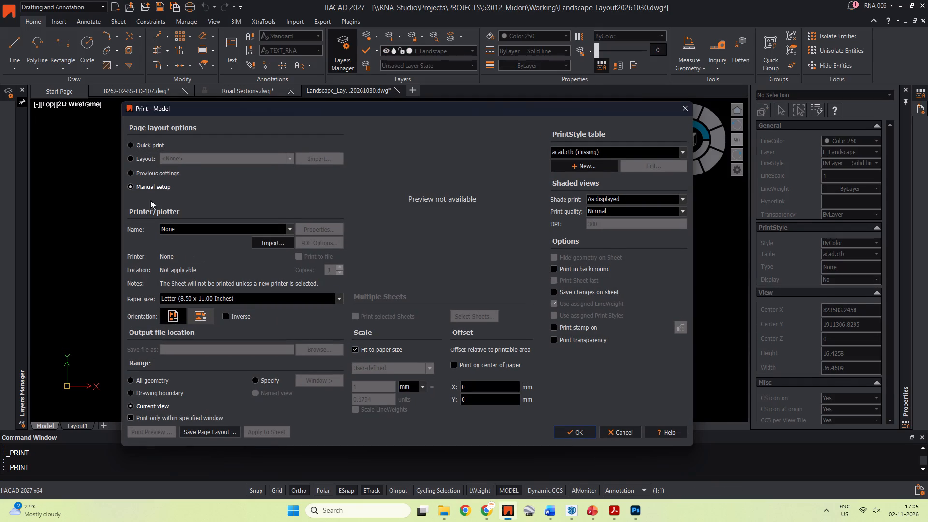
{"action": "left_click", "coordinate": [134, 172]}
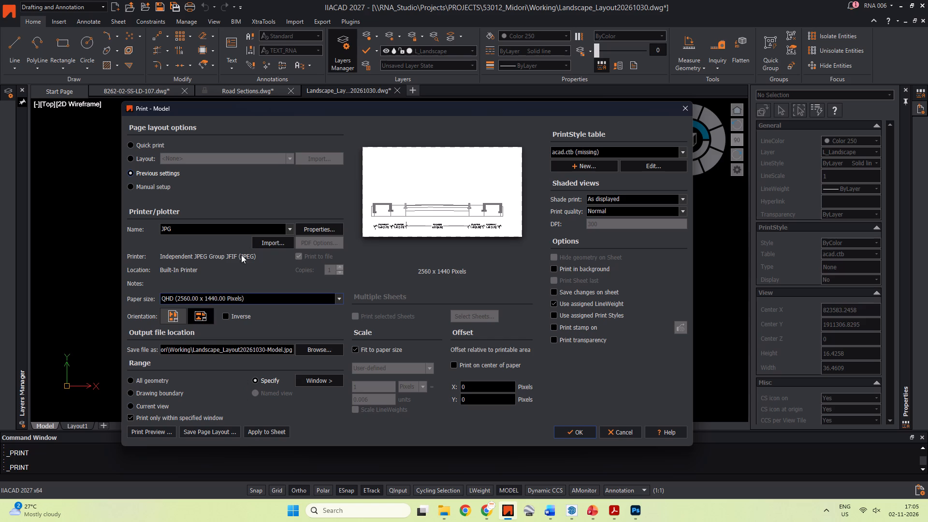
{"action": "left_click", "coordinate": [151, 429]}
{"action": "key", "text": "Escape"}
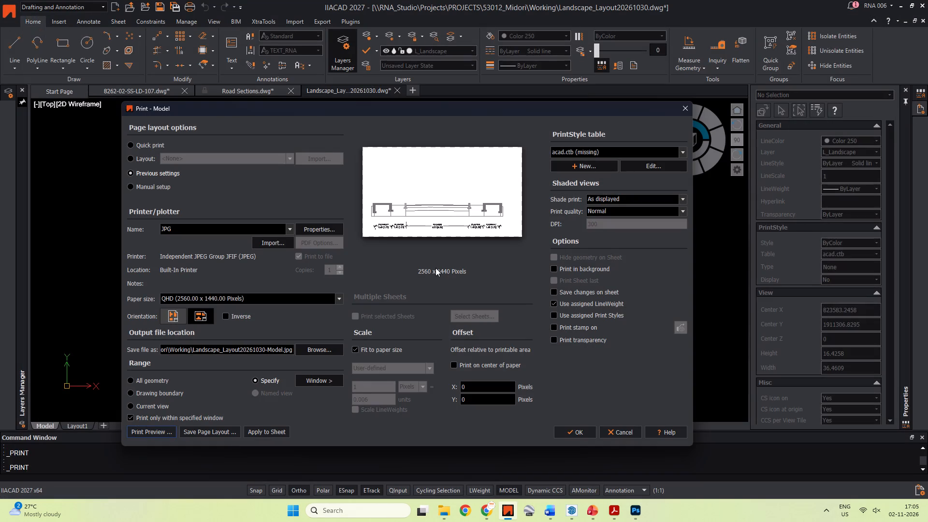
{"action": "key", "text": "Escape"}
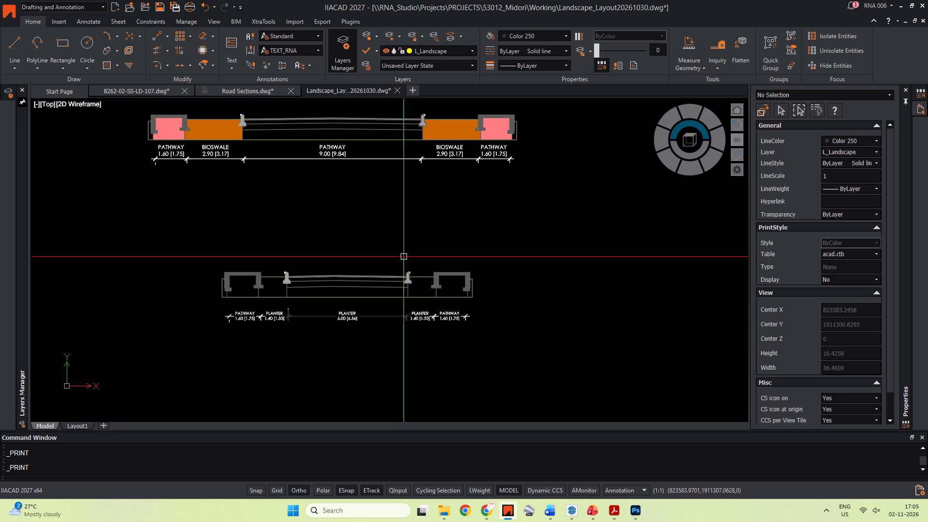
Review the road section PNG and JPG images in the project's Presentation folder, opening 12MTS WITH PATHWAY, 12MTS ROAD WITH RAMP and Road Sections-Model.jpg.
{"action": "key", "text": "alt+Tab"}
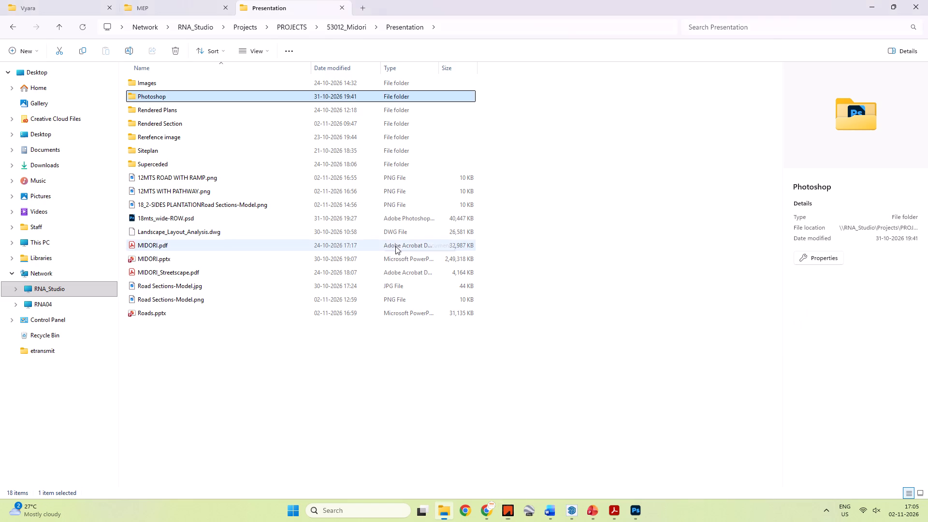
{"action": "left_click", "coordinate": [295, 346]}
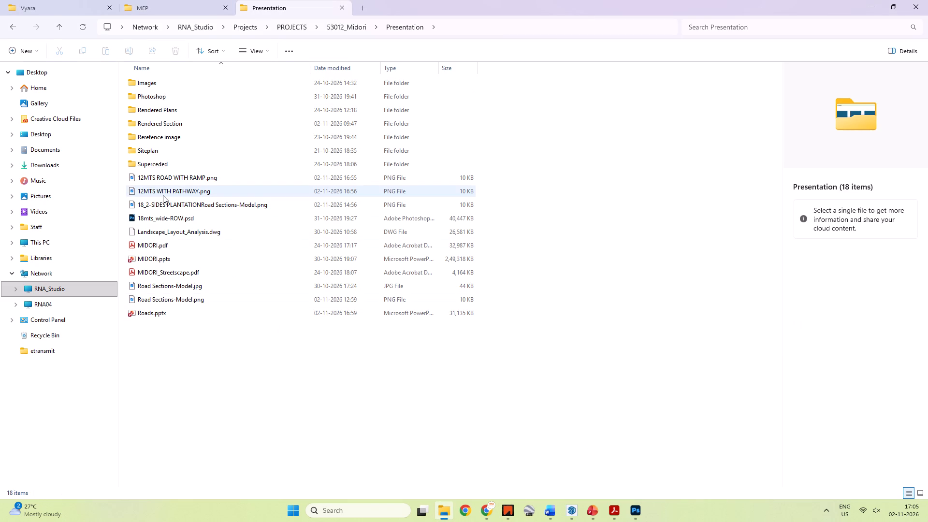
{"action": "left_click", "coordinate": [163, 195]}
{"action": "left_click", "coordinate": [168, 181]}
{"action": "left_click", "coordinate": [168, 193]}
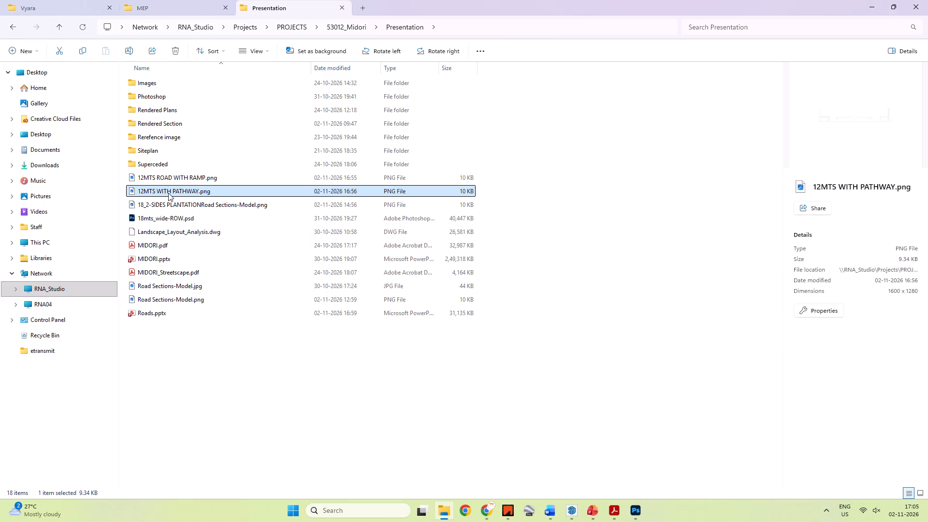
{"action": "double_click", "coordinate": [168, 193]}
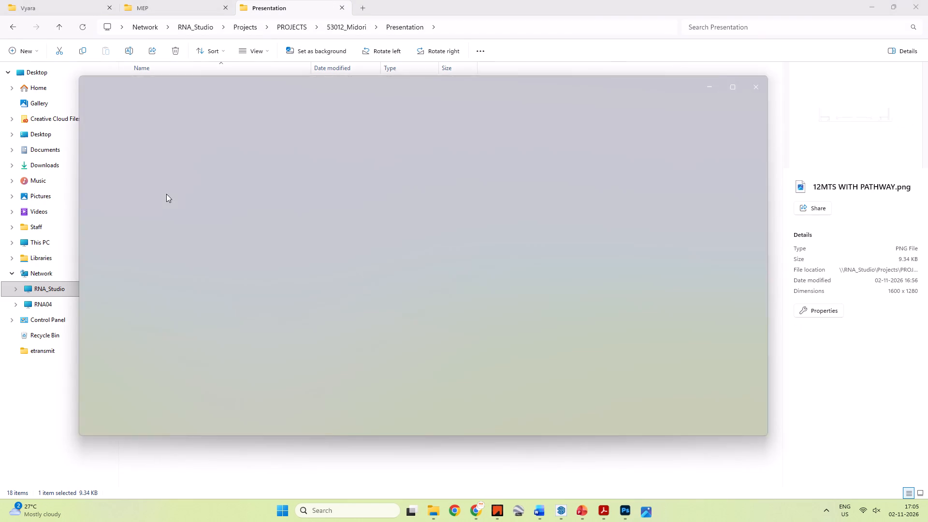
{"action": "key", "text": "Escape"}
{"action": "double_click", "coordinate": [287, 175]}
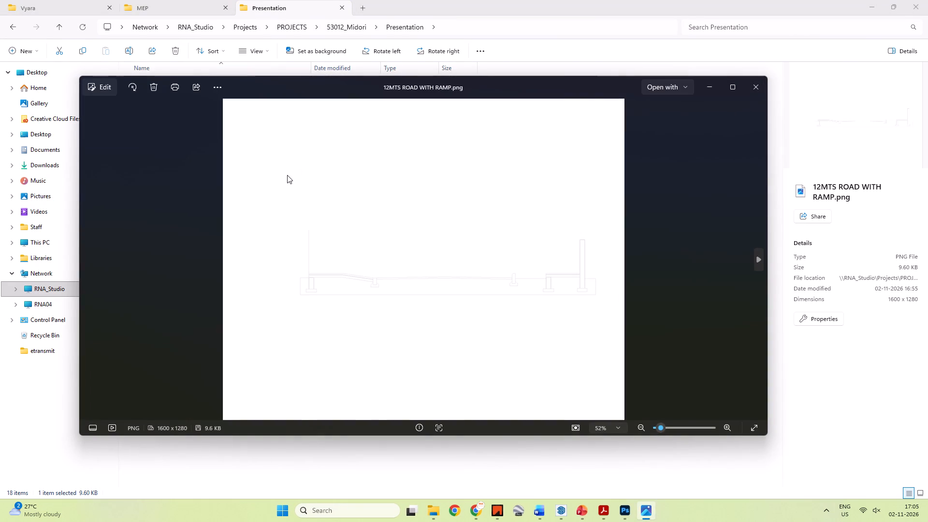
{"action": "key", "text": "Escape"}
{"action": "left_click", "coordinate": [199, 192]}
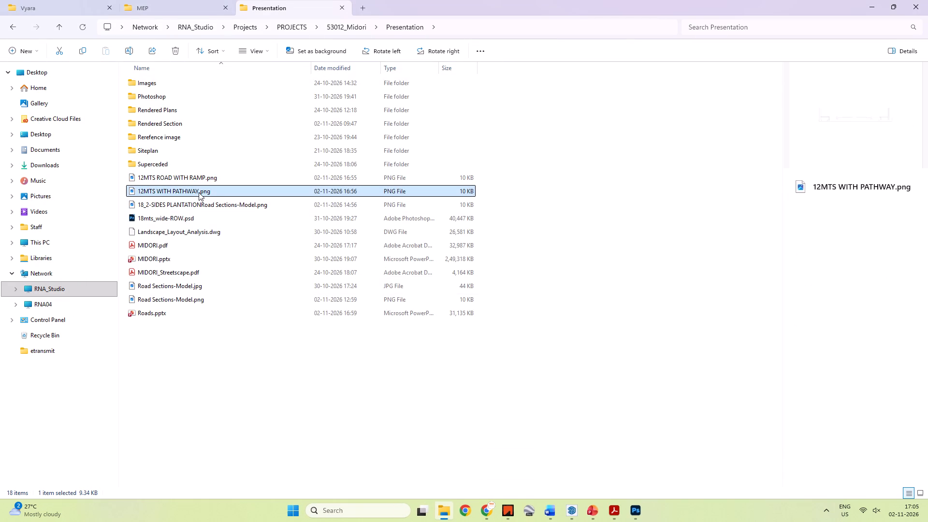
{"action": "left_click", "coordinate": [198, 206]}
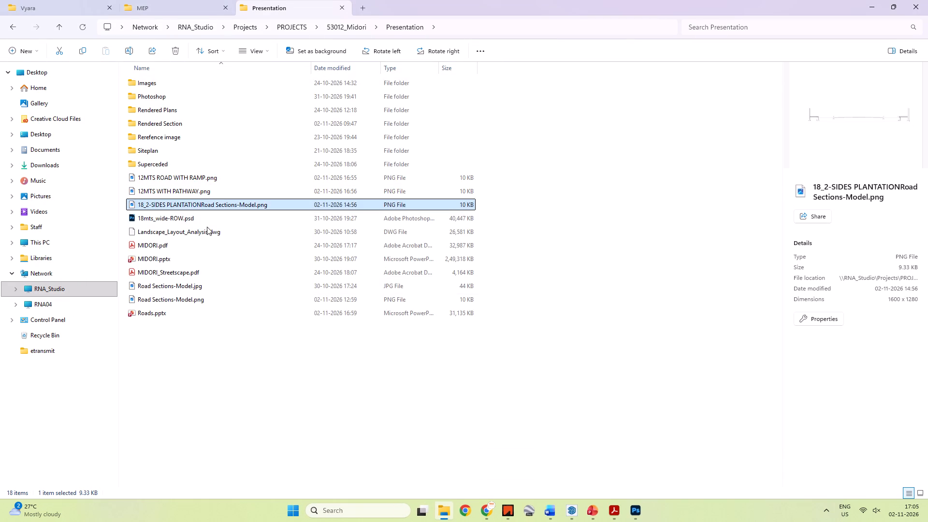
{"action": "left_click", "coordinate": [191, 302]}
{"action": "left_click", "coordinate": [194, 288]}
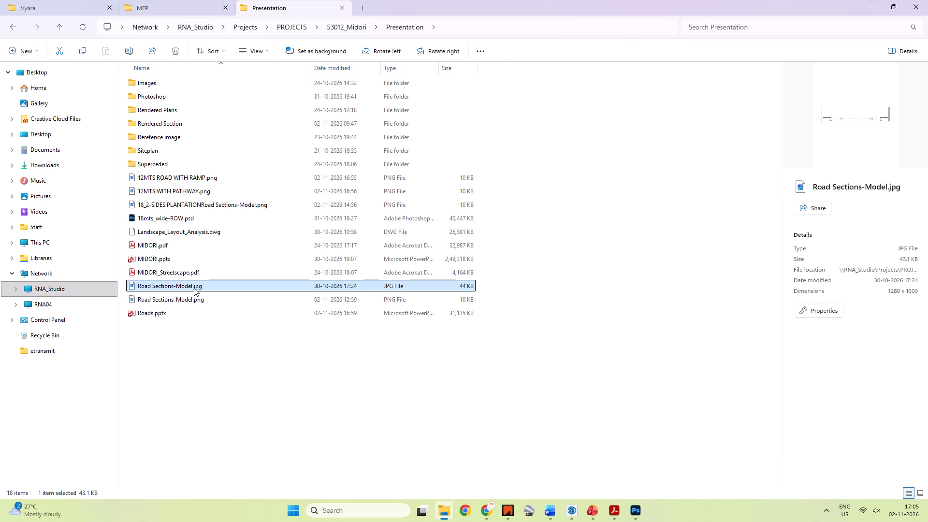
{"action": "double_click", "coordinate": [194, 288]}
{"action": "key", "text": "Escape"}
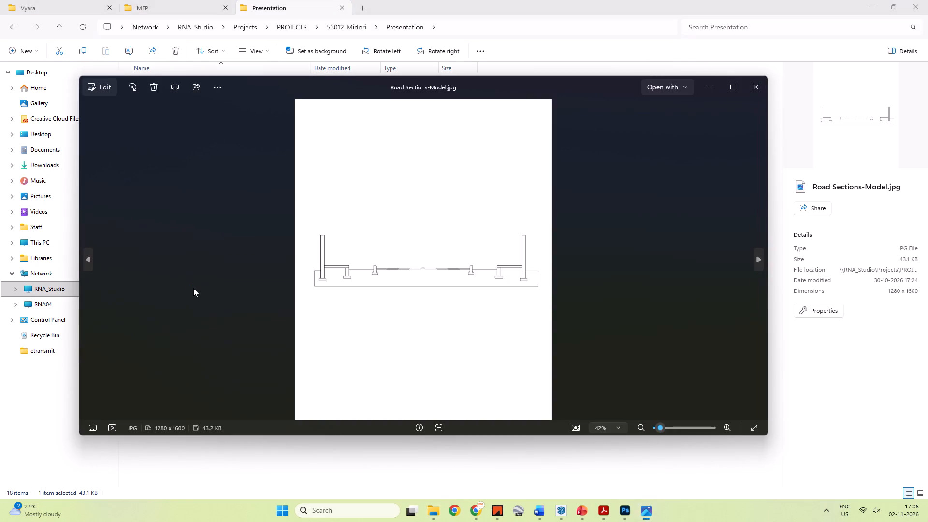
Permanently delete both Road Sections-Model images and the 12MTS ROAD WITH RAMP, 12MTS WITH PATHWAY and 18_2-SIDES PLANTATIONRoad Sections-Model PNGs from the Presentation folder.
{"action": "left_click", "coordinate": [192, 303]}
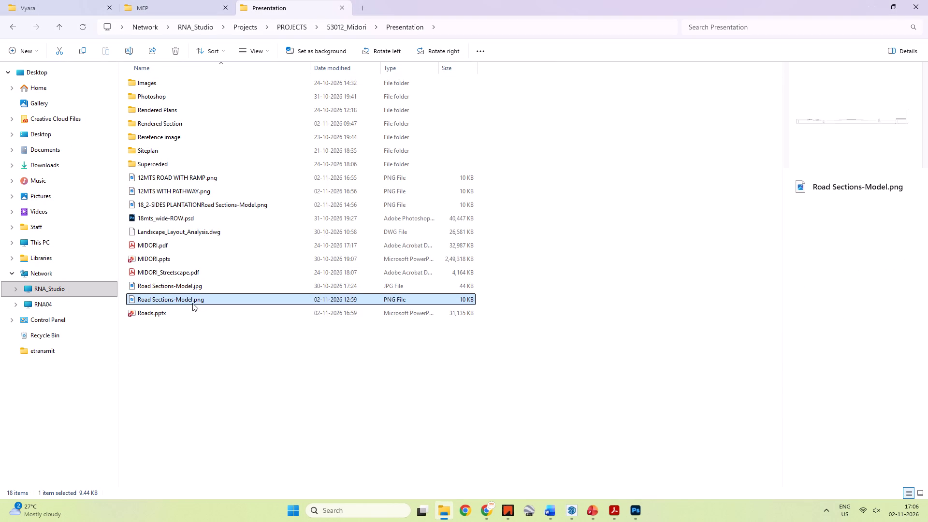
{"action": "left_click", "coordinate": [192, 292], "text": "shift"}
{"action": "left_click", "coordinate": [195, 285], "text": "ctrl"}
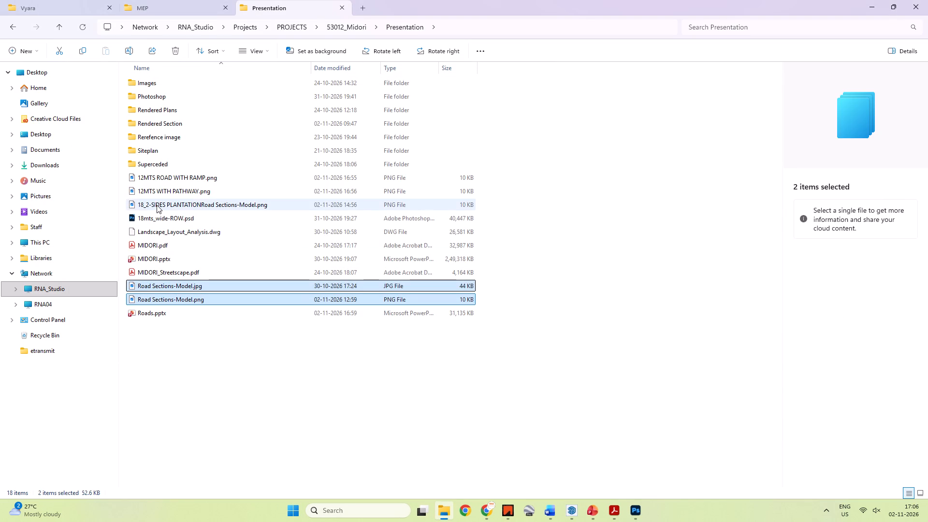
{"action": "left_click", "coordinate": [157, 205], "text": "ctrl"}
{"action": "left_click", "coordinate": [168, 192], "text": "ctrl"}
{"action": "left_click", "coordinate": [180, 180], "text": "ctrl"}
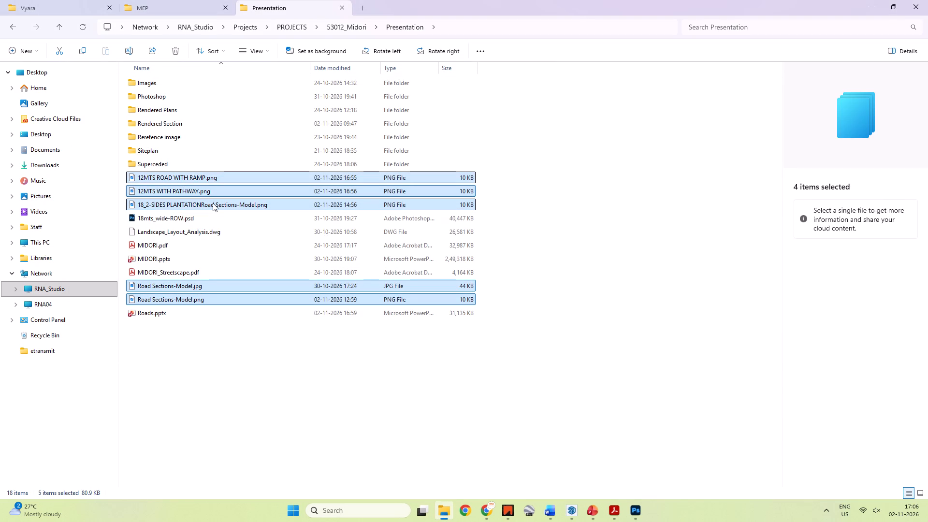
{"action": "key", "text": "Delete"}
{"action": "left_click", "coordinate": [509, 263]}
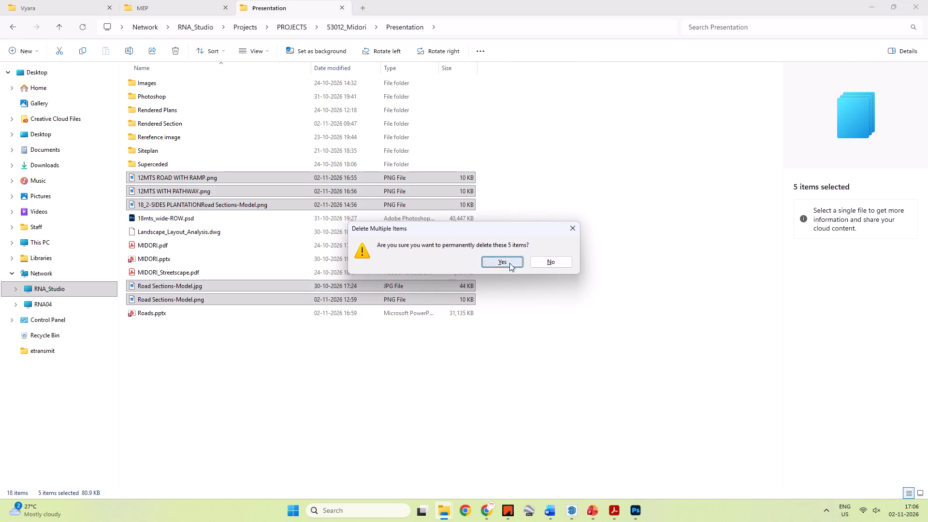
{"action": "left_click", "coordinate": [434, 342]}
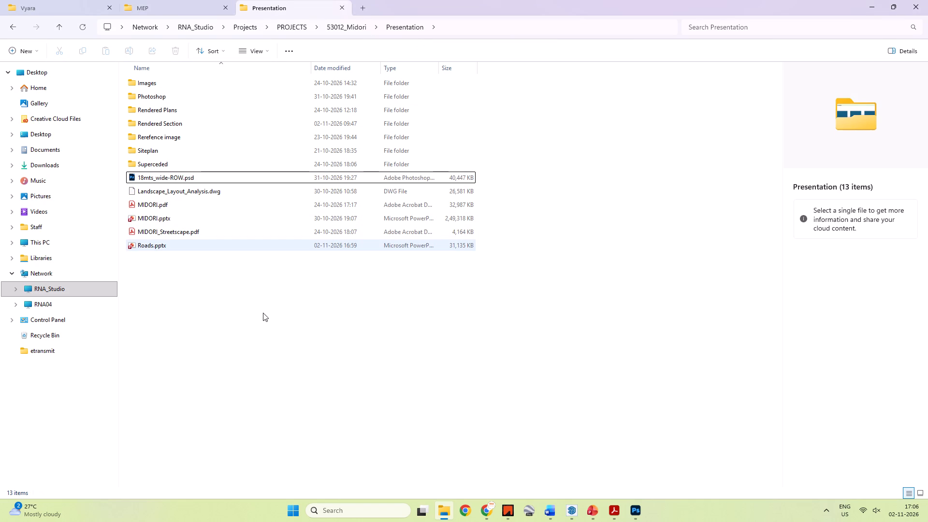
Go to the Working folder of the 53012_Midori project.
{"action": "left_click", "coordinate": [64, 29]}
{"action": "double_click", "coordinate": [168, 216]}
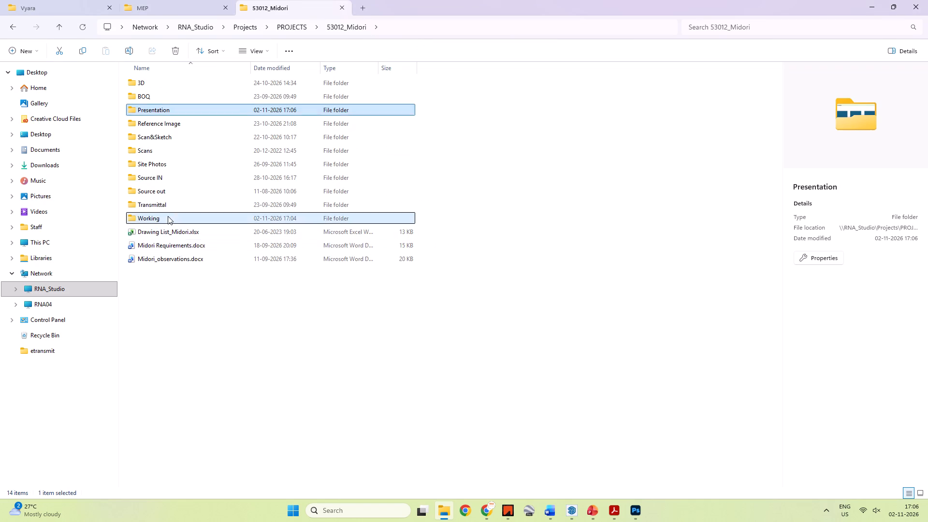
{"action": "left_click", "coordinate": [226, 348]}
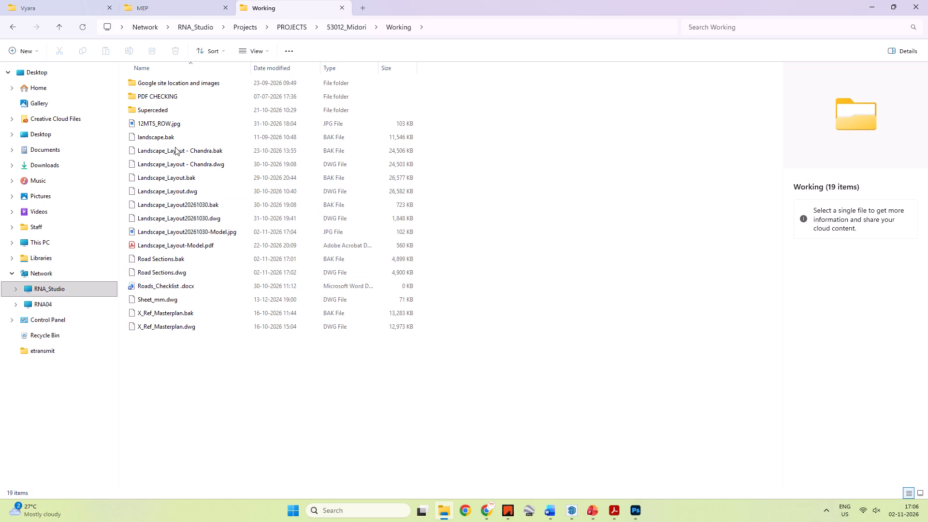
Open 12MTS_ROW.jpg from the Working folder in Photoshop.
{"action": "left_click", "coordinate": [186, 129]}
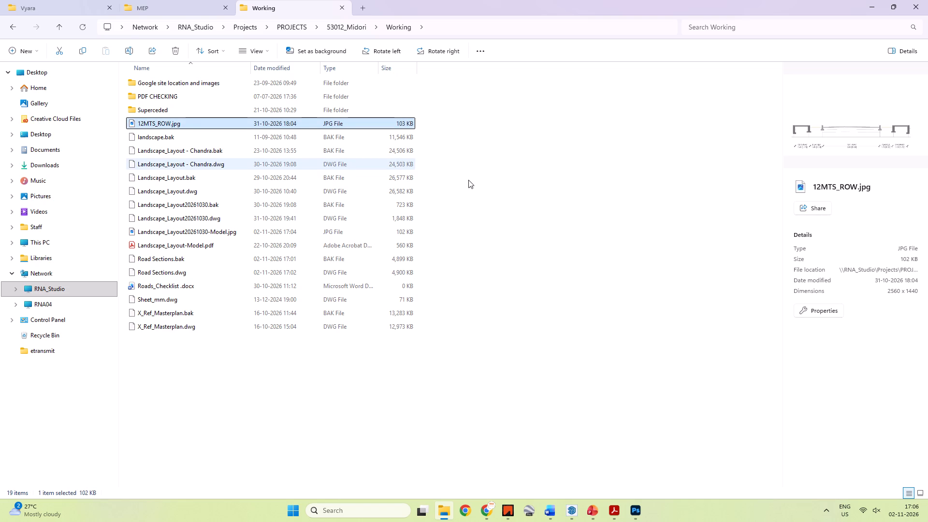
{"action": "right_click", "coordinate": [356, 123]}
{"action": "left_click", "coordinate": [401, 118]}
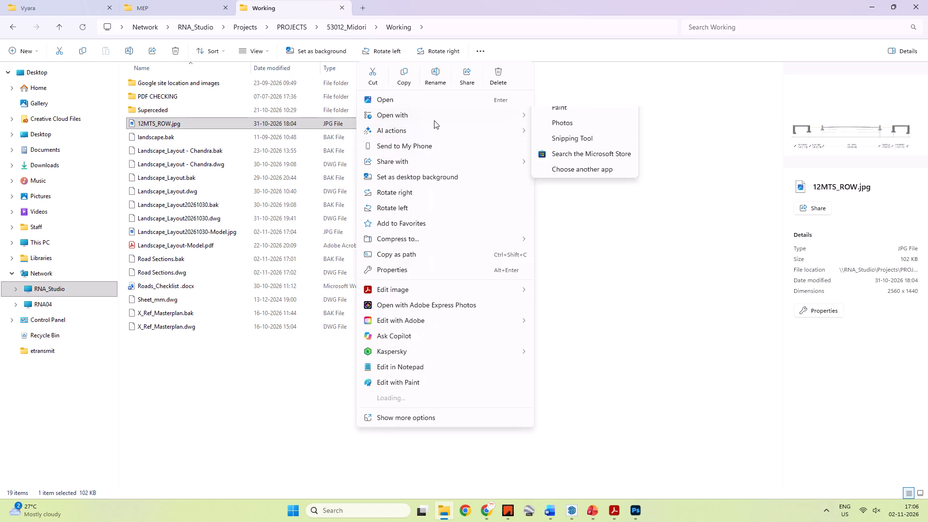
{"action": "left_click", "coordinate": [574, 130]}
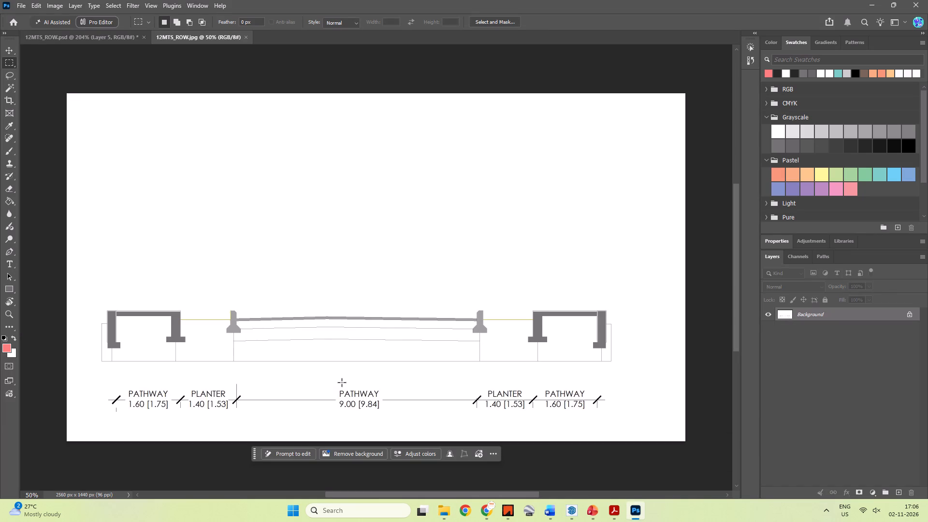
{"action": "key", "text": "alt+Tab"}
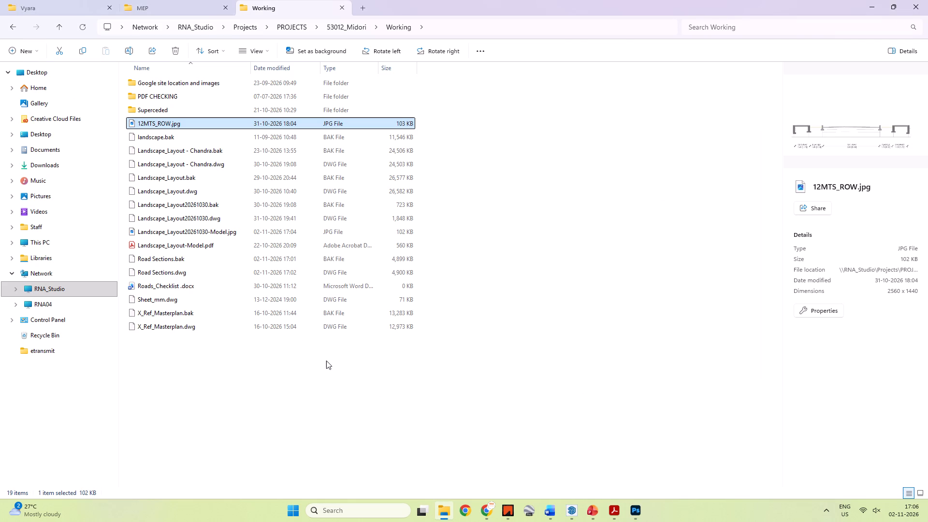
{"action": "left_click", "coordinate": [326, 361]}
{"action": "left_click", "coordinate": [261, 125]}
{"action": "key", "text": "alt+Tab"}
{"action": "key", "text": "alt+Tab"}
In IIACAD, reprint the lower street section with the previous JPG settings, checking the preview and replacing the existing Landscape_Layout20261030-Model.jpg.
{"action": "key", "text": "alt+Tab"}
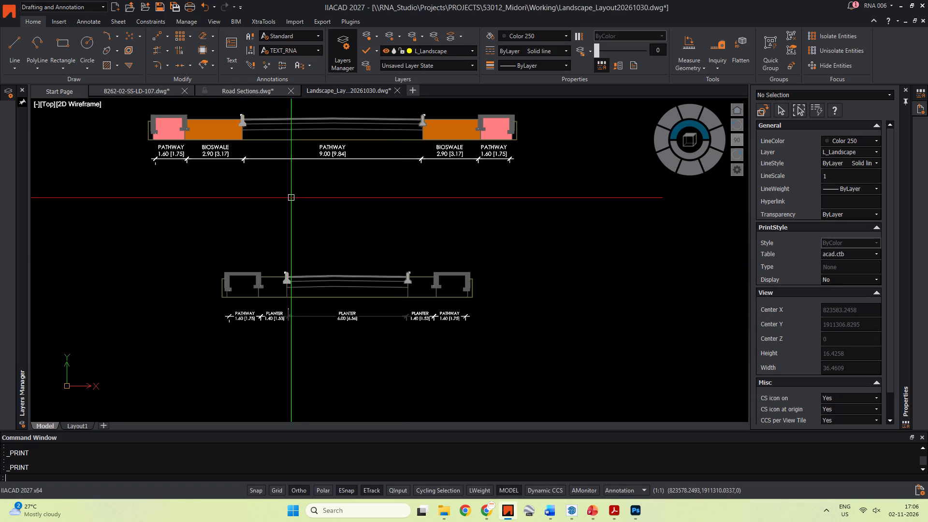
{"action": "scroll", "coordinate": [309, 297], "scroll_direction": "up", "scroll_amount": 1}
{"action": "scroll", "coordinate": [305, 275], "scroll_direction": "down", "scroll_amount": 1}
{"action": "middle_click_drag", "start_coordinate": [305, 272], "coordinate": [312, 307]}
{"action": "key", "text": "Escape"}
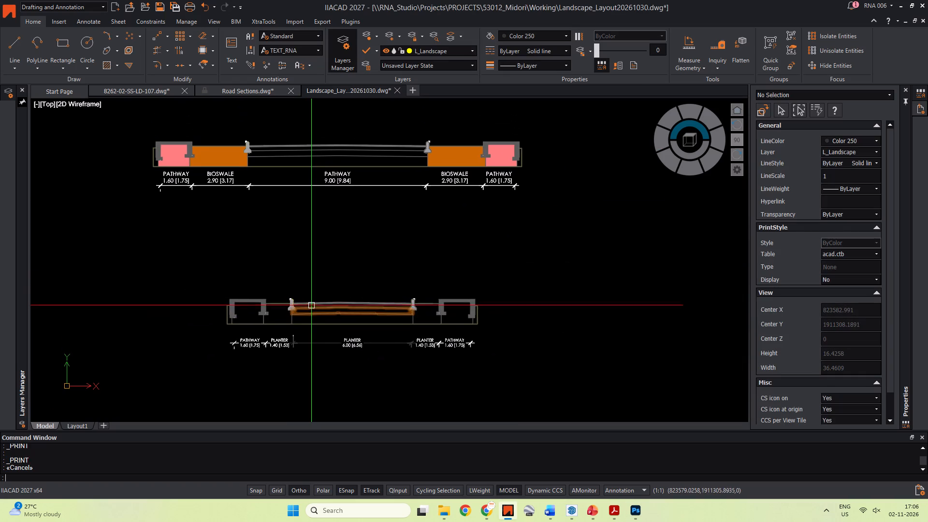
{"action": "key", "text": "Escape"}
{"action": "key", "text": "Escape"}
{"action": "key", "text": "ctrl+p"}
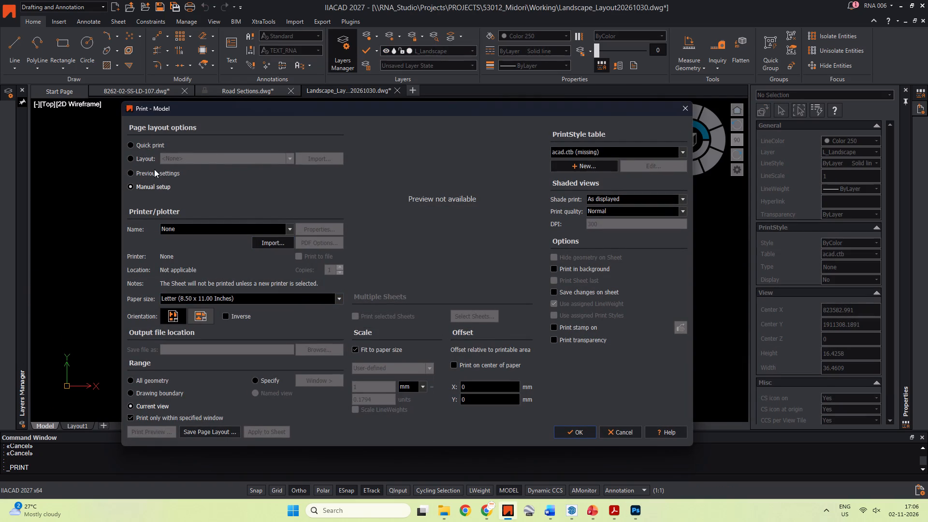
{"action": "left_click", "coordinate": [133, 174]}
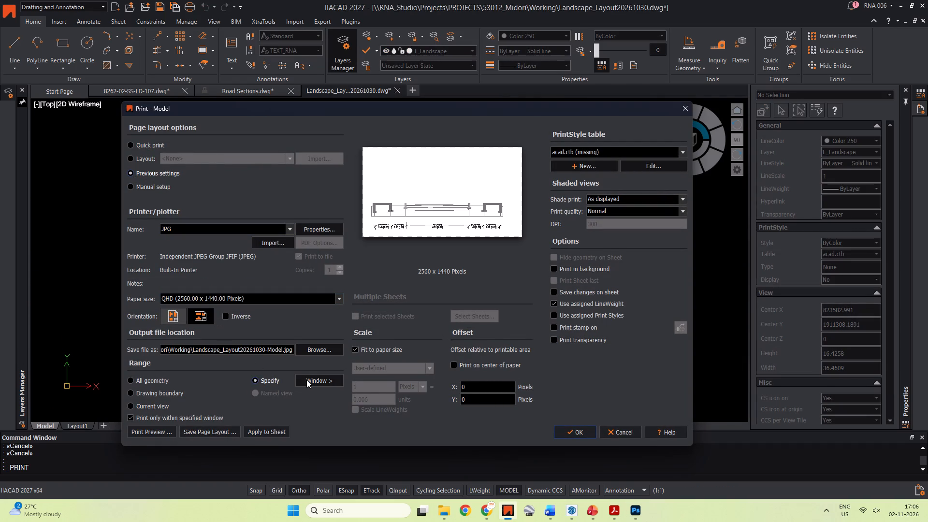
{"action": "left_click", "coordinate": [155, 429]}
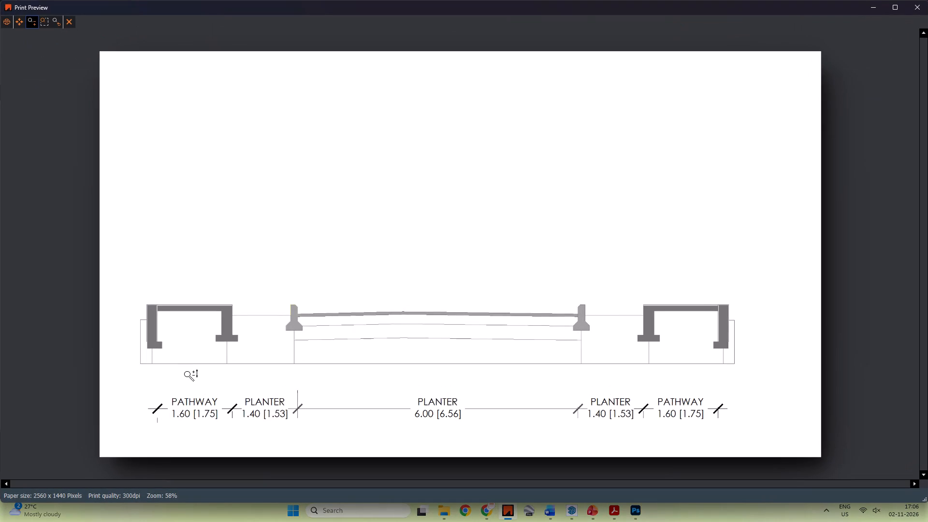
{"action": "key", "text": "Escape"}
{"action": "left_click", "coordinate": [570, 434]}
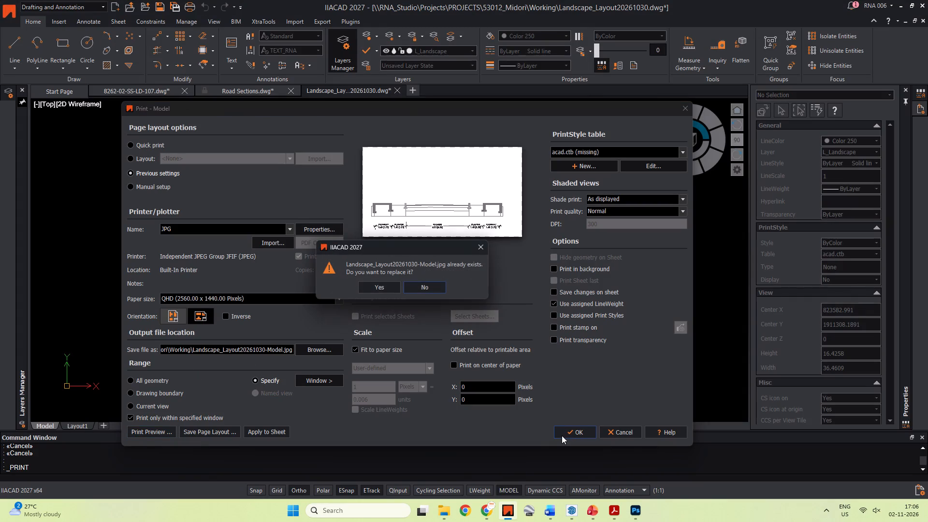
{"action": "left_click", "coordinate": [385, 286]}
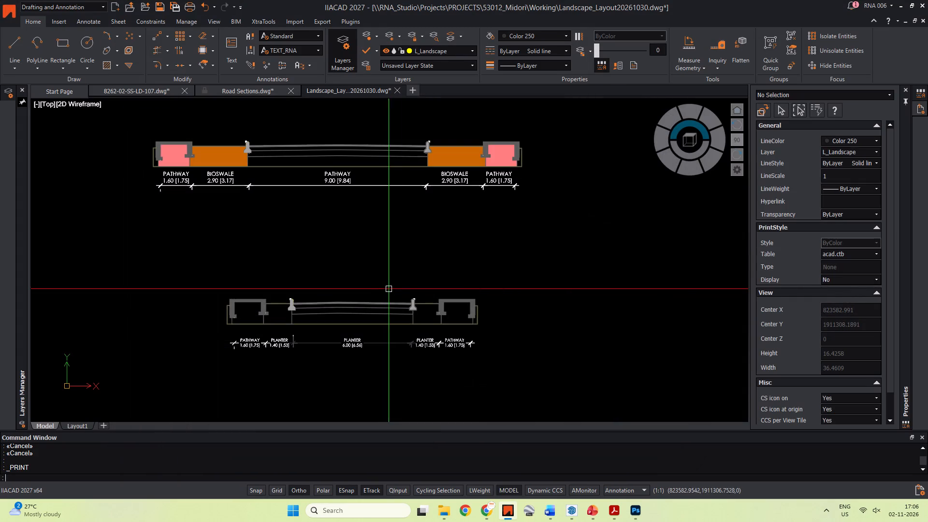
Open the reprinted Landscape_Layout20261030-Model.jpg from the Working folder in Photoshop and inspect its dimensions.
{"action": "key", "text": "alt+Tab"}
{"action": "key", "text": "alt+Tab"}
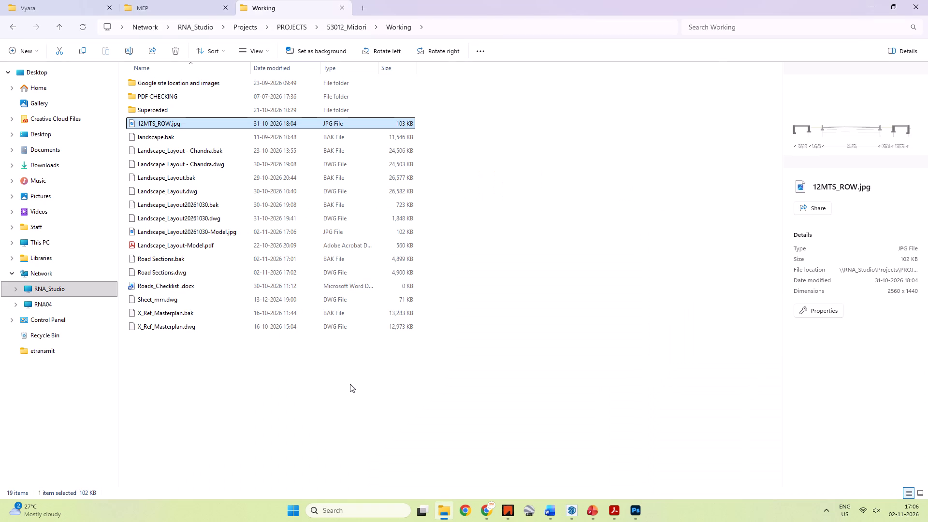
{"action": "left_click", "coordinate": [346, 381]}
{"action": "left_click", "coordinate": [209, 239]}
{"action": "left_click", "coordinate": [227, 231]}
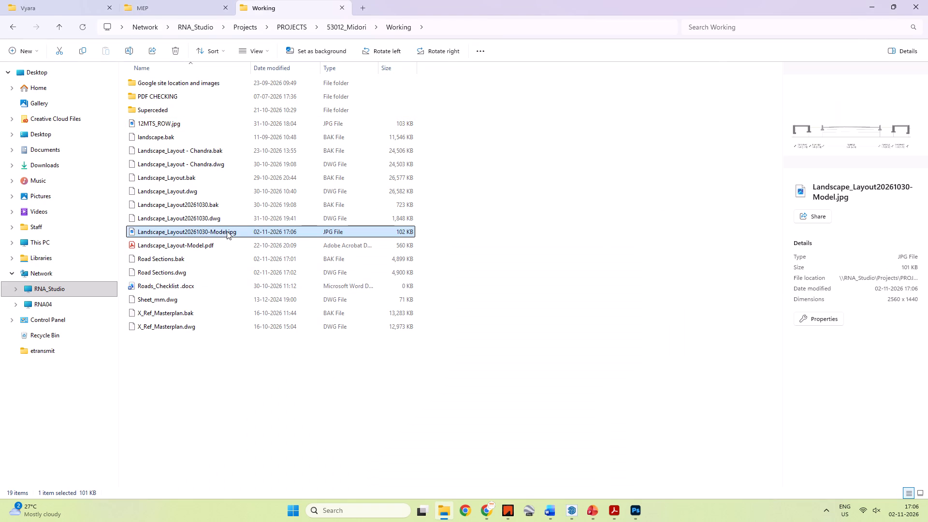
{"action": "right_click", "coordinate": [227, 231]}
{"action": "left_click", "coordinate": [314, 114]}
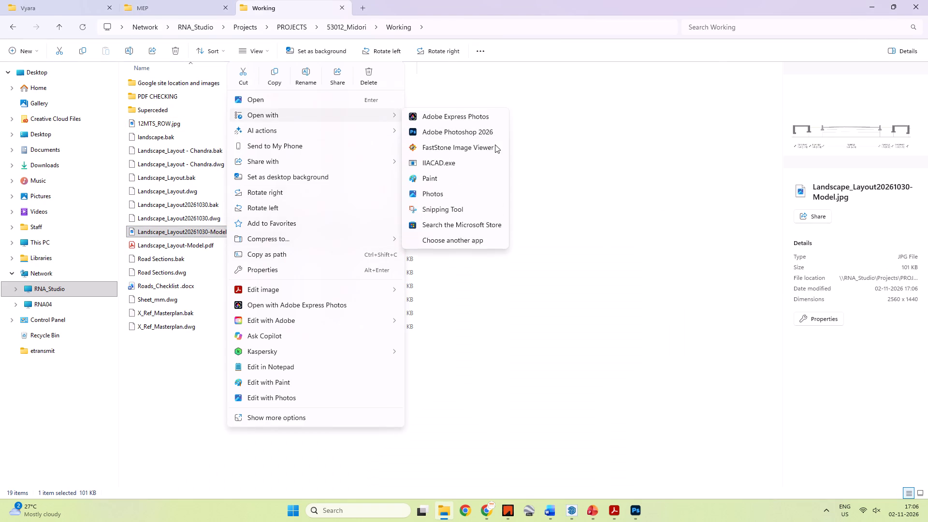
{"action": "left_click", "coordinate": [474, 135]}
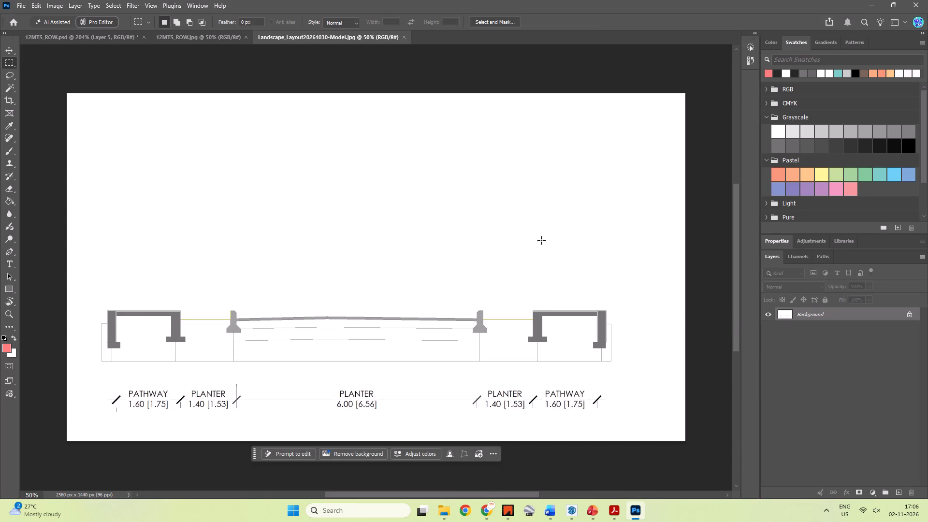
{"action": "scroll", "coordinate": [343, 416], "scroll_direction": "up", "scroll_amount": 3, "text": "alt"}
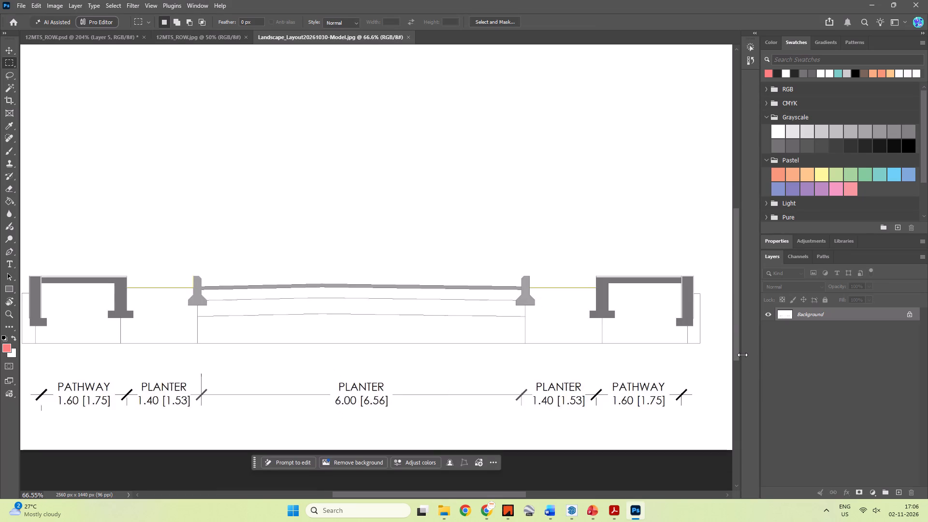
Close 12MTS_ROW.jpg and return to the 12MTS_ROW.psd document.
{"action": "left_click", "coordinate": [245, 36]}
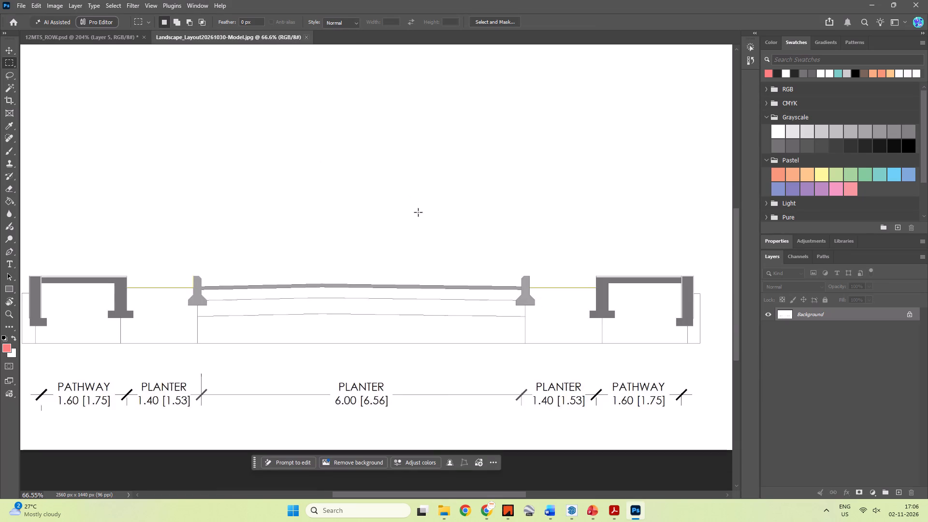
{"action": "left_click", "coordinate": [75, 39]}
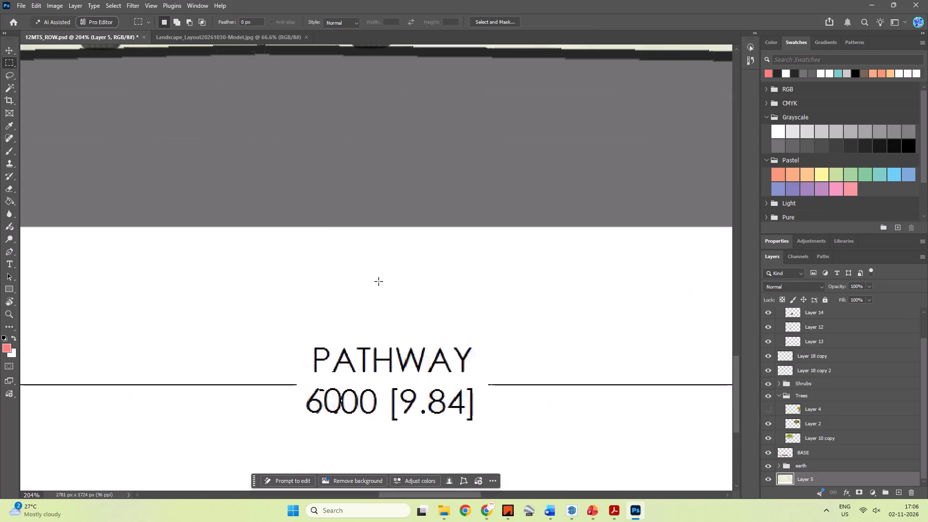
Switch to Landscape_Layout20261030-Model.jpg and select the central PLANTER 6.00 [6.56] label with a rectangular marquee.
{"action": "scroll", "coordinate": [361, 275], "scroll_direction": "down", "scroll_amount": 8, "text": "alt"}
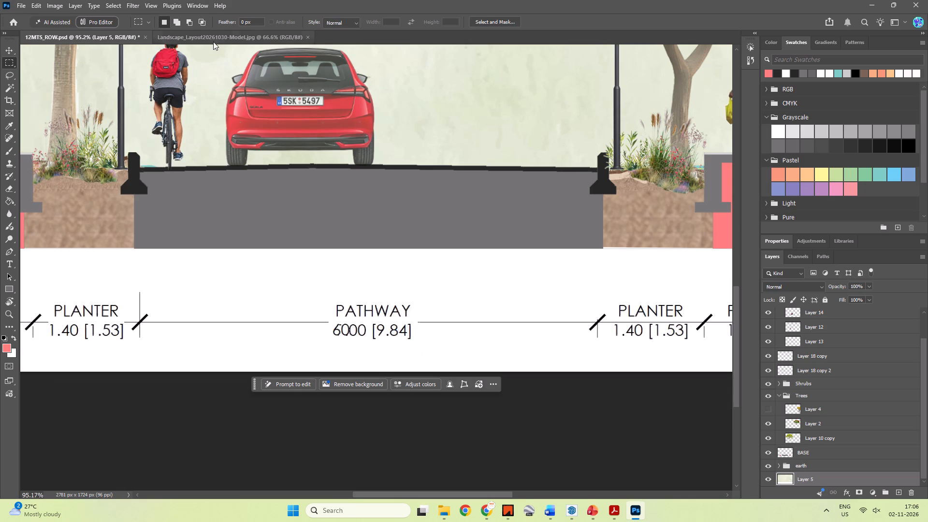
{"action": "left_click", "coordinate": [213, 42]}
{"action": "scroll", "coordinate": [349, 459], "scroll_direction": "up", "scroll_amount": 5, "text": "alt"}
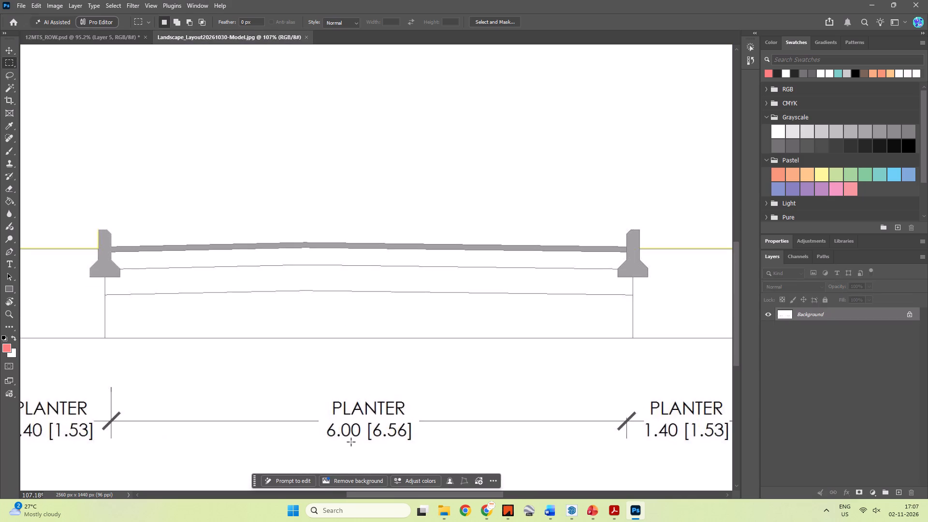
{"action": "scroll", "coordinate": [341, 443], "scroll_direction": "up", "scroll_amount": 2}
{"action": "left_click_drag", "start_coordinate": [325, 456], "coordinate": [419, 420]}
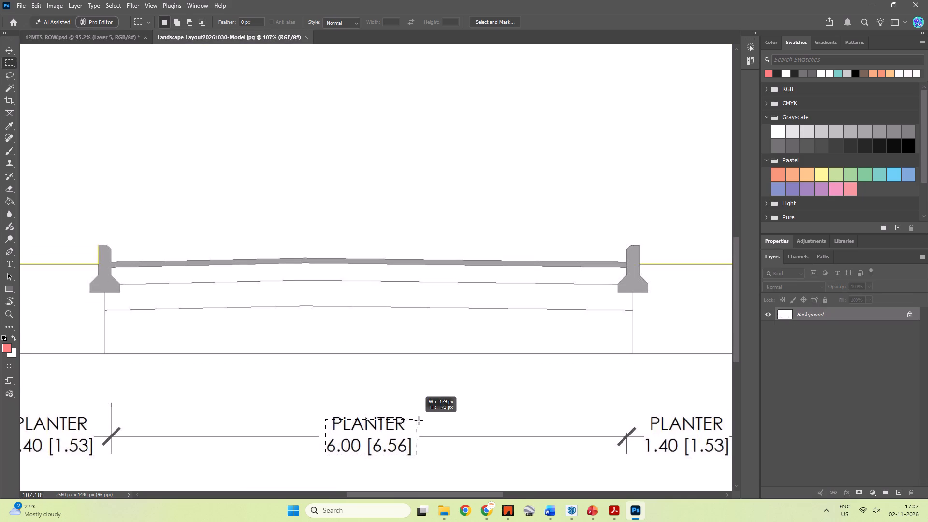
{"action": "left_click_drag", "start_coordinate": [419, 420], "coordinate": [417, 413]}
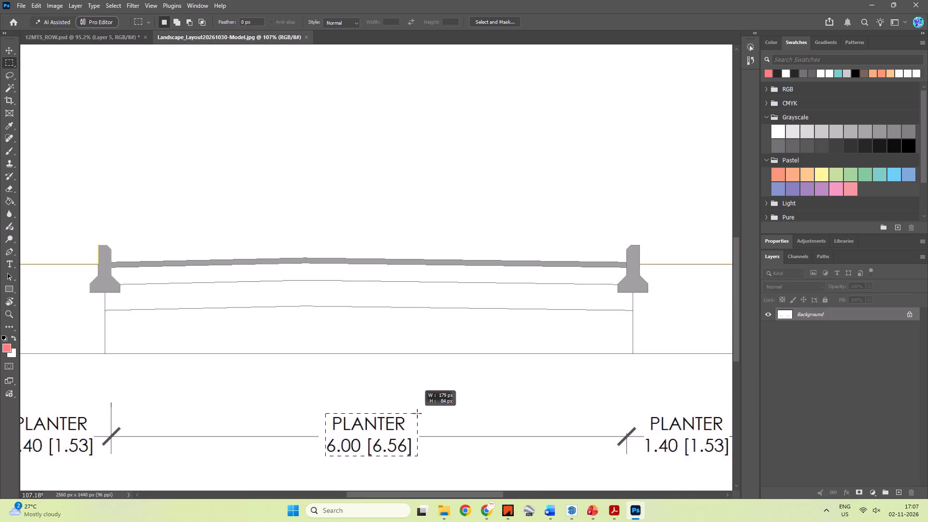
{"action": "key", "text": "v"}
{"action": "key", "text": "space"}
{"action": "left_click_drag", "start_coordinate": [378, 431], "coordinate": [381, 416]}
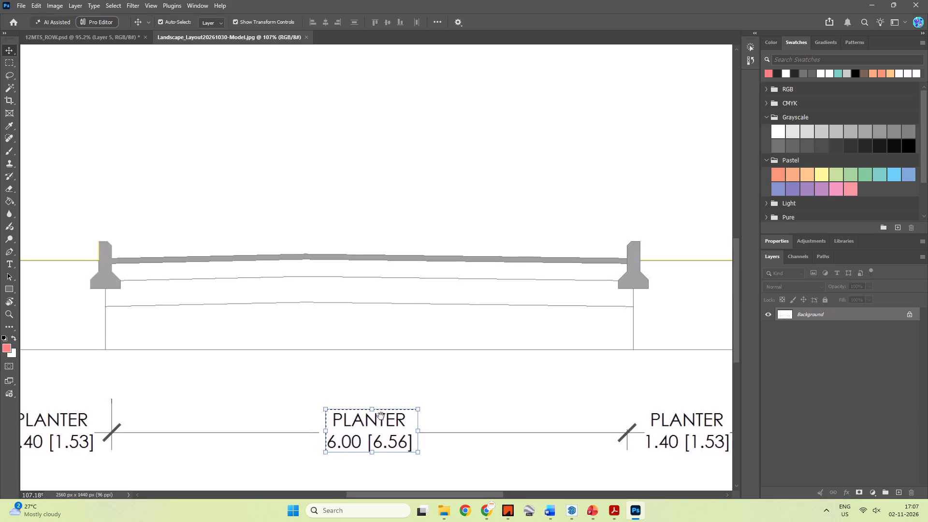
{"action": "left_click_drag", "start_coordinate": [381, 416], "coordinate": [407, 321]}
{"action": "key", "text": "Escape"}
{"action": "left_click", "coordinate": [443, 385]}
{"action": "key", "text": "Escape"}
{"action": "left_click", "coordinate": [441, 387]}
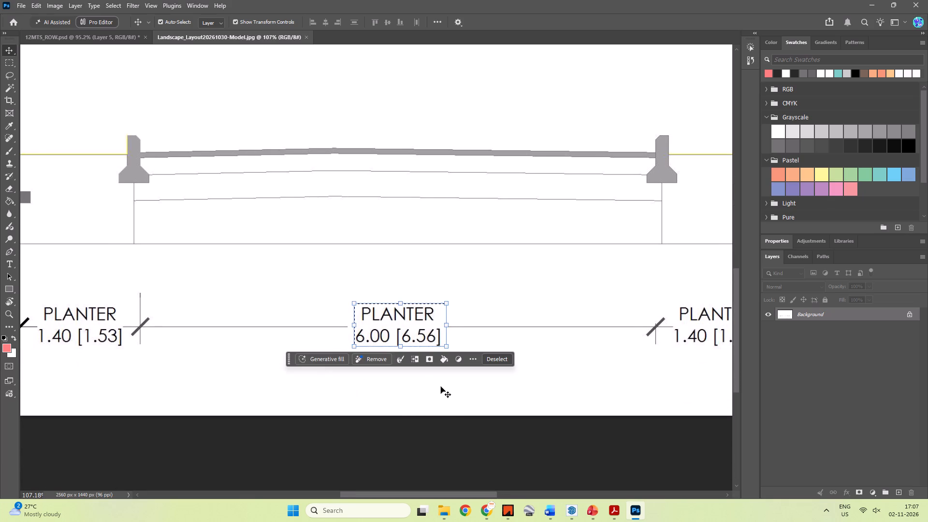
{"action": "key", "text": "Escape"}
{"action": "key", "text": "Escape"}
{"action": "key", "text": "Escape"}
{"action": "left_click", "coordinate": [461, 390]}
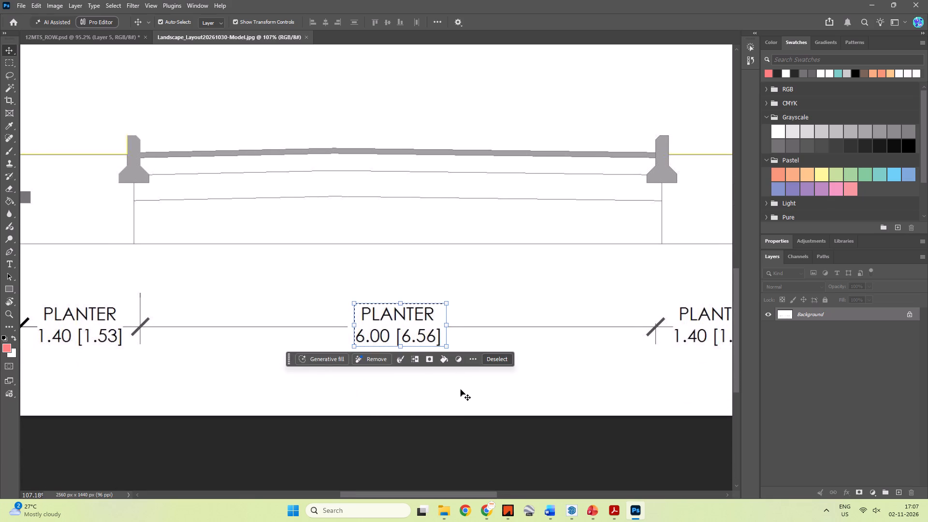
Redraw the rectangular selection slightly larger around the central PLANTER 6.00 [6.56] label.
{"action": "key", "text": "m"}
{"action": "left_click", "coordinate": [460, 390]}
{"action": "left_click_drag", "start_coordinate": [349, 350], "coordinate": [418, 304]}
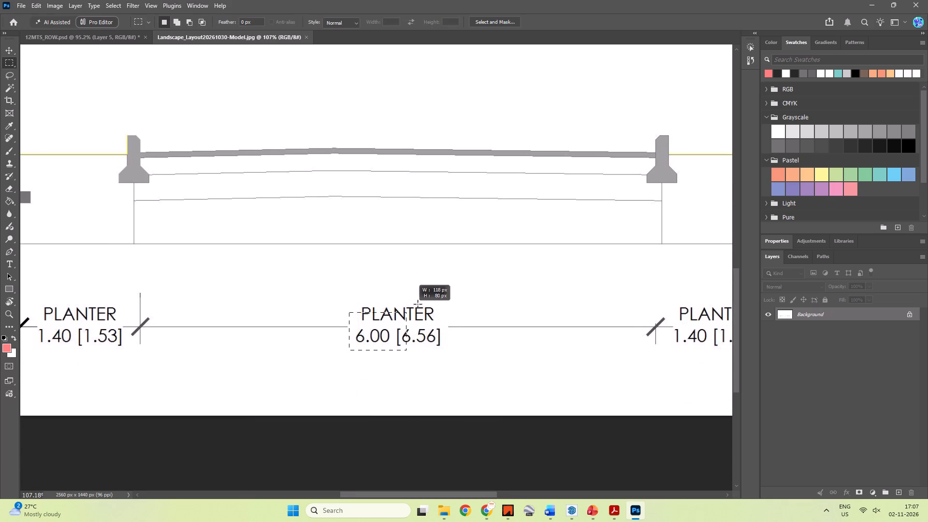
{"action": "left_click_drag", "start_coordinate": [418, 304], "coordinate": [447, 300]}
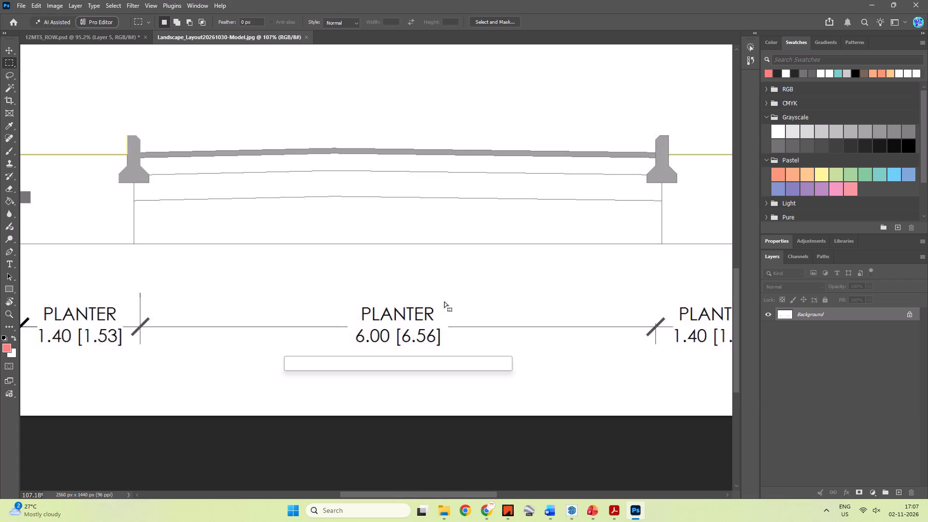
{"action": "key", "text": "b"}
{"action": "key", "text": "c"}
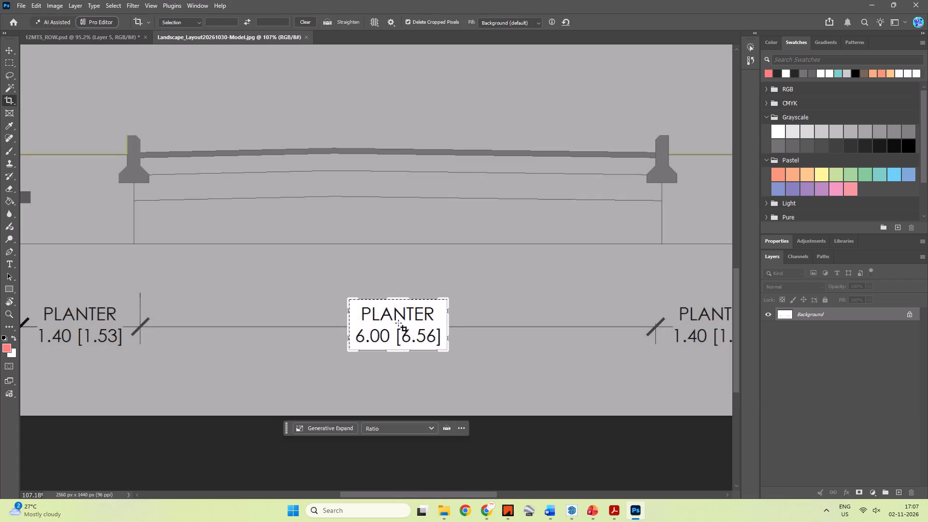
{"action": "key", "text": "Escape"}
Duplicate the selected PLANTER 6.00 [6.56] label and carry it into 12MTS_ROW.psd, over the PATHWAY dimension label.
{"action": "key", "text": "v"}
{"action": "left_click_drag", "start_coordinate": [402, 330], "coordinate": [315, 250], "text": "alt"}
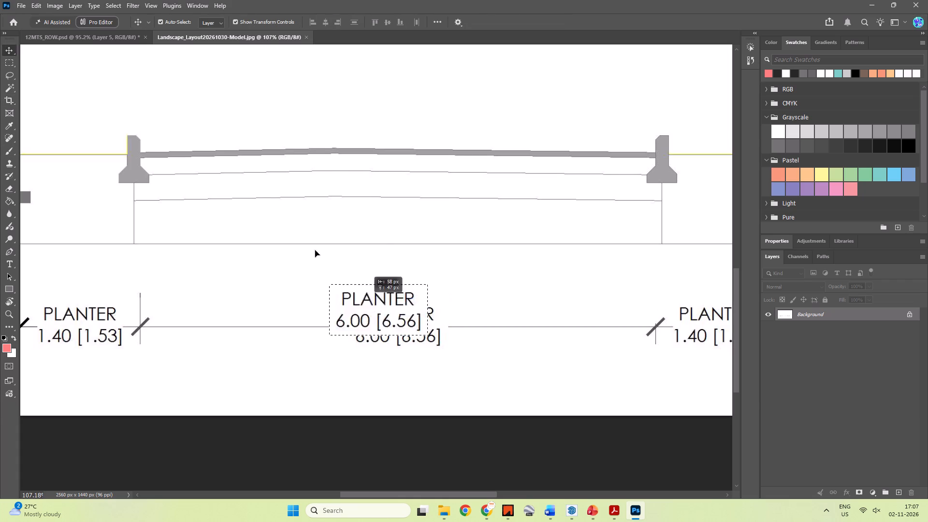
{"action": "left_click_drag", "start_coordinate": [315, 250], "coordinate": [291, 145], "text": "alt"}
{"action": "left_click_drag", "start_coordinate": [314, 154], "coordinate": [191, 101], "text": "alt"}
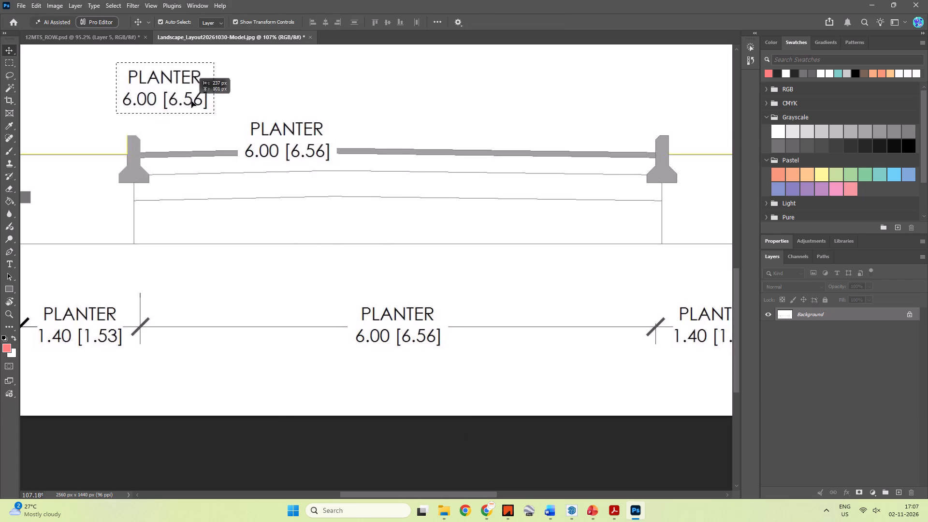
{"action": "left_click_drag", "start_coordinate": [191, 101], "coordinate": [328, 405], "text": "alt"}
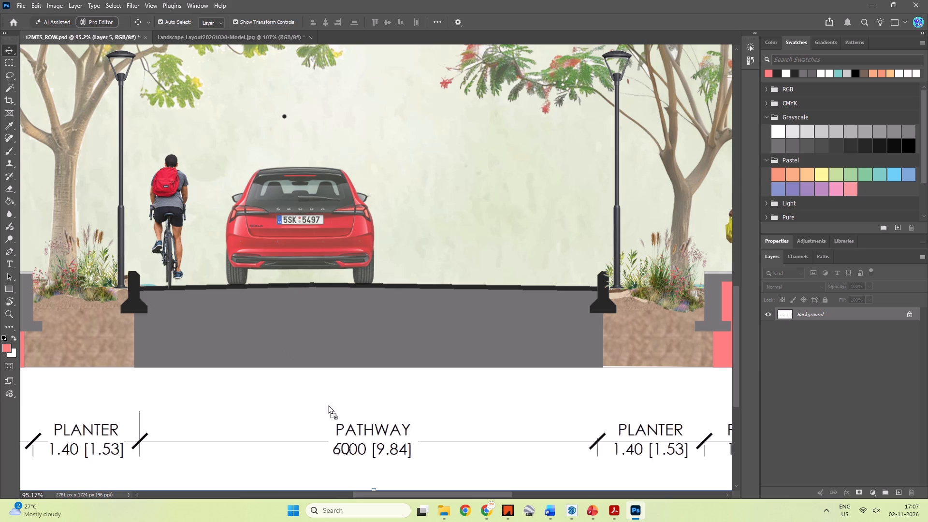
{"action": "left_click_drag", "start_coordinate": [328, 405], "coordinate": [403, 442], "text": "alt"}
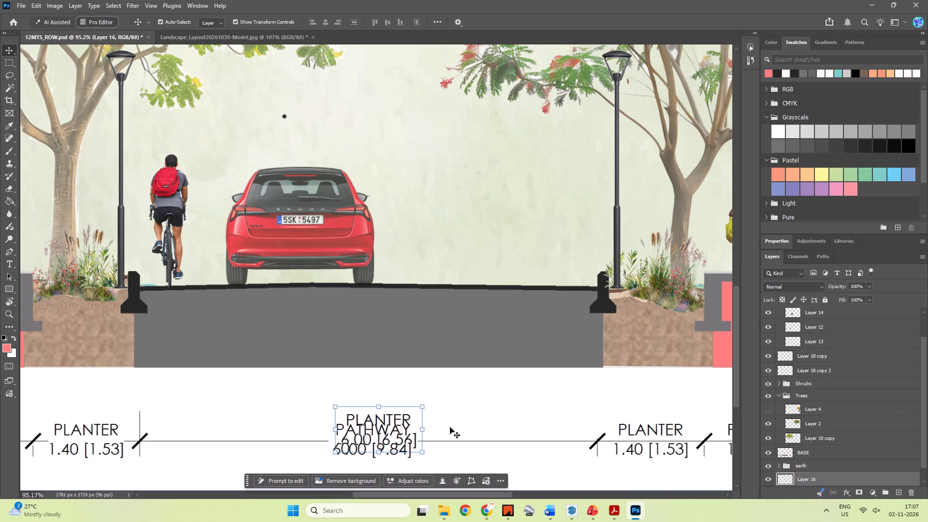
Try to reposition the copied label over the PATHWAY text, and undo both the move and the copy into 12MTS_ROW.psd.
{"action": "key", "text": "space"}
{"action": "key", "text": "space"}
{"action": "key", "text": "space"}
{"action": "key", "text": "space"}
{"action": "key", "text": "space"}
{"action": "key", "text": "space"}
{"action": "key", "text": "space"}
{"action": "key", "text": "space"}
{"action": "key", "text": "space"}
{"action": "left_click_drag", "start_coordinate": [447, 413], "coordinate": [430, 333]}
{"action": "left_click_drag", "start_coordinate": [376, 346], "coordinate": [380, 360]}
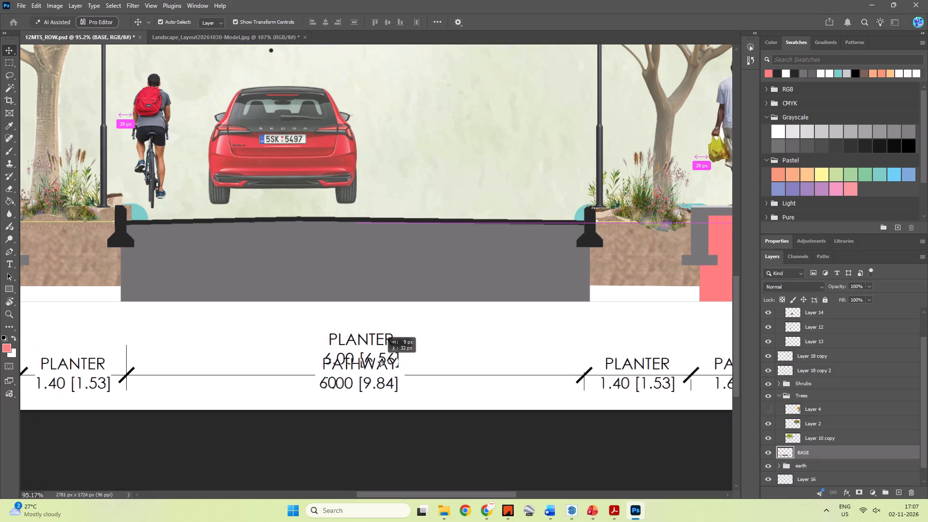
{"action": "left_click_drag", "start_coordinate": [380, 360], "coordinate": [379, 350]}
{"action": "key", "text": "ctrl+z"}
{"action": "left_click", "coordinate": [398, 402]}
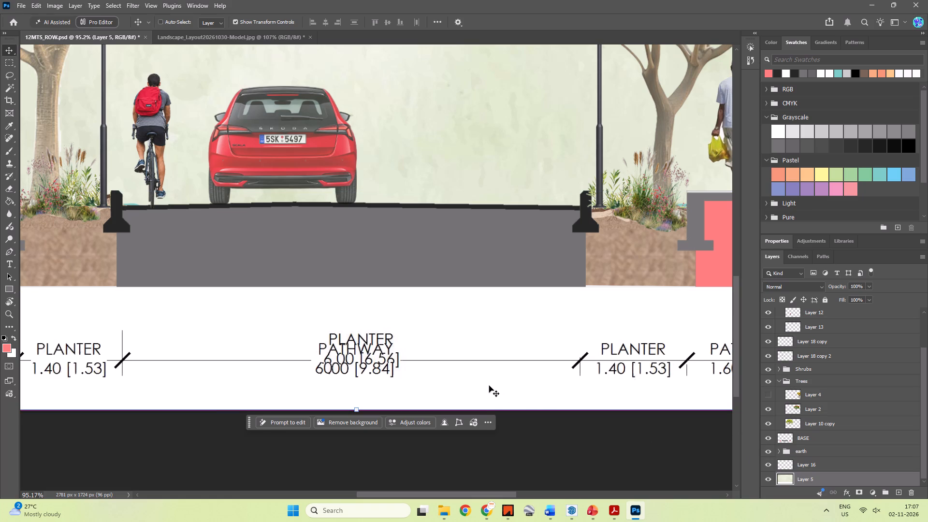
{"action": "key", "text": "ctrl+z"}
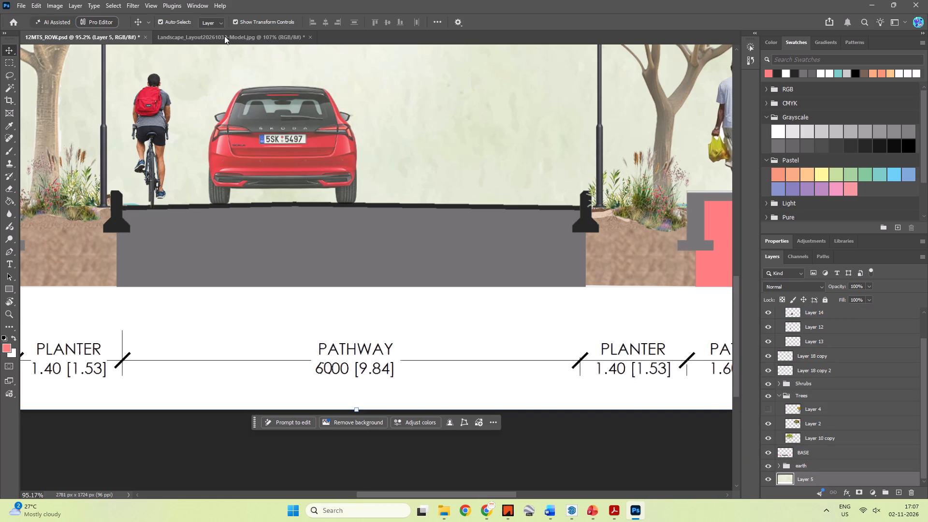
Undo the label duplication in the JPG and copy the selected label into 12MTS_ROW.psd, in clear space above the road's dimension line.
{"action": "left_click", "coordinate": [224, 36]}
{"action": "key", "text": "ctrl+z"}
{"action": "left_click_drag", "start_coordinate": [403, 397], "coordinate": [377, 367], "text": "alt"}
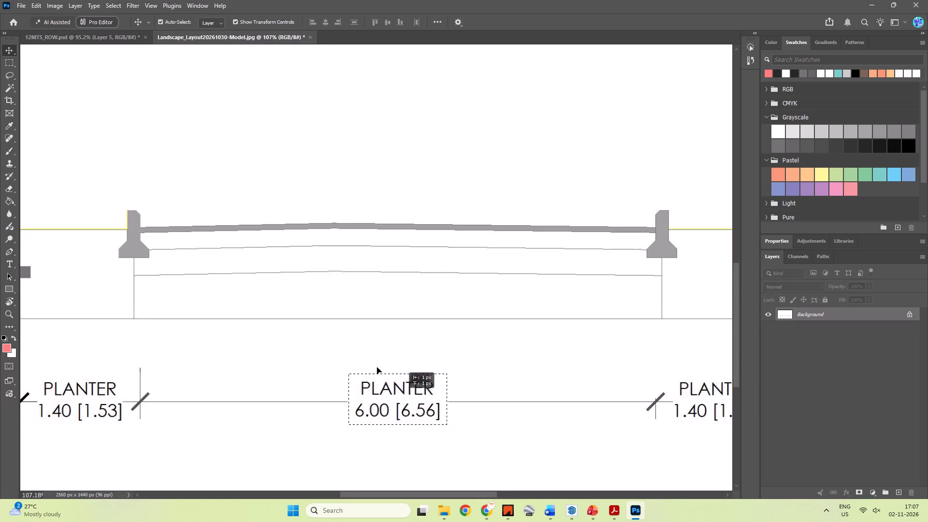
{"action": "left_click_drag", "start_coordinate": [377, 367], "coordinate": [382, 387], "text": "alt"}
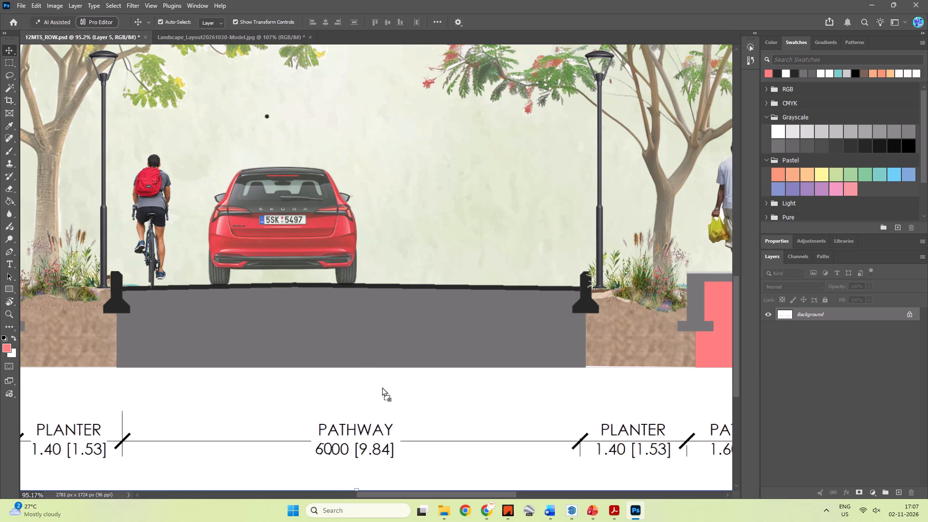
{"action": "left_click_drag", "start_coordinate": [382, 387], "coordinate": [552, 403], "text": "alt"}
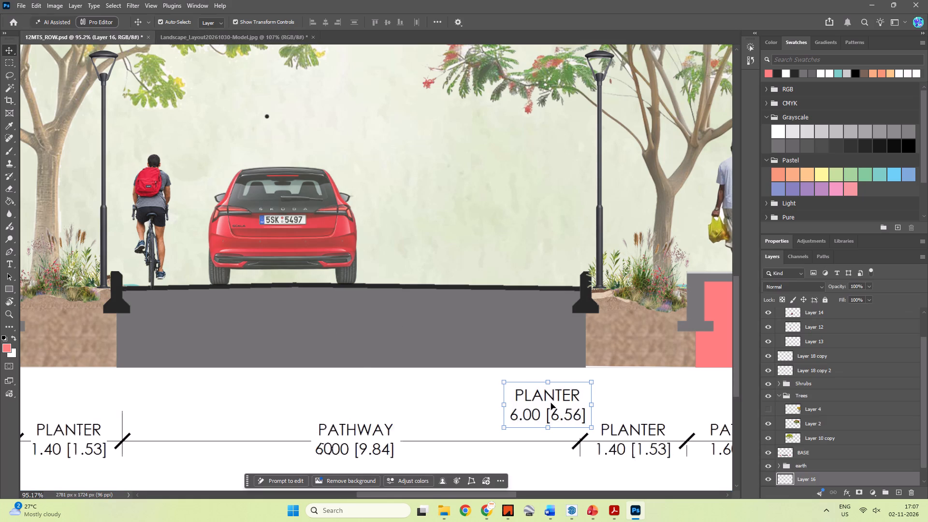
Erase the old PATHWAY 6000 [9.84] label from the BASE layer, keeping the dimension line on both sides.
{"action": "left_click", "coordinate": [377, 415]}
{"action": "scroll", "coordinate": [375, 390], "scroll_direction": "down", "scroll_amount": 6}
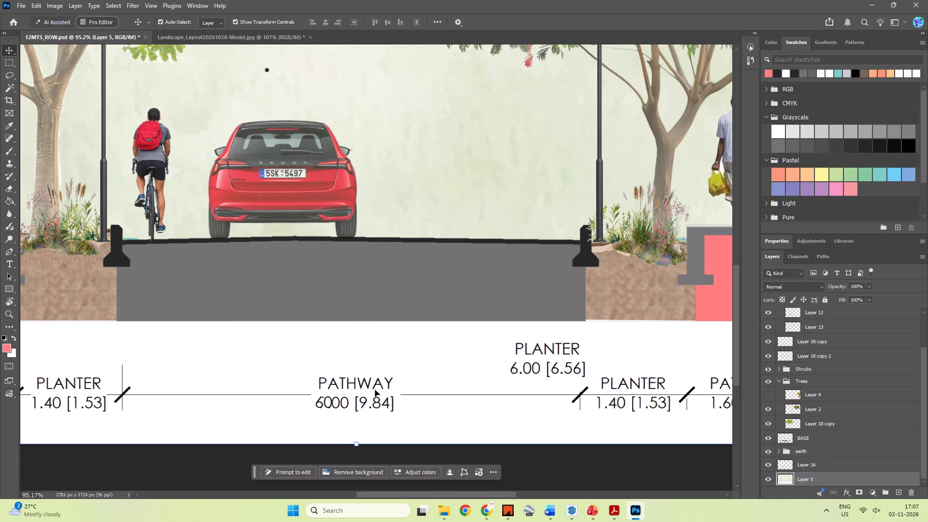
{"action": "scroll", "coordinate": [375, 390], "scroll_direction": "down", "scroll_amount": 1}
{"action": "left_click", "coordinate": [814, 441]}
{"action": "key", "text": "e"}
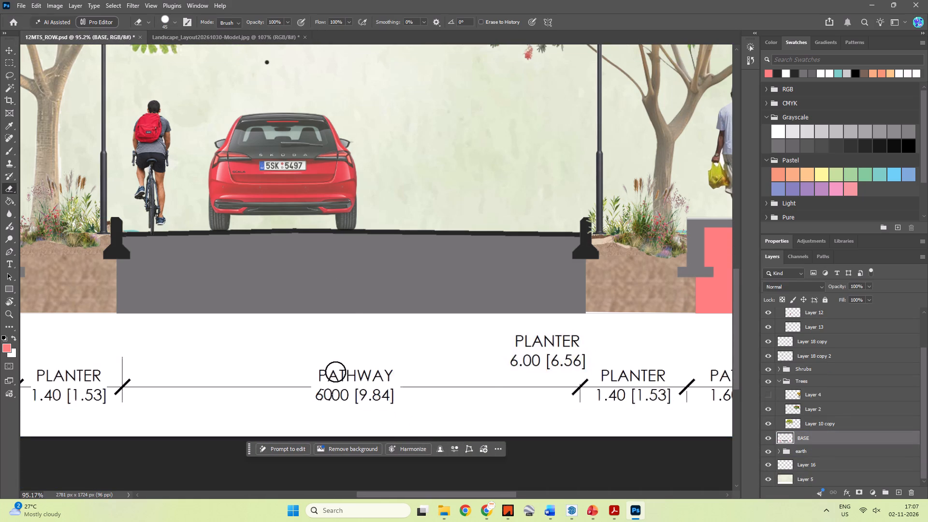
{"action": "left_click_drag", "start_coordinate": [335, 372], "coordinate": [328, 392]}
{"action": "left_click_drag", "start_coordinate": [323, 372], "coordinate": [328, 407]}
{"action": "left_click_drag", "start_coordinate": [374, 361], "coordinate": [360, 413]}
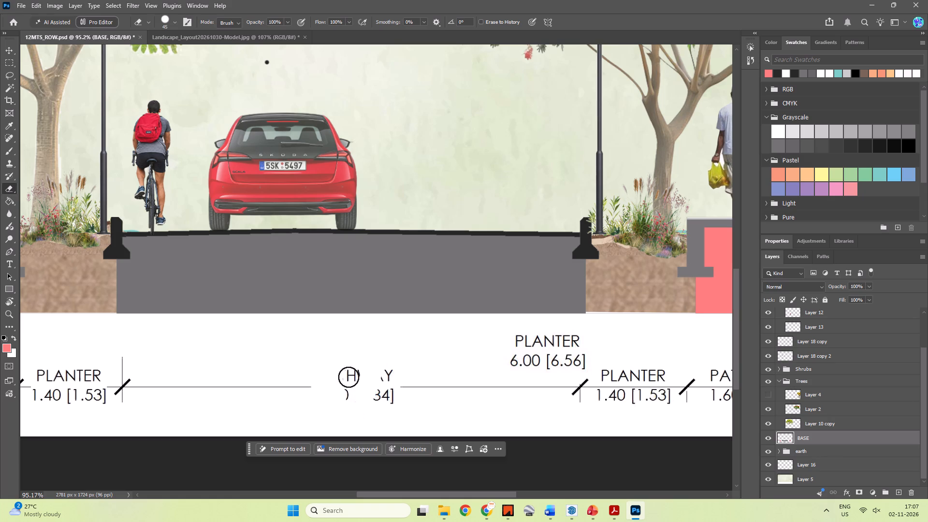
{"action": "left_click_drag", "start_coordinate": [343, 367], "coordinate": [350, 406]}
{"action": "left_click_drag", "start_coordinate": [359, 360], "coordinate": [369, 394]}
{"action": "left_click_drag", "start_coordinate": [377, 370], "coordinate": [388, 400]}
{"action": "left_click", "coordinate": [386, 374]}
{"action": "left_click_drag", "start_coordinate": [386, 364], "coordinate": [380, 384]}
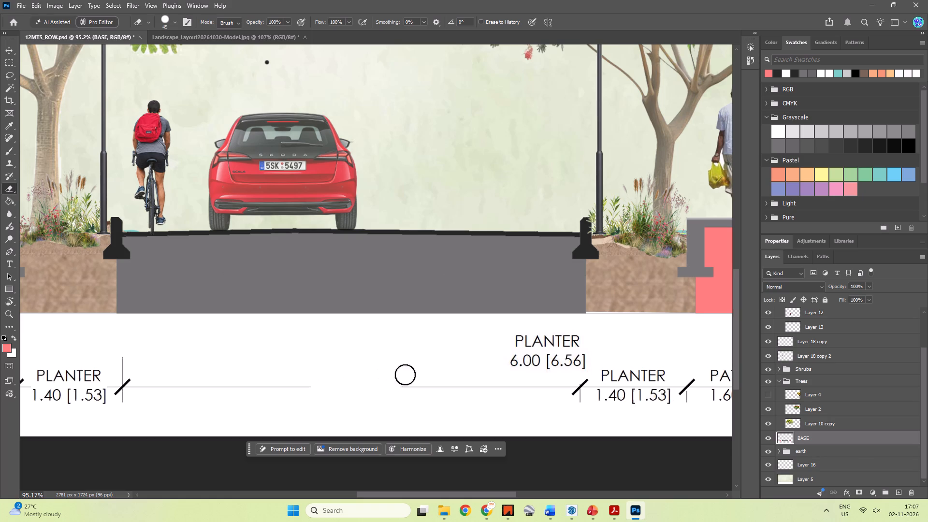
Move the PLANTER 6.00 [6.56] label on Layer 16 into the gap in the road's dimension line.
{"action": "left_click", "coordinate": [830, 469]}
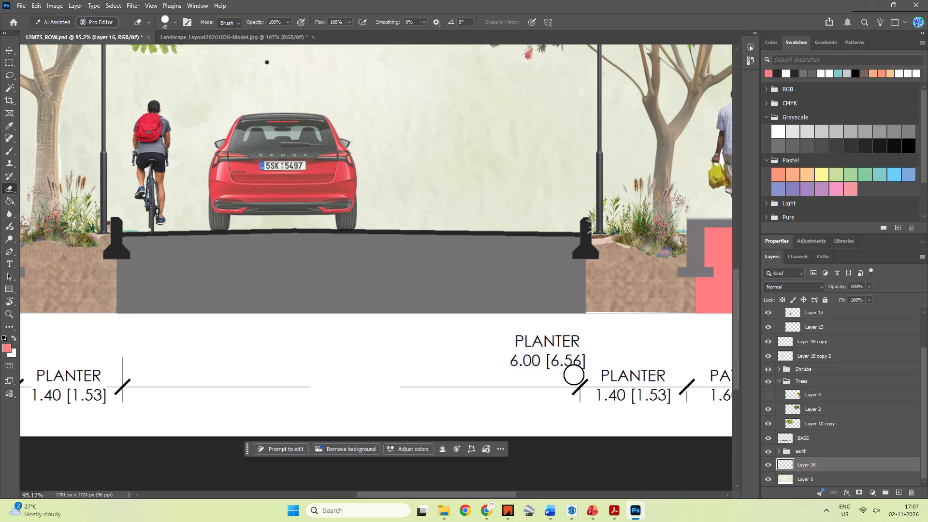
{"action": "key", "text": "v"}
{"action": "left_click_drag", "start_coordinate": [551, 354], "coordinate": [360, 392]}
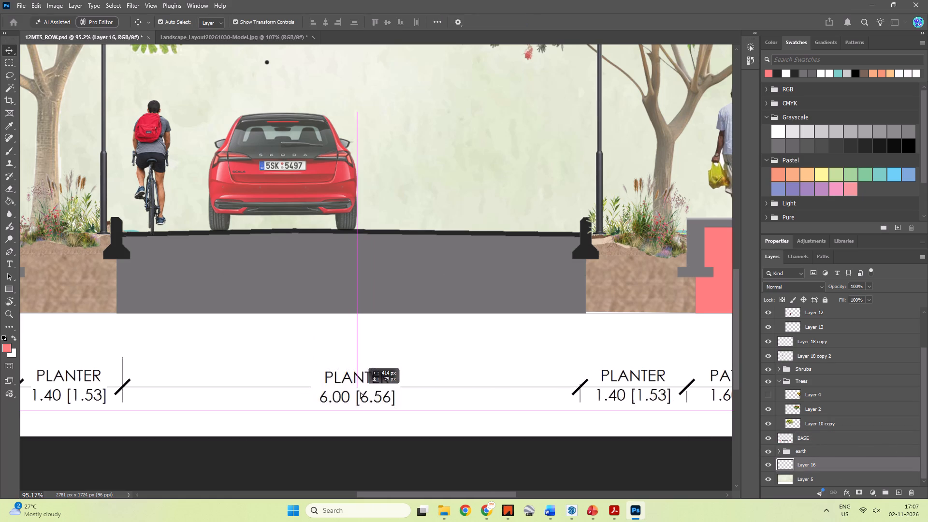
{"action": "left_click_drag", "start_coordinate": [360, 392], "coordinate": [362, 387]}
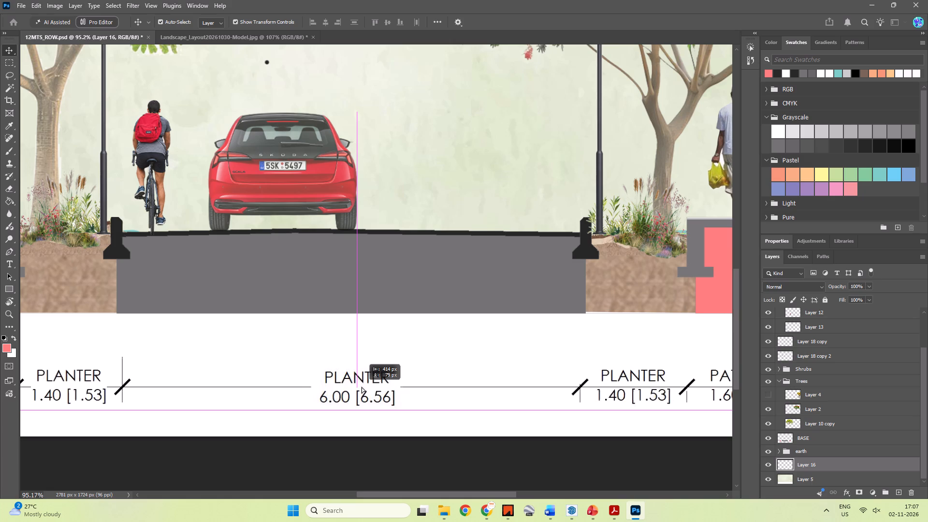
{"action": "left_click_drag", "start_coordinate": [362, 387], "coordinate": [362, 386]}
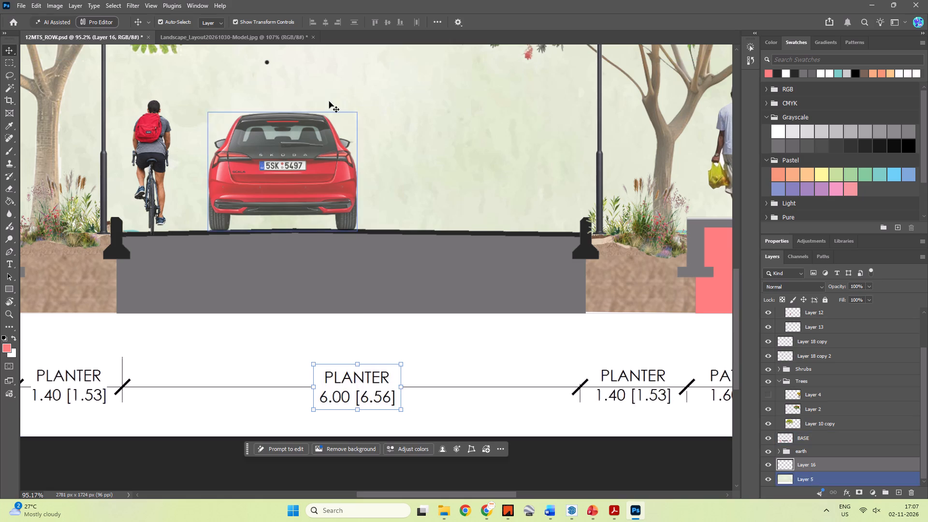
{"action": "key", "text": "ctrl+t"}
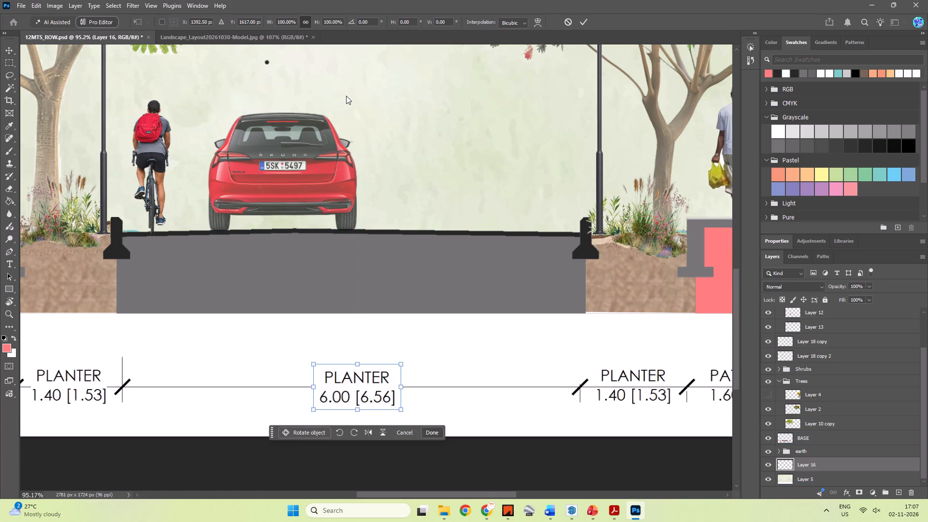
{"action": "key", "text": "Escape"}
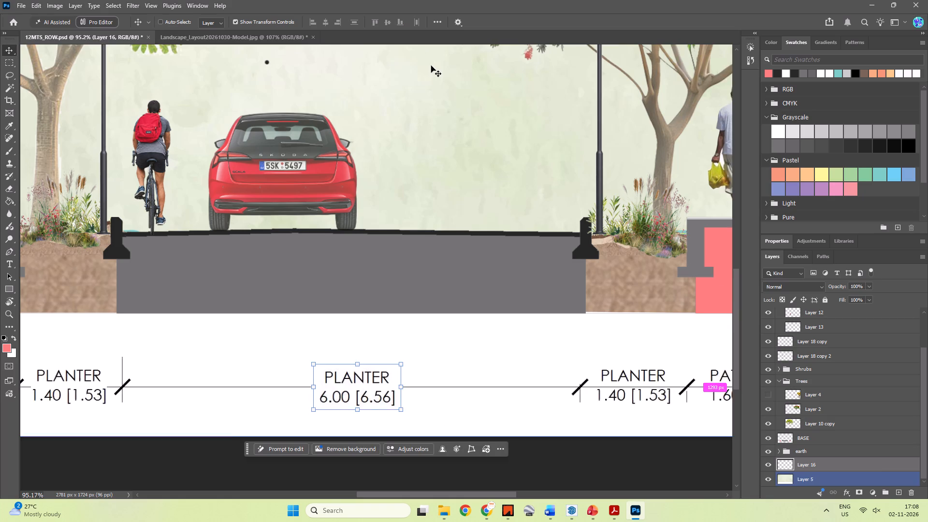
Show the rulers, add a horizontal guide through the dimension labels, and nudge the 6.00 [6.56] label level with the neighbouring PLANTER labels.
{"action": "key", "text": "ctrl+r"}
{"action": "left_click_drag", "start_coordinate": [425, 51], "coordinate": [227, 408]}
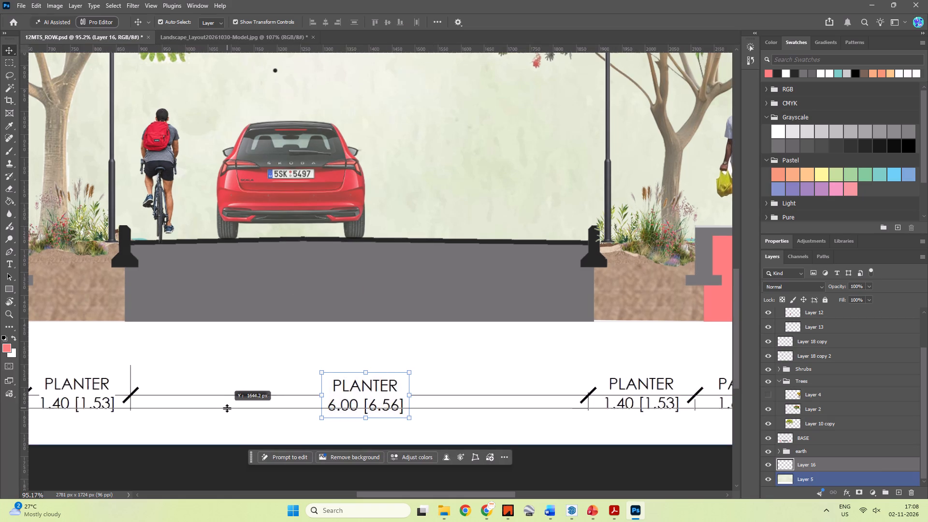
{"action": "left_click_drag", "start_coordinate": [227, 408], "coordinate": [217, 390]}
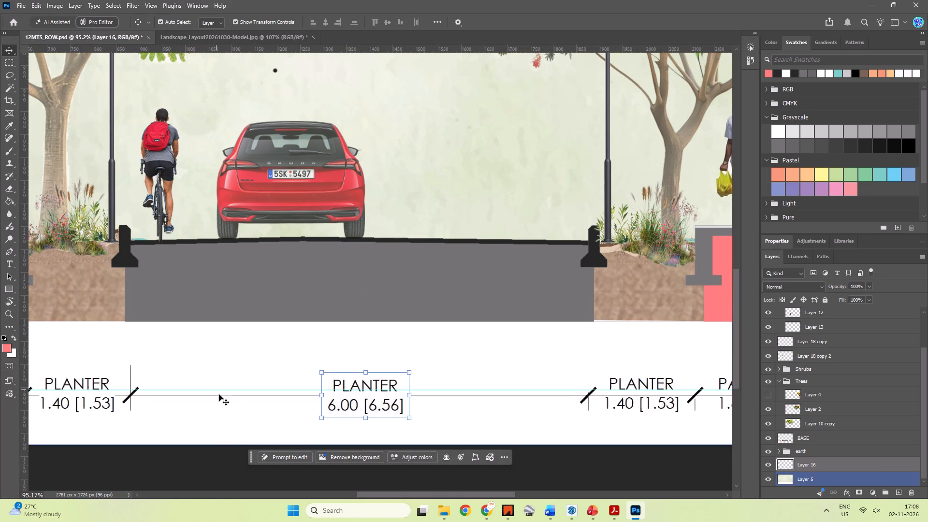
{"action": "key", "text": "Up"}
{"action": "key", "text": "Up"}
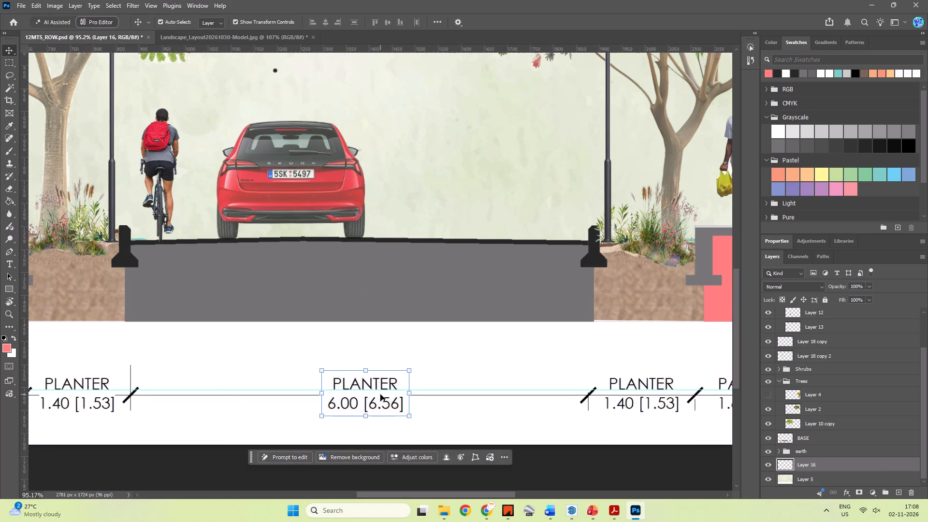
{"action": "key", "text": "Up"}
{"action": "key", "text": "Down"}
{"action": "key", "text": "Down"}
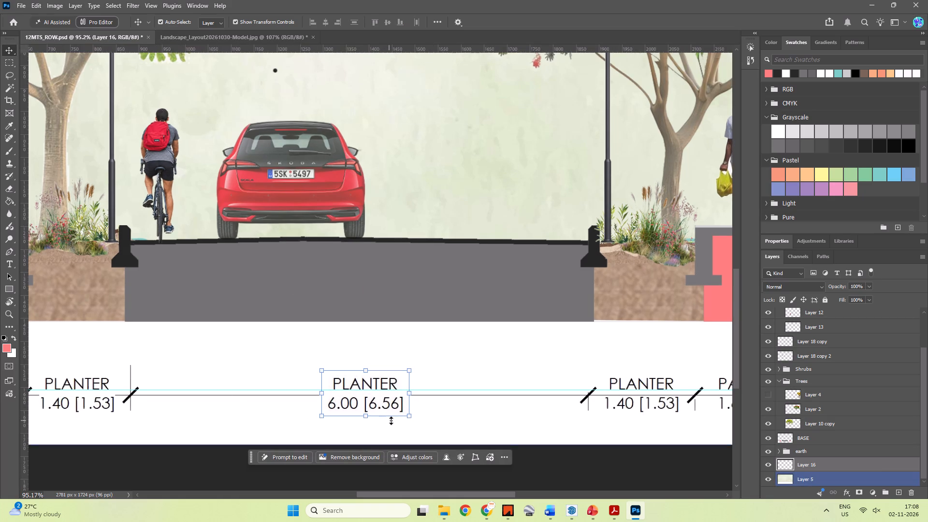
{"action": "key", "text": "Right"}
{"action": "key", "text": "Left"}
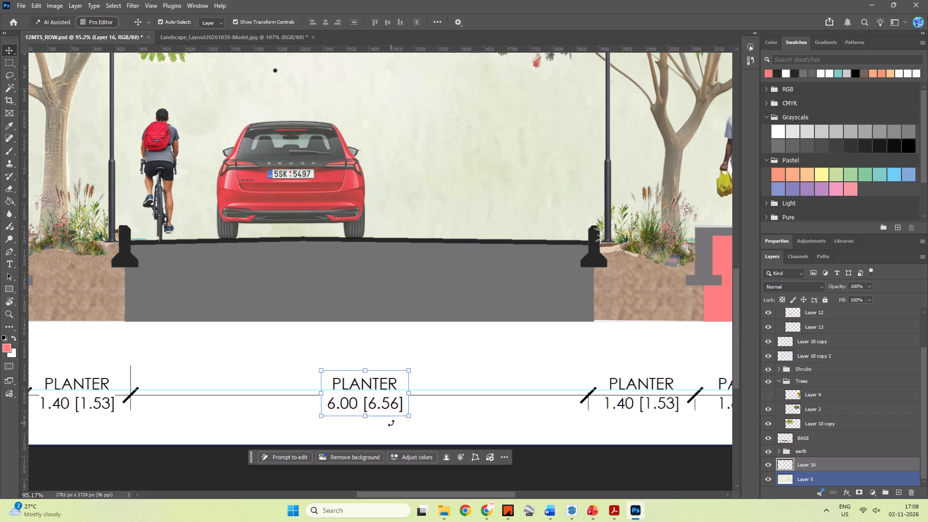
Nudge the 6.00 [6.56] label slightly left along the road's dimension line, apply the transform and deselect the layer.
{"action": "key", "text": "Left"}
{"action": "left_click", "coordinate": [393, 424]}
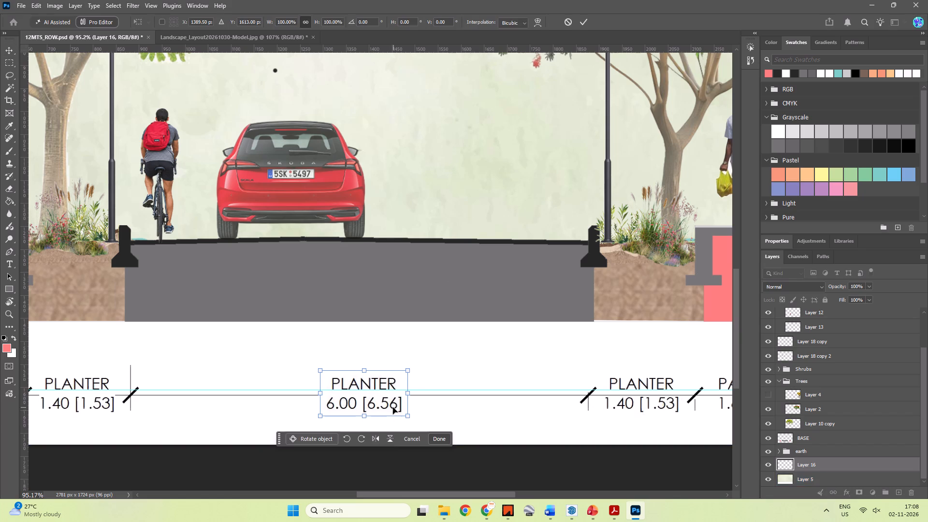
{"action": "left_click", "coordinate": [576, 21]}
{"action": "left_click", "coordinate": [583, 24]}
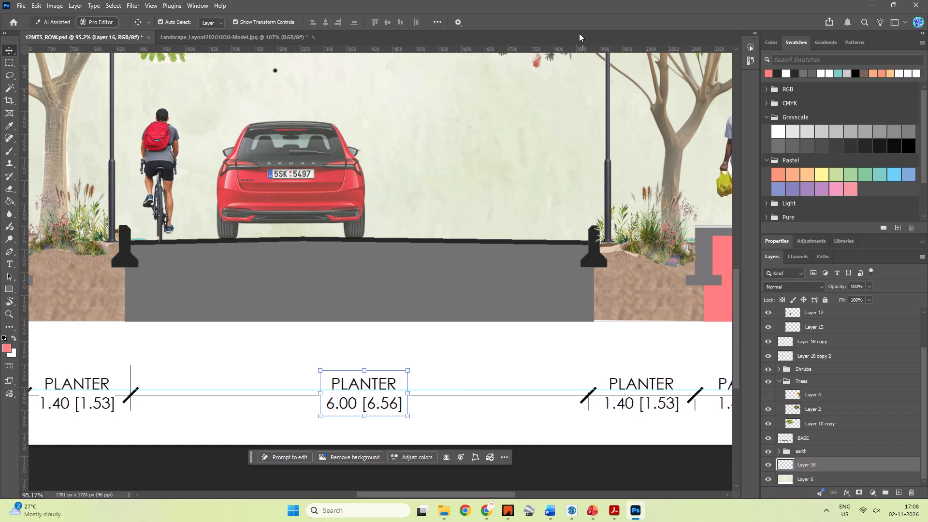
{"action": "left_click", "coordinate": [568, 473]}
Add a new layer at the top of the people group for Brush work.
{"action": "scroll", "coordinate": [470, 412], "scroll_direction": "down", "scroll_amount": 4, "text": "alt"}
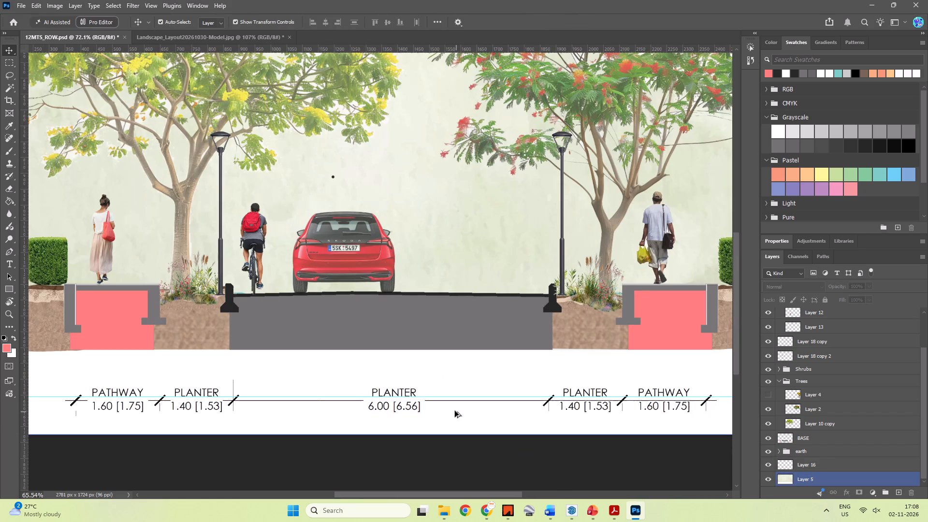
{"action": "scroll", "coordinate": [454, 409], "scroll_direction": "down", "scroll_amount": 5, "text": "alt"}
{"action": "scroll", "coordinate": [171, 324], "scroll_direction": "up", "scroll_amount": 5, "text": "alt"}
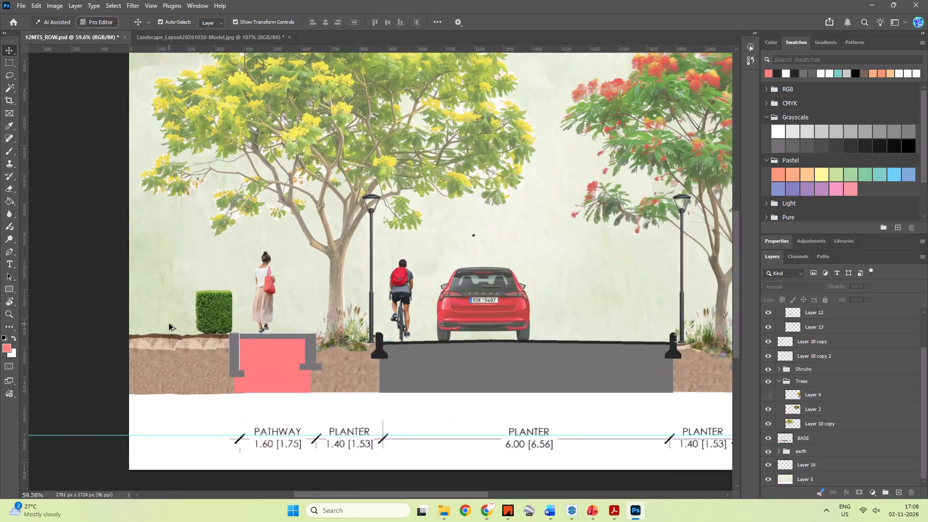
{"action": "scroll", "coordinate": [179, 325], "scroll_direction": "up", "scroll_amount": 7, "text": "alt"}
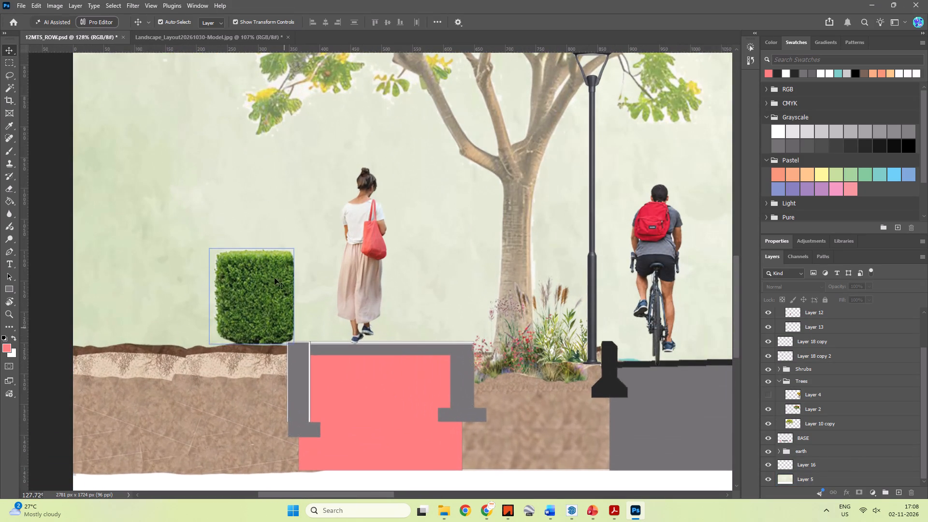
{"action": "key", "text": "p"}
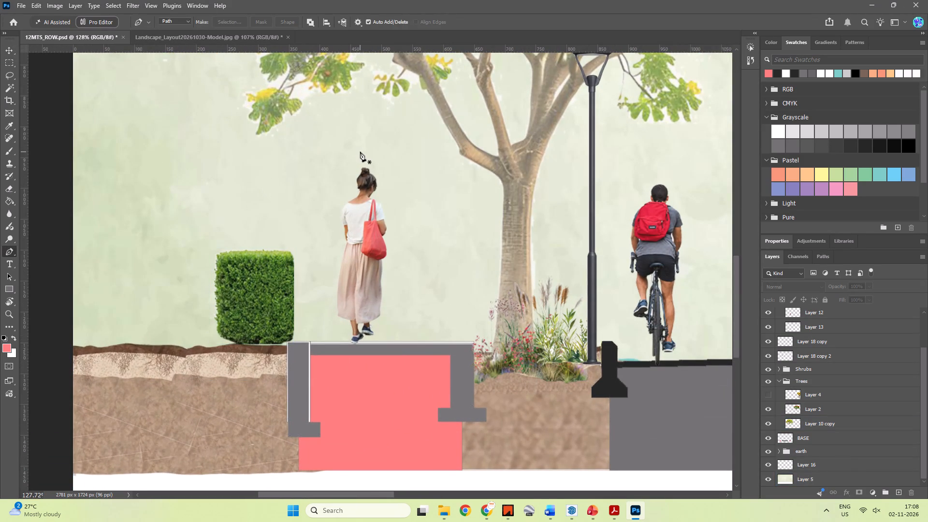
{"action": "key", "text": "b"}
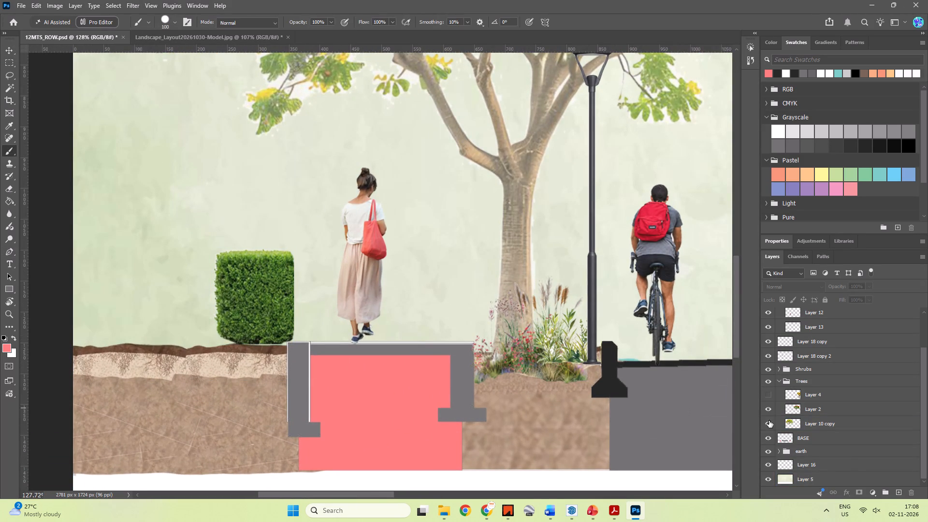
{"action": "scroll", "coordinate": [806, 417], "scroll_direction": "up", "scroll_amount": 8}
{"action": "scroll", "coordinate": [811, 336], "scroll_direction": "up", "scroll_amount": 2}
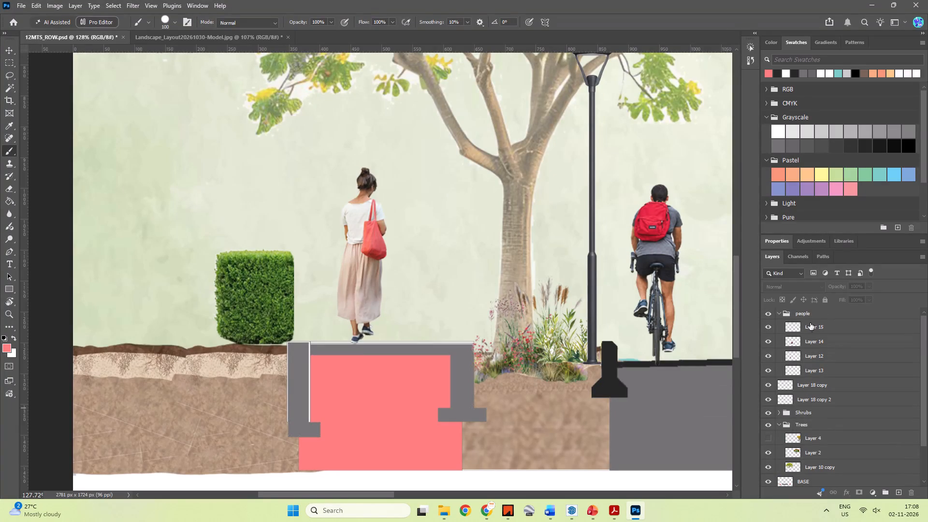
{"action": "left_click", "coordinate": [803, 308]}
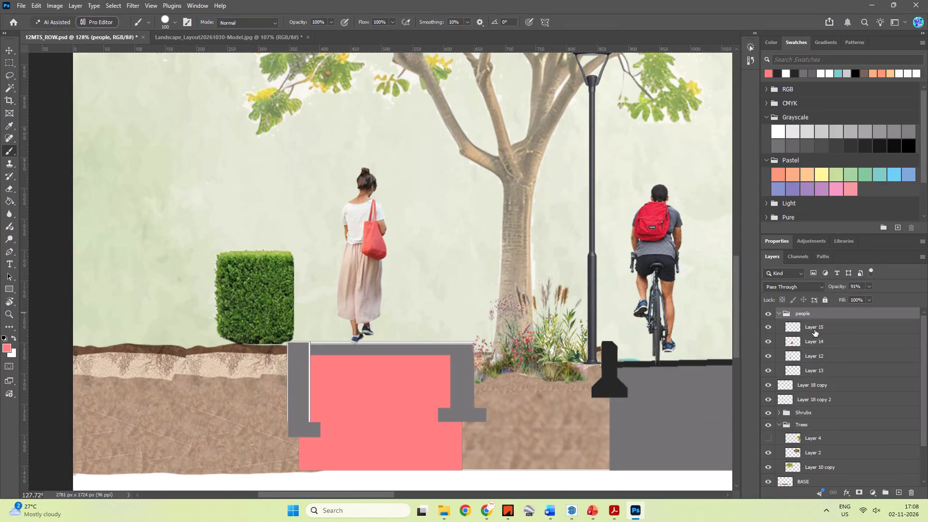
{"action": "left_click", "coordinate": [898, 493]}
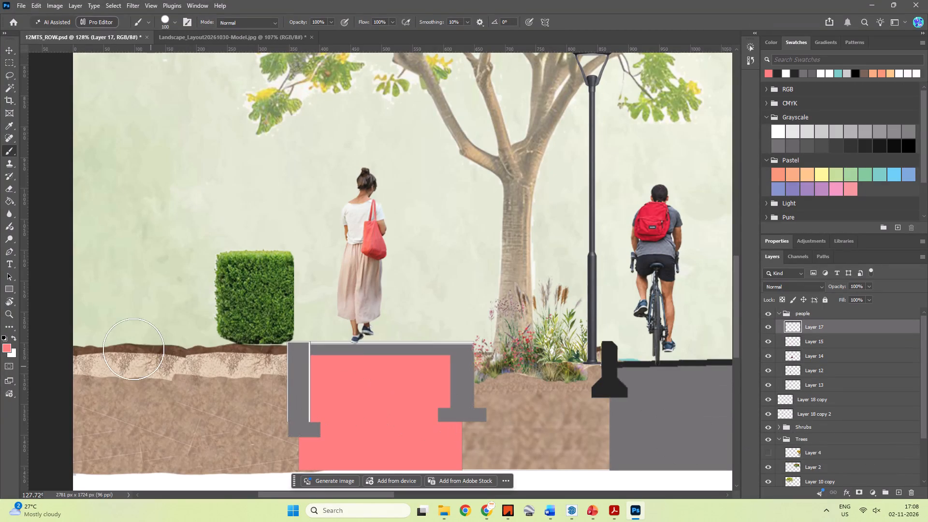
Shrink the brush, sample the dark topsoil brown, and paint a line along the soil surface from the drawing's left edge to the retaining wall.
{"action": "type", "text": "[["}
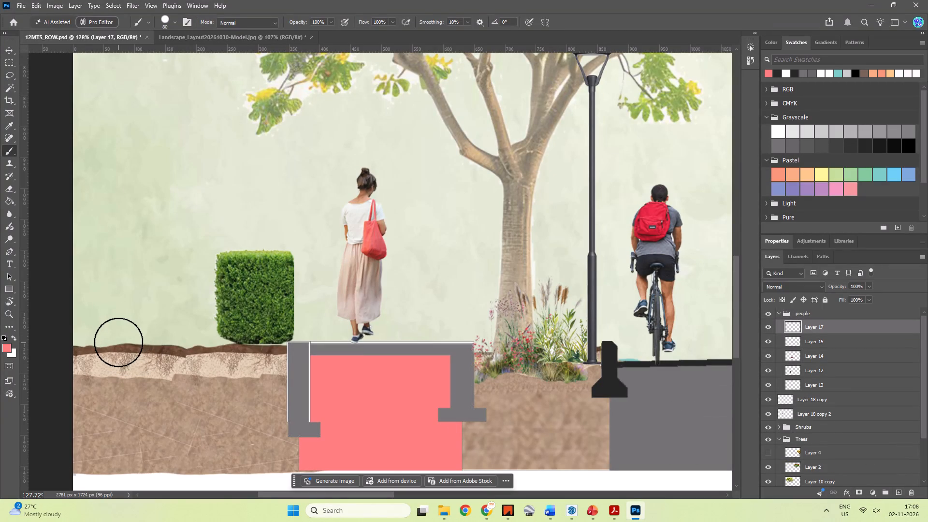
{"action": "key", "text": "bracketleft"}
{"action": "key", "text": "bracketleft"}
{"action": "key", "text": "bracketleft"}
{"action": "key", "text": "bracketleft"}
{"action": "key", "text": "bracketleft"}
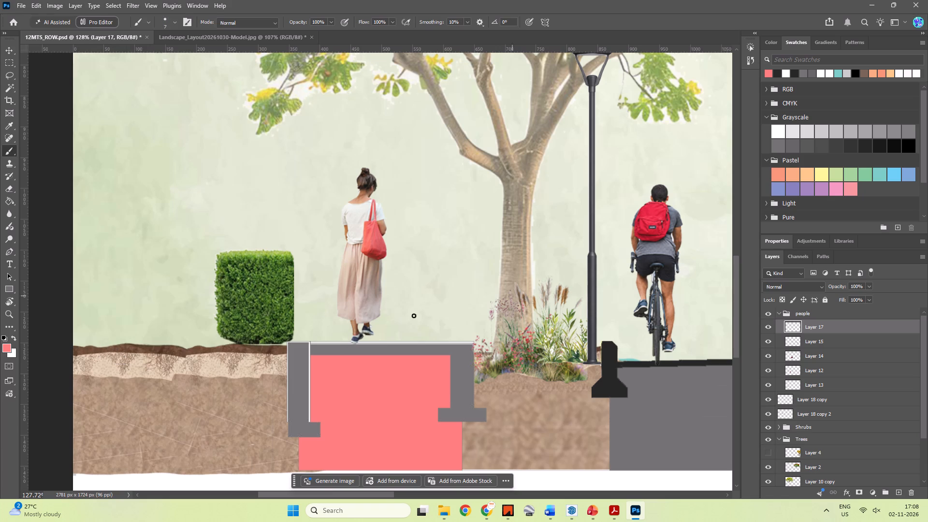
{"action": "left_click", "coordinate": [269, 351], "text": "alt"}
{"action": "left_click", "coordinate": [73, 345]}
{"action": "left_click", "coordinate": [85, 345], "text": "shift"}
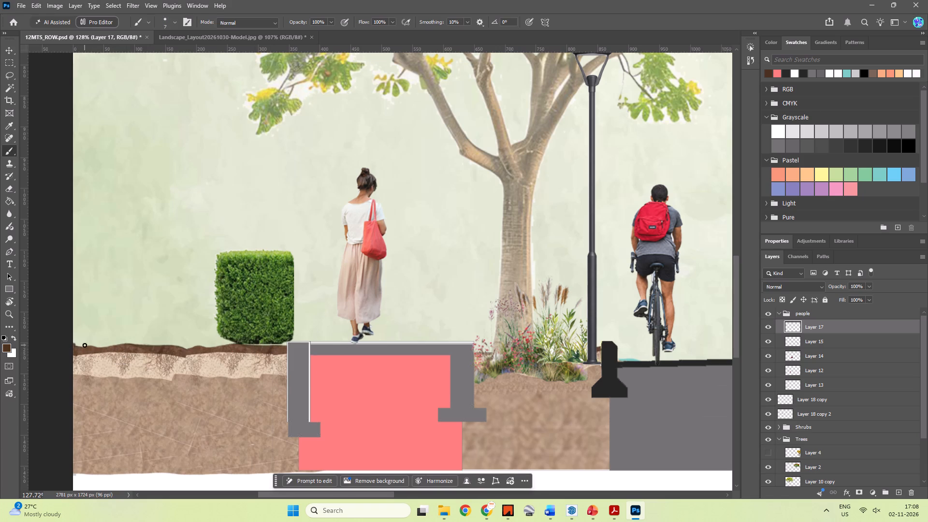
{"action": "left_click", "coordinate": [99, 347], "text": "shift"}
{"action": "left_click", "coordinate": [125, 343], "text": "shift"}
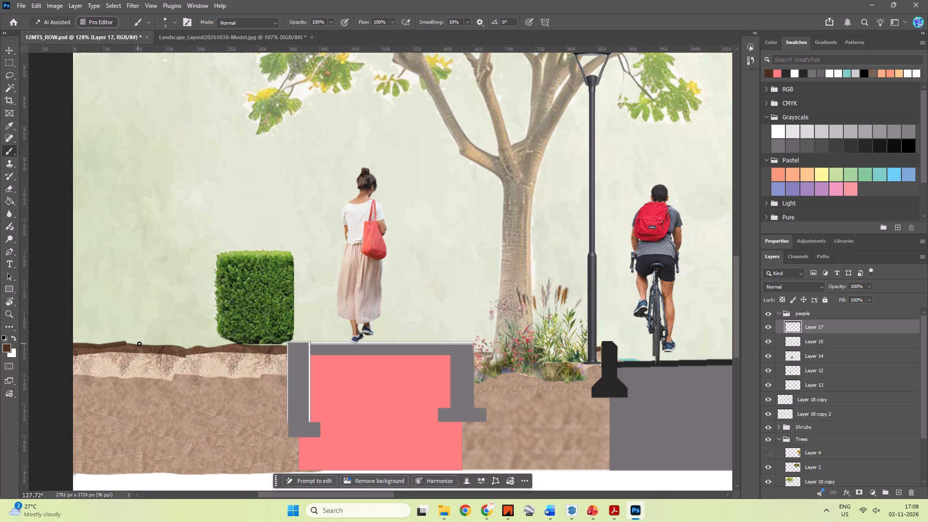
{"action": "left_click", "coordinate": [141, 344], "text": "shift"}
{"action": "left_click", "coordinate": [164, 345], "text": "shift"}
{"action": "left_click", "coordinate": [178, 345], "text": "shift"}
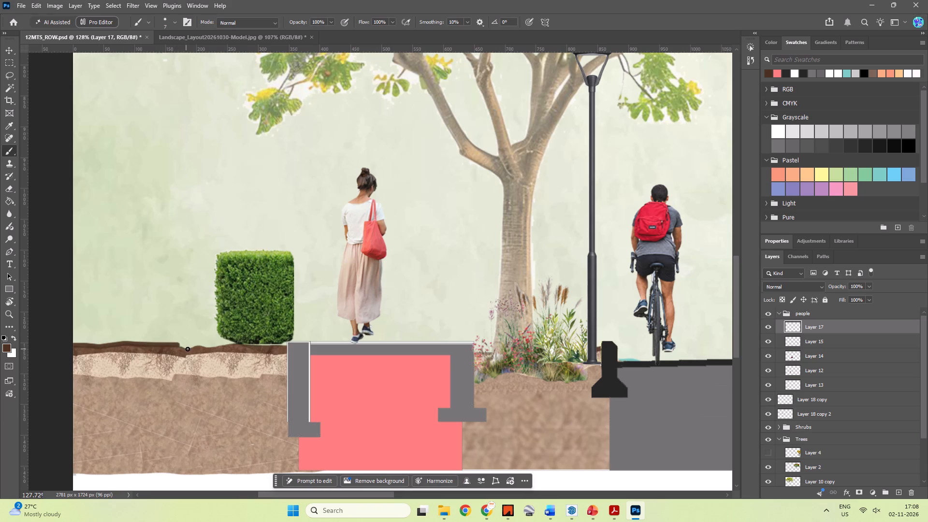
{"action": "left_click", "coordinate": [187, 349], "text": "shift"}
{"action": "left_click", "coordinate": [196, 345], "text": "shift"}
{"action": "left_click", "coordinate": [203, 346], "text": "shift"}
{"action": "left_click", "coordinate": [217, 348], "text": "shift"}
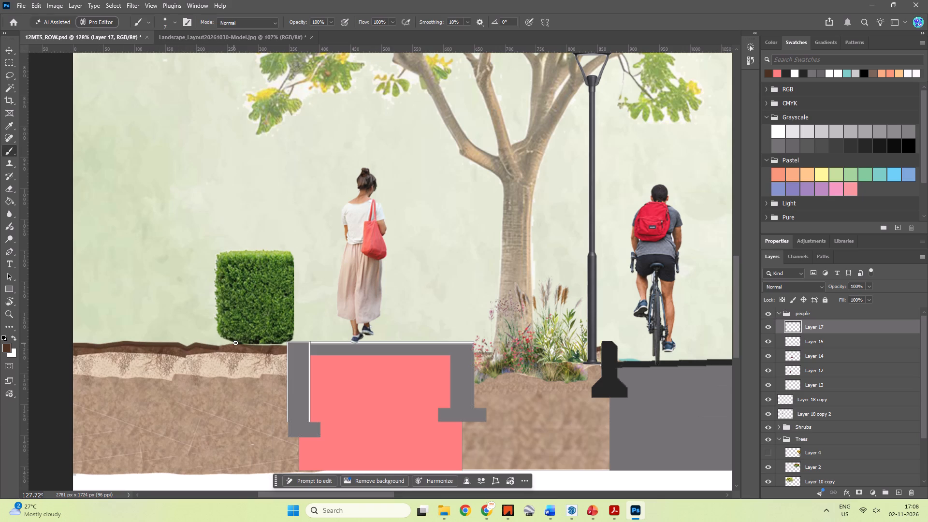
{"action": "left_click", "coordinate": [235, 344], "text": "shift"}
{"action": "left_click", "coordinate": [286, 345], "text": "shift"}
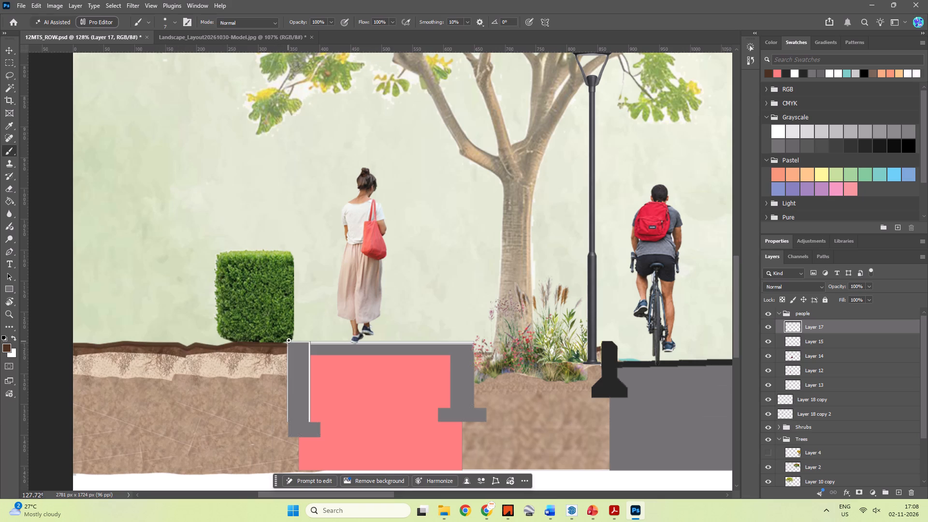
{"action": "left_click", "coordinate": [287, 341], "text": "shift"}
Paint a straight brown line along the top of the pathway slab under the woman, redoing the first stroke.
{"action": "left_click", "coordinate": [475, 342], "text": "shift"}
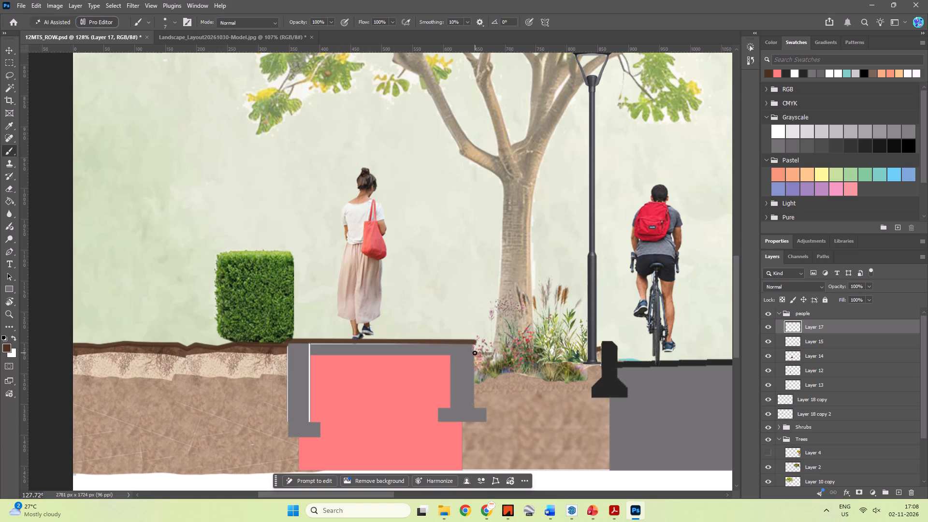
{"action": "key", "text": "ctrl+z"}
{"action": "left_click", "coordinate": [288, 341], "text": "shift"}
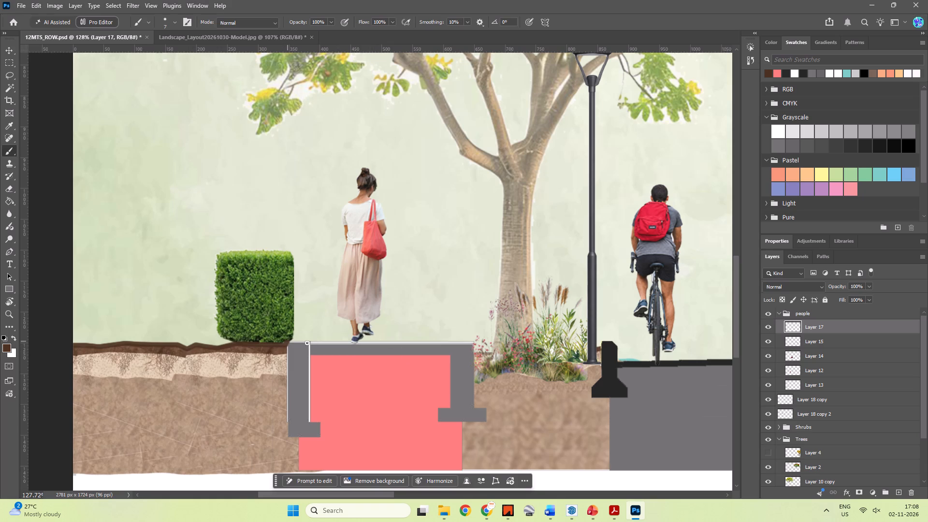
{"action": "left_click", "coordinate": [474, 342], "text": "shift"}
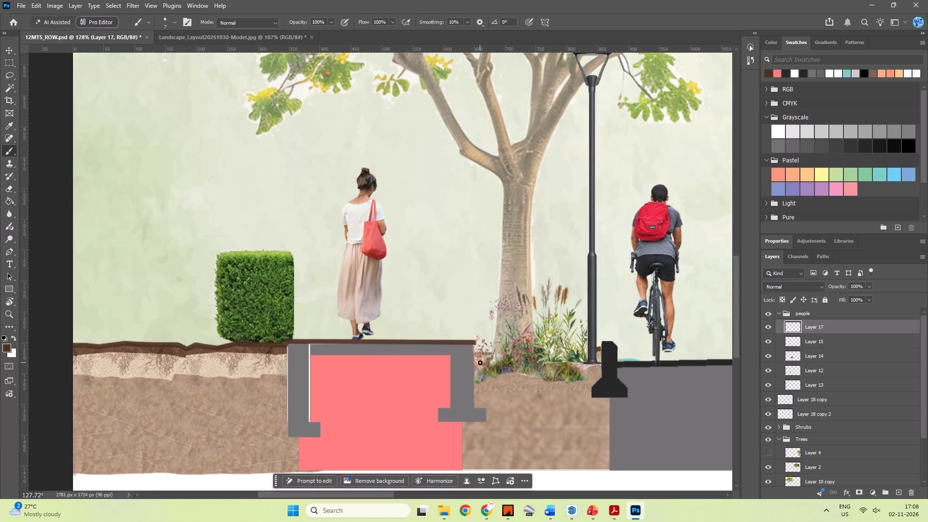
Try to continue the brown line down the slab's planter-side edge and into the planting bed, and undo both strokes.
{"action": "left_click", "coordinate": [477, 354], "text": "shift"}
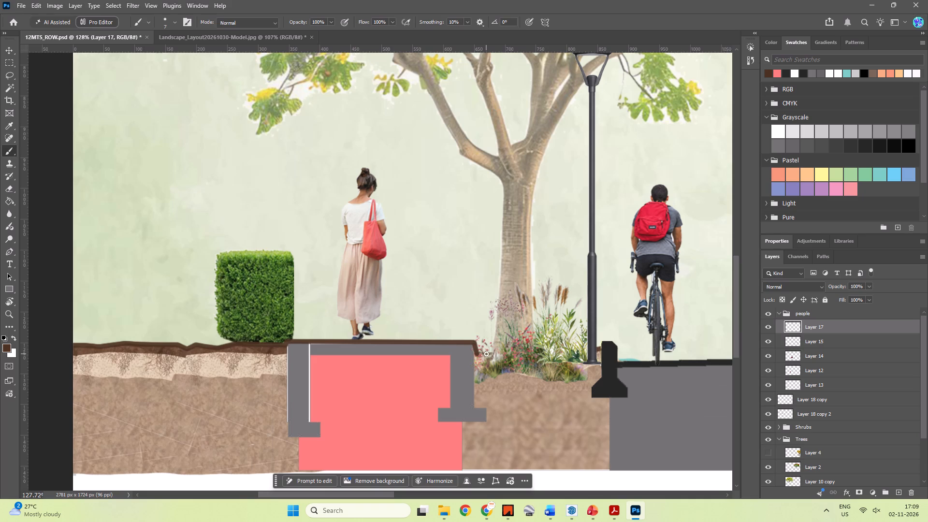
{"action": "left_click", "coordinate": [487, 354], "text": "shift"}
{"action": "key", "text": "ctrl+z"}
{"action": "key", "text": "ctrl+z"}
Paint a short brown line down the outer edge of the woman's pathway slab to the planter's soil level.
{"action": "key", "text": "space"}
{"action": "key", "text": "space"}
{"action": "key", "text": "space"}
{"action": "key", "text": "space"}
{"action": "key", "text": "space"}
{"action": "key", "text": "space"}
{"action": "key", "text": "space"}
{"action": "key", "text": "space"}
{"action": "key", "text": "space"}
{"action": "key", "text": "space"}
{"action": "key", "text": "space"}
{"action": "key", "text": "space"}
{"action": "key", "text": "space"}
{"action": "key", "text": "space"}
{"action": "key", "text": "space"}
{"action": "key", "text": "space"}
{"action": "key", "text": "space"}
{"action": "key", "text": "space"}
{"action": "key", "text": "space"}
{"action": "left_click_drag", "start_coordinate": [517, 355], "coordinate": [301, 350]}
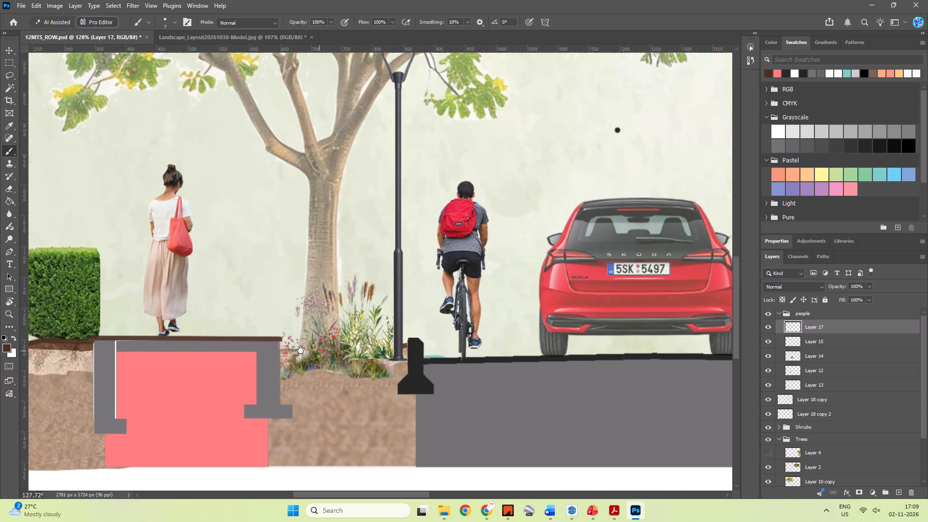
{"action": "left_click_drag", "start_coordinate": [301, 350], "coordinate": [288, 349]}
{"action": "key", "text": "space"}
{"action": "key", "text": "space"}
{"action": "key", "text": "space"}
{"action": "key", "text": "space"}
{"action": "key", "text": "space"}
{"action": "key", "text": "space"}
{"action": "key", "text": "space"}
{"action": "key", "text": "space"}
{"action": "key", "text": "space"}
{"action": "key", "text": "space"}
{"action": "key", "text": "space"}
{"action": "key", "text": "space"}
{"action": "key", "text": "space"}
{"action": "key", "text": "space"}
{"action": "key", "text": "space"}
{"action": "key", "text": "space"}
{"action": "key", "text": "space"}
{"action": "key", "text": "space"}
{"action": "key", "text": "space"}
{"action": "key", "text": "space"}
{"action": "left_click_drag", "start_coordinate": [377, 358], "coordinate": [364, 359]}
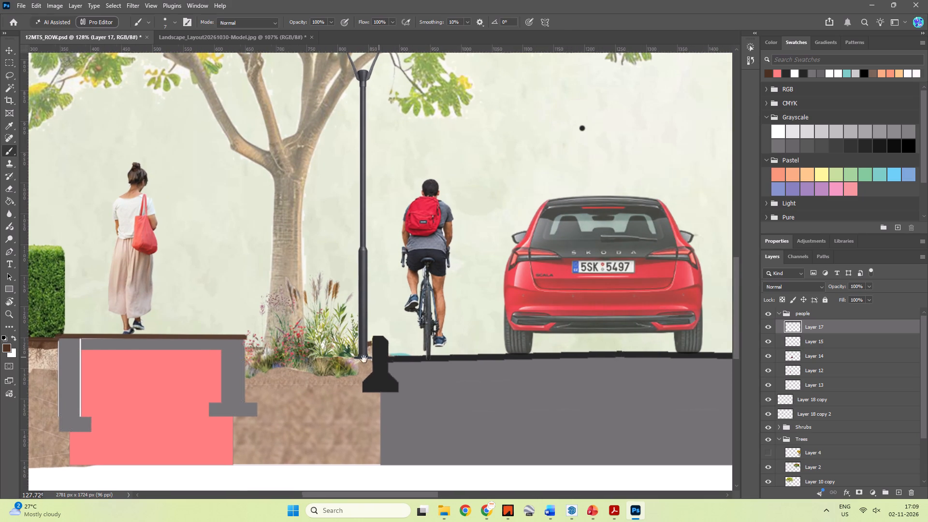
{"action": "left_click_drag", "start_coordinate": [364, 359], "coordinate": [272, 353]}
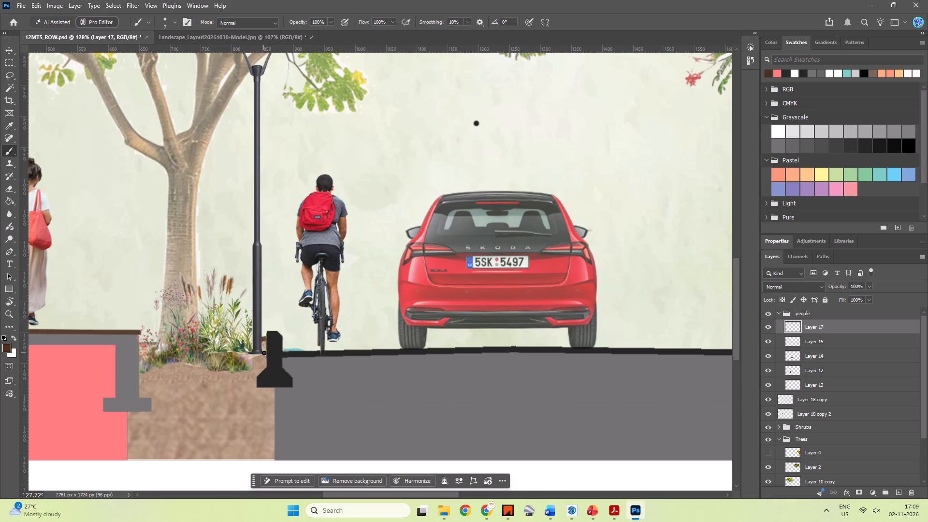
{"action": "left_click", "coordinate": [141, 332]}
{"action": "left_click", "coordinate": [141, 346], "text": "shift"}
{"action": "key", "text": "space"}
{"action": "key", "text": "space"}
{"action": "key", "text": "space"}
{"action": "key", "text": "space"}
{"action": "key", "text": "space"}
{"action": "key", "text": "space"}
{"action": "key", "text": "space"}
{"action": "key", "text": "space"}
{"action": "key", "text": "space"}
{"action": "key", "text": "space"}
{"action": "left_click_drag", "start_coordinate": [236, 356], "coordinate": [196, 357]}
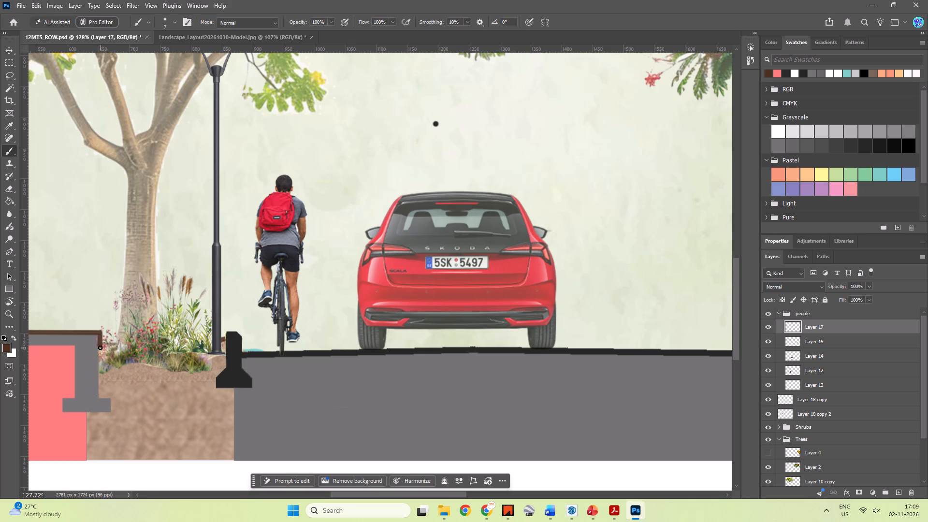
{"action": "left_click", "coordinate": [99, 347], "text": "shift"}
Paint a straight brown line along the full top of the pathway slab under the man with the yellow bag.
{"action": "key", "text": "space"}
{"action": "key", "text": "space"}
{"action": "key", "text": "space"}
{"action": "key", "text": "space"}
{"action": "key", "text": "space"}
{"action": "key", "text": "space"}
{"action": "key", "text": "space"}
{"action": "key", "text": "space"}
{"action": "key", "text": "space"}
{"action": "key", "text": "space"}
{"action": "key", "text": "space"}
{"action": "key", "text": "space"}
{"action": "key", "text": "space"}
{"action": "key", "text": "space"}
{"action": "key", "text": "space"}
{"action": "key", "text": "space"}
{"action": "key", "text": "space"}
{"action": "key", "text": "space"}
{"action": "key", "text": "space"}
{"action": "key", "text": "space"}
{"action": "left_click_drag", "start_coordinate": [238, 347], "coordinate": [56, 341]}
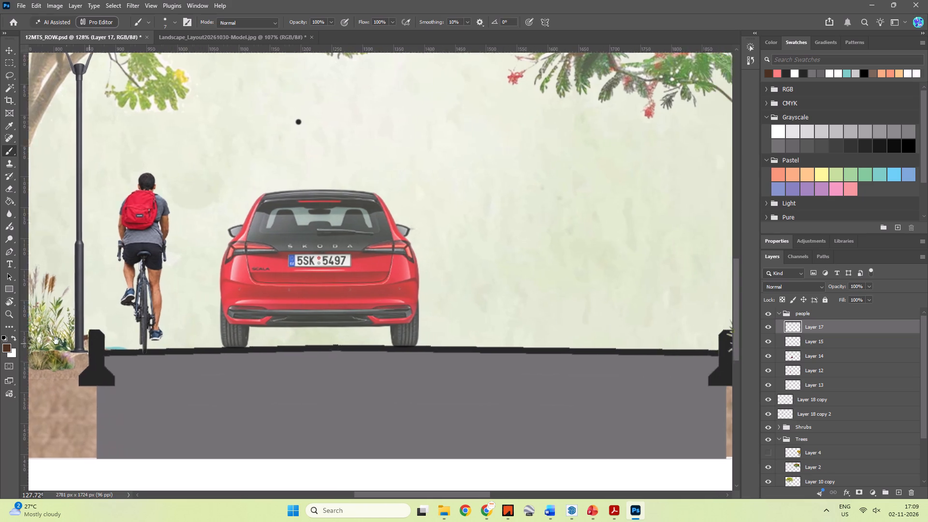
{"action": "left_click_drag", "start_coordinate": [56, 341], "coordinate": [45, 340]}
{"action": "left_click_drag", "start_coordinate": [329, 364], "coordinate": [81, 342]}
{"action": "left_click_drag", "start_coordinate": [362, 348], "coordinate": [267, 373]}
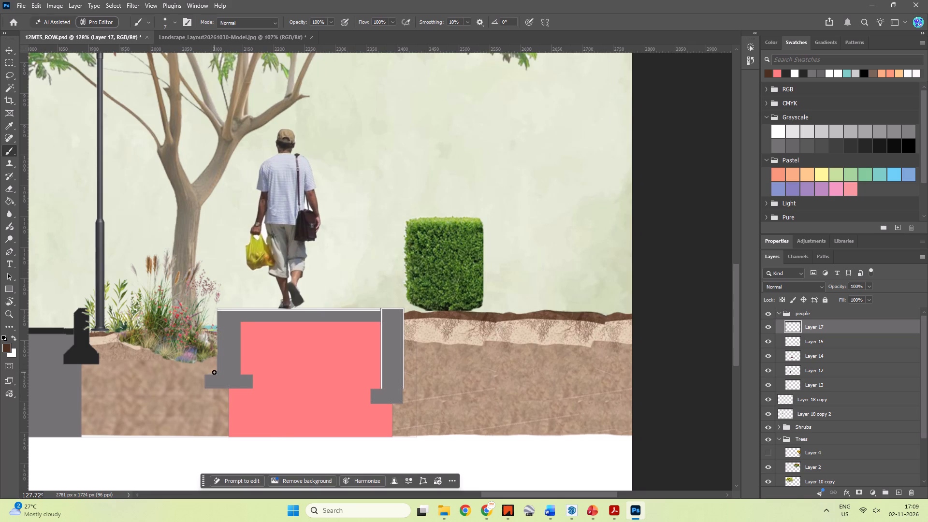
{"action": "left_click", "coordinate": [218, 309]}
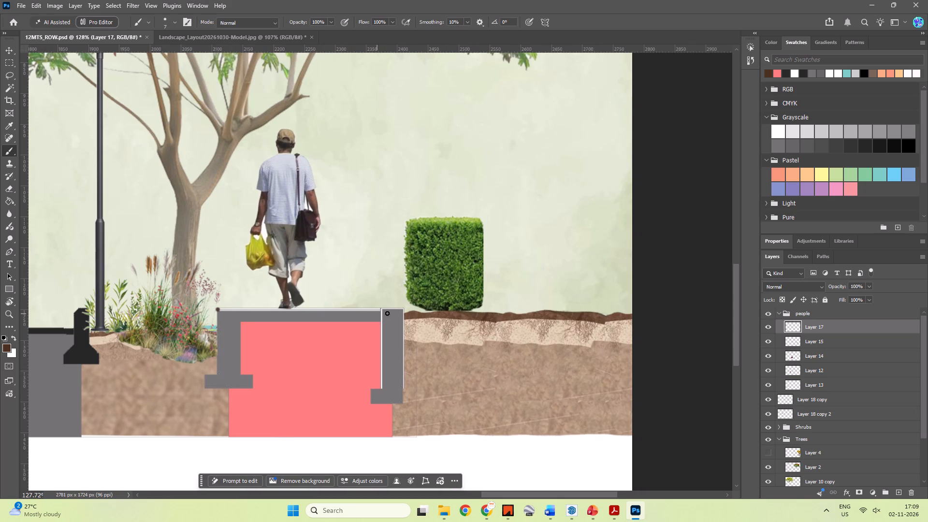
{"action": "left_click", "coordinate": [403, 309], "text": "shift"}
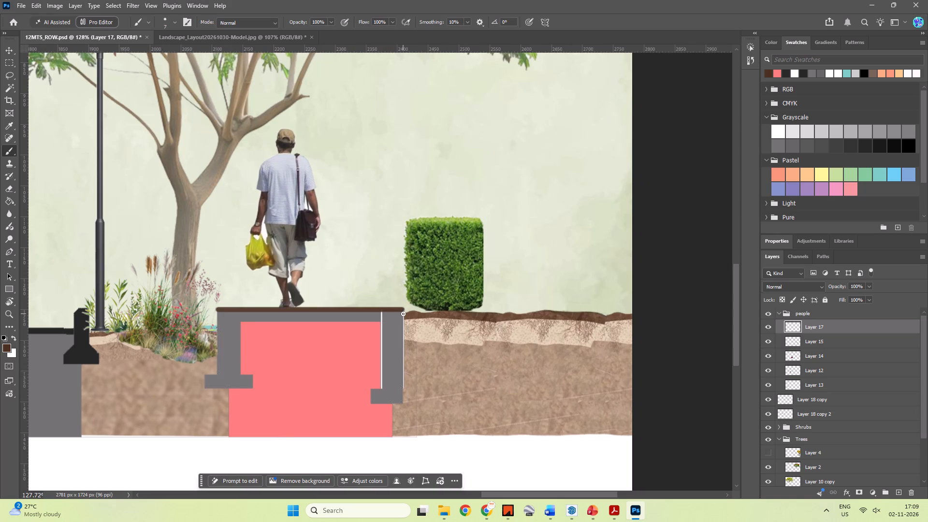
Continue the brown line from the man's pathway slab along the soil surface under and past the hedge.
{"action": "left_click", "coordinate": [403, 314], "text": "shift"}
{"action": "left_click", "coordinate": [412, 311], "text": "shift"}
{"action": "left_click", "coordinate": [418, 311], "text": "shift"}
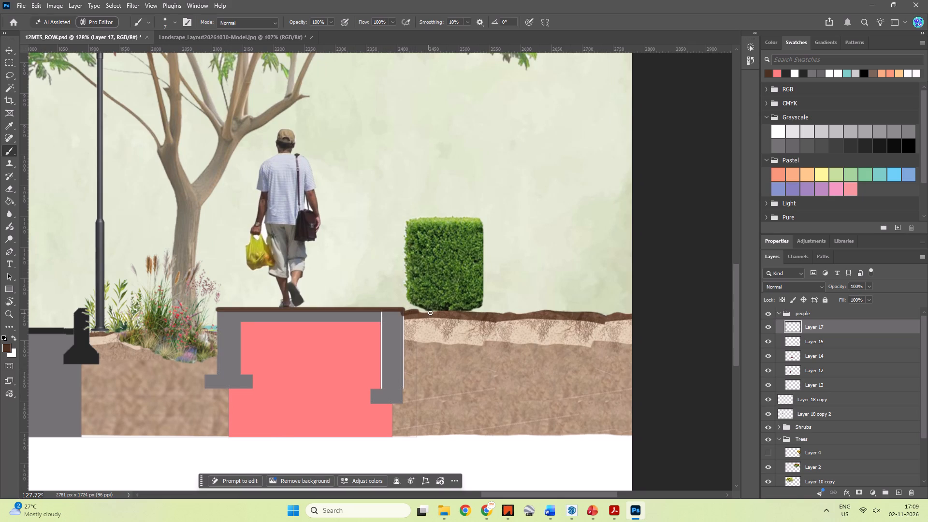
{"action": "left_click", "coordinate": [430, 313], "text": "shift"}
{"action": "left_click", "coordinate": [454, 311], "text": "shift"}
{"action": "left_click", "coordinate": [474, 312], "text": "shift"}
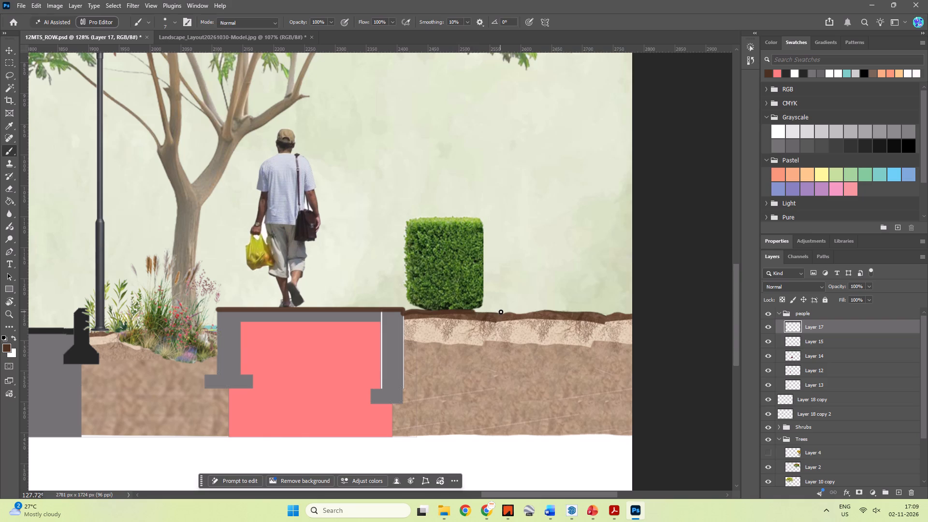
{"action": "left_click", "coordinate": [501, 312], "text": "shift"}
{"action": "left_click", "coordinate": [513, 313], "text": "shift"}
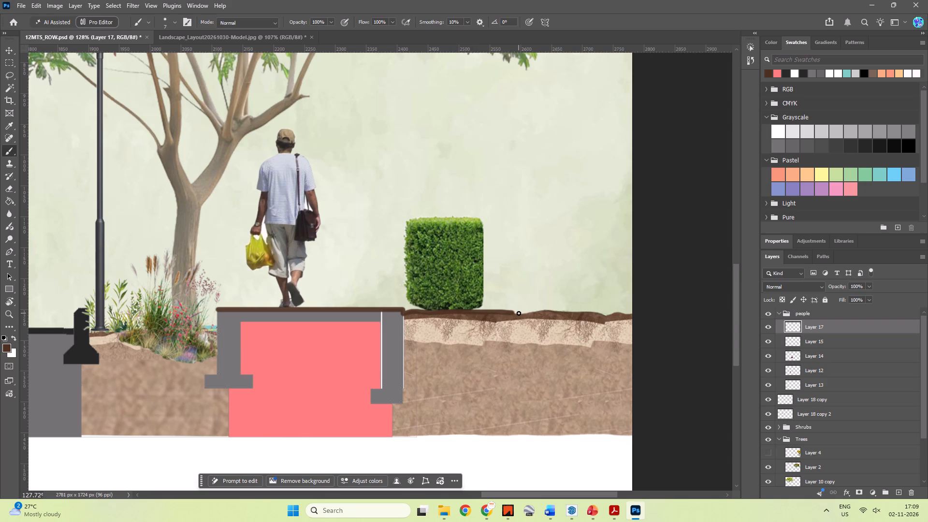
{"action": "left_click", "coordinate": [519, 313], "text": "shift"}
{"action": "left_click", "coordinate": [546, 309], "text": "shift"}
Extend the brown soil-surface line along the uneven ground beyond the hedge to the outer edge of the image.
{"action": "key", "text": "space"}
{"action": "key", "text": "space"}
{"action": "key", "text": "space"}
{"action": "key", "text": "space"}
{"action": "key", "text": "space"}
{"action": "key", "text": "space"}
{"action": "key", "text": "space"}
{"action": "left_click_drag", "start_coordinate": [550, 330], "coordinate": [439, 331]}
{"action": "left_click", "coordinate": [462, 312], "text": "shift"}
{"action": "left_click", "coordinate": [480, 313], "text": "shift"}
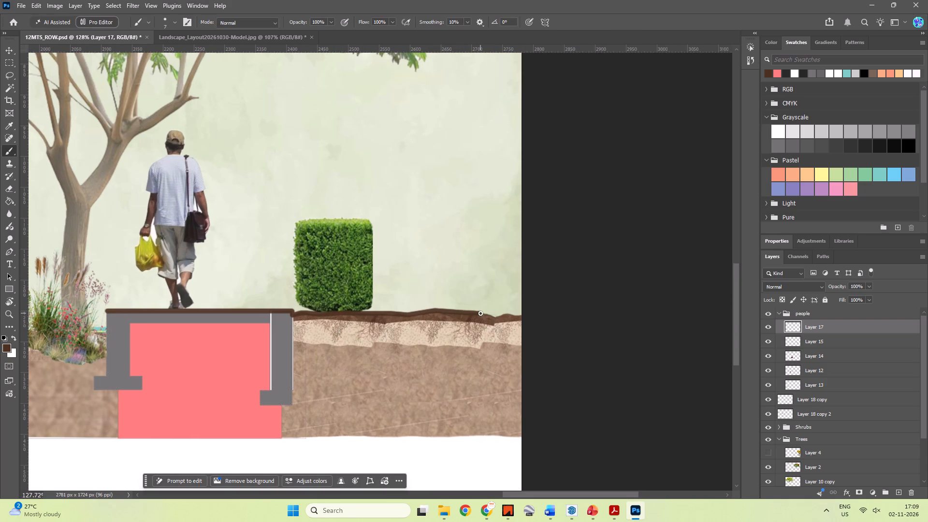
{"action": "left_click", "coordinate": [488, 313], "text": "shift"}
{"action": "left_click", "coordinate": [494, 317], "text": "shift"}
{"action": "left_click", "coordinate": [502, 315], "text": "shift"}
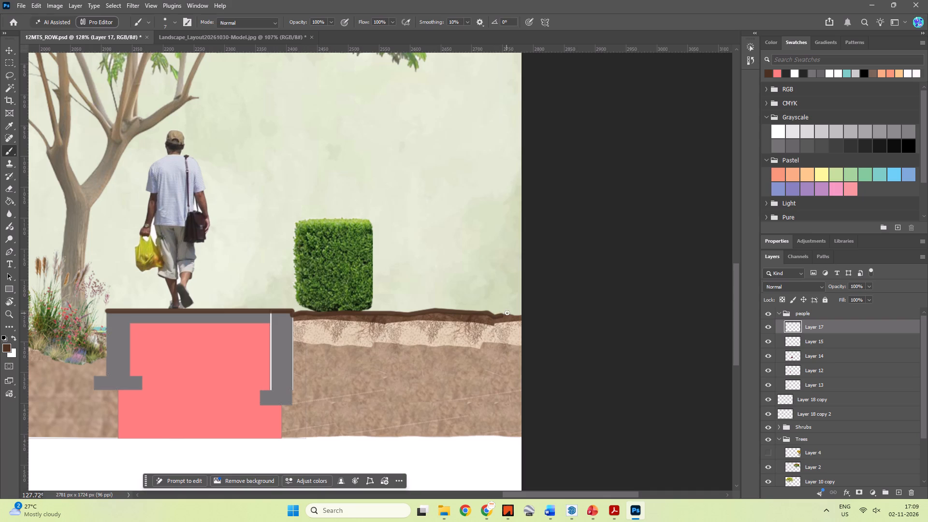
{"action": "left_click", "coordinate": [511, 313], "text": "shift"}
{"action": "left_click", "coordinate": [516, 316], "text": "shift"}
{"action": "left_click", "coordinate": [522, 313], "text": "shift"}
Paint a straight brown line down the planter-side edge of the man's pathway slab to the bottom of the planting, redoing the starting stroke.
{"action": "key", "text": "space"}
{"action": "key", "text": "space"}
{"action": "key", "text": "space"}
{"action": "key", "text": "space"}
{"action": "key", "text": "space"}
{"action": "key", "text": "space"}
{"action": "key", "text": "space"}
{"action": "key", "text": "space"}
{"action": "key", "text": "space"}
{"action": "left_click_drag", "start_coordinate": [538, 363], "coordinate": [675, 362]}
{"action": "scroll", "coordinate": [478, 340], "scroll_direction": "down", "scroll_amount": 9, "text": "alt"}
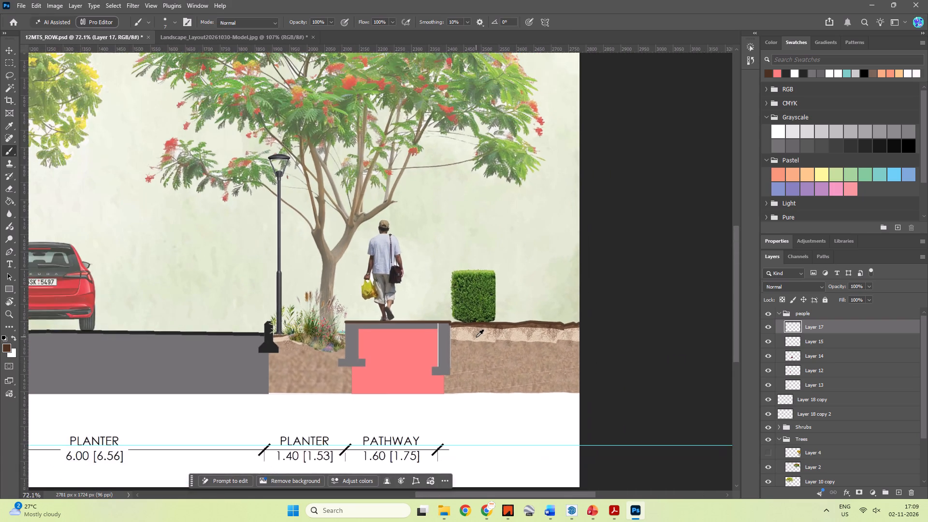
{"action": "scroll", "coordinate": [476, 337], "scroll_direction": "down", "scroll_amount": 3, "text": "alt"}
{"action": "key", "text": "space"}
{"action": "key", "text": "space"}
{"action": "key", "text": "space"}
{"action": "key", "text": "space"}
{"action": "key", "text": "space"}
{"action": "key", "text": "space"}
{"action": "key", "text": "space"}
{"action": "key", "text": "space"}
{"action": "key", "text": "space"}
{"action": "left_click_drag", "start_coordinate": [251, 348], "coordinate": [397, 344]}
{"action": "scroll", "coordinate": [541, 330], "scroll_direction": "up", "scroll_amount": 17, "text": "alt"}
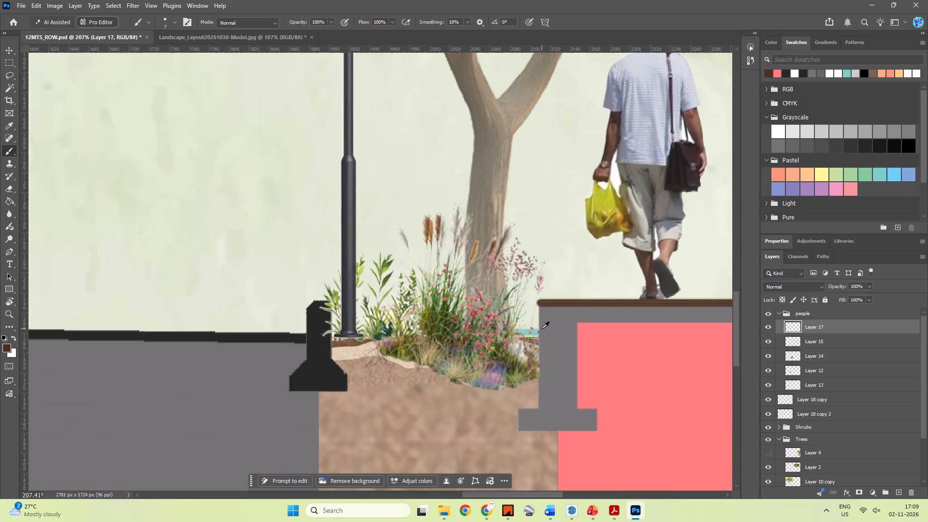
{"action": "left_click", "coordinate": [538, 302], "text": "shift"}
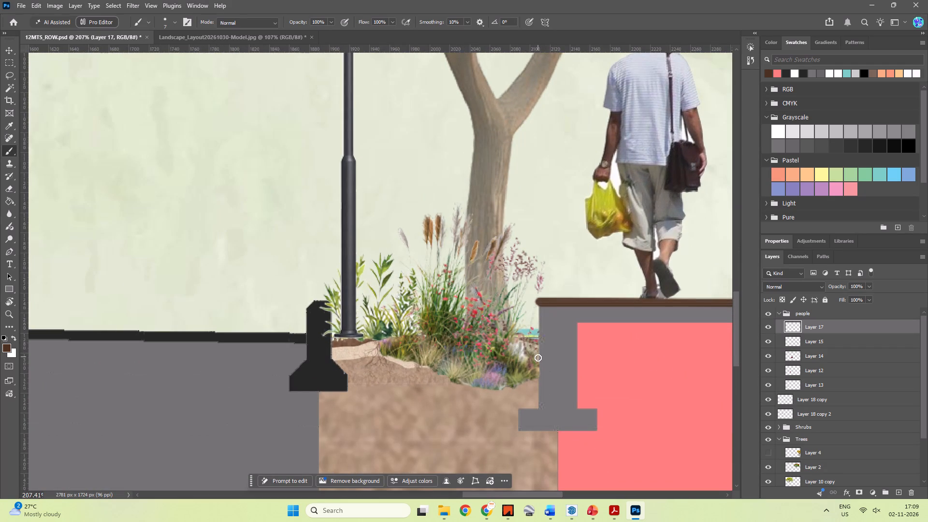
{"action": "key", "text": "ctrl+z"}
{"action": "left_click", "coordinate": [538, 302]}
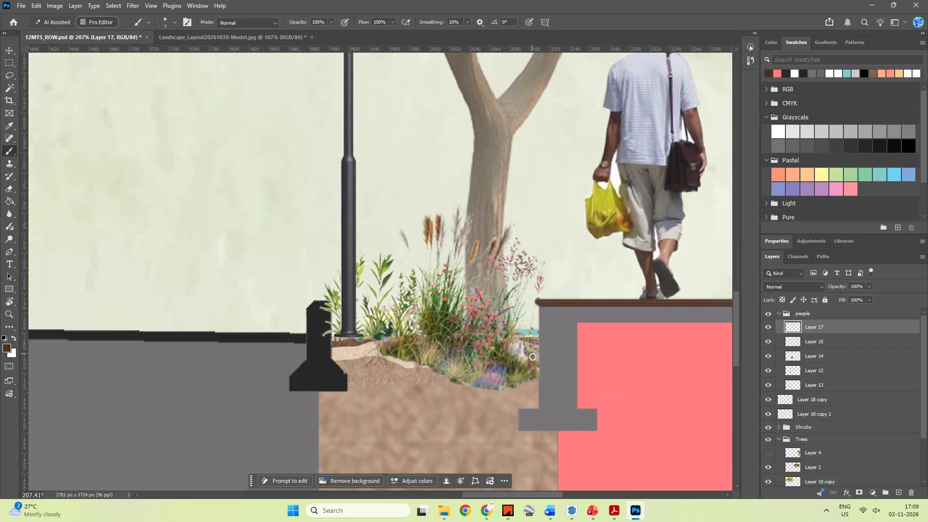
{"action": "key", "text": "ctrl+z"}
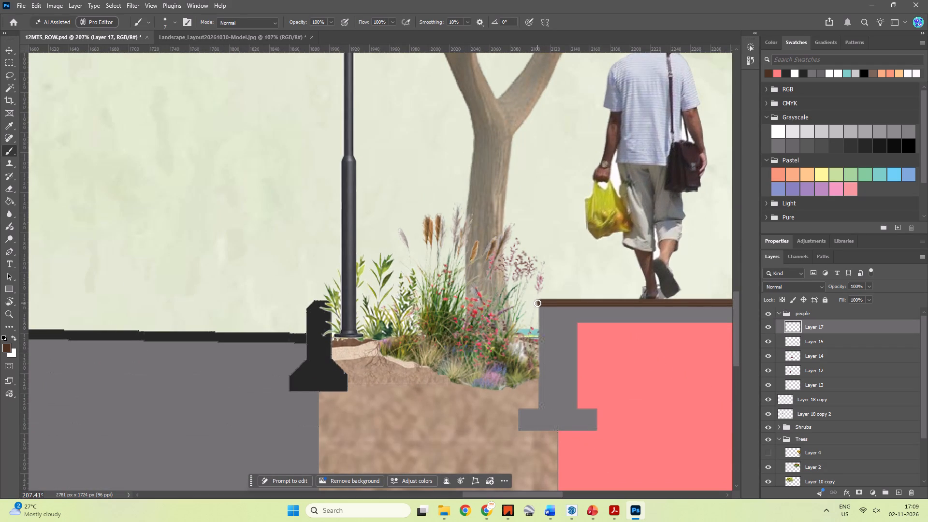
{"action": "left_click", "coordinate": [538, 303]}
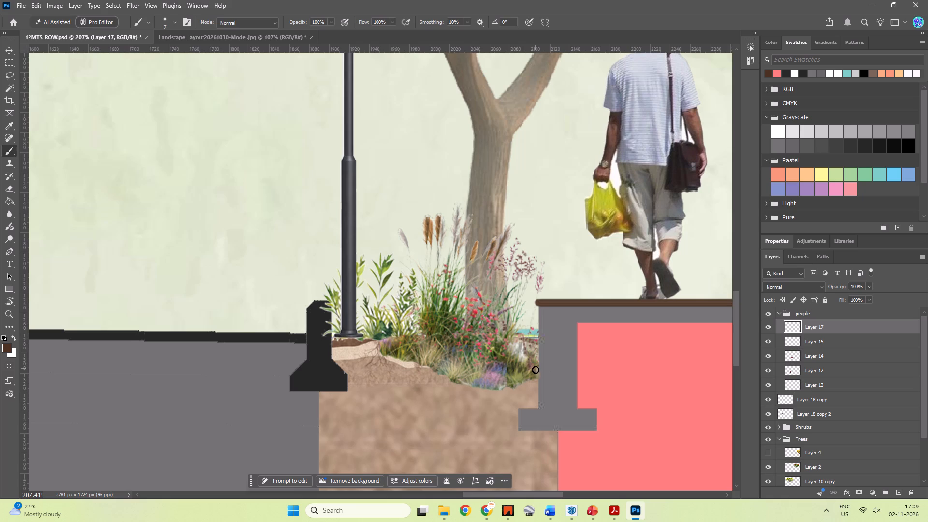
{"action": "left_click", "coordinate": [537, 376], "text": "shift"}
Continue the brown line along the underside of the planting bed and up past the lamp post base to the kerb.
{"action": "left_click", "coordinate": [527, 383], "text": "shift"}
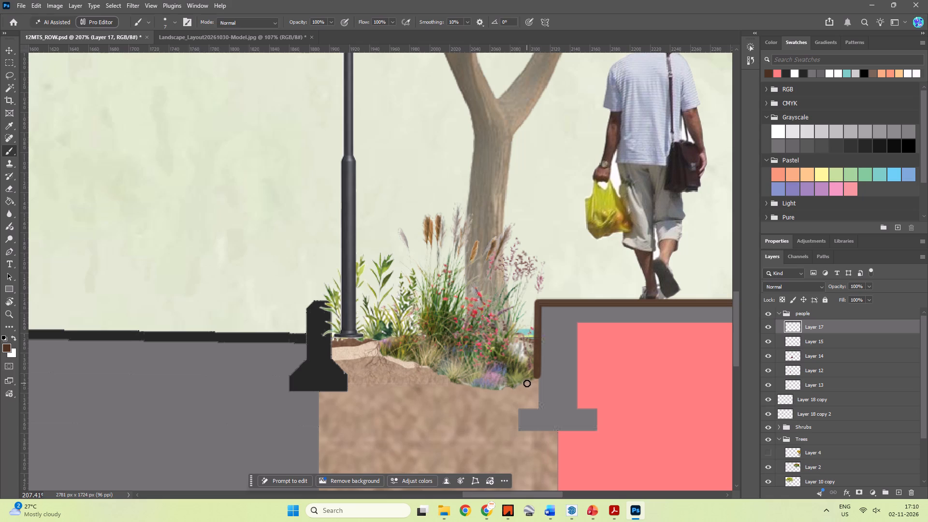
{"action": "left_click", "coordinate": [514, 387], "text": "shift"}
{"action": "left_click", "coordinate": [493, 390], "text": "shift"}
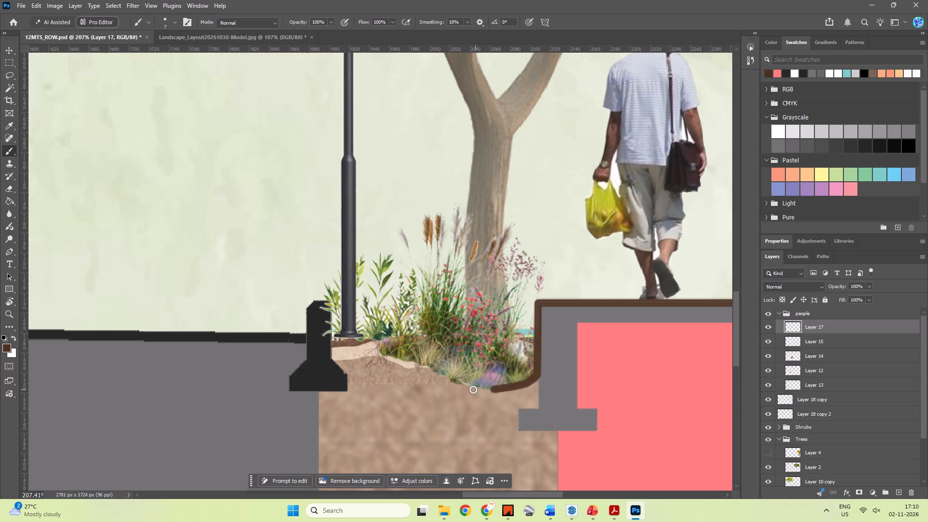
{"action": "left_click", "coordinate": [473, 389], "text": "shift"}
{"action": "left_click", "coordinate": [451, 382], "text": "shift"}
{"action": "left_click", "coordinate": [431, 375], "text": "shift"}
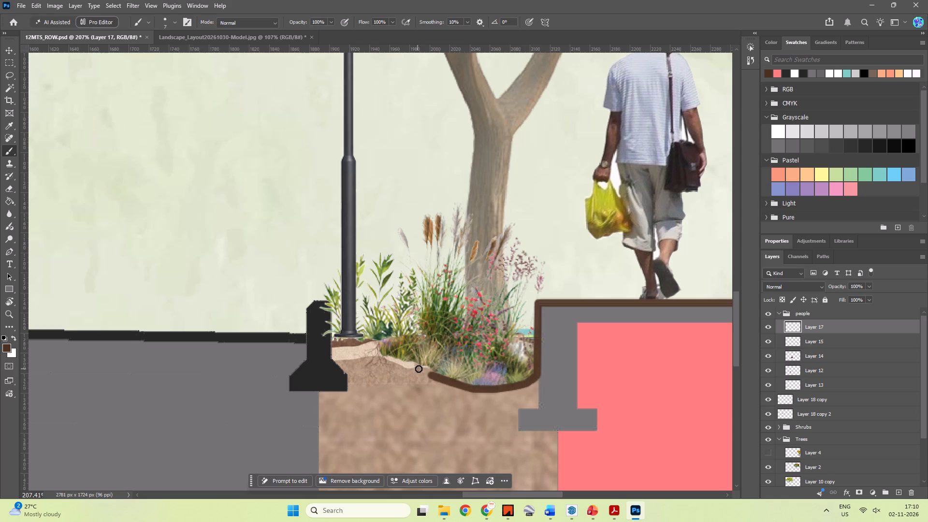
{"action": "left_click", "coordinate": [419, 369], "text": "shift"}
{"action": "left_click", "coordinate": [399, 360], "text": "shift"}
{"action": "left_click", "coordinate": [387, 358], "text": "shift"}
{"action": "left_click", "coordinate": [381, 355], "text": "shift"}
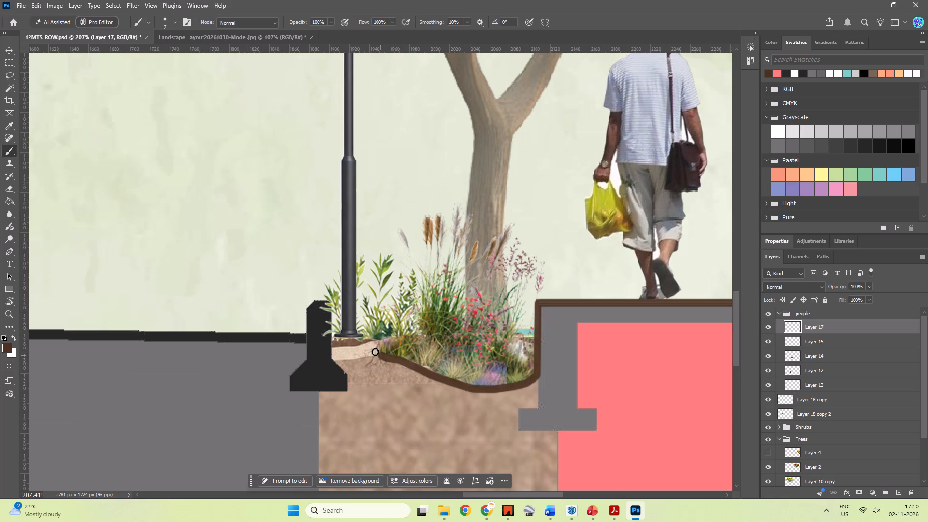
{"action": "left_click", "coordinate": [374, 346], "text": "shift"}
{"action": "left_click", "coordinate": [371, 340], "text": "shift"}
{"action": "left_click", "coordinate": [361, 340], "text": "shift"}
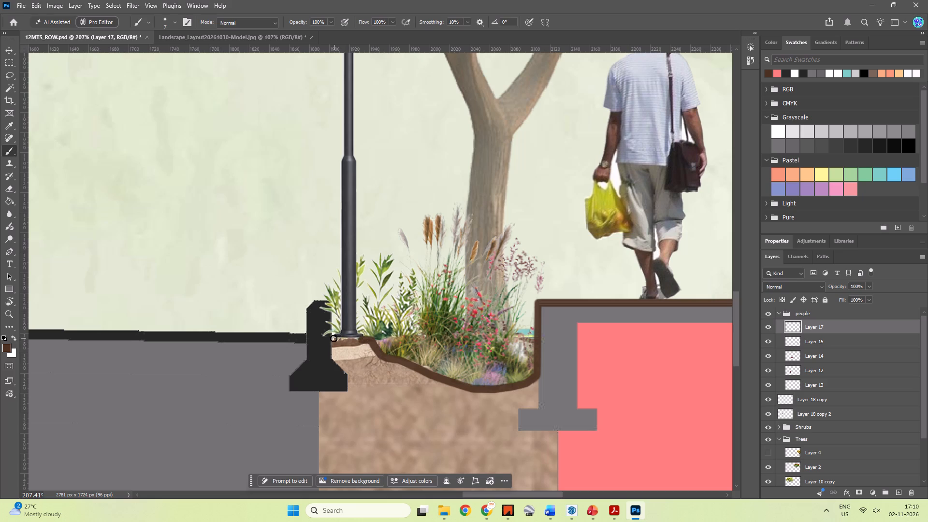
{"action": "left_click", "coordinate": [333, 338], "text": "shift"}
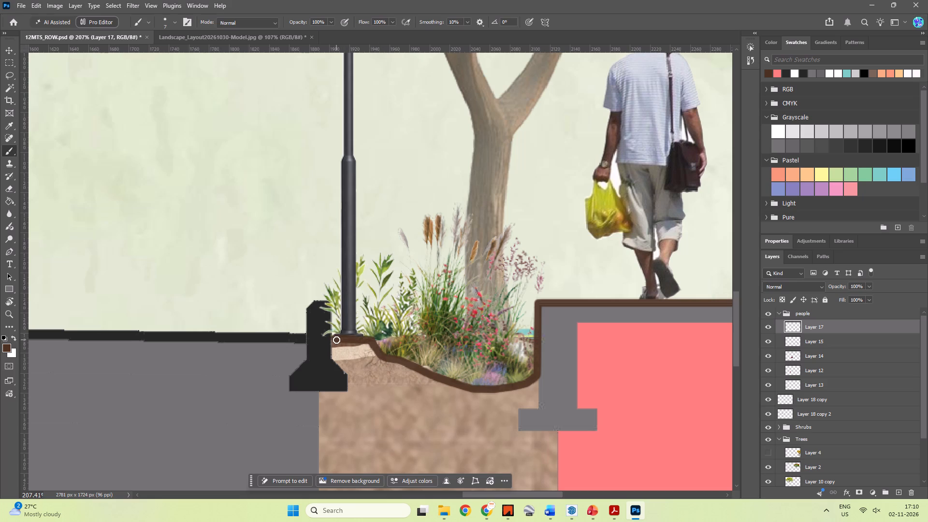
{"action": "left_click", "coordinate": [333, 338], "text": "shift"}
Extend the brown line down the planter-side edge of the woman's pathway slab to the bottom of the planting.
{"action": "key", "text": "space"}
{"action": "key", "text": "space"}
{"action": "key", "text": "space"}
{"action": "key", "text": "space"}
{"action": "key", "text": "space"}
{"action": "key", "text": "space"}
{"action": "left_click_drag", "start_coordinate": [372, 357], "coordinate": [477, 307]}
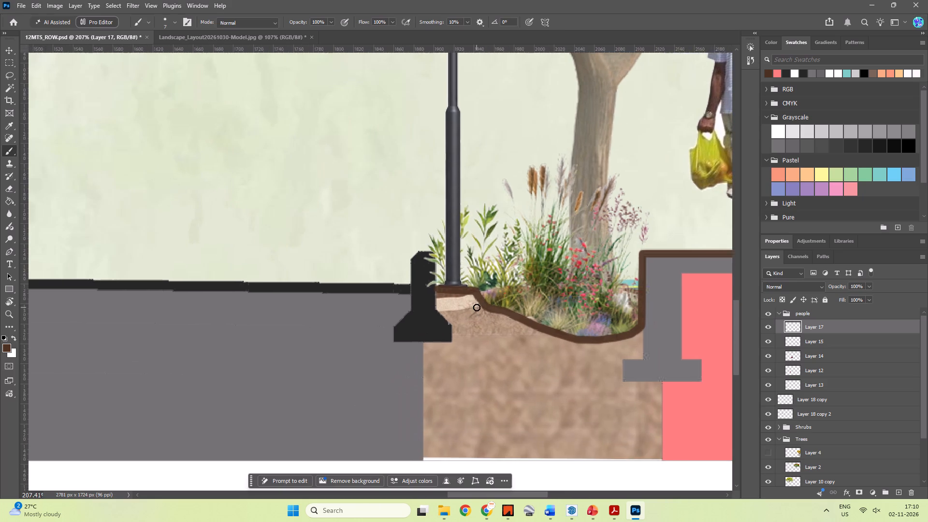
{"action": "scroll", "coordinate": [477, 307], "scroll_direction": "down", "scroll_amount": 19, "text": "alt"}
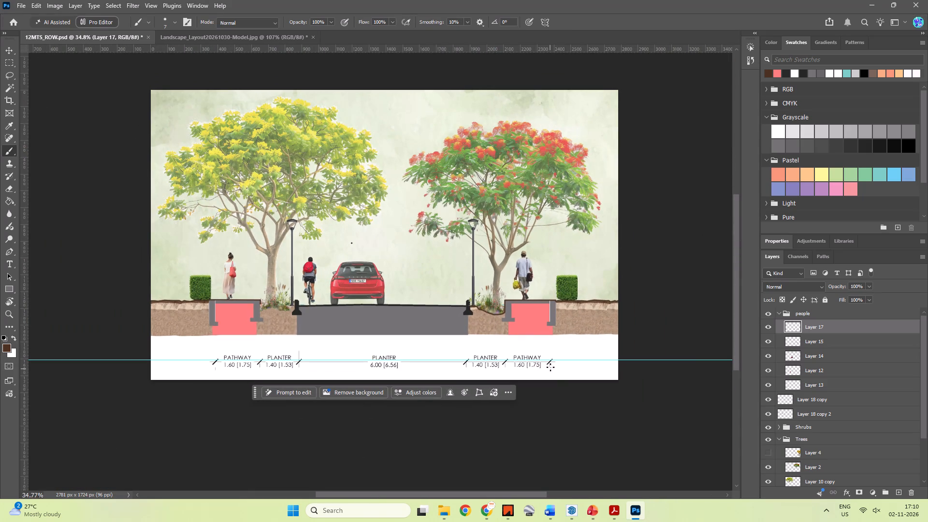
{"action": "key", "text": "space"}
{"action": "key", "text": "space"}
{"action": "key", "text": "space"}
{"action": "key", "text": "space"}
{"action": "key", "text": "space"}
{"action": "key", "text": "space"}
{"action": "key", "text": "space"}
{"action": "key", "text": "space"}
{"action": "key", "text": "space"}
{"action": "key", "text": "space"}
{"action": "key", "text": "space"}
{"action": "left_click_drag", "start_coordinate": [566, 427], "coordinate": [614, 428]}
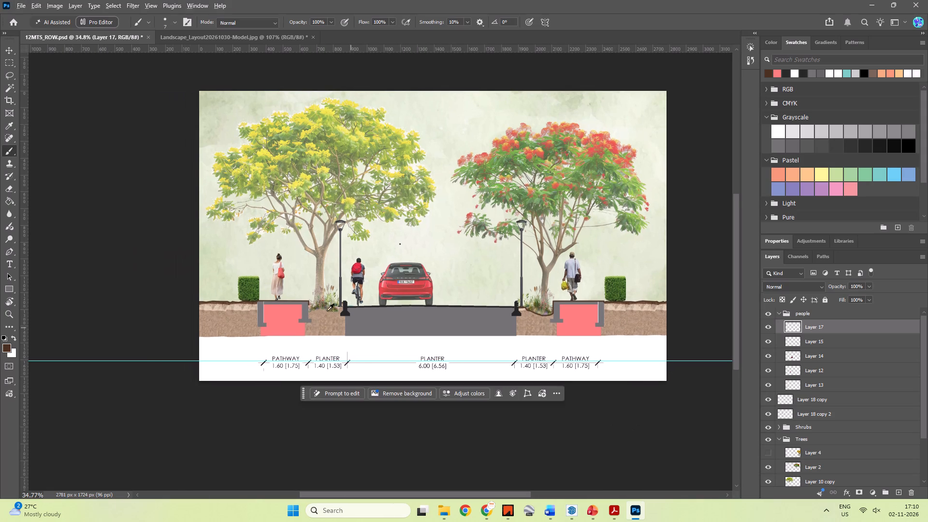
{"action": "scroll", "coordinate": [313, 300], "scroll_direction": "up", "scroll_amount": 19, "text": "alt"}
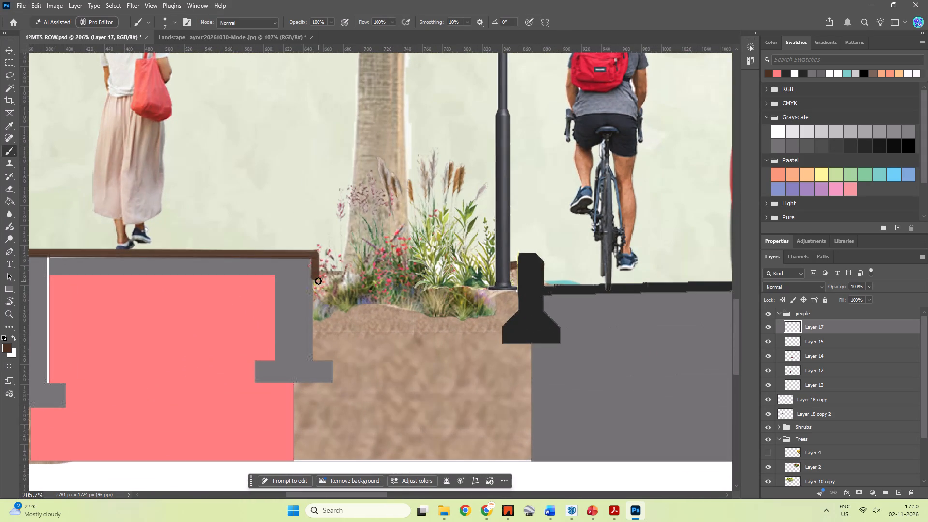
{"action": "left_click", "coordinate": [315, 279]}
{"action": "left_click", "coordinate": [315, 323], "text": "shift"}
Continue the brown line under the planting beside the woman's pathway and up past the lamp post base to the kerb.
{"action": "left_click", "coordinate": [338, 314], "text": "shift"}
{"action": "left_click", "coordinate": [351, 308], "text": "shift"}
{"action": "left_click", "coordinate": [366, 306], "text": "shift"}
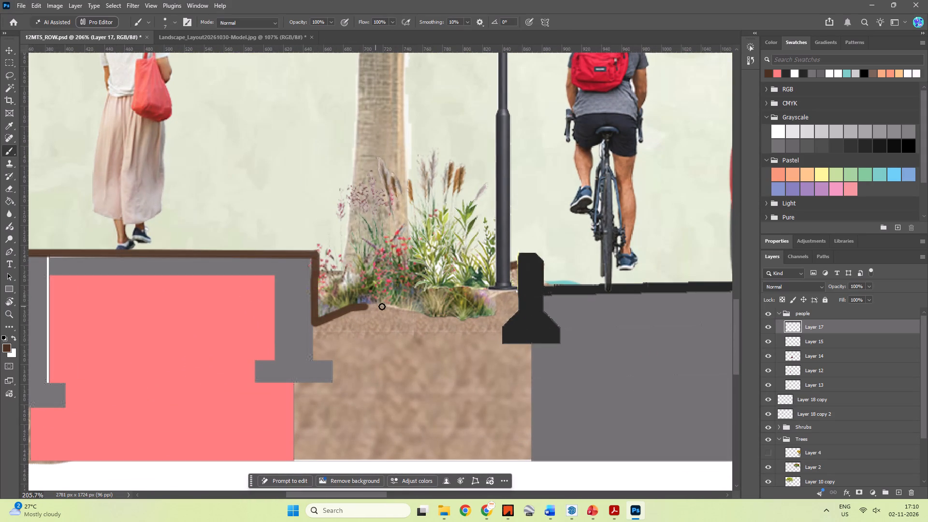
{"action": "left_click", "coordinate": [383, 306], "text": "shift"}
{"action": "left_click", "coordinate": [418, 313], "text": "shift"}
{"action": "left_click", "coordinate": [439, 319], "text": "shift"}
{"action": "left_click", "coordinate": [463, 319], "text": "shift"}
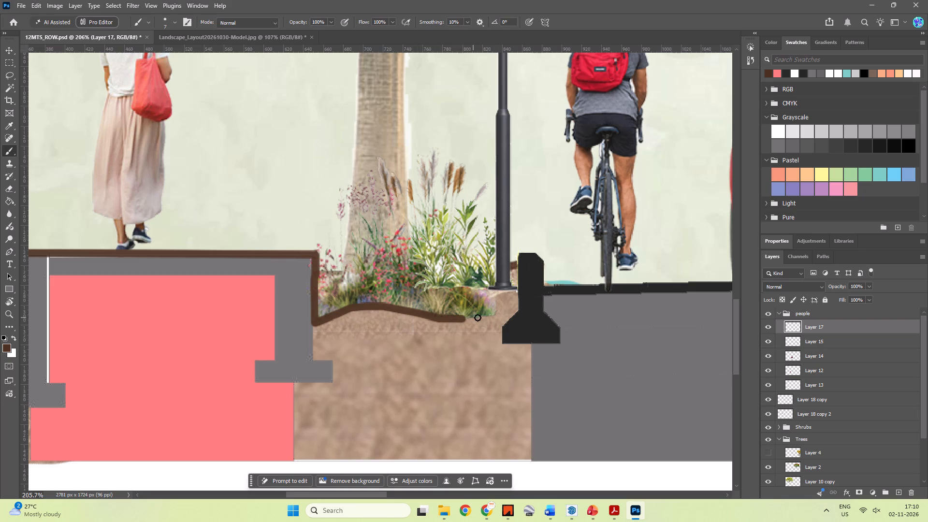
{"action": "left_click", "coordinate": [486, 317], "text": "shift"}
{"action": "left_click", "coordinate": [495, 312], "text": "shift"}
{"action": "left_click", "coordinate": [497, 300], "text": "shift"}
{"action": "left_click", "coordinate": [499, 292], "text": "shift"}
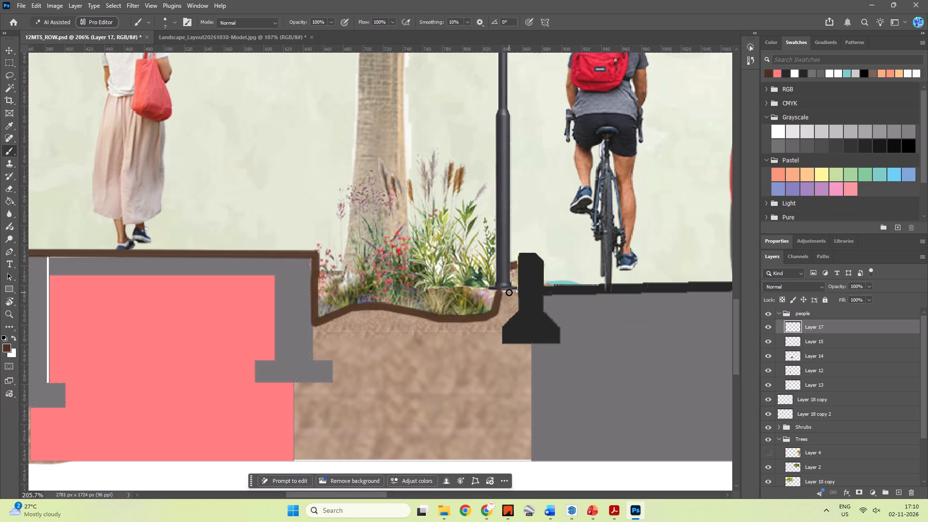
{"action": "left_click", "coordinate": [515, 292], "text": "shift"}
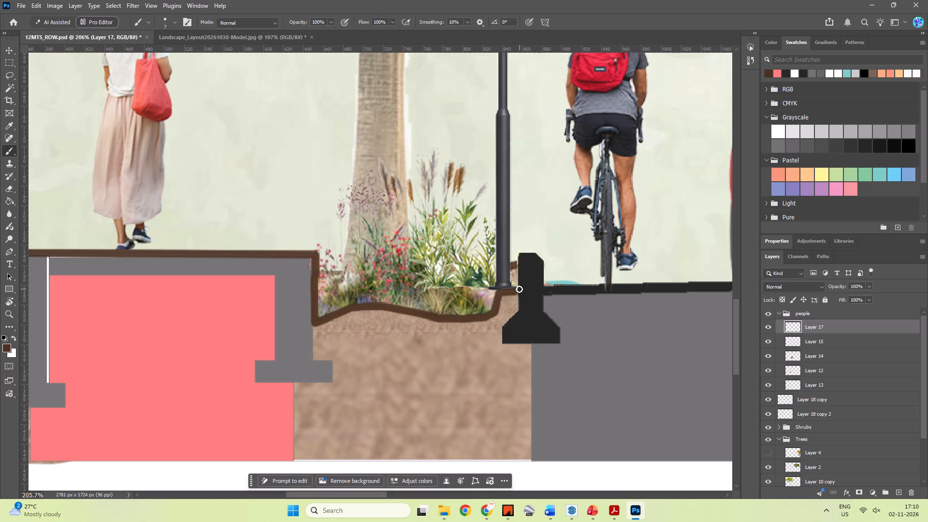
{"action": "left_click", "coordinate": [517, 291]}
Erase the leftover brown soil patch between the lamp post and kerb on its Layer 14 copy 10 layer, using a size 10 eraser.
{"action": "scroll", "coordinate": [464, 311], "scroll_direction": "down", "scroll_amount": 4, "text": "alt"}
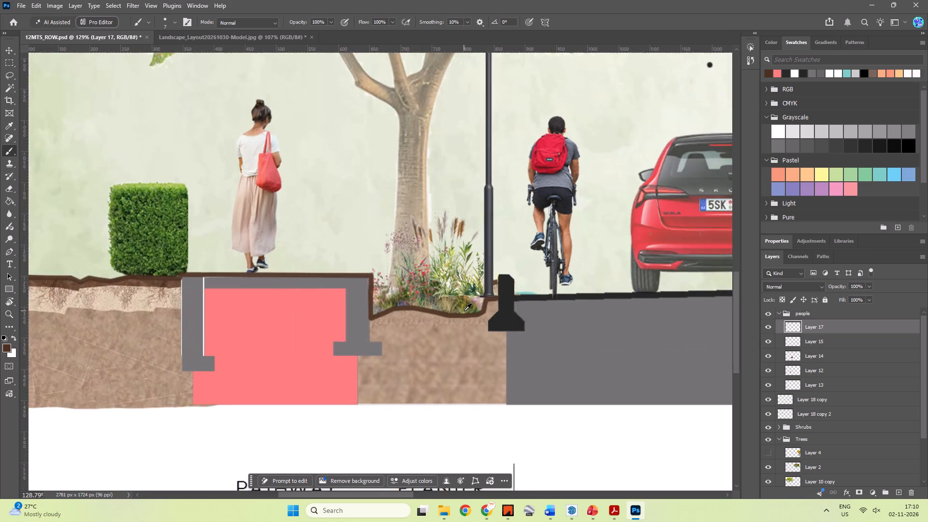
{"action": "scroll", "coordinate": [464, 311], "scroll_direction": "down", "scroll_amount": 6, "text": "alt"}
{"action": "scroll", "coordinate": [477, 291], "scroll_direction": "up", "scroll_amount": 17, "text": "alt"}
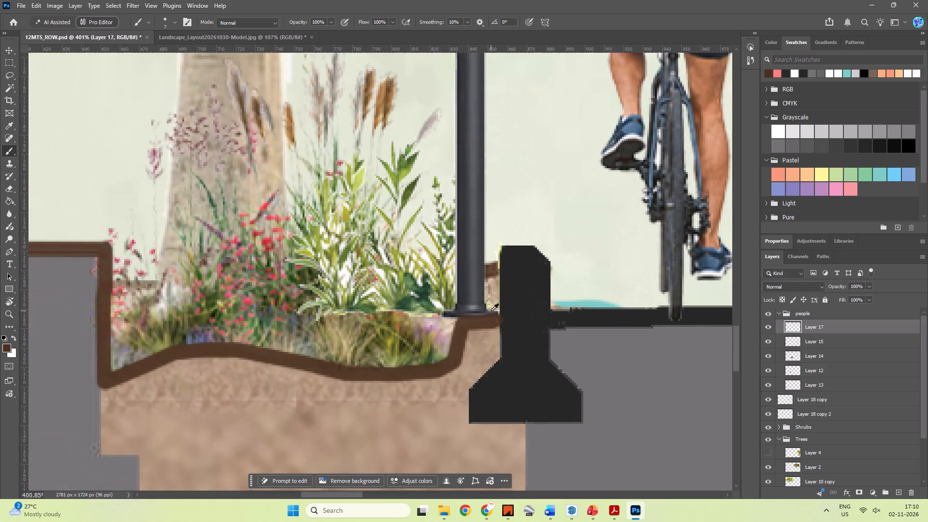
{"action": "key", "text": "e"}
{"action": "key", "text": "bracketleft"}
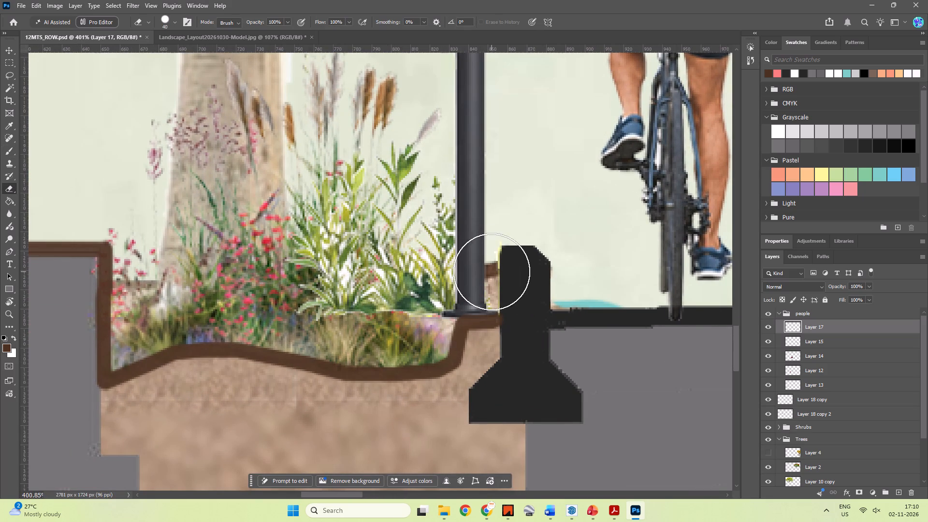
{"action": "key", "text": "bracketleft"}
{"action": "key", "text": "bracketleft"}
{"action": "type", "text": "[[[["}
{"action": "key", "text": "v"}
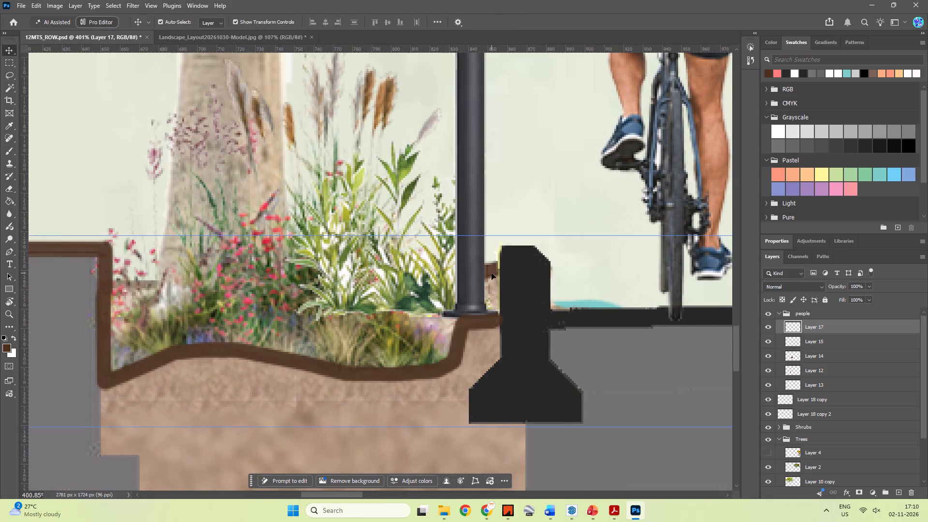
{"action": "left_click", "coordinate": [492, 272]}
{"action": "key", "text": "e"}
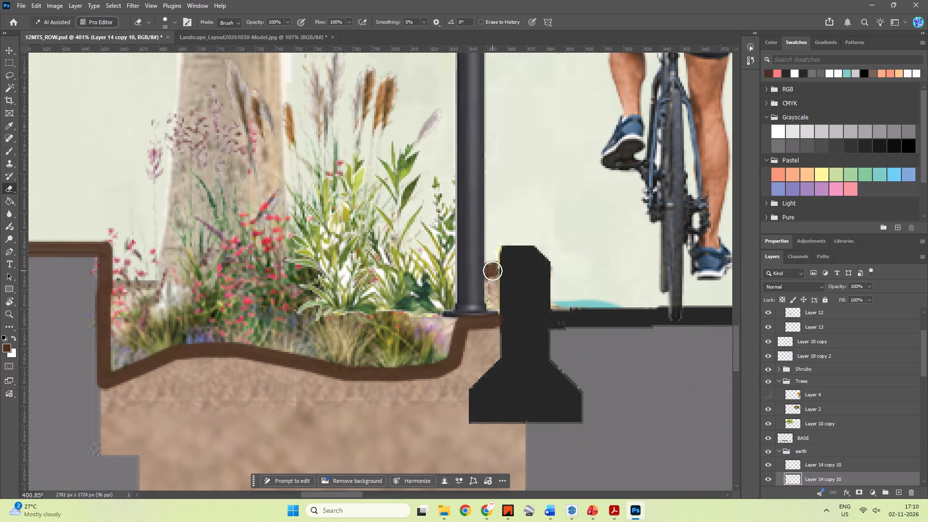
{"action": "left_click", "coordinate": [493, 271]}
Review the whole road section, checking the brown ground-surface outlines across both planters and pathways.
{"action": "scroll", "coordinate": [476, 286], "scroll_direction": "down", "scroll_amount": 5, "text": "alt"}
{"action": "scroll", "coordinate": [473, 289], "scroll_direction": "down", "scroll_amount": 2}
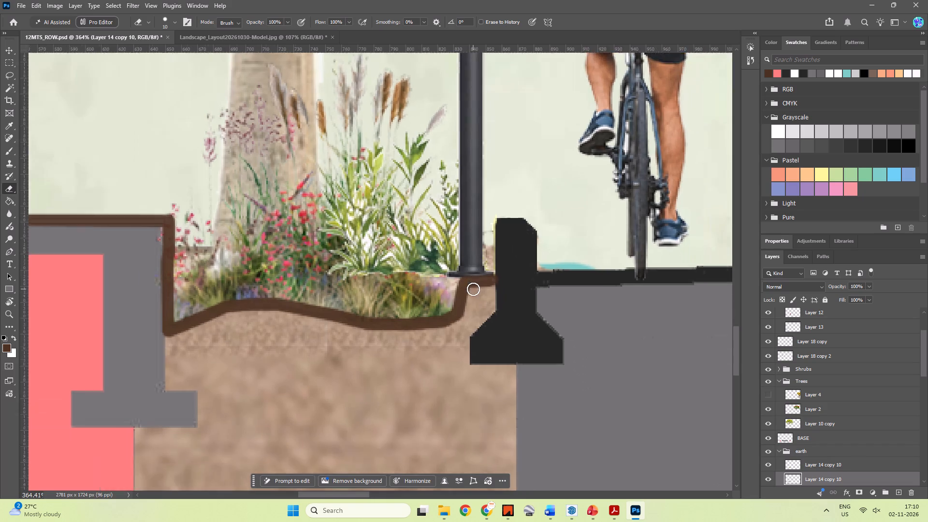
{"action": "scroll", "coordinate": [473, 289], "scroll_direction": "down", "scroll_amount": 13}
{"action": "key", "text": "space"}
{"action": "key", "text": "space"}
{"action": "key", "text": "space"}
{"action": "key", "text": "space"}
{"action": "key", "text": "space"}
{"action": "key", "text": "space"}
{"action": "key", "text": "space"}
{"action": "key", "text": "space"}
{"action": "key", "text": "space"}
{"action": "key", "text": "space"}
{"action": "left_click_drag", "start_coordinate": [536, 319], "coordinate": [313, 315]}
{"action": "scroll", "coordinate": [360, 321], "scroll_direction": "down", "scroll_amount": 11, "text": "alt"}
{"action": "key", "text": "space"}
{"action": "key", "text": "space"}
{"action": "key", "text": "space"}
{"action": "key", "text": "space"}
{"action": "key", "text": "space"}
{"action": "key", "text": "space"}
{"action": "key", "text": "space"}
{"action": "key", "text": "space"}
{"action": "key", "text": "space"}
{"action": "key", "text": "space"}
{"action": "key", "text": "space"}
{"action": "key", "text": "space"}
{"action": "key", "text": "space"}
{"action": "key", "text": "space"}
{"action": "key", "text": "space"}
{"action": "key", "text": "space"}
{"action": "key", "text": "space"}
{"action": "key", "text": "space"}
{"action": "key", "text": "space"}
{"action": "key", "text": "space"}
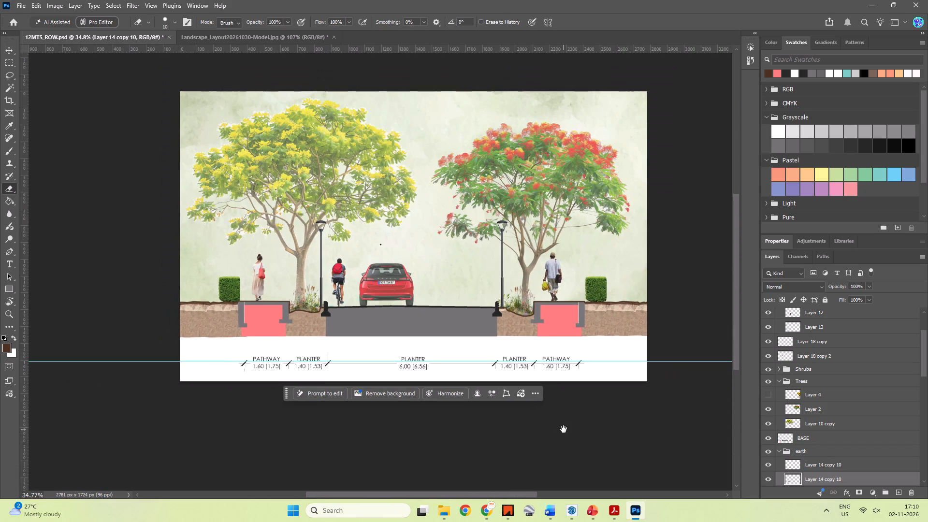
{"action": "left_click_drag", "start_coordinate": [565, 422], "coordinate": [543, 428]}
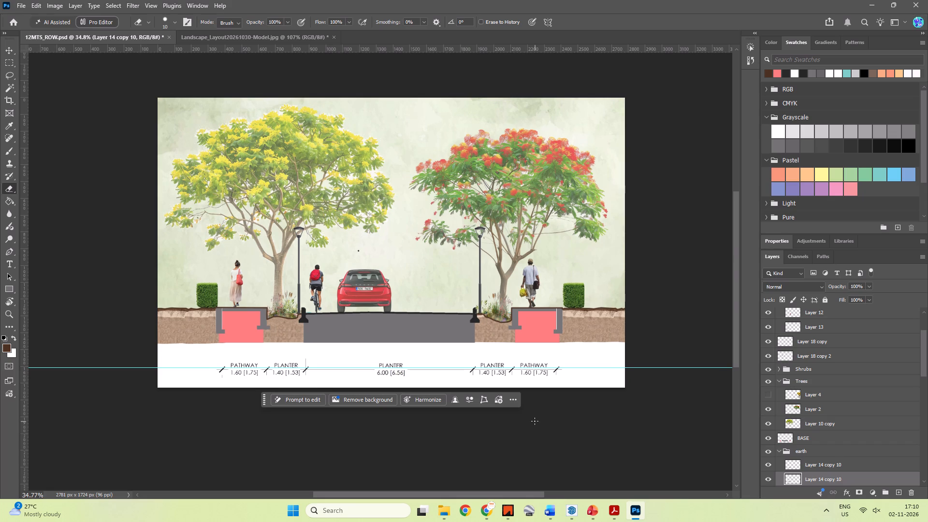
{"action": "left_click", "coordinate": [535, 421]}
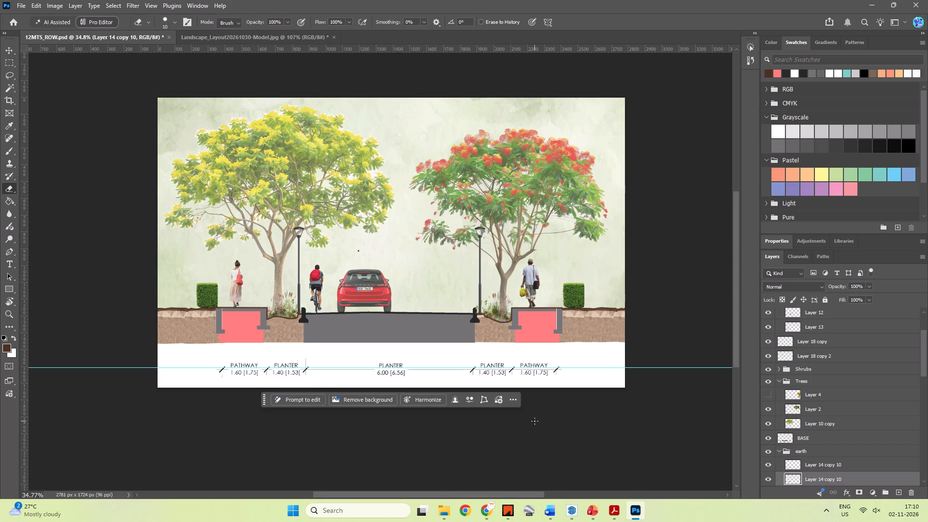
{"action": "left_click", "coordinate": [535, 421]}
Paint sampled grey over the white gaps along both sides of the outer wall below the man's pathway, on the BASE layer.
{"action": "scroll", "coordinate": [559, 343], "scroll_direction": "up", "scroll_amount": 7, "text": "alt"}
{"action": "scroll", "coordinate": [542, 300], "scroll_direction": "up", "scroll_amount": 7, "text": "alt"}
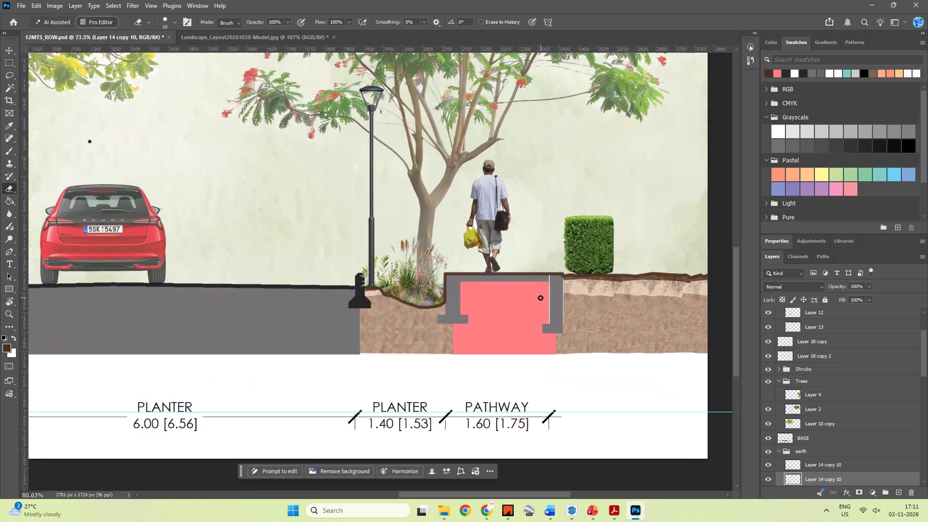
{"action": "scroll", "coordinate": [536, 298], "scroll_direction": "up", "scroll_amount": 6, "text": "alt"}
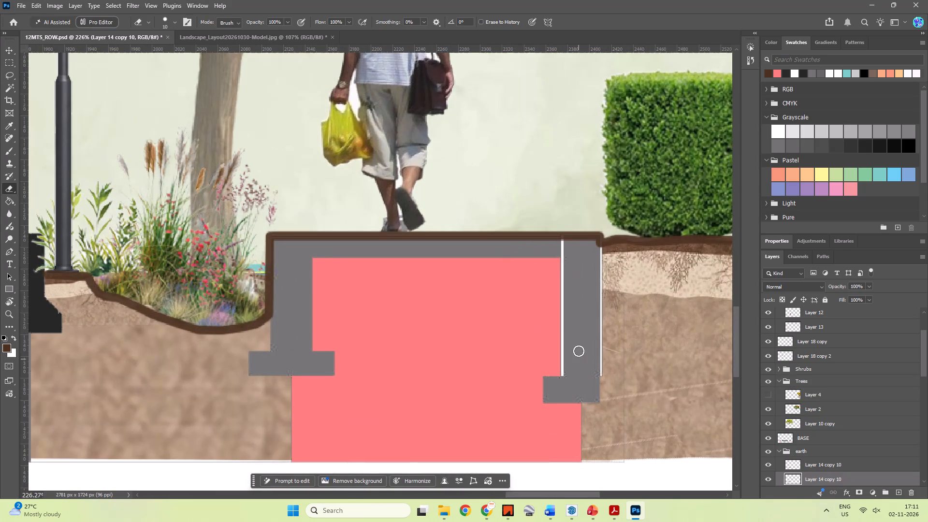
{"action": "key", "text": "b"}
{"action": "left_click", "coordinate": [580, 344], "text": "alt"}
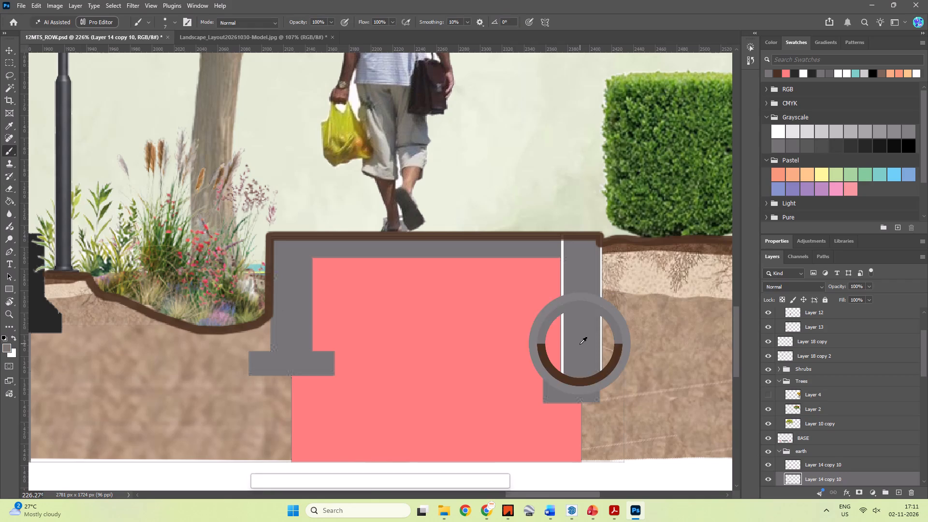
{"action": "left_click", "coordinate": [565, 376]}
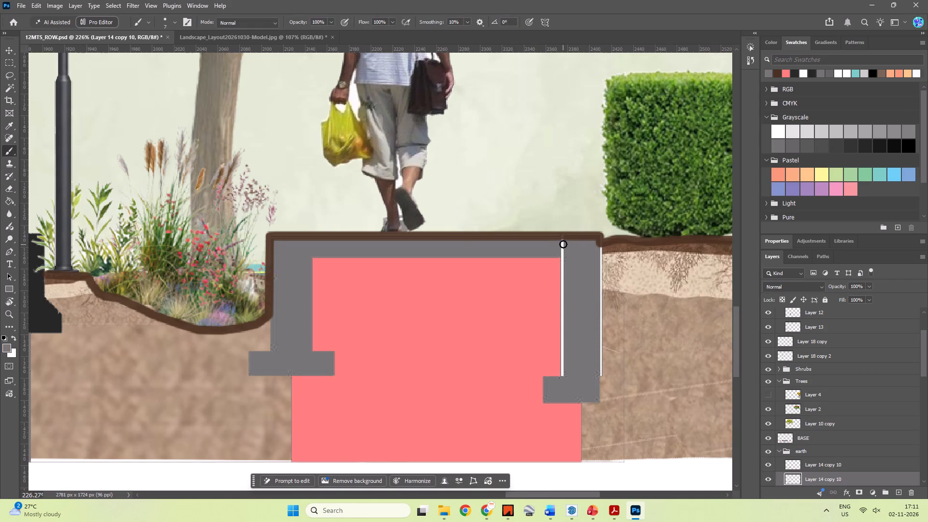
{"action": "left_click", "coordinate": [563, 243], "text": "shift"}
{"action": "key", "text": "v"}
{"action": "left_click", "coordinate": [586, 314]}
{"action": "key", "text": "b"}
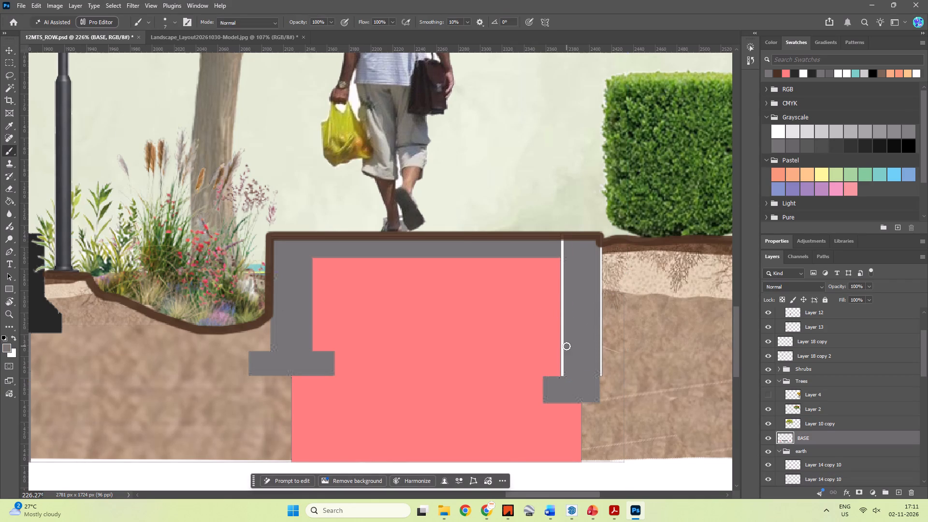
{"action": "left_click", "coordinate": [578, 376], "text": "alt"}
{"action": "left_click", "coordinate": [565, 377], "text": "shift"}
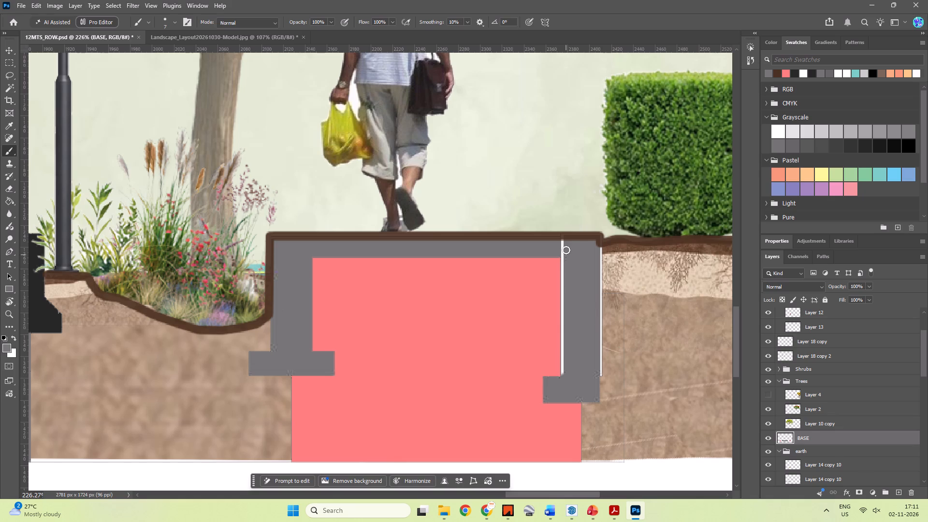
{"action": "left_click", "coordinate": [562, 244], "text": "shift"}
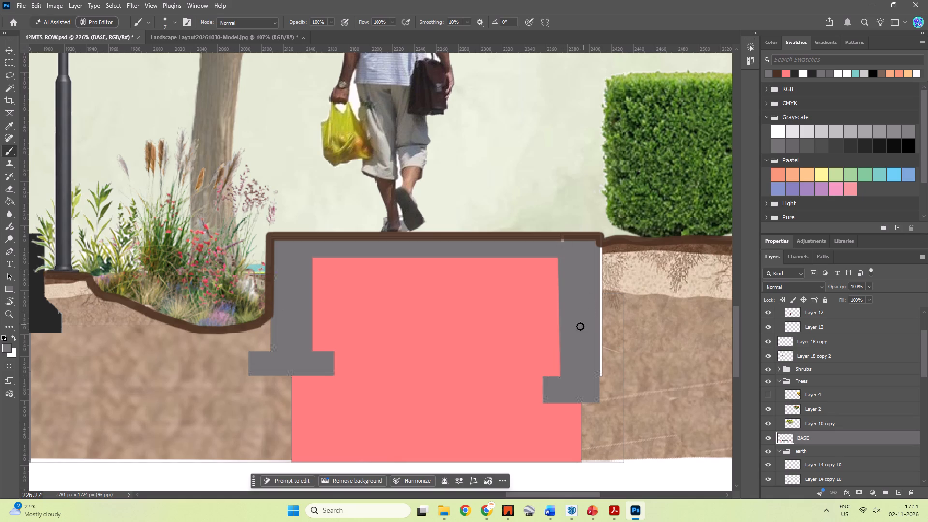
{"action": "left_click", "coordinate": [599, 250]}
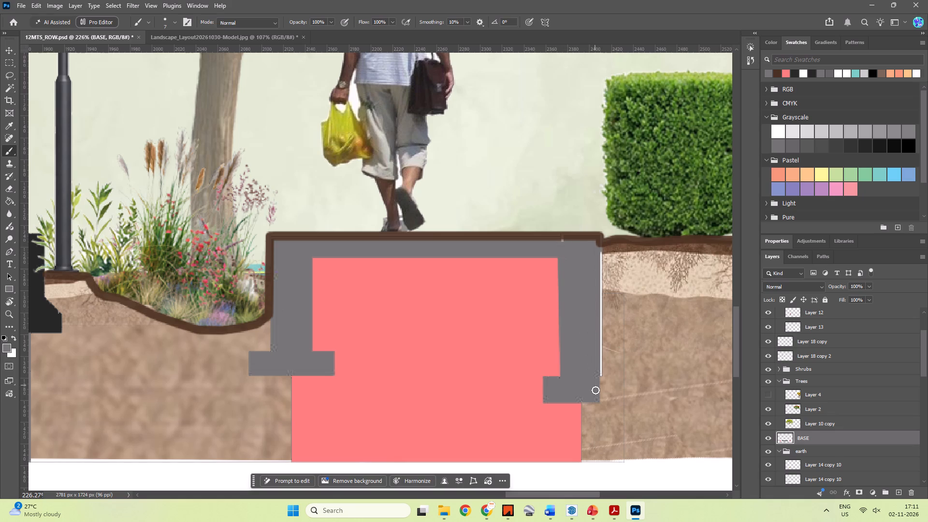
{"action": "left_click", "coordinate": [598, 399], "text": "shift"}
Paint grey over the white gap along the inner side of the hedge-side wall below the woman's pathway.
{"action": "key", "text": "space"}
{"action": "key", "text": "space"}
{"action": "key", "text": "space"}
{"action": "key", "text": "space"}
{"action": "key", "text": "space"}
{"action": "key", "text": "space"}
{"action": "key", "text": "space"}
{"action": "key", "text": "space"}
{"action": "key", "text": "space"}
{"action": "key", "text": "space"}
{"action": "key", "text": "space"}
{"action": "key", "text": "space"}
{"action": "left_click_drag", "start_coordinate": [578, 373], "coordinate": [600, 389]}
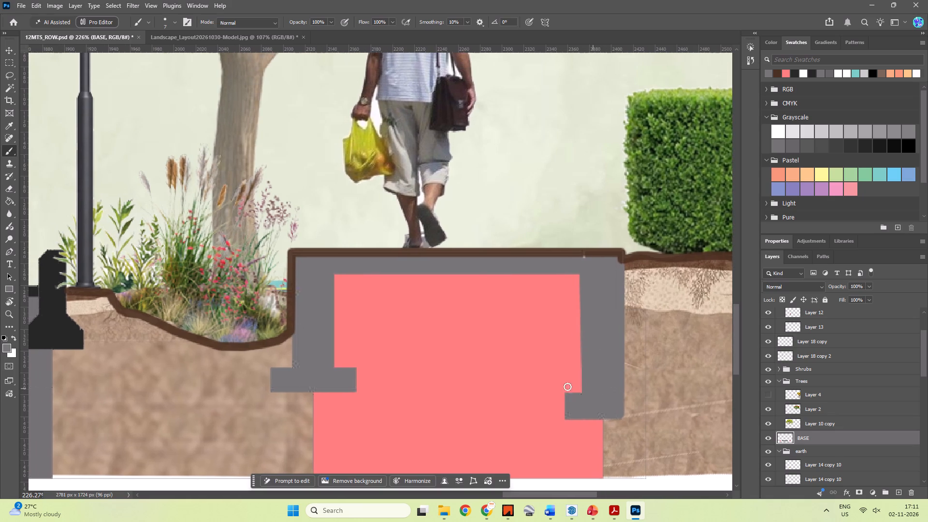
{"action": "key", "text": "space"}
{"action": "key", "text": "space"}
{"action": "key", "text": "space"}
{"action": "key", "text": "space"}
{"action": "key", "text": "space"}
{"action": "key", "text": "space"}
{"action": "key", "text": "space"}
{"action": "key", "text": "space"}
{"action": "key", "text": "space"}
{"action": "key", "text": "space"}
{"action": "key", "text": "space"}
{"action": "key", "text": "space"}
{"action": "key", "text": "space"}
{"action": "key", "text": "space"}
{"action": "key", "text": "space"}
{"action": "key", "text": "space"}
{"action": "key", "text": "space"}
{"action": "key", "text": "space"}
{"action": "key", "text": "space"}
{"action": "key", "text": "space"}
{"action": "left_click_drag", "start_coordinate": [303, 267], "coordinate": [529, 242]}
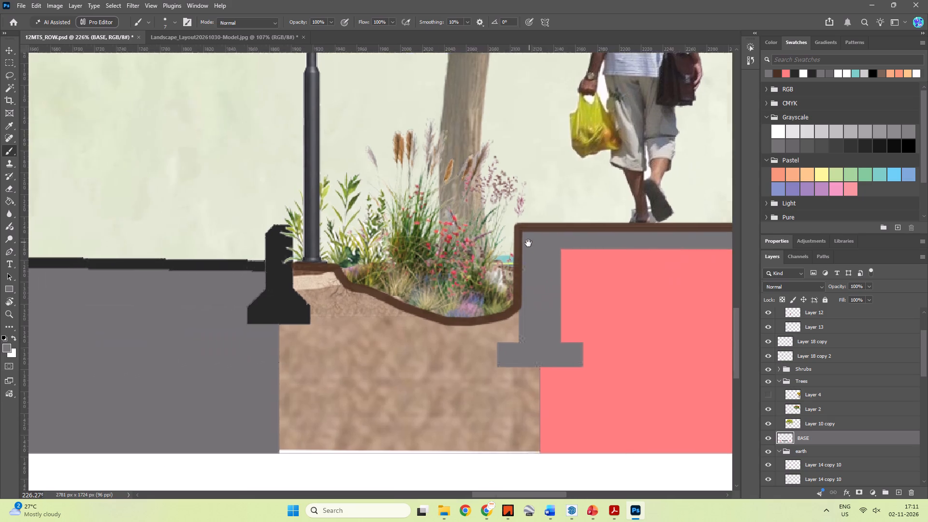
{"action": "left_click_drag", "start_coordinate": [274, 273], "coordinate": [519, 279]}
{"action": "left_click_drag", "start_coordinate": [401, 283], "coordinate": [542, 289]}
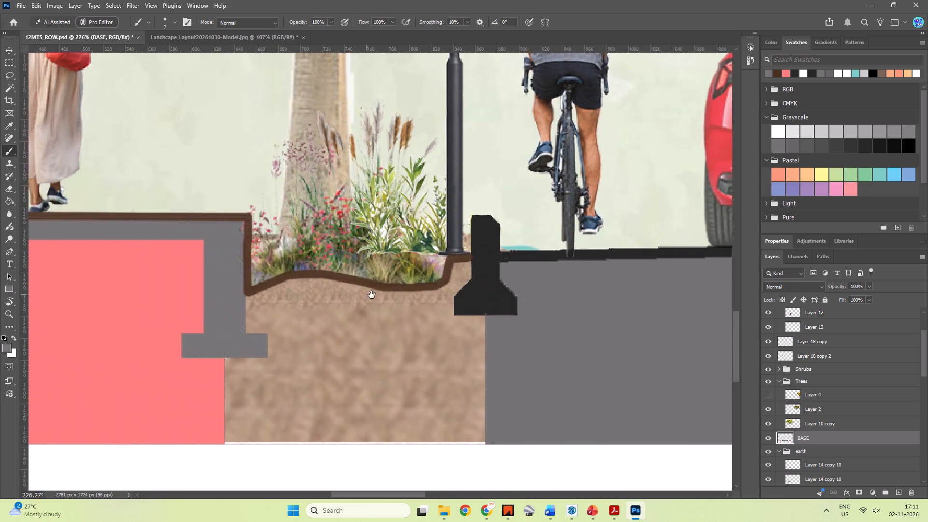
{"action": "left_click_drag", "start_coordinate": [390, 295], "coordinate": [618, 290]}
{"action": "left_click_drag", "start_coordinate": [331, 293], "coordinate": [416, 291]}
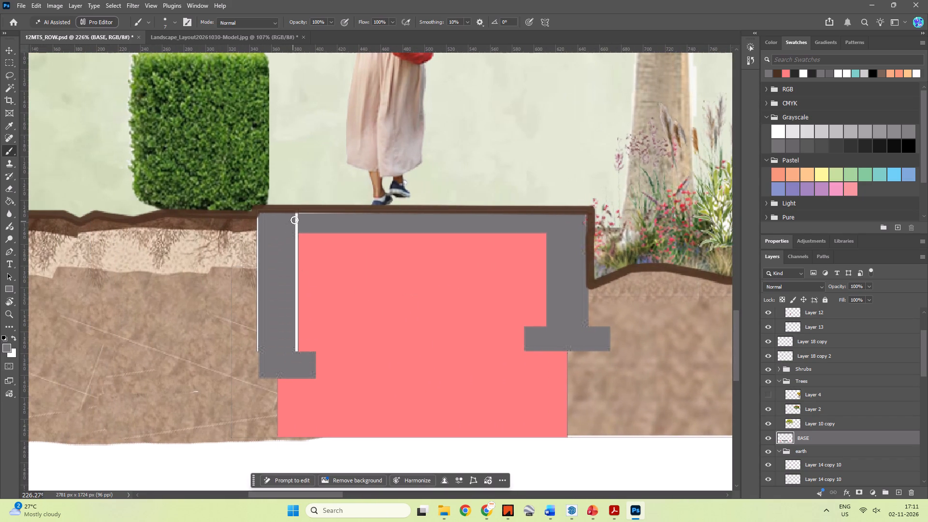
{"action": "left_click", "coordinate": [296, 216]}
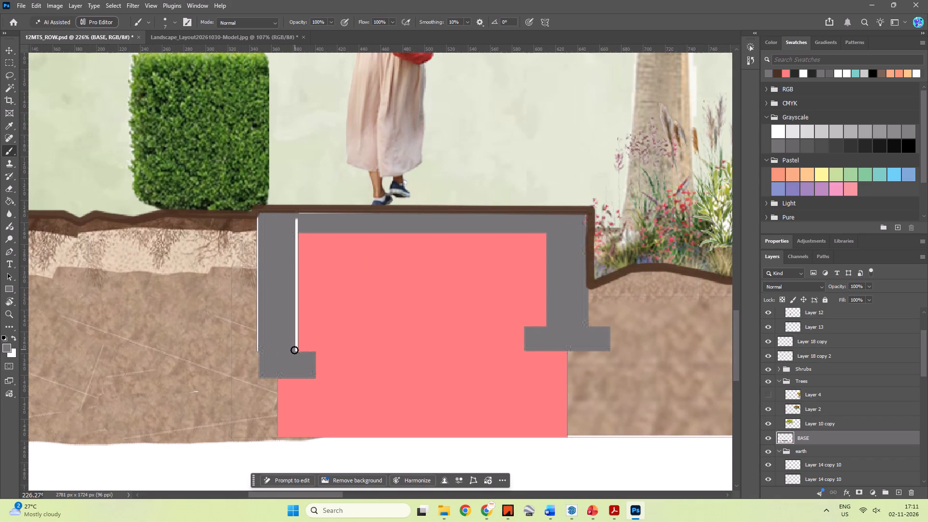
{"action": "left_click", "coordinate": [294, 352], "text": "shift"}
Paint grey over the white gap along the soil-facing side of the same hedge-side wall.
{"action": "key", "text": "space"}
{"action": "key", "text": "space"}
{"action": "key", "text": "space"}
{"action": "key", "text": "space"}
{"action": "key", "text": "space"}
{"action": "key", "text": "space"}
{"action": "key", "text": "space"}
{"action": "left_click_drag", "start_coordinate": [284, 313], "coordinate": [319, 318]}
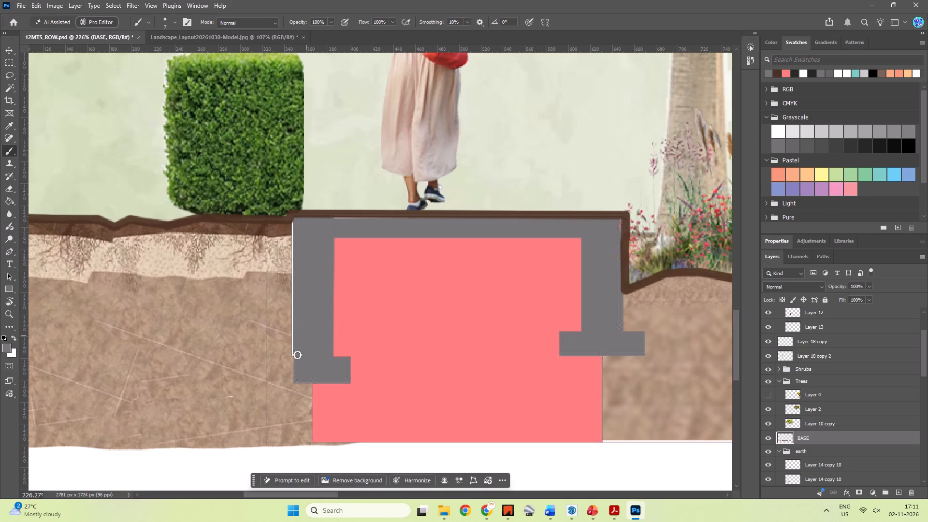
{"action": "left_click", "coordinate": [294, 379]}
{"action": "left_click", "coordinate": [295, 221], "text": "shift"}
Cover the thin white sliver beneath the brown line on top of the woman's pathway slab with grey.
{"action": "key", "text": "space"}
{"action": "key", "text": "space"}
{"action": "key", "text": "space"}
{"action": "key", "text": "space"}
{"action": "key", "text": "space"}
{"action": "key", "text": "space"}
{"action": "key", "text": "space"}
{"action": "key", "text": "space"}
{"action": "key", "text": "space"}
{"action": "left_click_drag", "start_coordinate": [312, 297], "coordinate": [290, 300]}
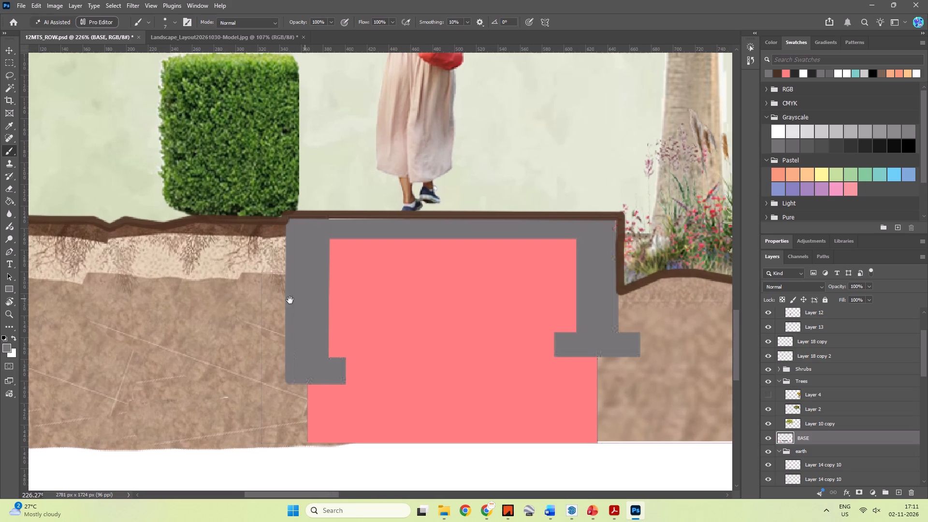
{"action": "left_click_drag", "start_coordinate": [290, 300], "coordinate": [285, 301]}
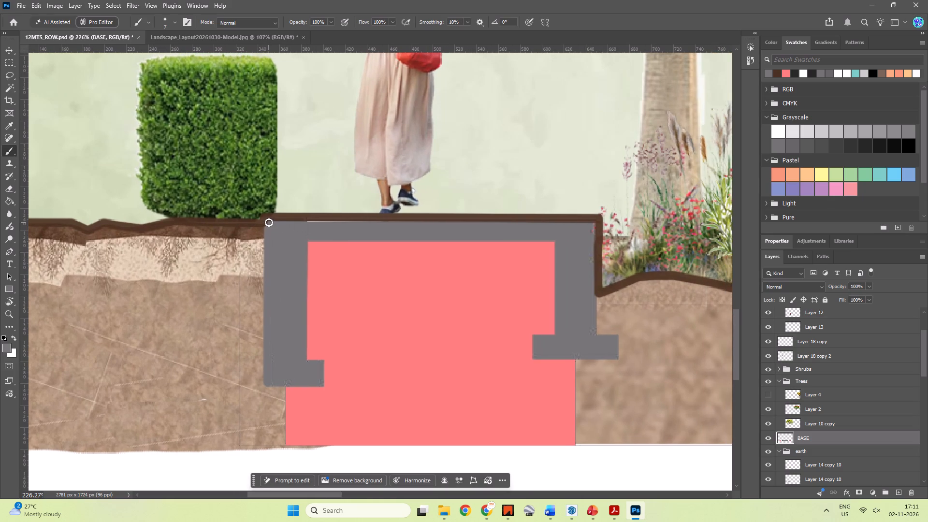
{"action": "left_click", "coordinate": [268, 224]}
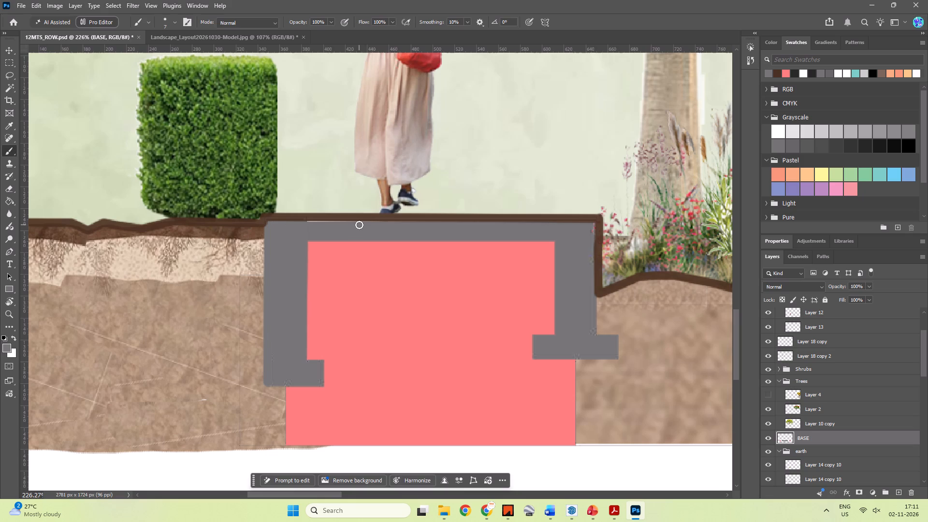
{"action": "left_click", "coordinate": [359, 225], "text": "shift"}
Check the patched walls across the whole road section and save 12MTS_ROW.psd.
{"action": "key", "text": "space"}
{"action": "key", "text": "space"}
{"action": "left_click_drag", "start_coordinate": [465, 233], "coordinate": [412, 234]}
{"action": "scroll", "coordinate": [444, 250], "scroll_direction": "down", "scroll_amount": 10, "text": "alt"}
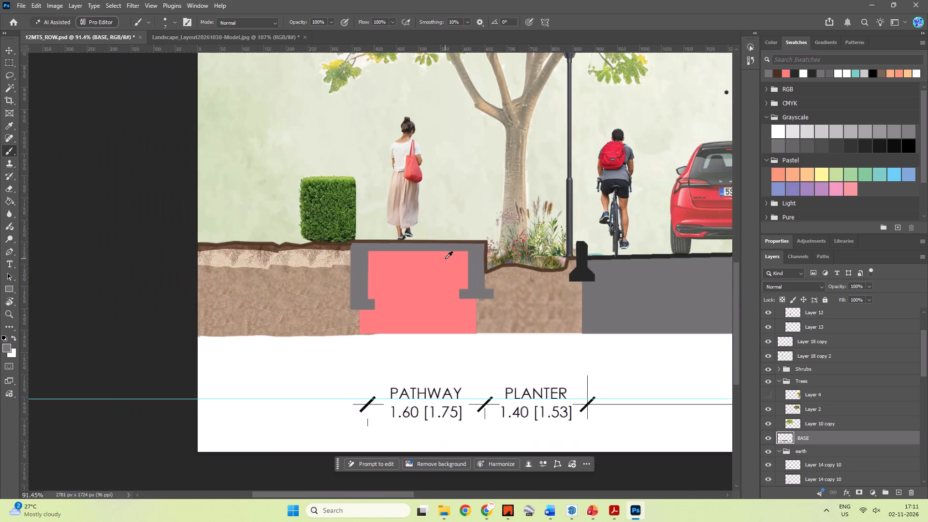
{"action": "scroll", "coordinate": [445, 259], "scroll_direction": "down", "scroll_amount": 9, "text": "alt"}
{"action": "key", "text": "space"}
{"action": "key", "text": "space"}
{"action": "key", "text": "space"}
{"action": "key", "text": "space"}
{"action": "key", "text": "space"}
{"action": "key", "text": "space"}
{"action": "key", "text": "space"}
{"action": "key", "text": "space"}
{"action": "key", "text": "space"}
{"action": "key", "text": "space"}
{"action": "key", "text": "space"}
{"action": "key", "text": "space"}
{"action": "key", "text": "space"}
{"action": "key", "text": "space"}
{"action": "key", "text": "space"}
{"action": "key", "text": "space"}
{"action": "key", "text": "space"}
{"action": "key", "text": "space"}
{"action": "key", "text": "space"}
{"action": "key", "text": "space"}
{"action": "left_click_drag", "start_coordinate": [499, 303], "coordinate": [284, 309]}
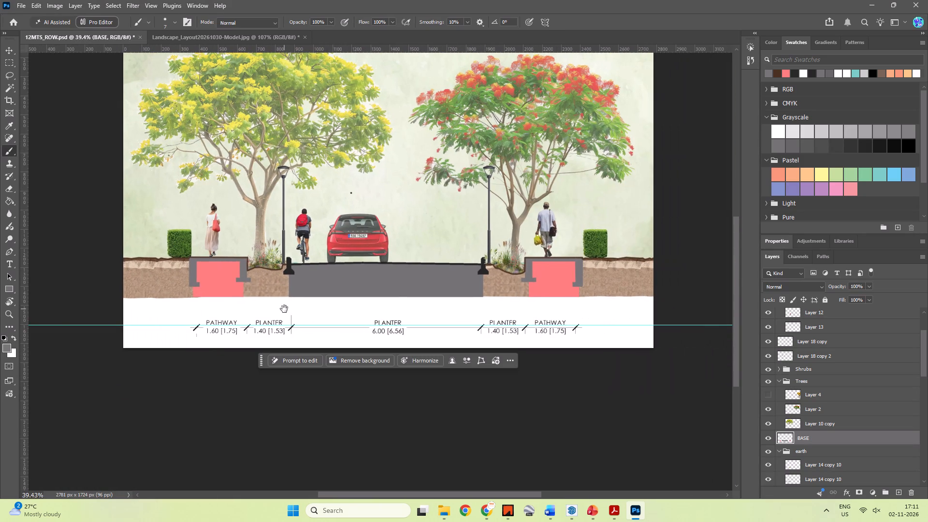
{"action": "key", "text": "ctrl+s"}
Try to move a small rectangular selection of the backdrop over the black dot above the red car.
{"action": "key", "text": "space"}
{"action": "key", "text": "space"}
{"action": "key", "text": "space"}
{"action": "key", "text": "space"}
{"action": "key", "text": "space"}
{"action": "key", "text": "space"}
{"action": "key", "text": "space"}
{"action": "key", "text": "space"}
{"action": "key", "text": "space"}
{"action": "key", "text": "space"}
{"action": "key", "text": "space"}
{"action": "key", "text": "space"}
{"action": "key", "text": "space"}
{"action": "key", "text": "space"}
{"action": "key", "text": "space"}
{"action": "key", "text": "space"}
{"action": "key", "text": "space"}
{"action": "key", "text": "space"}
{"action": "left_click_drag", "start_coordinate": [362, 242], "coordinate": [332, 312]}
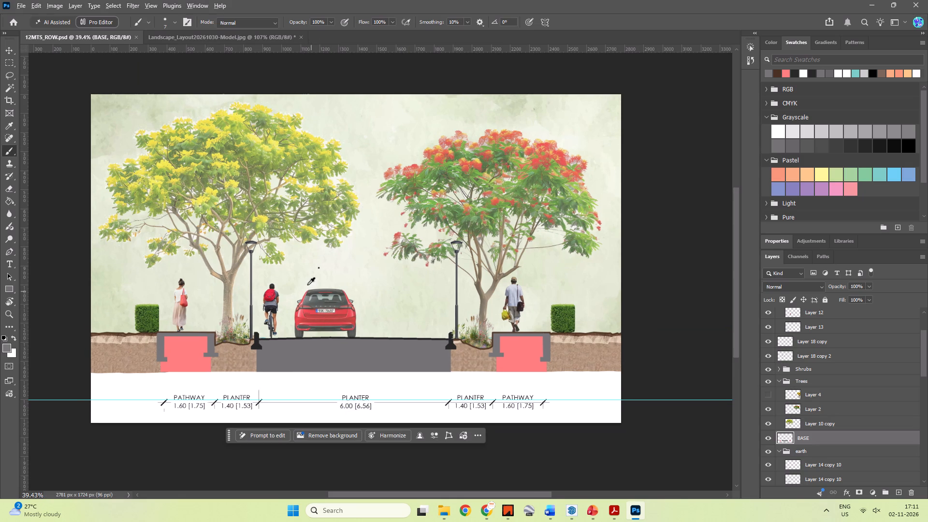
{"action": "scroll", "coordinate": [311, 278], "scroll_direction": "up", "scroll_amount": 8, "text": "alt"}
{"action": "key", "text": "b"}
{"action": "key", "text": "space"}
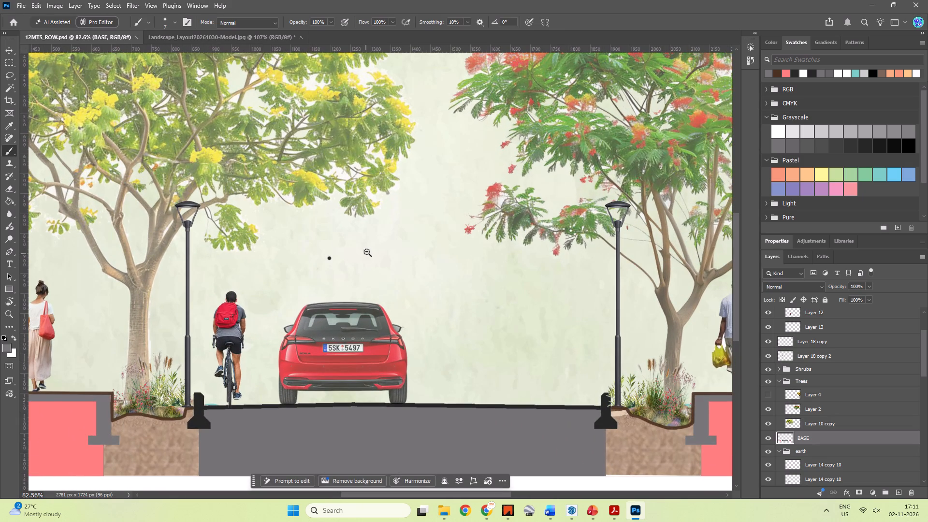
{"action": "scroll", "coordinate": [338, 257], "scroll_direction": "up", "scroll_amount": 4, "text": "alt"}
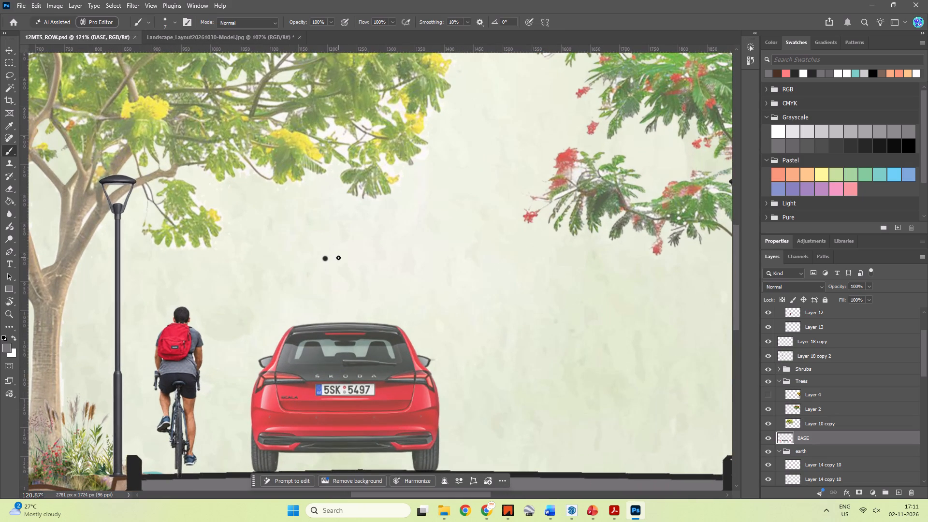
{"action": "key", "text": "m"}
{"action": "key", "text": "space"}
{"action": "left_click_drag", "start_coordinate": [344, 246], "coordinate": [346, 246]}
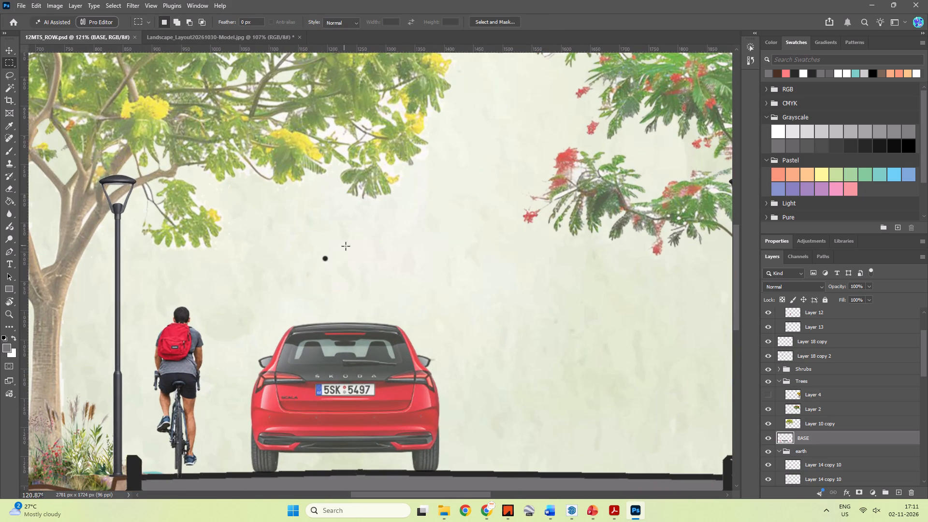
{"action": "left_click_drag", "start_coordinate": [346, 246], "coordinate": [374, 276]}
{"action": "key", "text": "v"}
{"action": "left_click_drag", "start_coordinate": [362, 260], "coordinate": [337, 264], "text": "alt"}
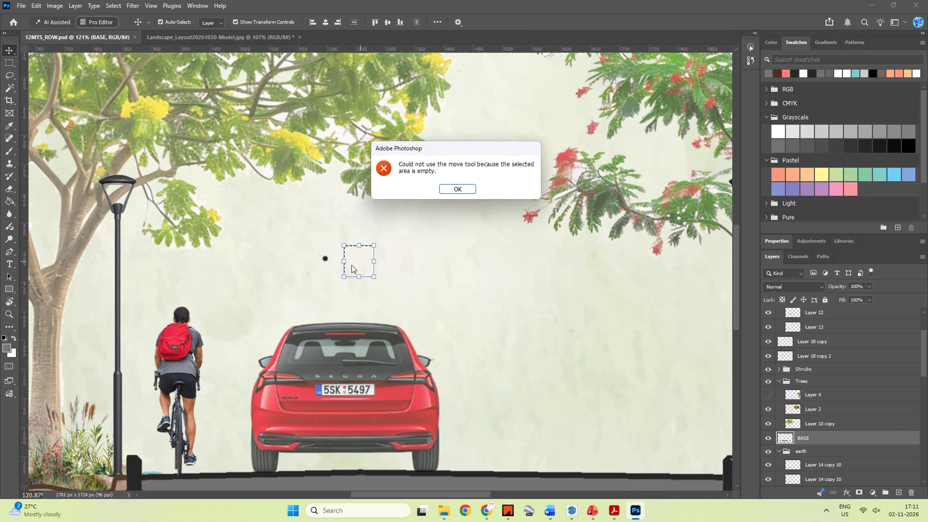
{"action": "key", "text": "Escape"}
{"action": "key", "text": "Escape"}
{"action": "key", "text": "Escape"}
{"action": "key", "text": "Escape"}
Sample the pale backdrop colour, clear the rectangular selection and paint over the black dot above the red car on BASE.
{"action": "key", "text": "b"}
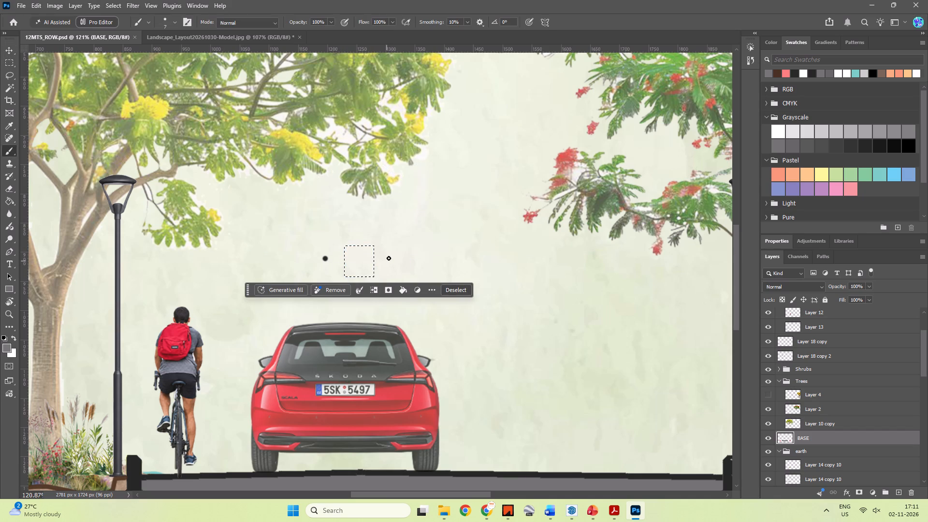
{"action": "left_click", "coordinate": [389, 256], "text": "alt"}
{"action": "left_click", "coordinate": [326, 260]}
{"action": "left_click", "coordinate": [321, 260]}
{"action": "left_click", "coordinate": [325, 258]}
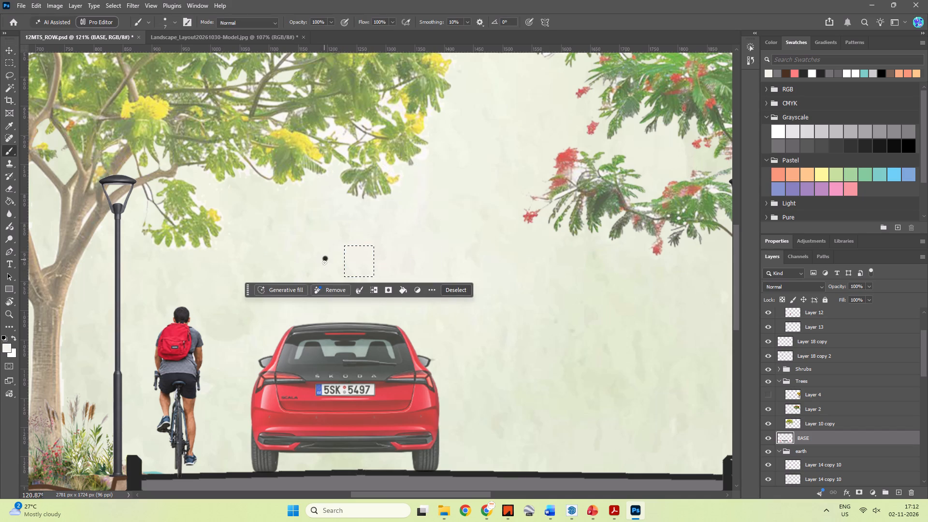
{"action": "left_click", "coordinate": [324, 262]}
{"action": "left_click", "coordinate": [322, 258]}
{"action": "left_click", "coordinate": [325, 258]}
{"action": "left_click", "coordinate": [325, 261]}
{"action": "left_click", "coordinate": [323, 257]}
{"action": "left_click", "coordinate": [331, 255]}
{"action": "left_click", "coordinate": [324, 257]}
{"action": "key", "text": "Escape"}
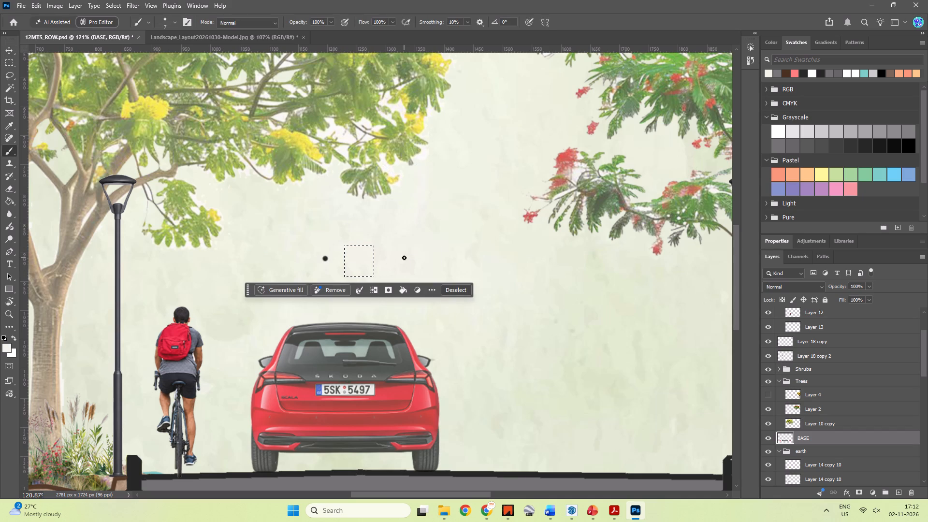
{"action": "left_click", "coordinate": [412, 250]}
{"action": "key", "text": "m"}
{"action": "left_click", "coordinate": [410, 250]}
{"action": "key", "text": "Escape"}
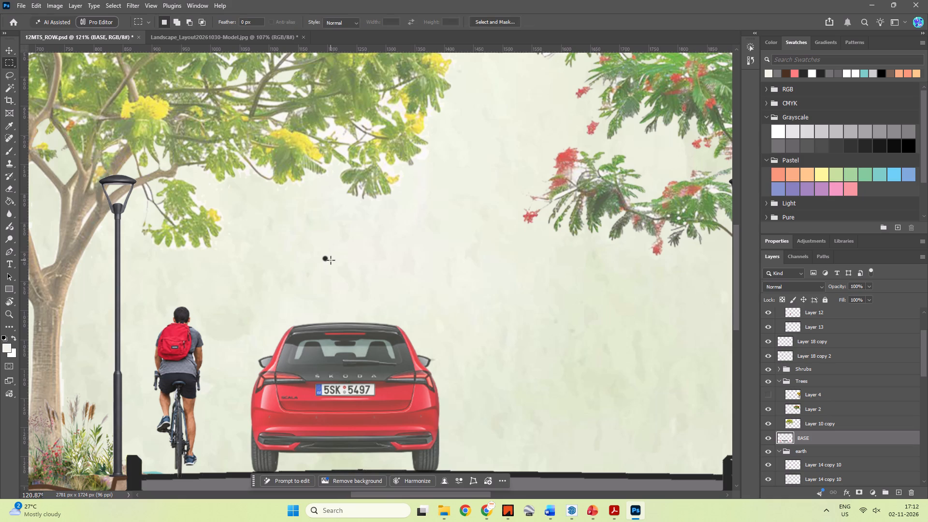
{"action": "key", "text": "b"}
{"action": "left_click", "coordinate": [325, 258]}
{"action": "double_click", "coordinate": [325, 262]}
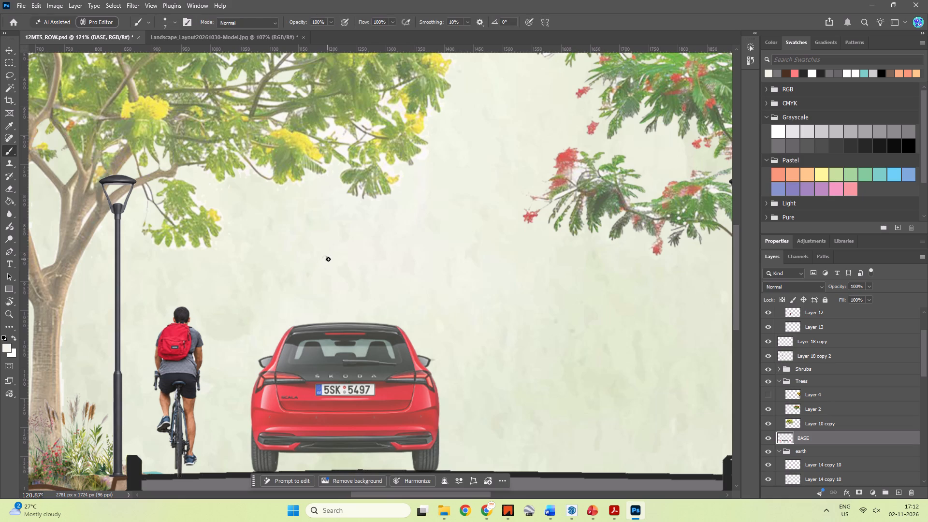
Dab the pale backdrop colour over the remaining traces of the black dot above the red car on BASE.
{"action": "left_click", "coordinate": [328, 259]}
{"action": "left_click", "coordinate": [328, 262]}
{"action": "double_click", "coordinate": [328, 257]}
{"action": "double_click", "coordinate": [324, 256]}
{"action": "left_click", "coordinate": [327, 259]}
View the whole cleaned-up road section and save 12MTS_ROW.psd.
{"action": "scroll", "coordinate": [355, 246], "scroll_direction": "down", "scroll_amount": 15, "text": "alt"}
{"action": "key", "text": "space"}
{"action": "key", "text": "space"}
{"action": "key", "text": "space"}
{"action": "key", "text": "space"}
{"action": "key", "text": "space"}
{"action": "key", "text": "space"}
{"action": "key", "text": "space"}
{"action": "key", "text": "space"}
{"action": "left_click_drag", "start_coordinate": [576, 276], "coordinate": [567, 290]}
{"action": "key", "text": "ctrl+s"}
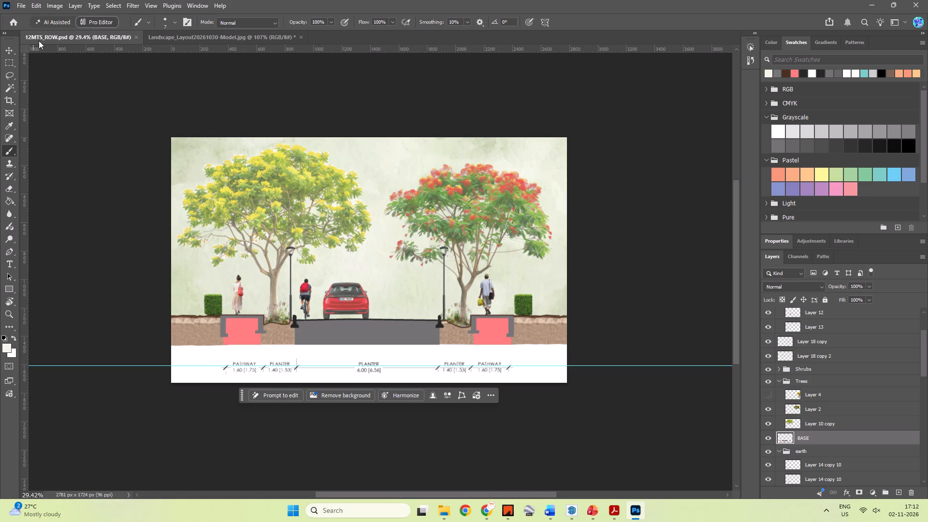
Export the section as a JPG at 150% scale, replacing 12MTS_ROW.jpg in the Rendered Section folder.
{"action": "left_click", "coordinate": [13, 0]}
{"action": "left_click", "coordinate": [22, 3]}
{"action": "left_click", "coordinate": [55, 175]}
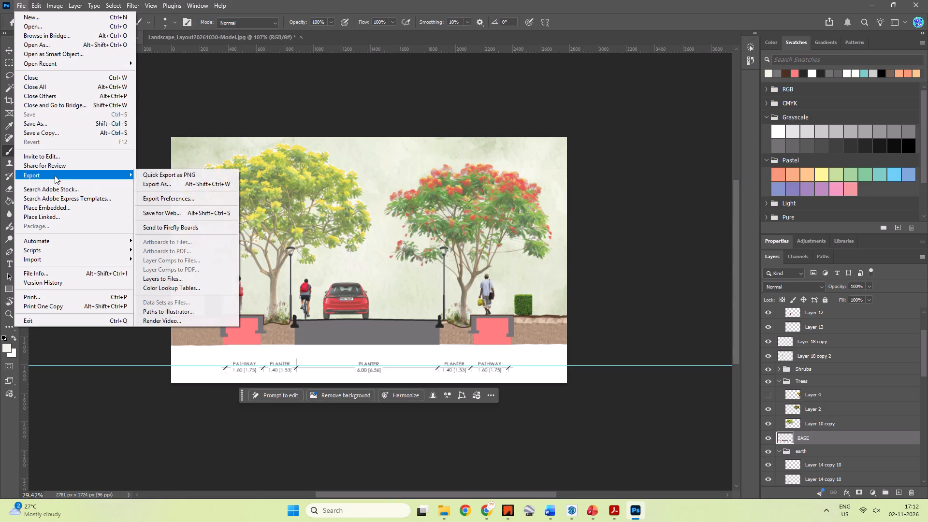
{"action": "left_click", "coordinate": [153, 182]}
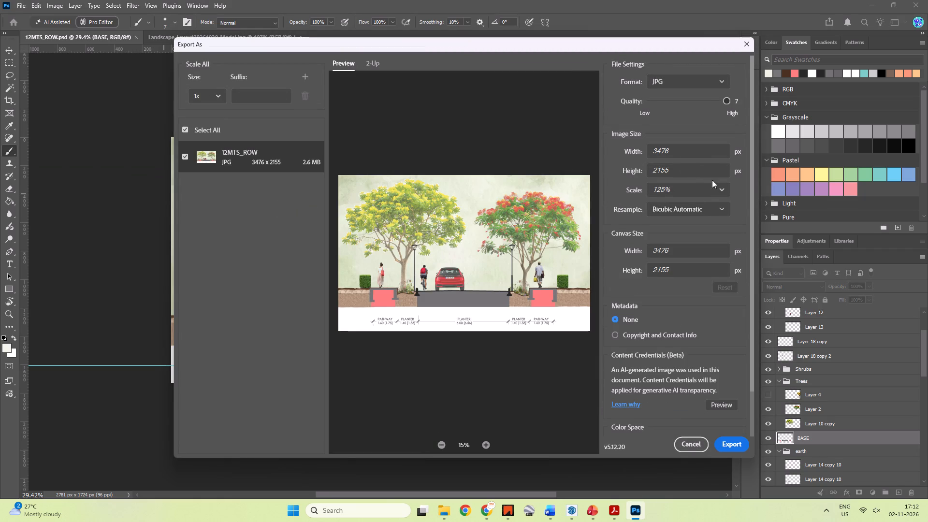
{"action": "left_click", "coordinate": [722, 190]}
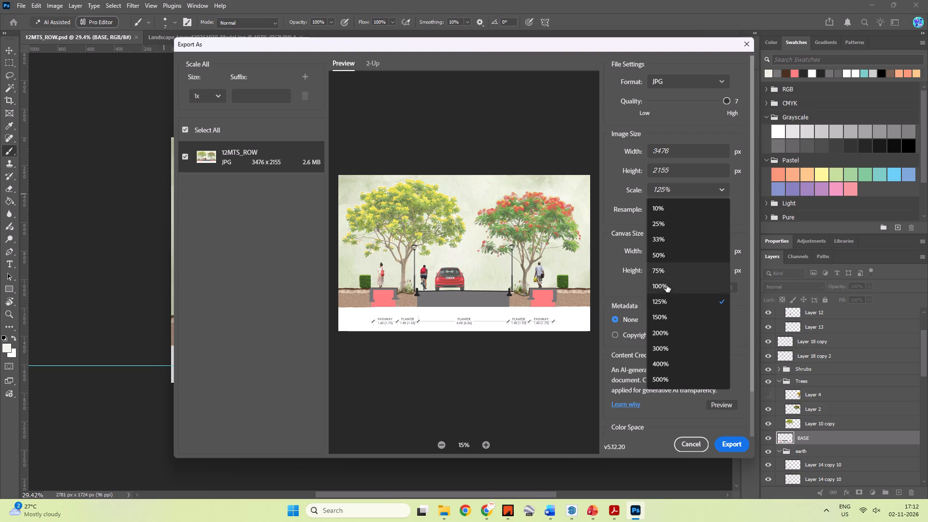
{"action": "left_click", "coordinate": [668, 313]}
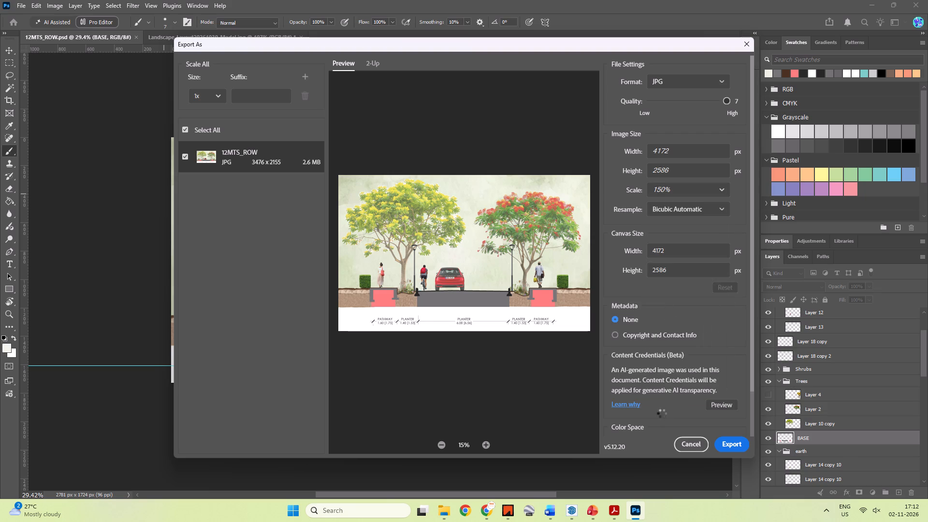
{"action": "left_click", "coordinate": [731, 446]}
{"action": "left_click", "coordinate": [293, 130]}
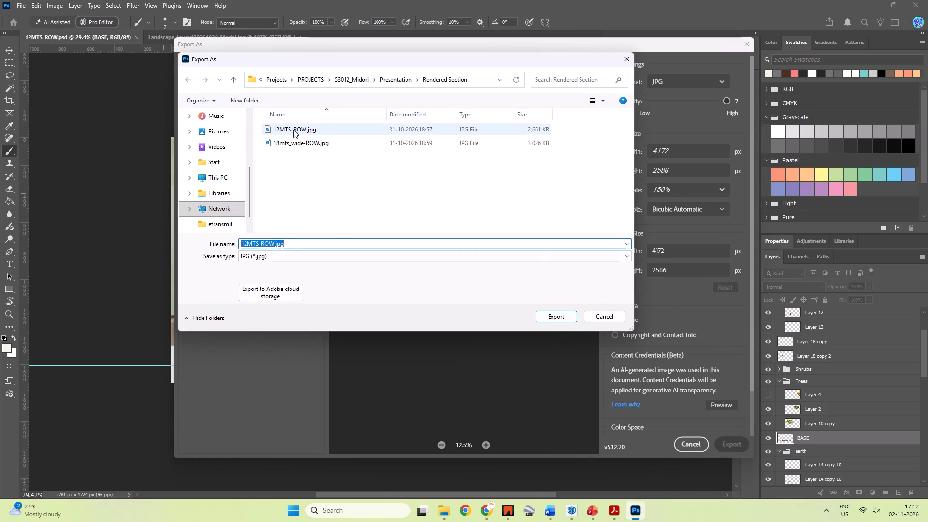
{"action": "left_click", "coordinate": [550, 310]}
{"action": "left_click", "coordinate": [479, 250]}
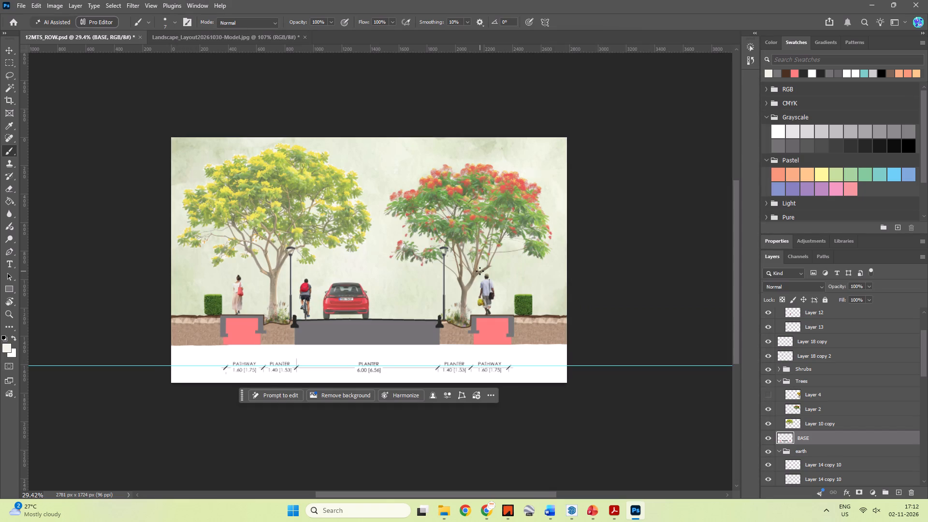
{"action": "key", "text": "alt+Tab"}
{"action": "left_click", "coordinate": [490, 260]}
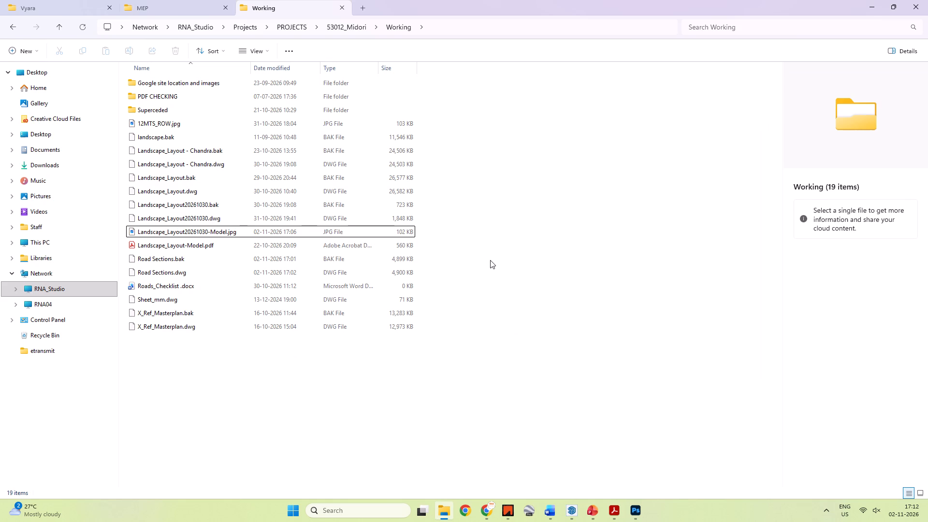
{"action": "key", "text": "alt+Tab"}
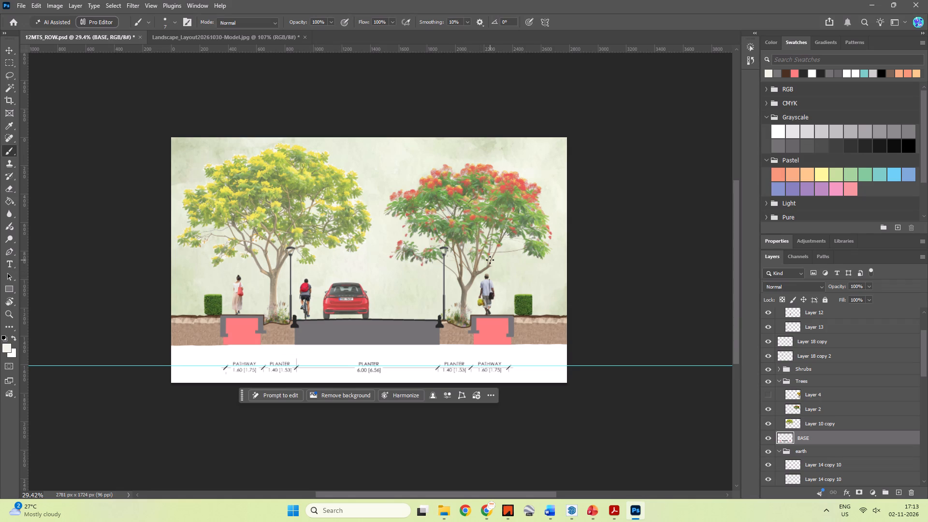
Switch to IIACAD and examine the dimensioned road sections in Road Sections.dwg.
{"action": "key", "text": "alt+Tab"}
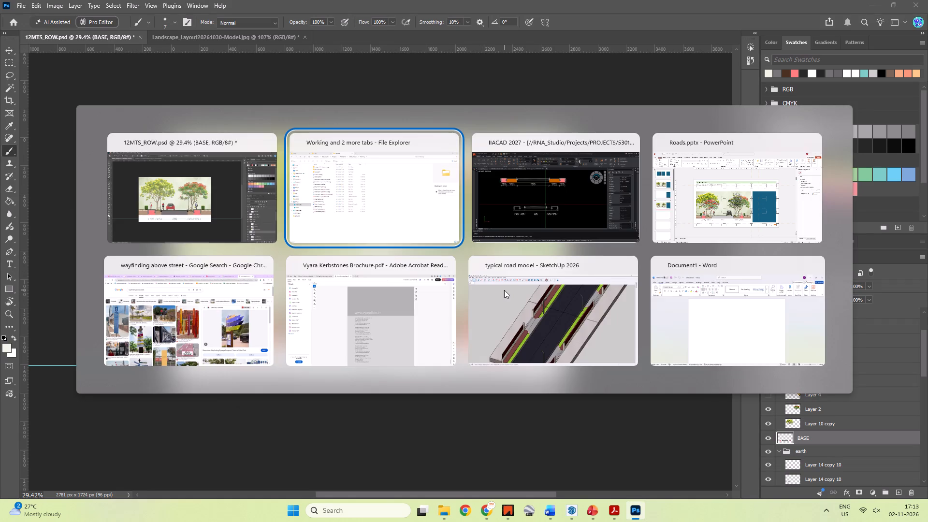
{"action": "key", "text": "alt+Tab"}
{"action": "scroll", "coordinate": [486, 273], "scroll_direction": "down", "scroll_amount": 4}
{"action": "middle_click_drag", "start_coordinate": [483, 268], "coordinate": [431, 280]}
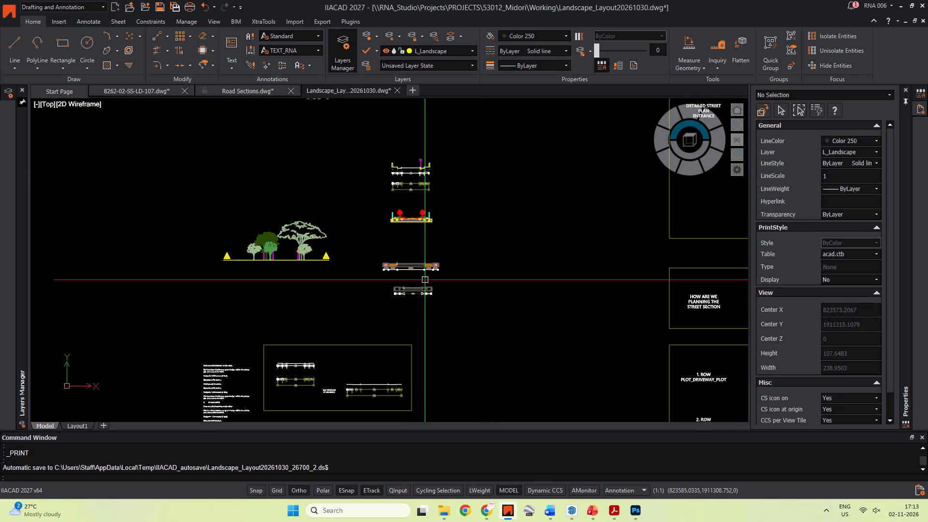
{"action": "left_click", "coordinate": [226, 90]}
{"action": "scroll", "coordinate": [400, 296], "scroll_direction": "down", "scroll_amount": 1}
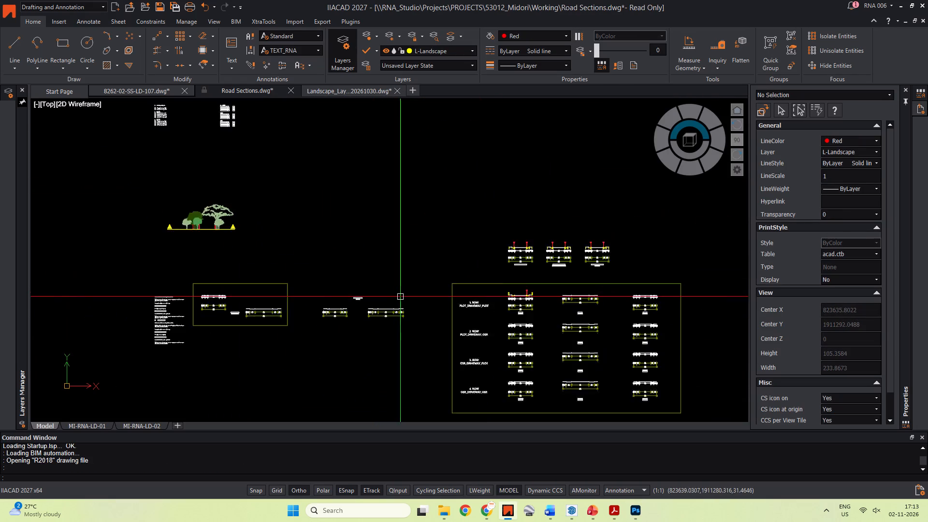
{"action": "middle_click_drag", "start_coordinate": [401, 289], "coordinate": [191, 223]}
{"action": "scroll", "coordinate": [439, 244], "scroll_direction": "down", "scroll_amount": 2}
{"action": "scroll", "coordinate": [245, 211], "scroll_direction": "up", "scroll_amount": 4}
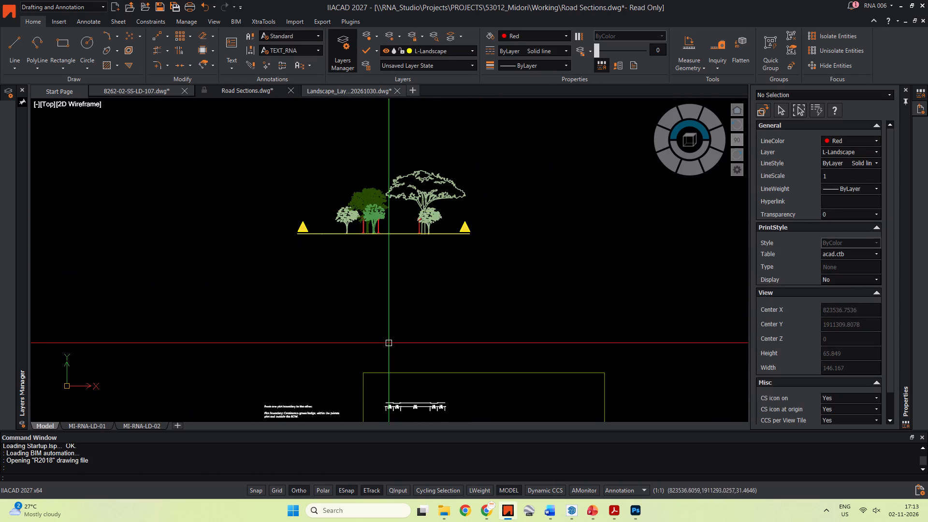
{"action": "middle_click_drag", "start_coordinate": [389, 344], "coordinate": [245, 221]}
{"action": "scroll", "coordinate": [267, 286], "scroll_direction": "up", "scroll_amount": 5}
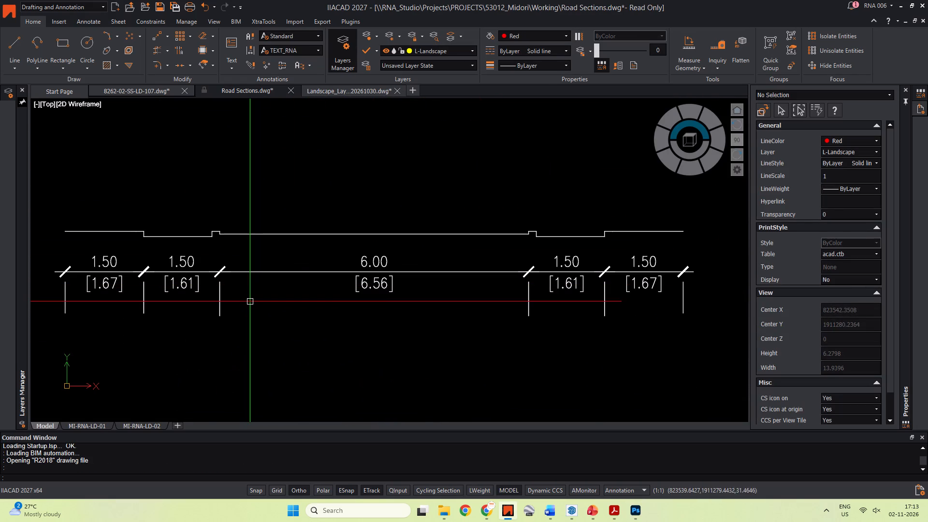
{"action": "scroll", "coordinate": [256, 297], "scroll_direction": "down", "scroll_amount": 5}
{"action": "middle_click_drag", "start_coordinate": [316, 292], "coordinate": [171, 204]}
Refer back to the rendered section in Photoshop and look across Road Sections.dwg for the other road drawings.
{"action": "key", "text": "alt+Tab"}
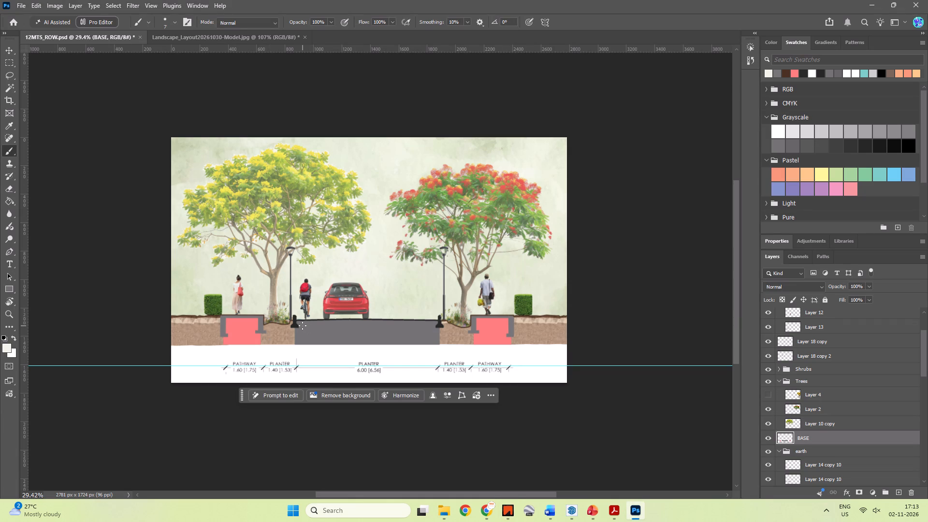
{"action": "key", "text": "alt+Tab"}
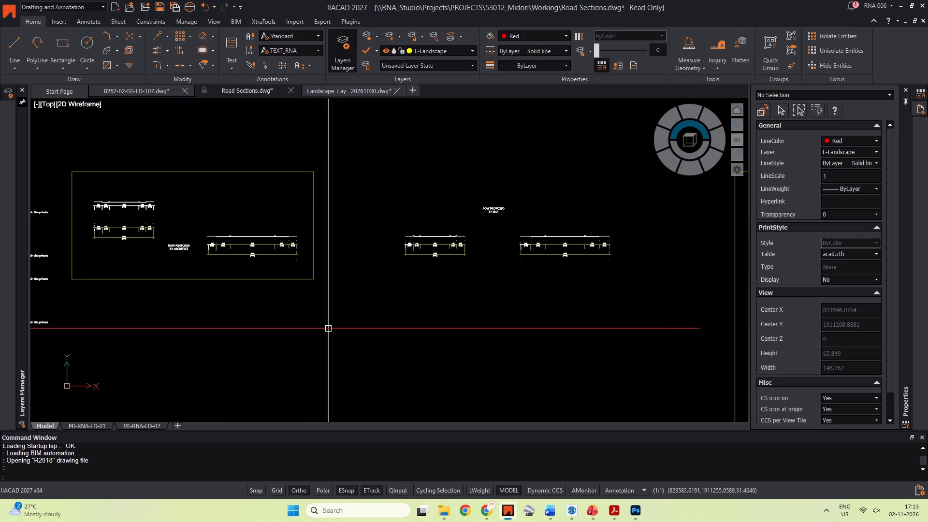
{"action": "scroll", "coordinate": [362, 337], "scroll_direction": "down", "scroll_amount": 2}
{"action": "scroll", "coordinate": [438, 249], "scroll_direction": "down", "scroll_amount": 1}
{"action": "middle_click_drag", "start_coordinate": [434, 251], "coordinate": [319, 247]}
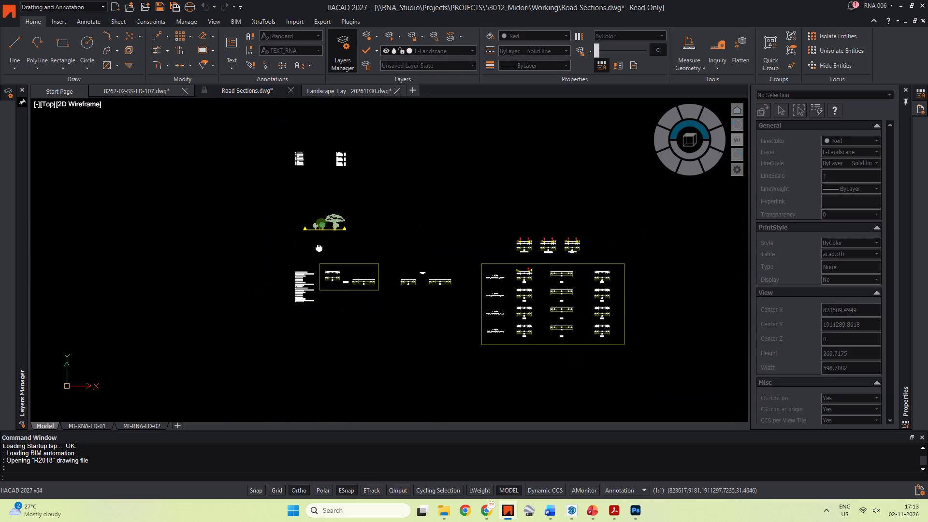
{"action": "middle_click_drag", "start_coordinate": [319, 247], "coordinate": [97, 229]}
{"action": "scroll", "coordinate": [119, 238], "scroll_direction": "down", "scroll_amount": 2}
{"action": "middle_click_drag", "start_coordinate": [155, 242], "coordinate": [318, 254]}
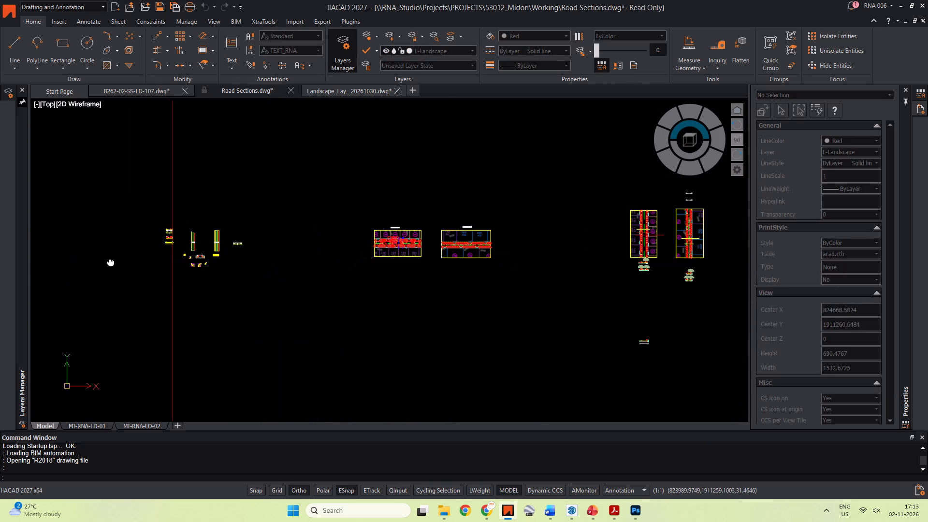